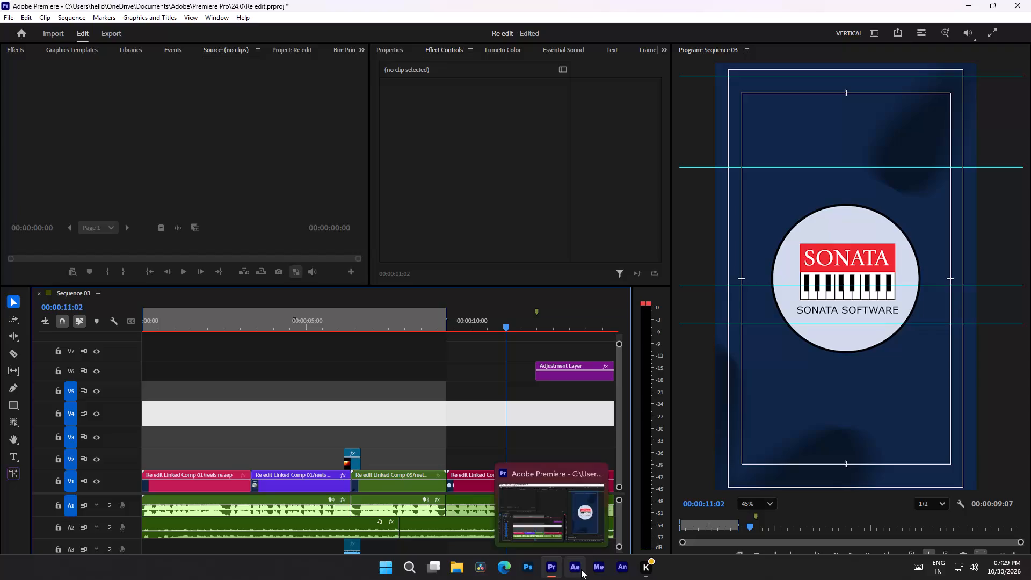
Launch After Effects alongside the open Premiere project.
click(579, 569)
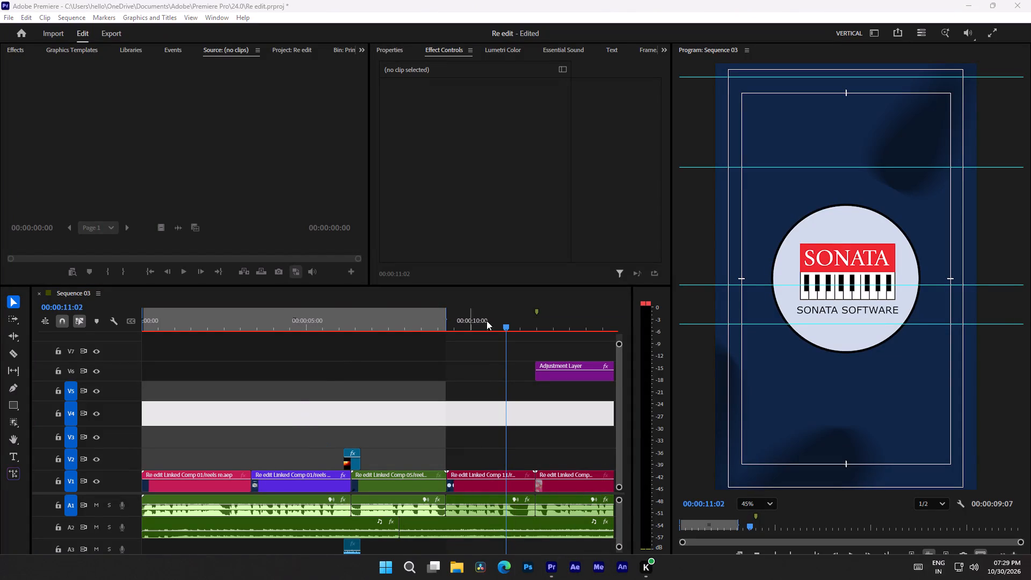
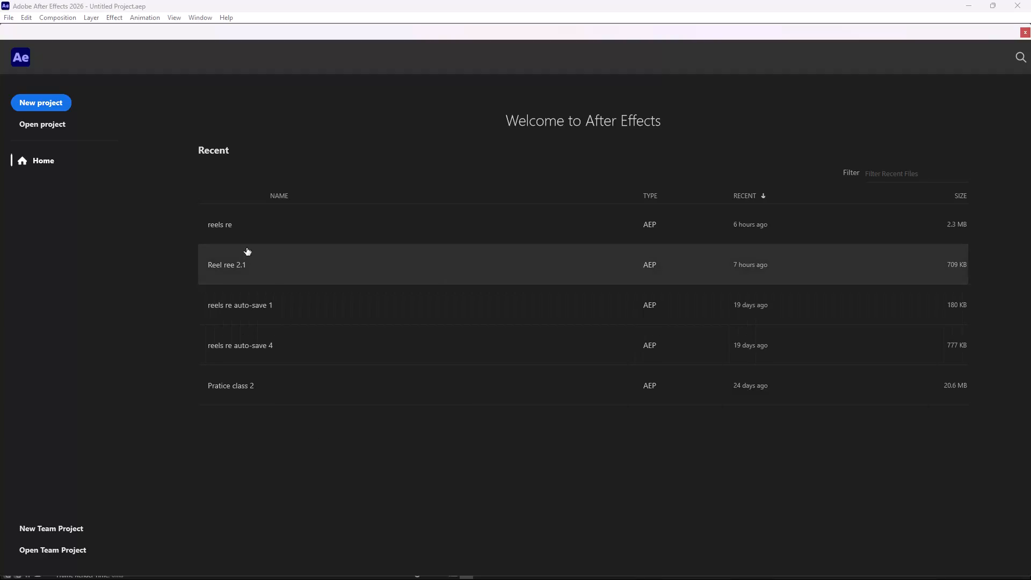
Open the recent project "reels re" and dismiss the plug-in dialogs shown while it loads.
click(265, 231)
click(965, 567)
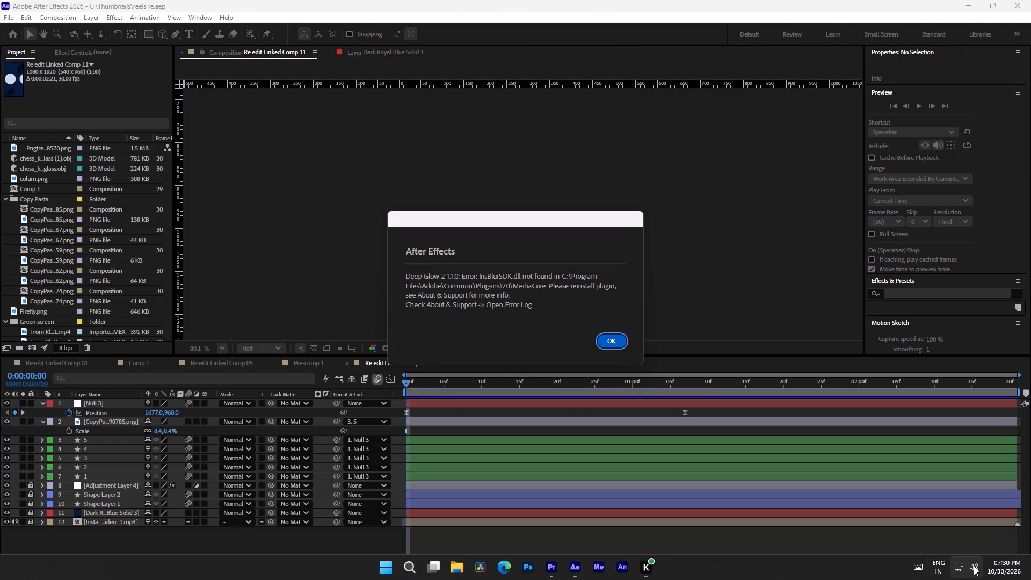
click(974, 566)
click(609, 345)
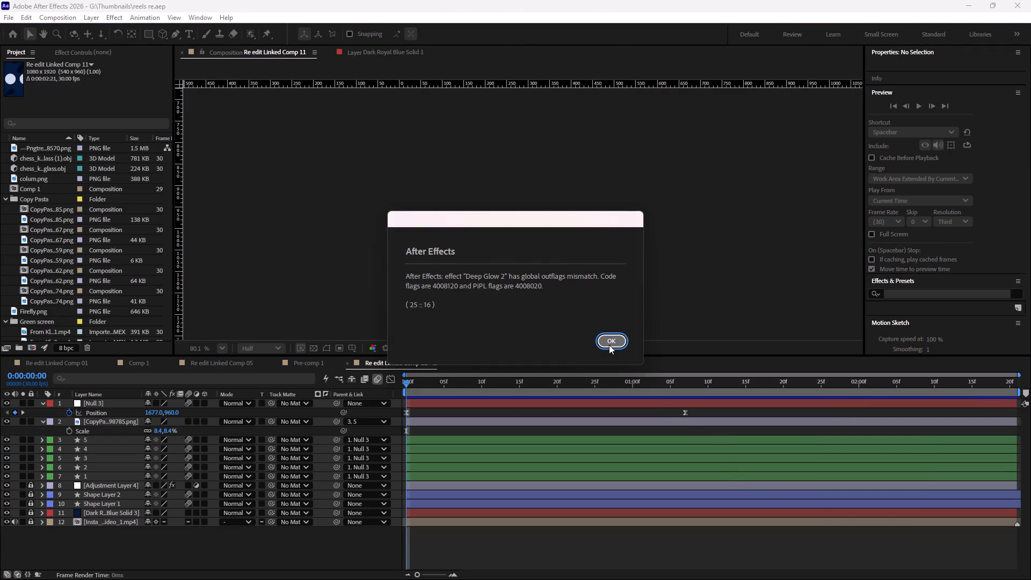
click(609, 345)
click(600, 351)
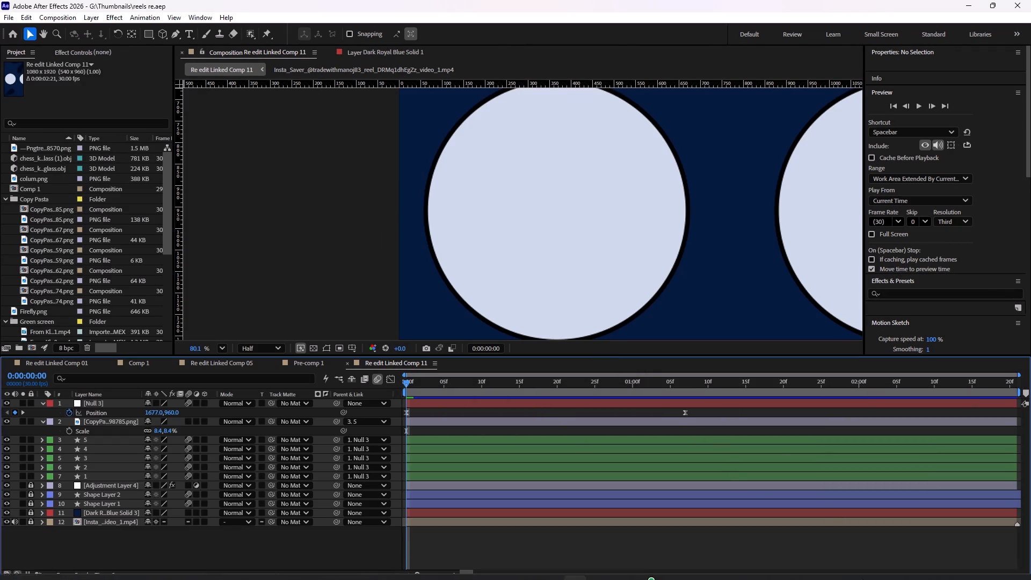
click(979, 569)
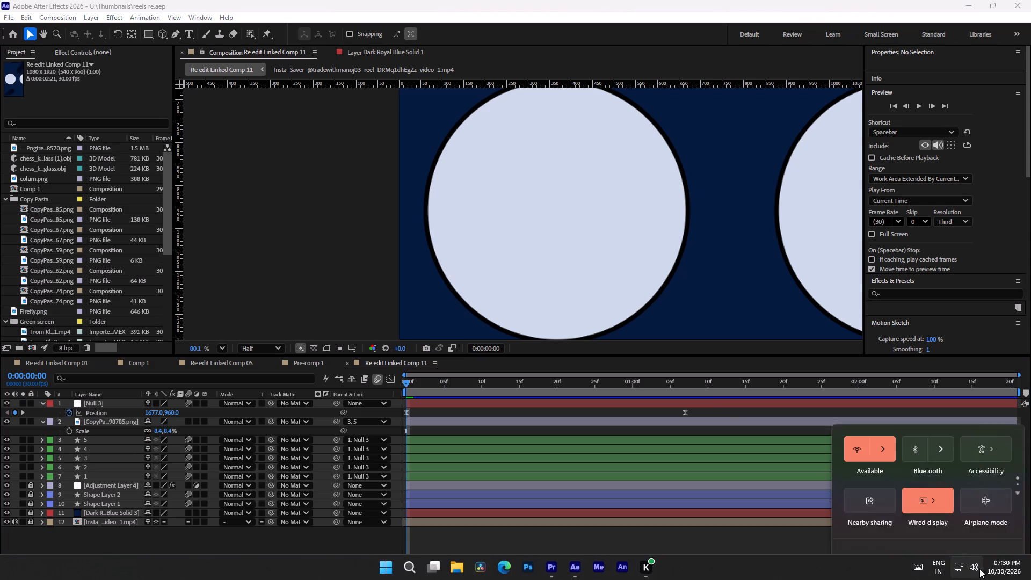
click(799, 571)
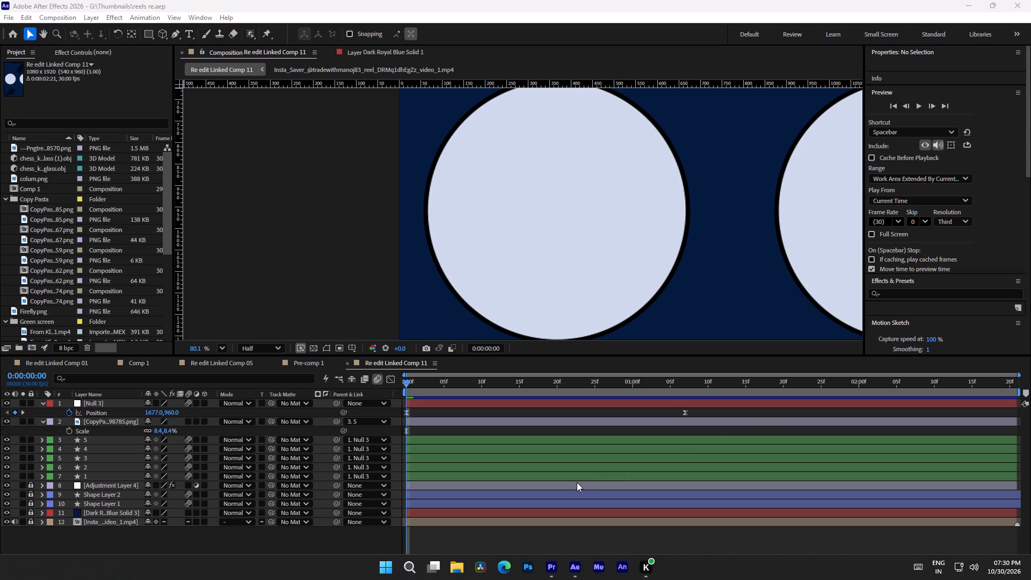
Scrub back and forth through Re edit Linked Comp 11 to examine the sliding circles and Sonata Software logo animation.
key(space)
drag(406, 384, 621, 380)
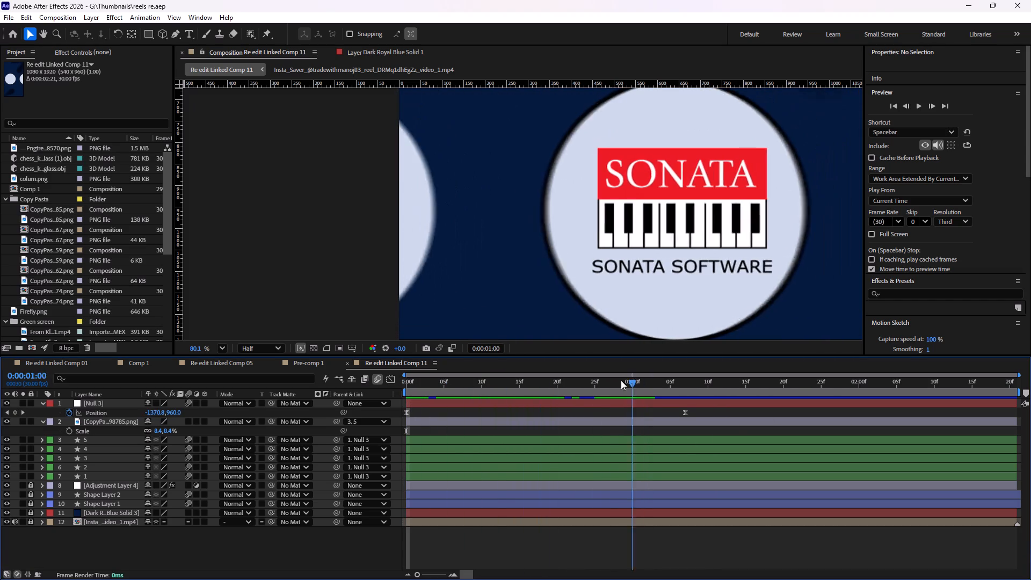
drag(621, 380, 516, 401)
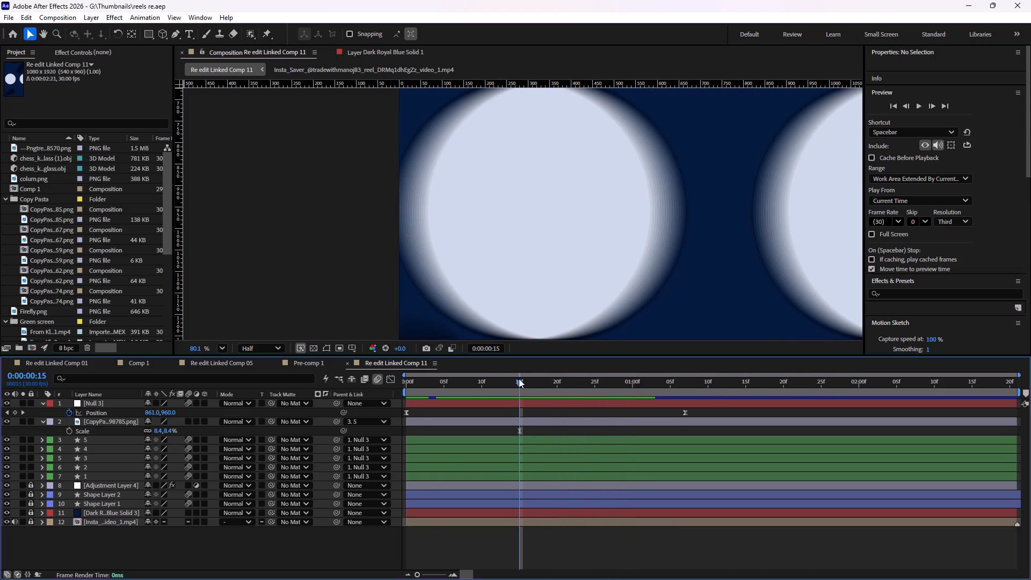
drag(519, 379, 387, 404)
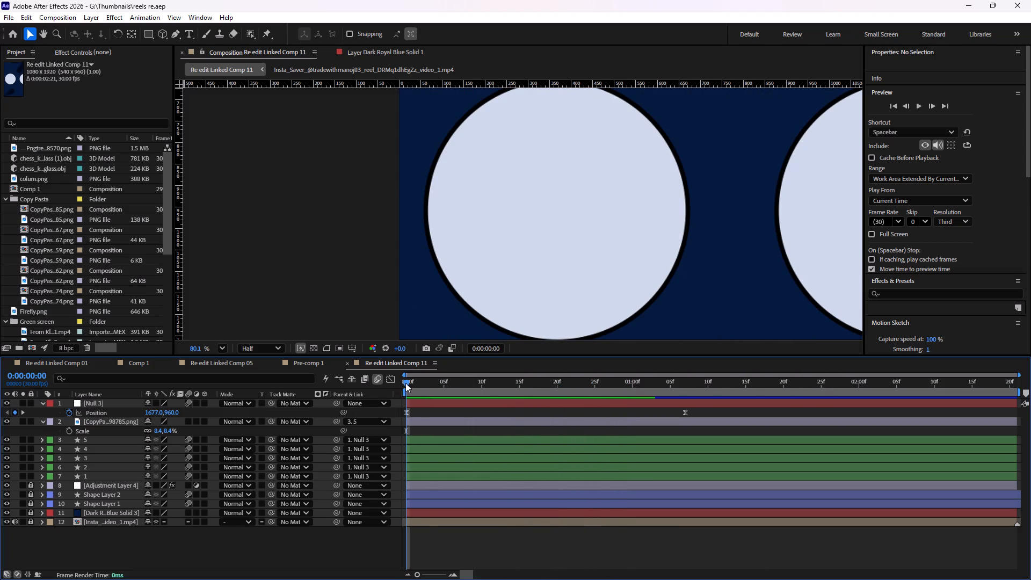
drag(405, 382, 440, 383)
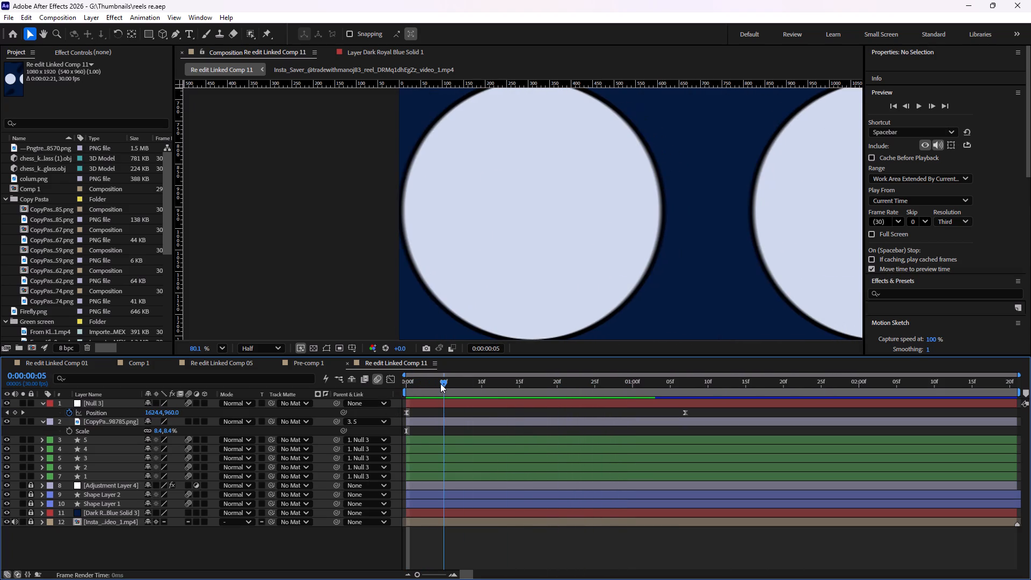
drag(440, 383, 532, 381)
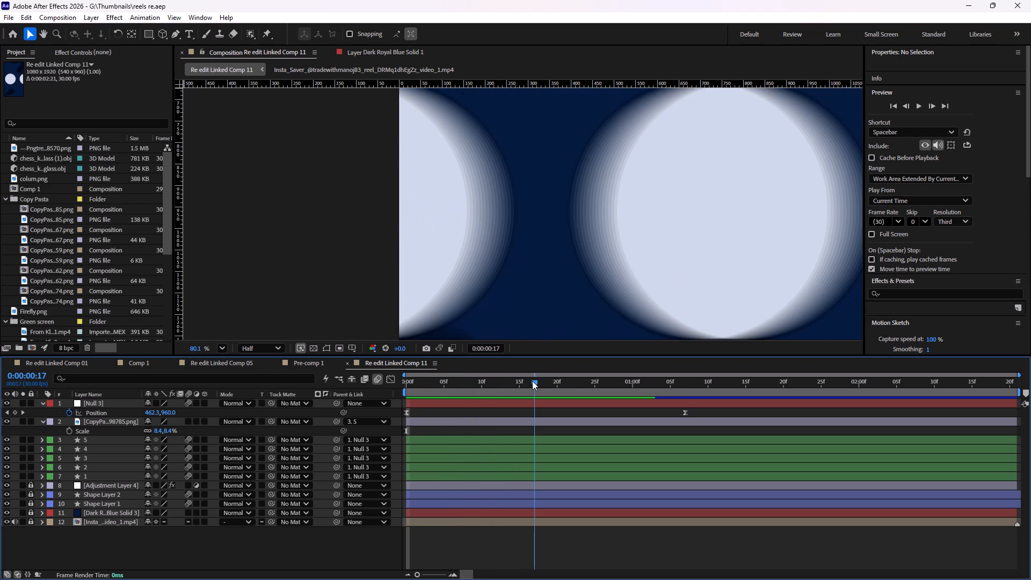
drag(532, 381, 659, 386)
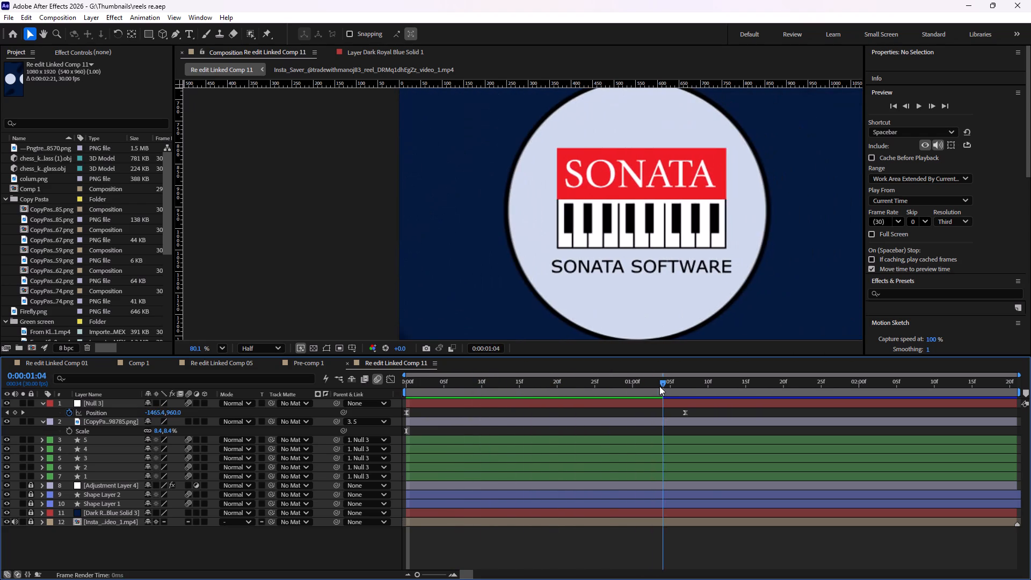
drag(659, 386, 667, 391)
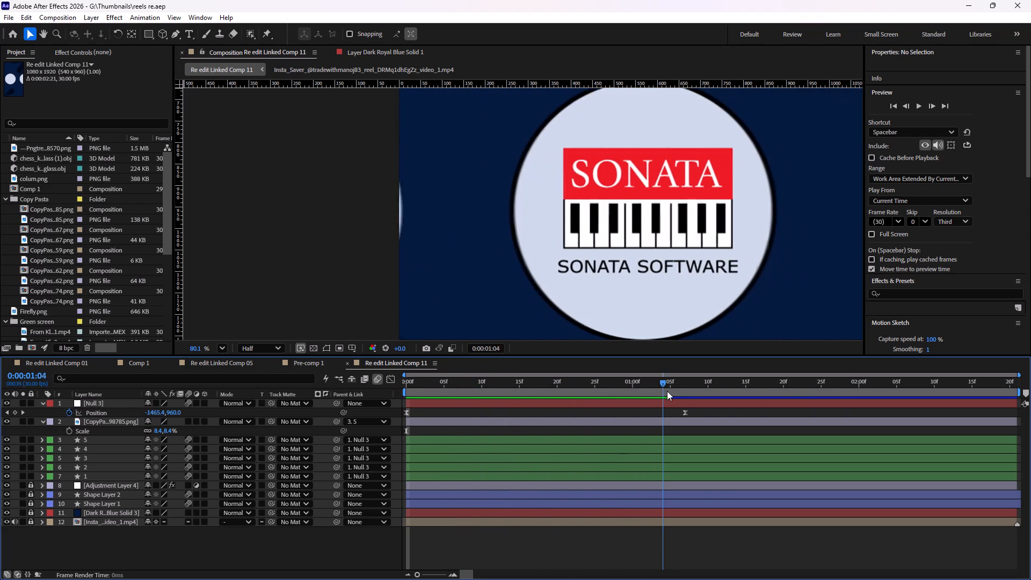
drag(667, 391, 579, 395)
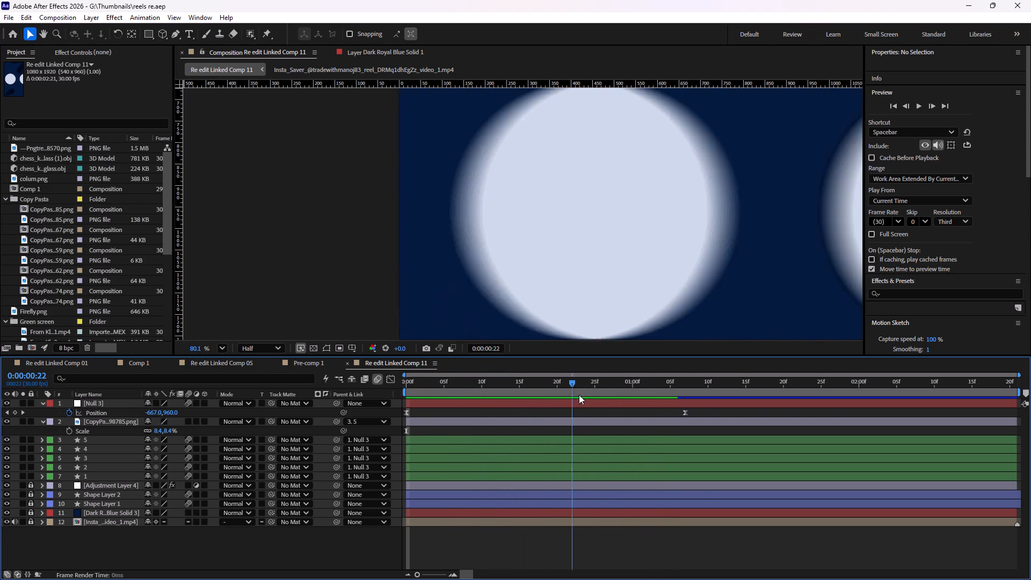
drag(579, 395, 549, 396)
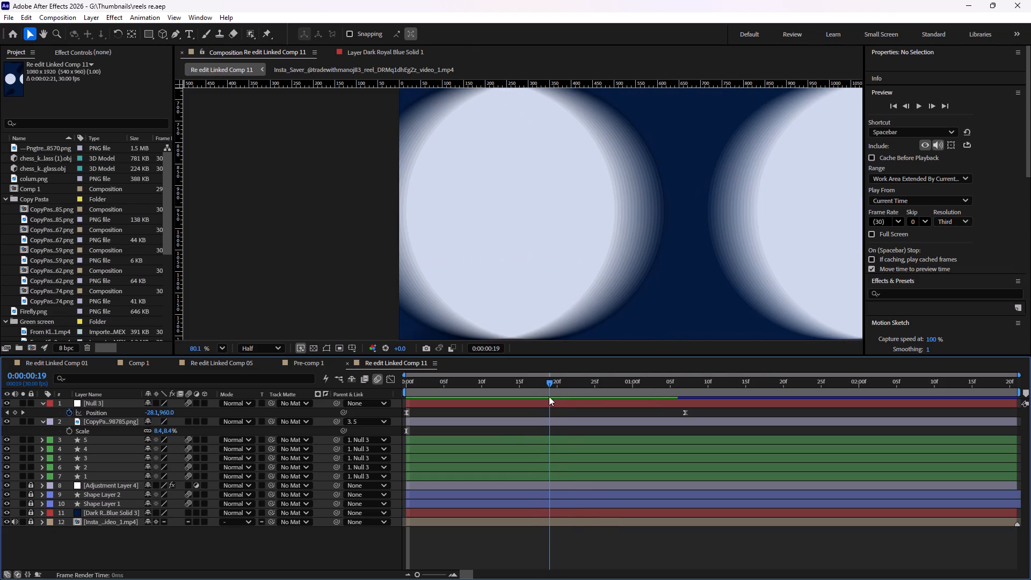
drag(549, 396, 525, 395)
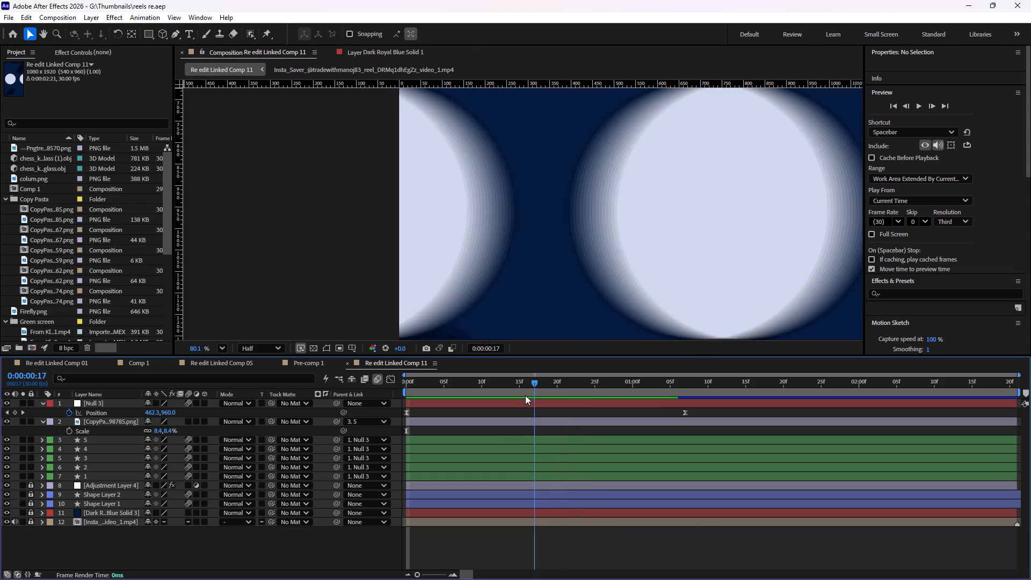
drag(525, 395, 580, 395)
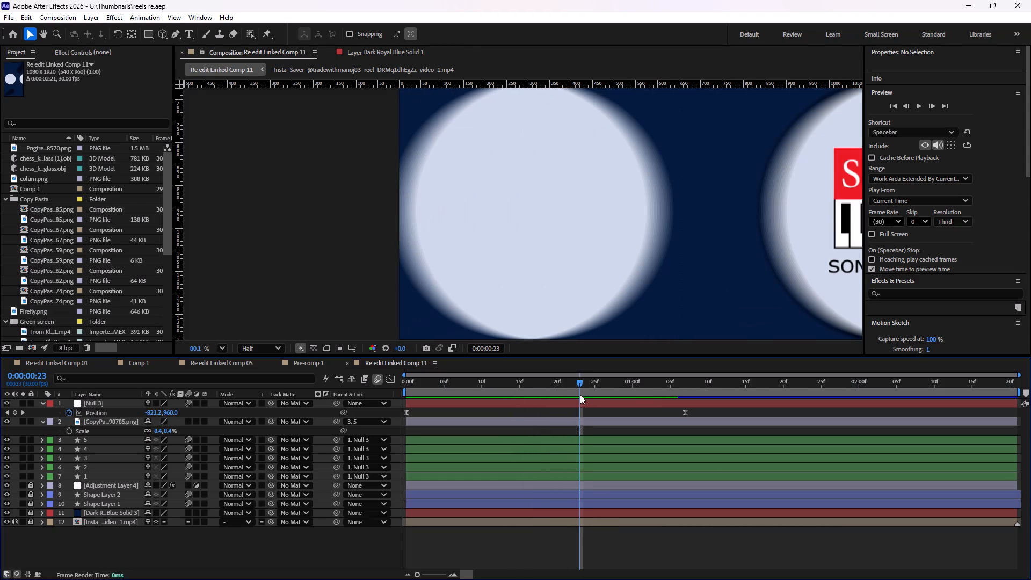
Search the effects and presets for "roud", shorten the search to "ro", and browse the matching entries.
click(914, 293)
click(555, 570)
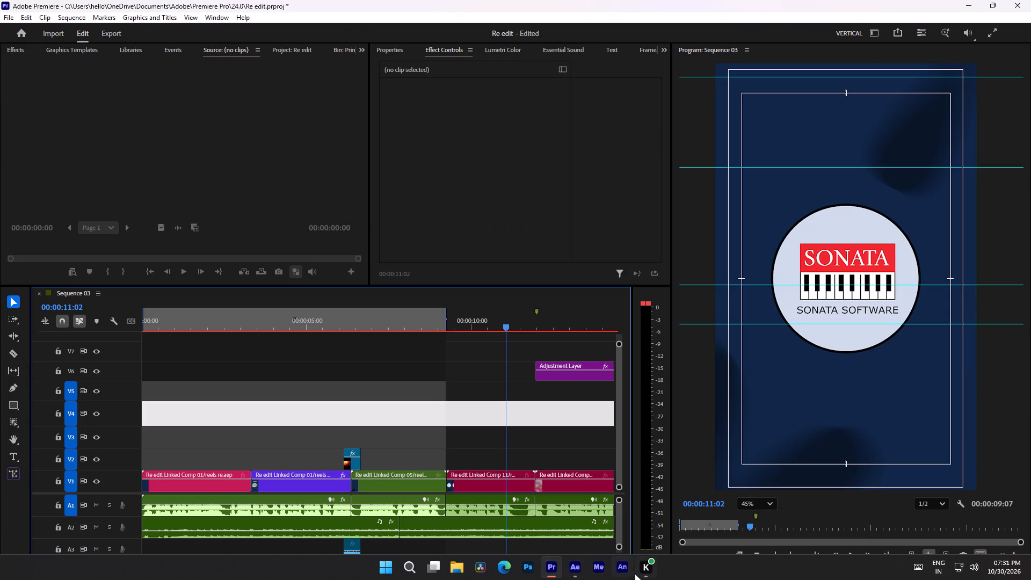
click(575, 570)
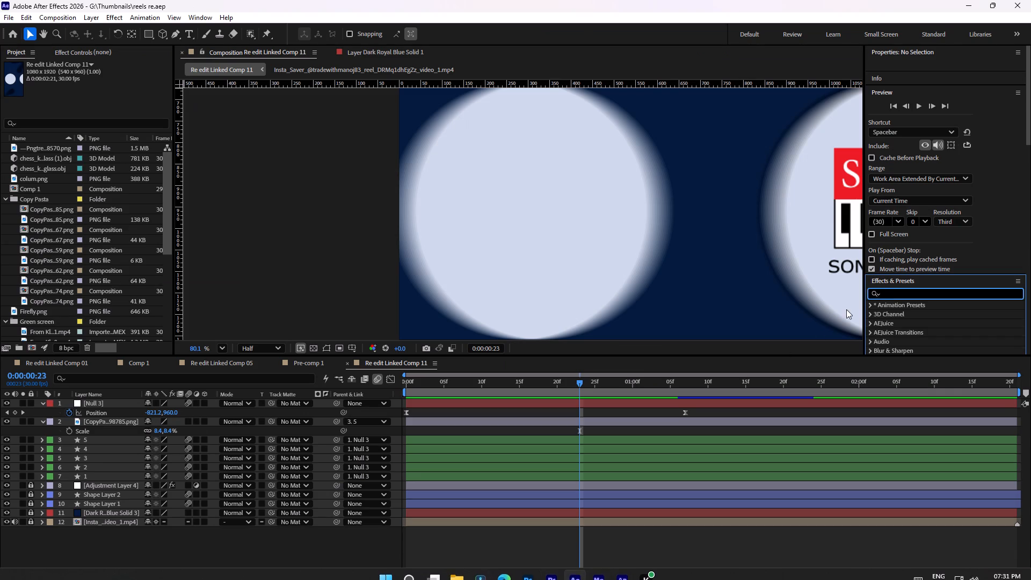
text(rou)
key(d)
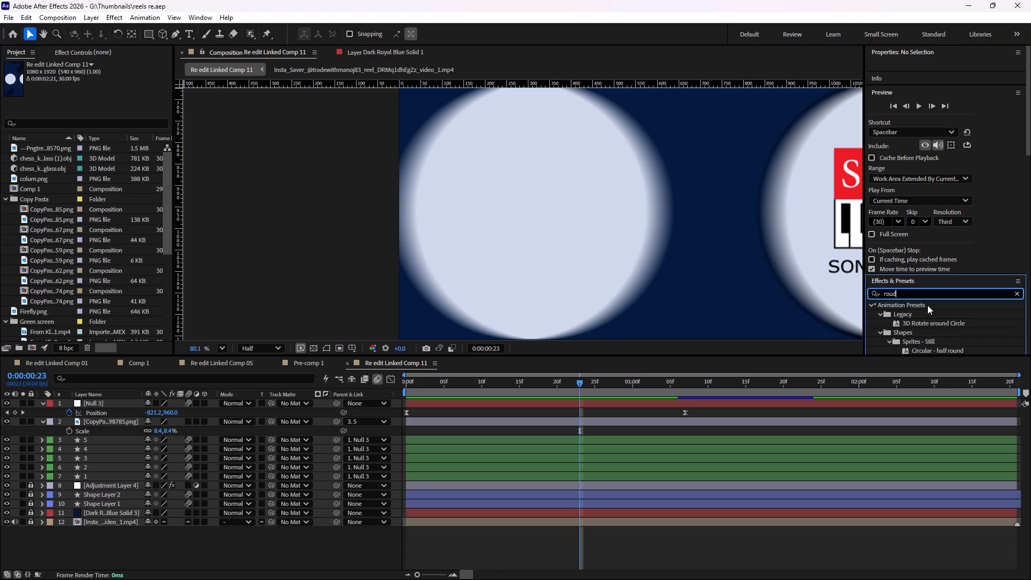
key(BackSpace)
key(BackSpace)
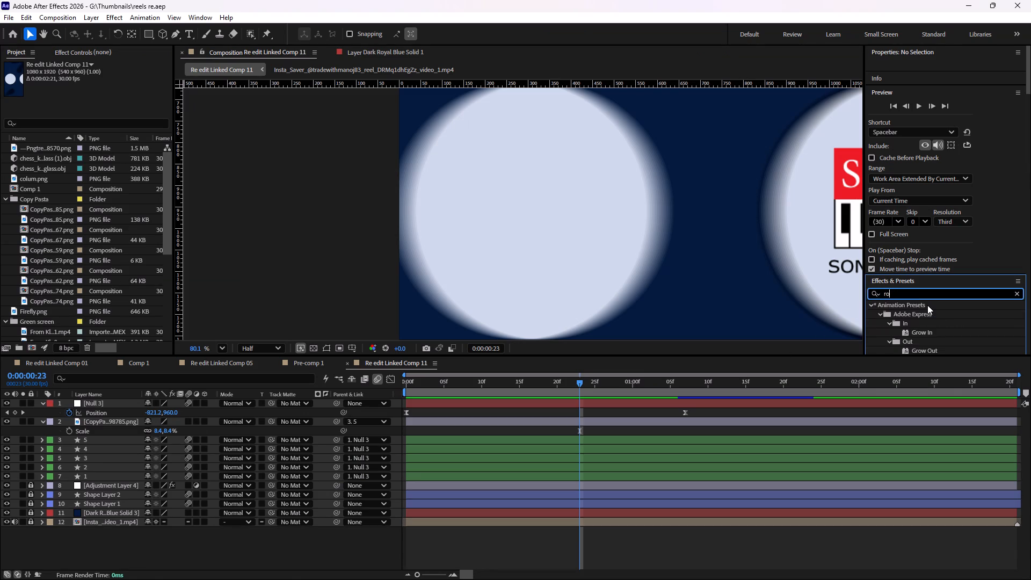
scroll(933, 307, down, 5)
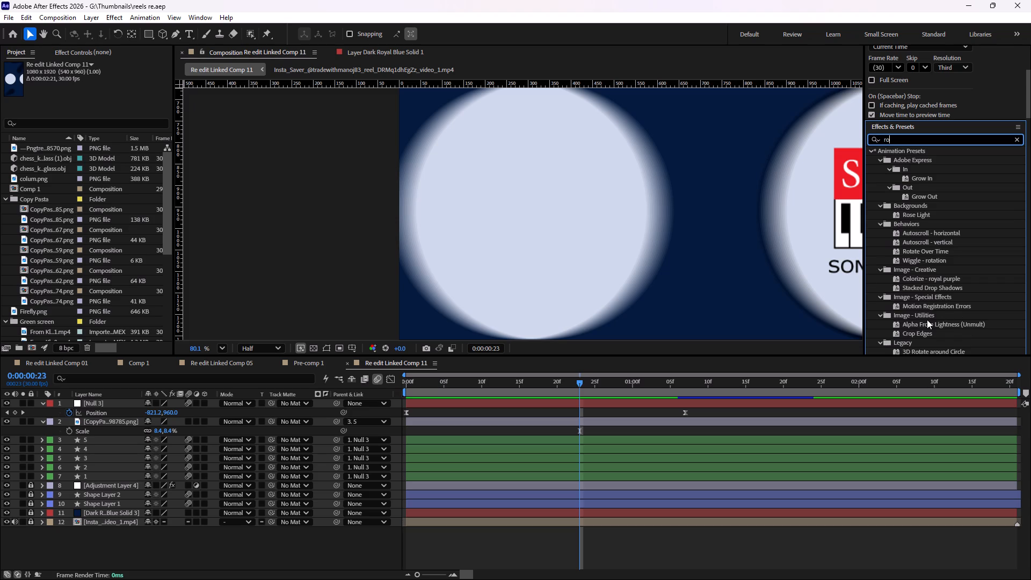
scroll(927, 320, down, 3)
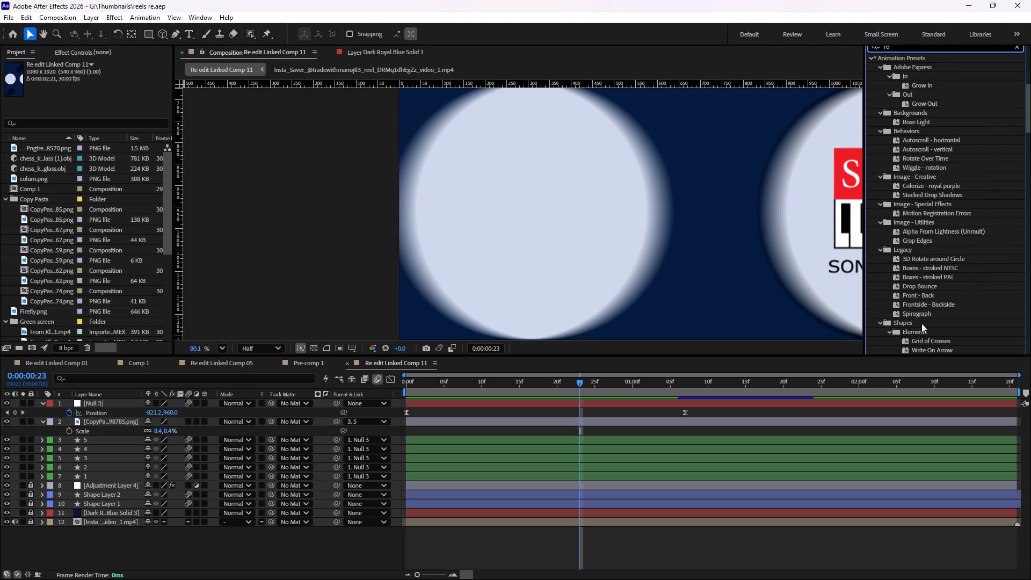
scroll(921, 323, down, 8)
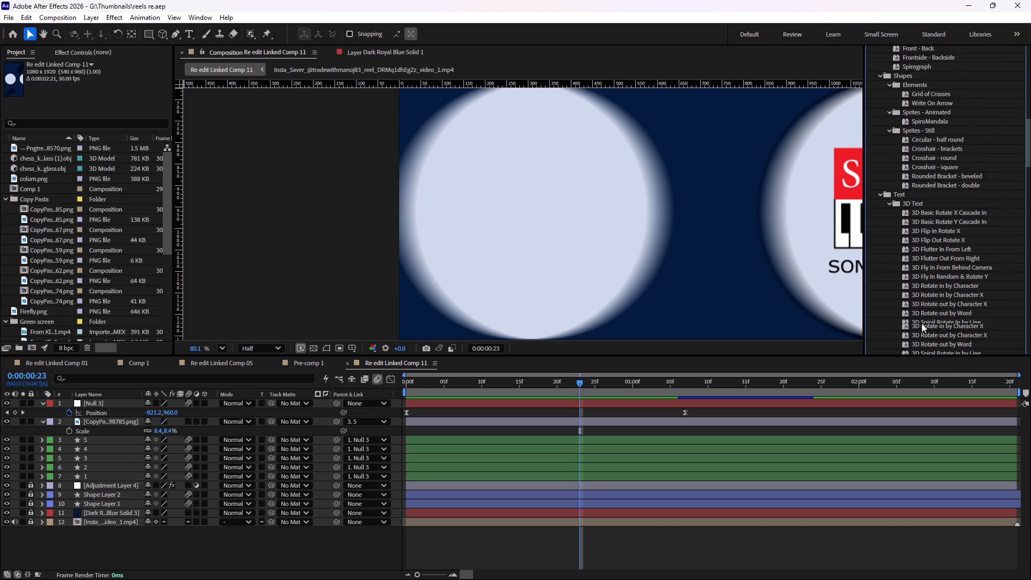
scroll(921, 323, down, 6)
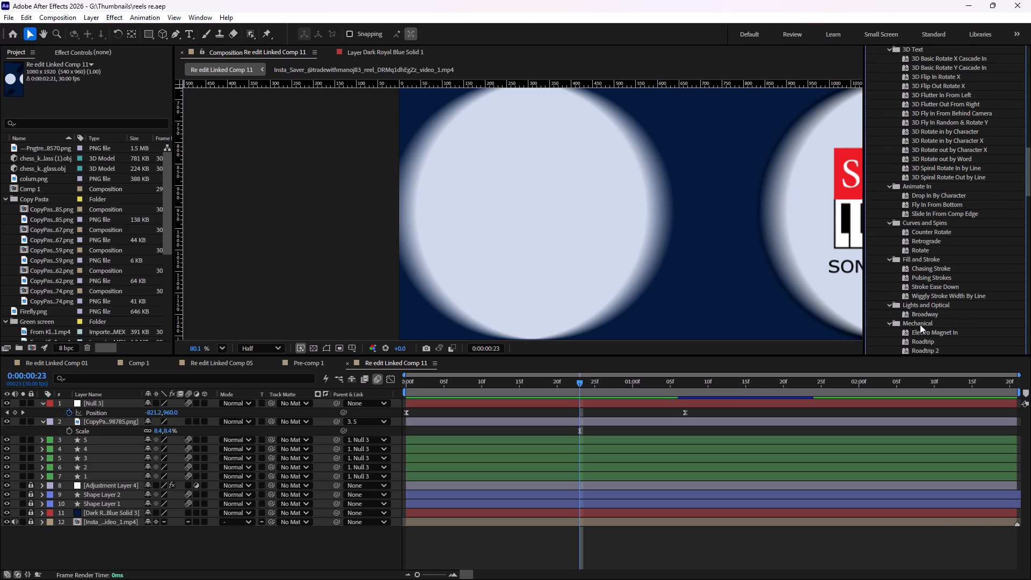
scroll(920, 324, down, 1)
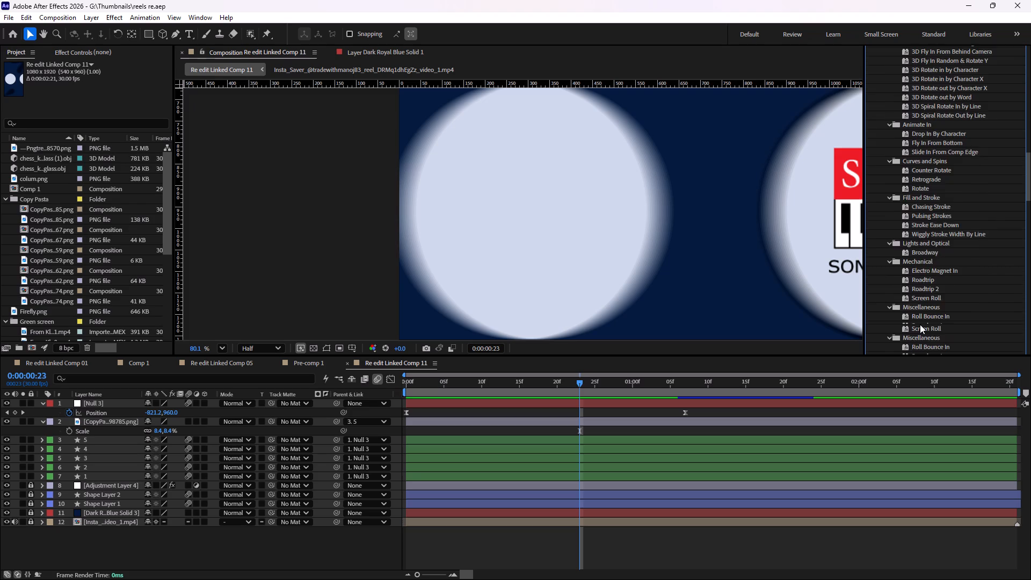
scroll(920, 324, down, 6)
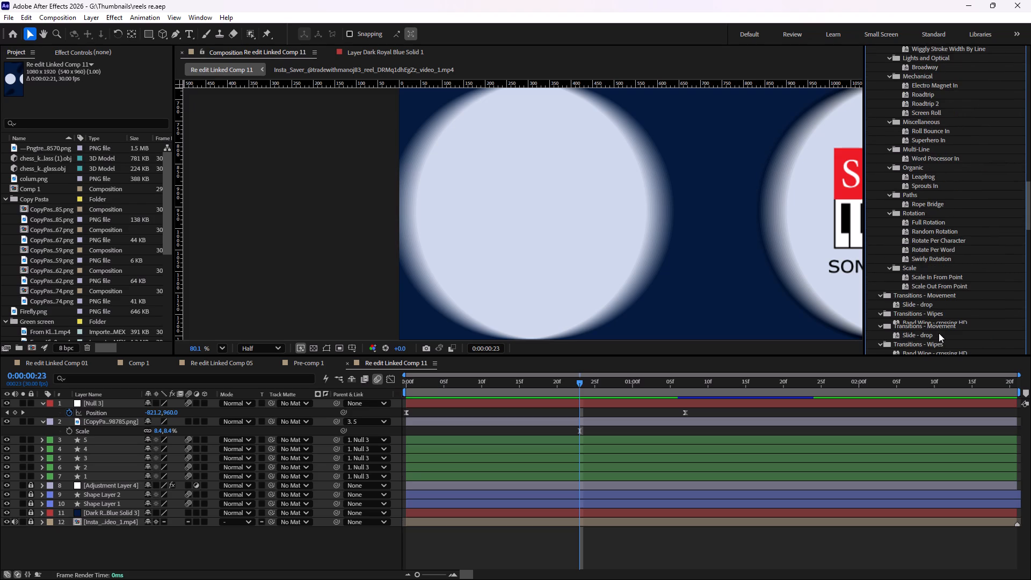
scroll(926, 331, up, 5)
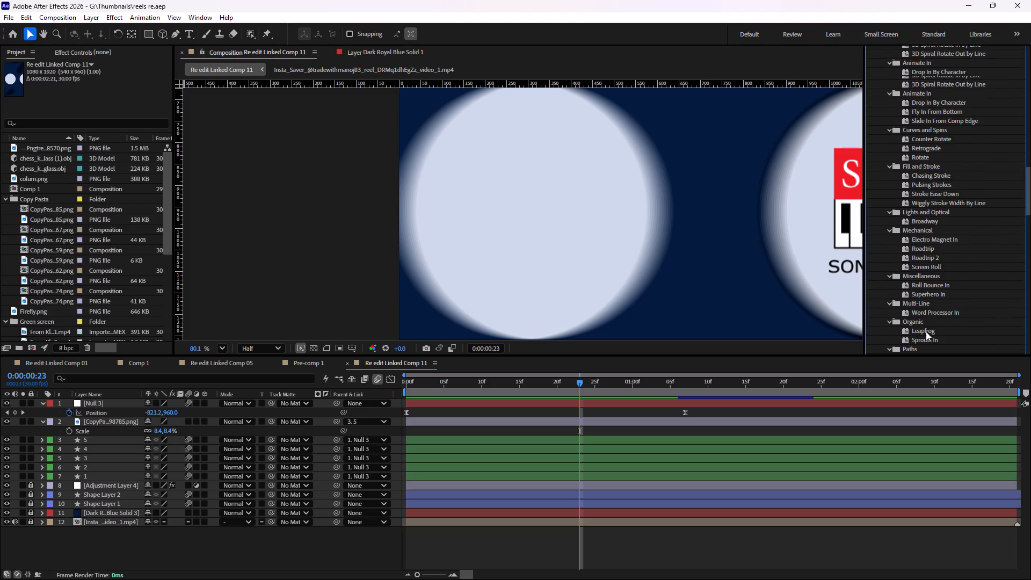
scroll(926, 331, up, 14)
scroll(926, 331, up, 7)
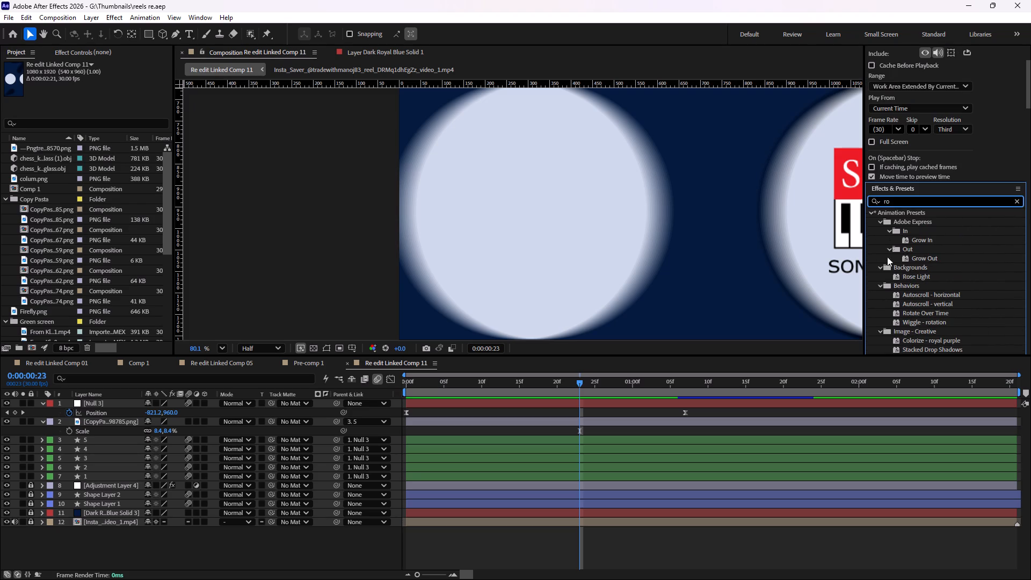
Search the effects and presets for "eadge" and clear the search.
click(897, 203)
key(BackSpace)
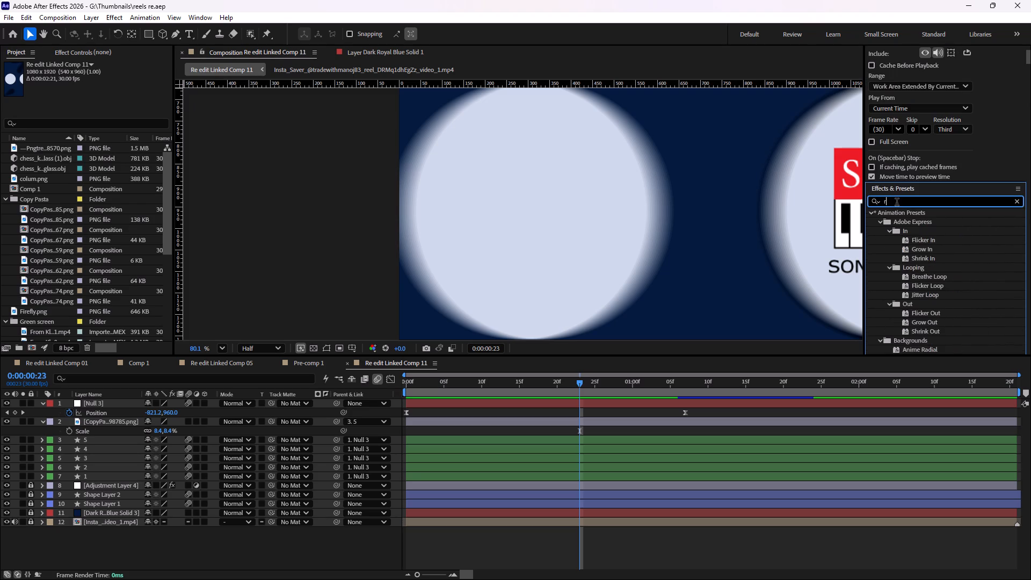
key(BackSpace)
key(BackSpace)
key(e)
text(ad)
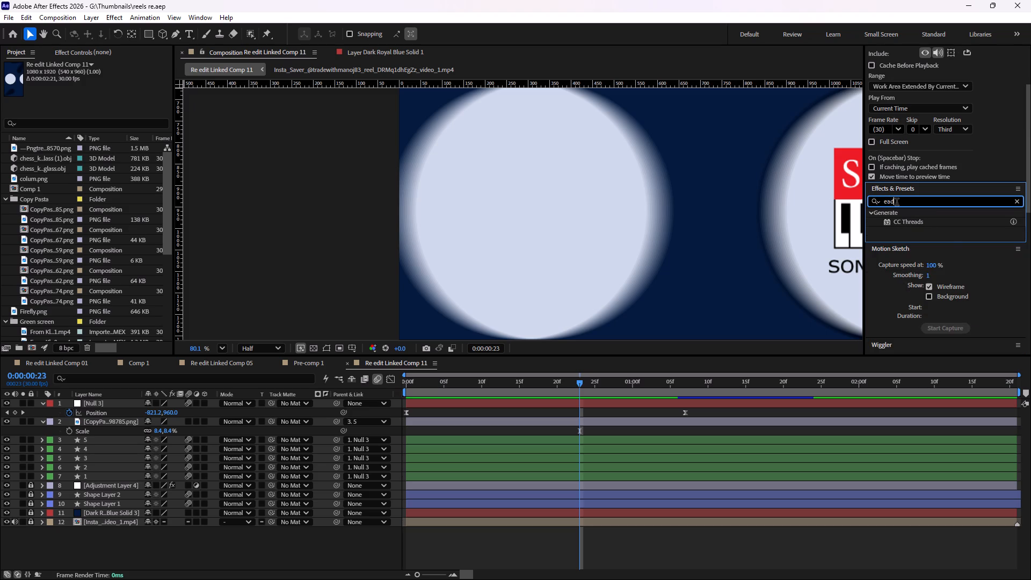
text(ge)
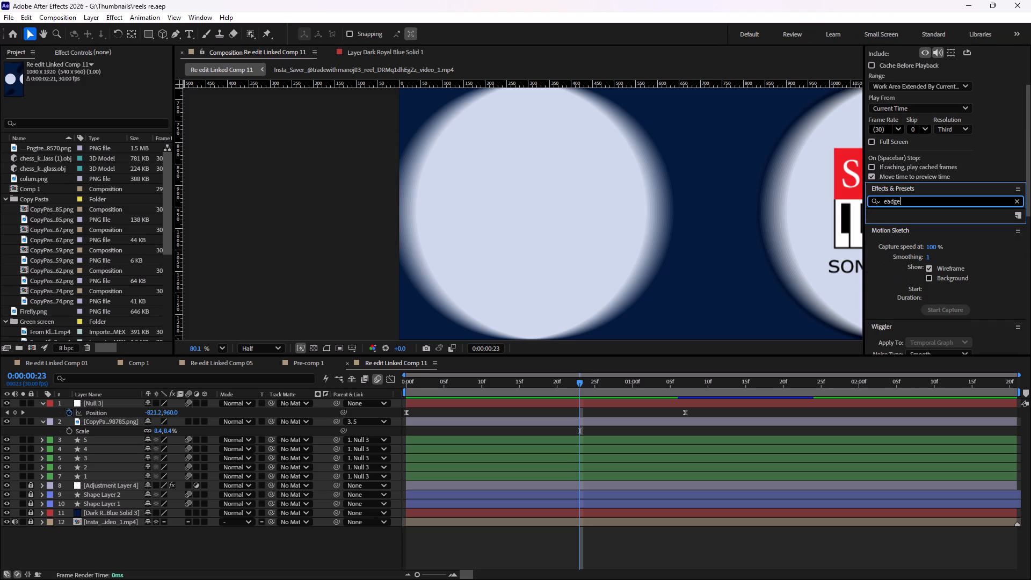
key(BackSpace)
key(BackSpace)
key(BackSpace)
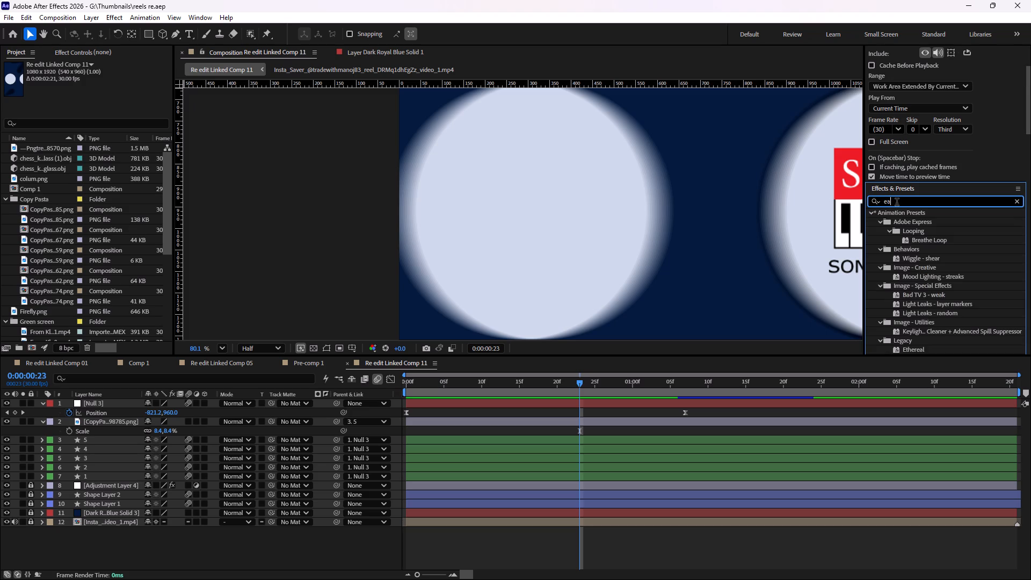
key(BackSpace)
key(BackSpace)
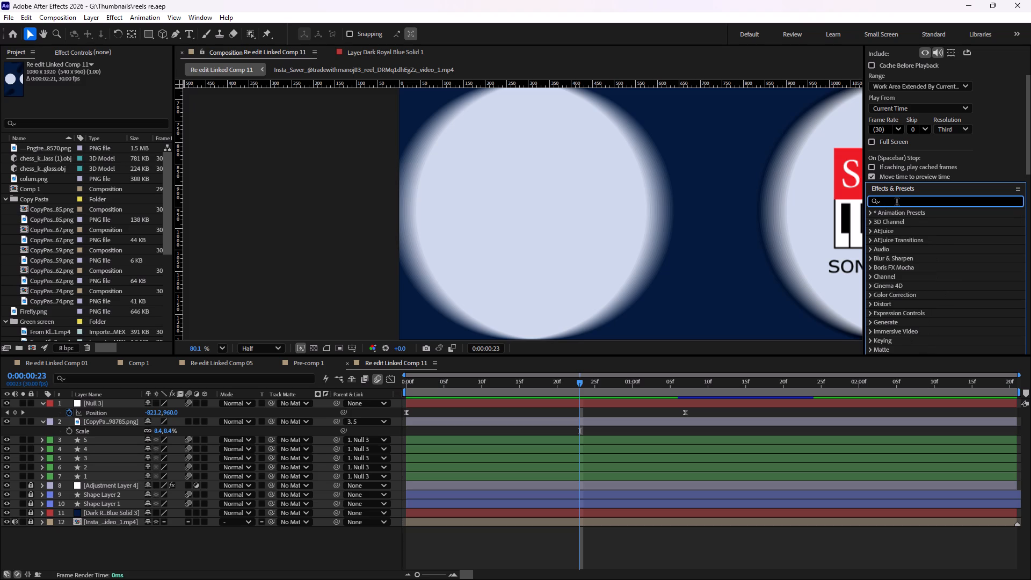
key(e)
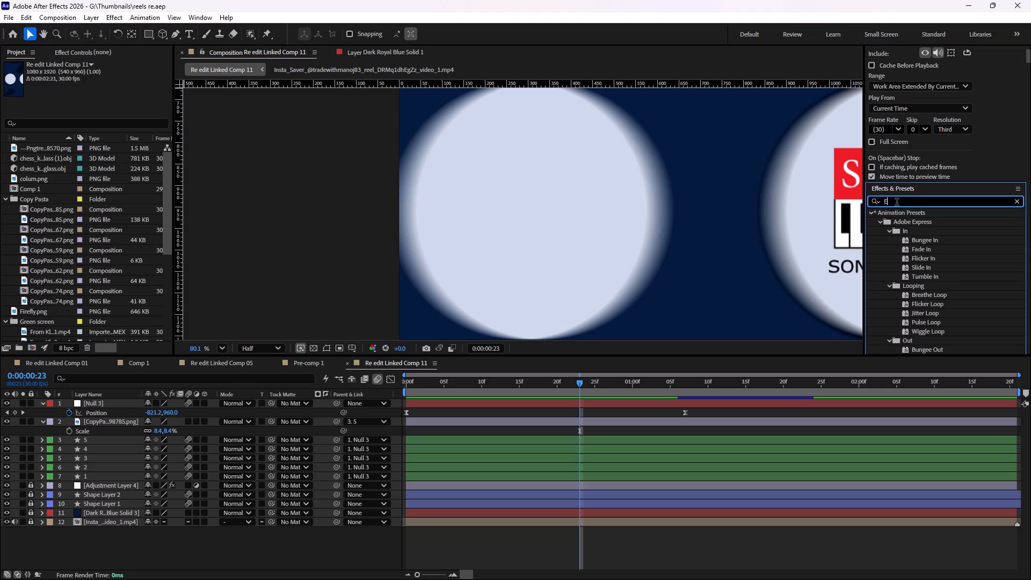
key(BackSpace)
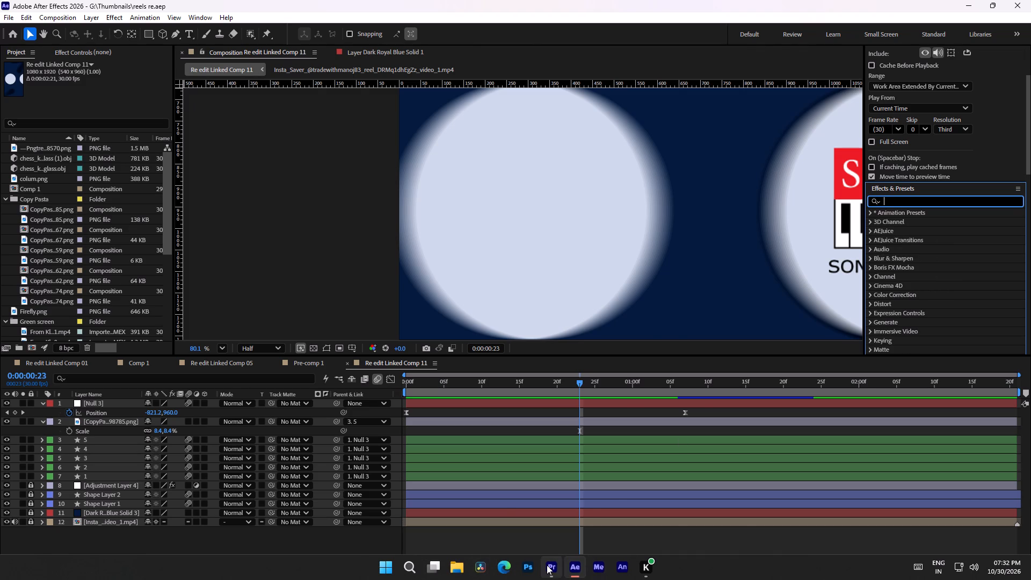
Switch to Premiere and search its effects for "ro" to look up the matching effect names.
click(547, 565)
click(23, 48)
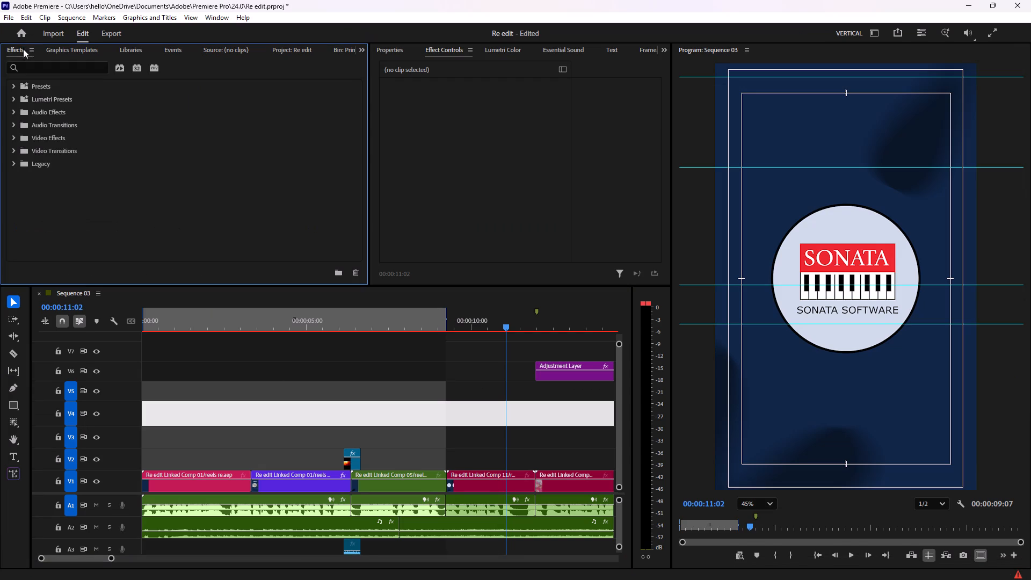
click(28, 64)
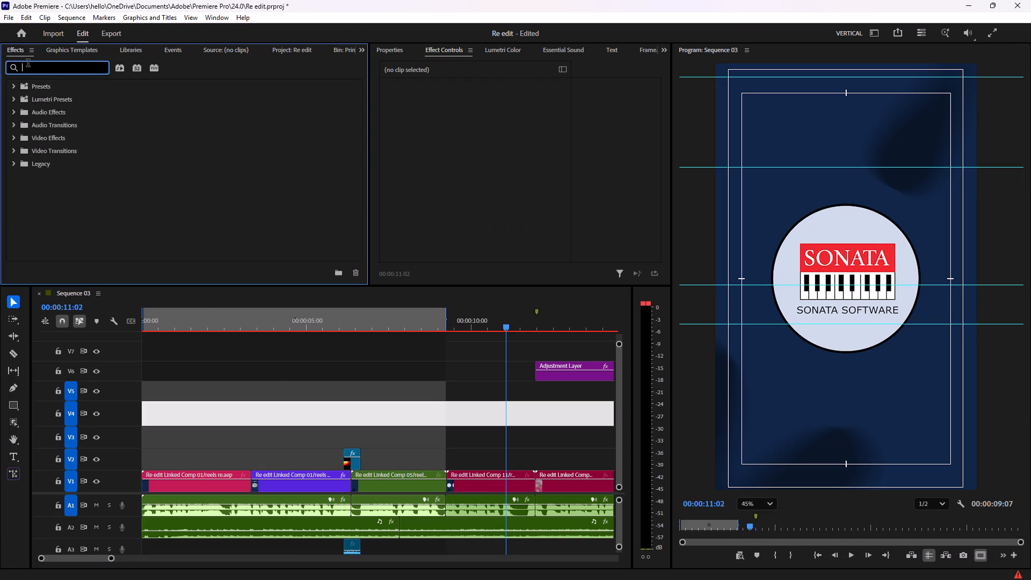
key(r)
text(oi)
key(BackSpace)
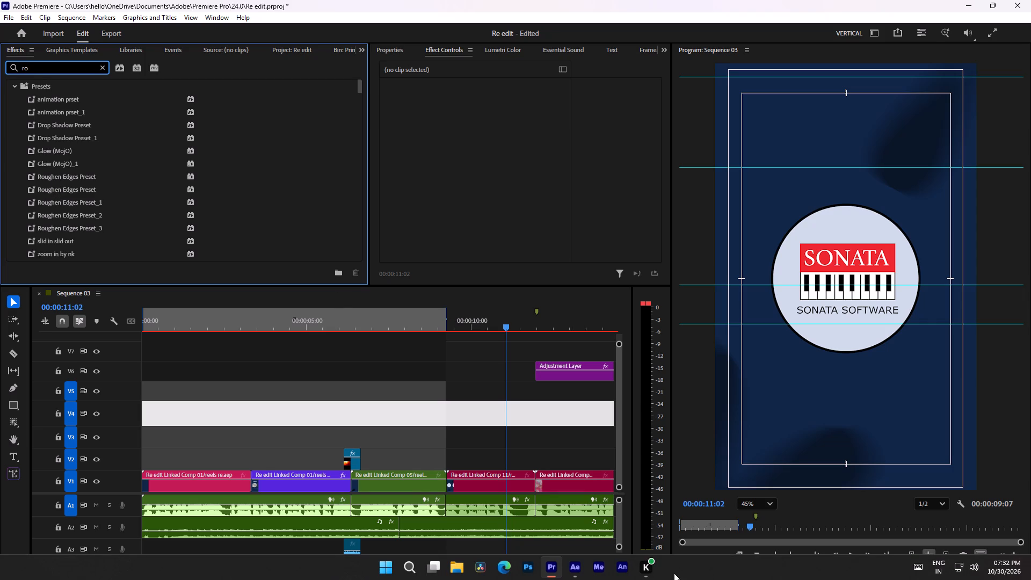
Back in After Effects, search the effects for "Roug" and apply Roughen Edges to the CopyPasta logo layer.
click(580, 565)
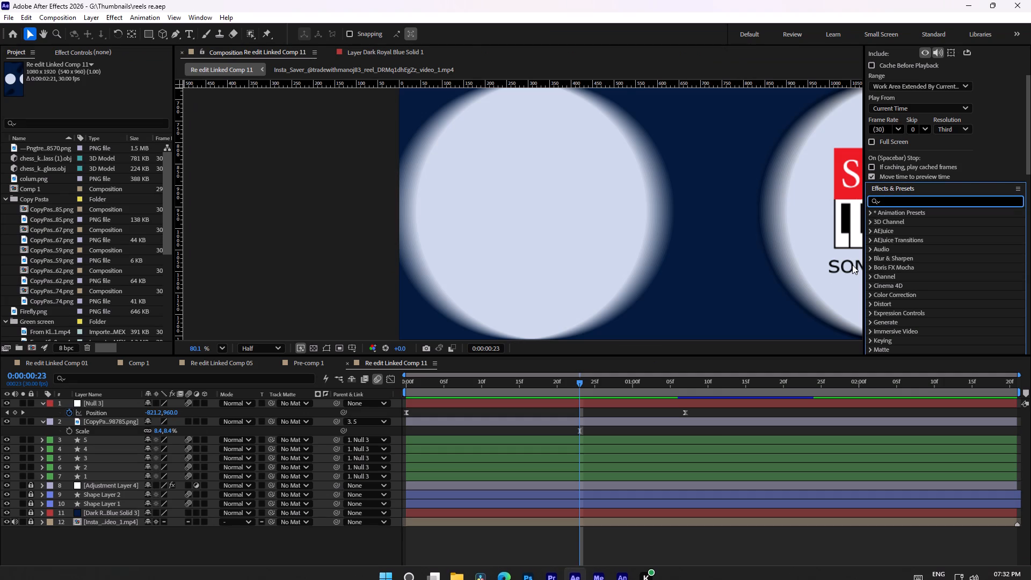
key(r)
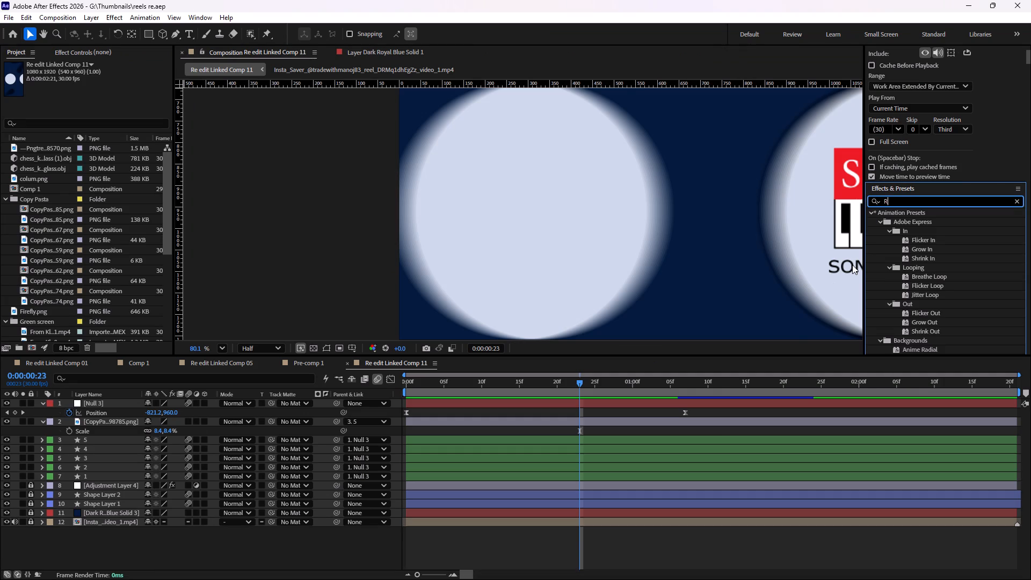
text(ou)
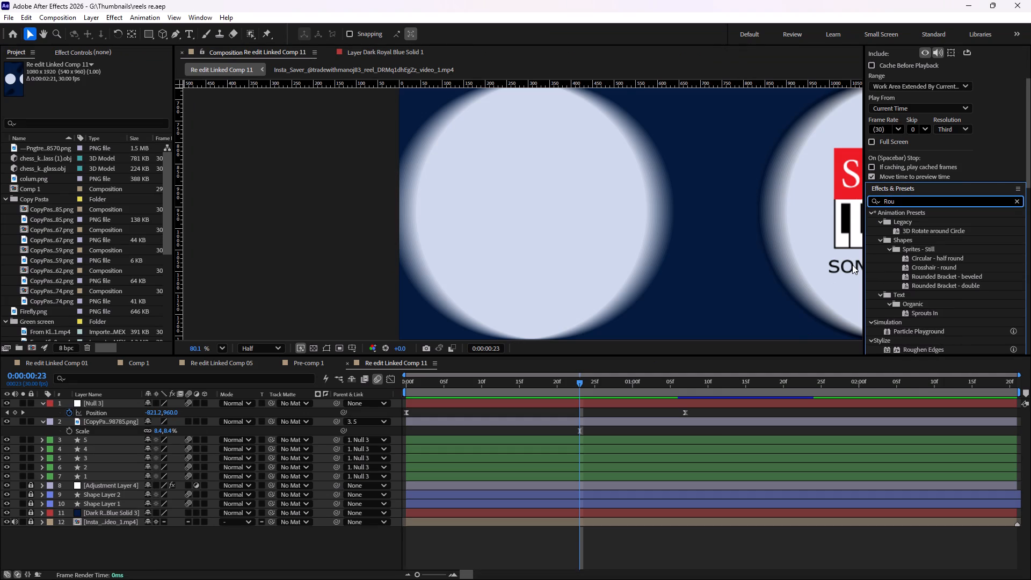
key(g)
drag(937, 220, 772, 316)
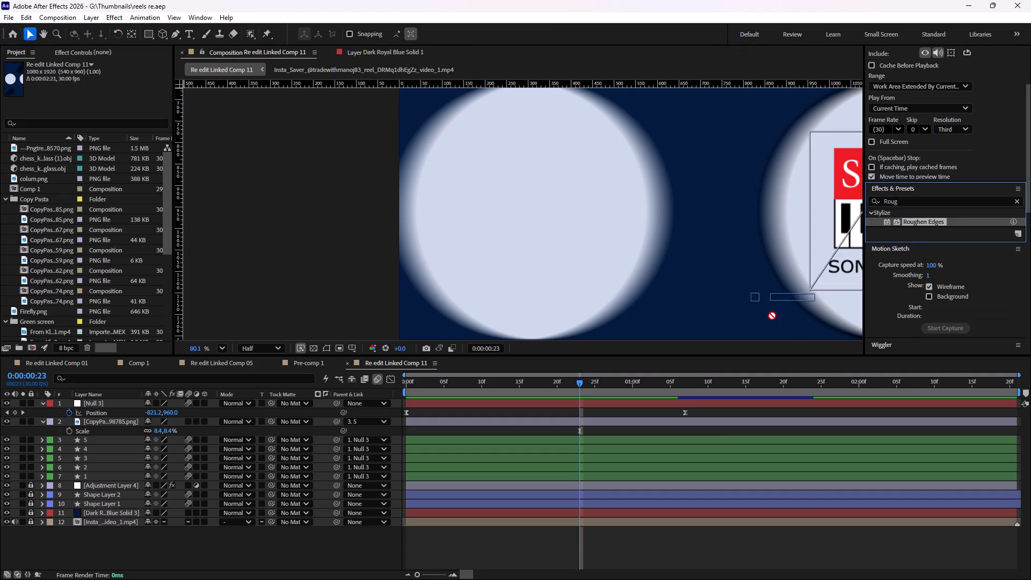
drag(772, 316, 469, 422)
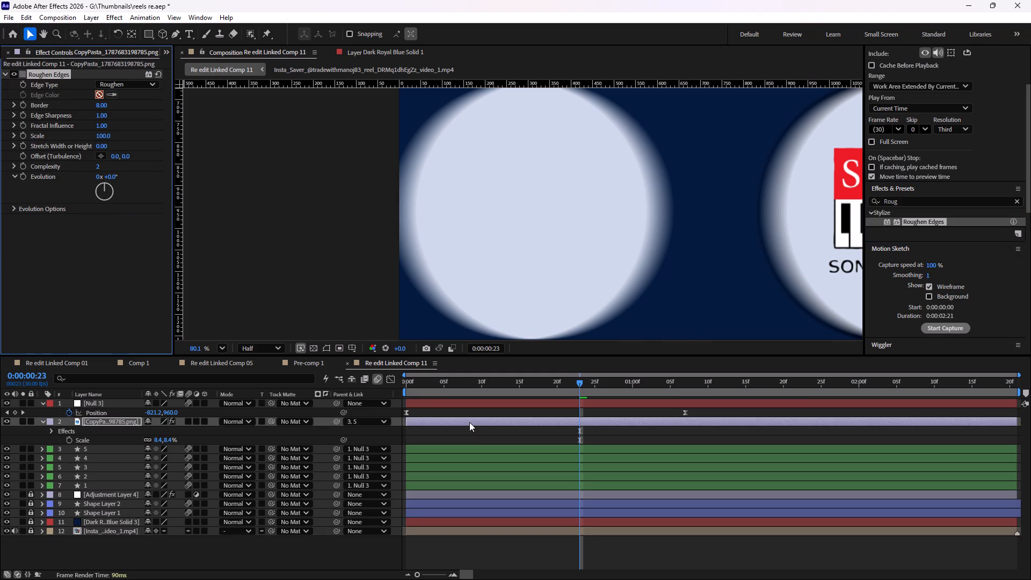
With the logo in view around 0:00:00:28, raise the Roughen Edges Border to 500 and preview it at 0:00:01:02.
drag(577, 382, 616, 386)
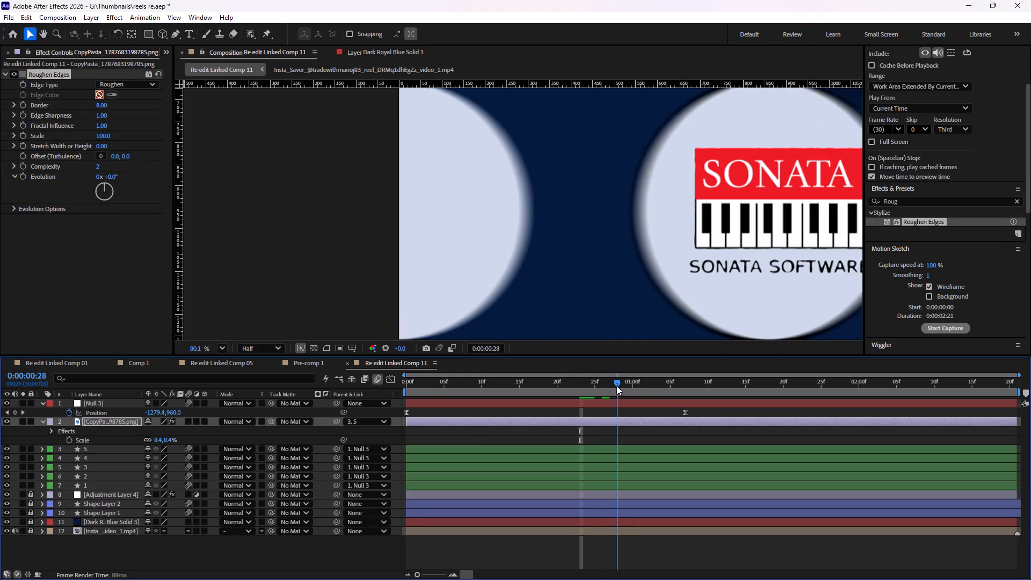
drag(616, 386, 612, 386)
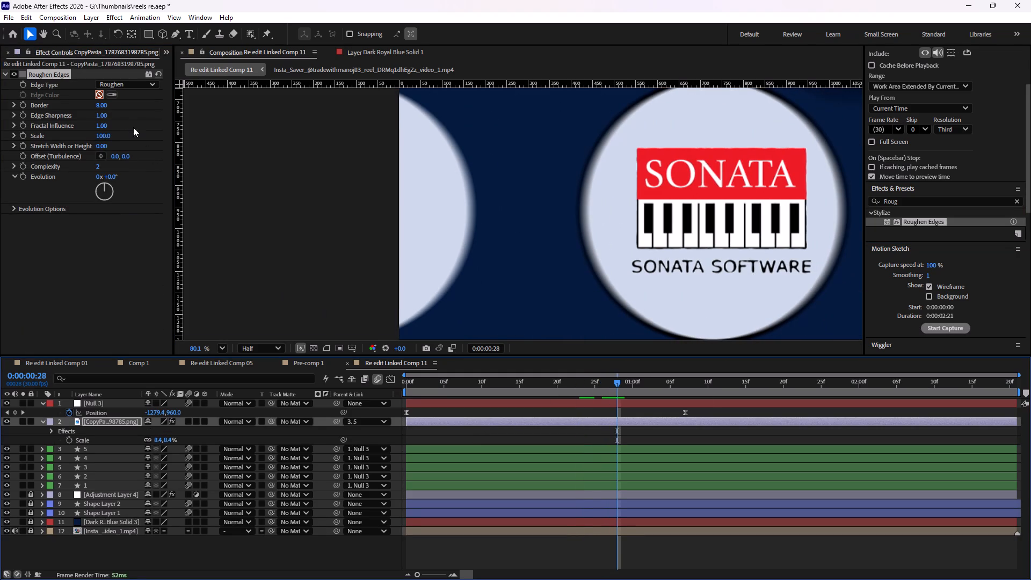
drag(105, 105, 159, 107)
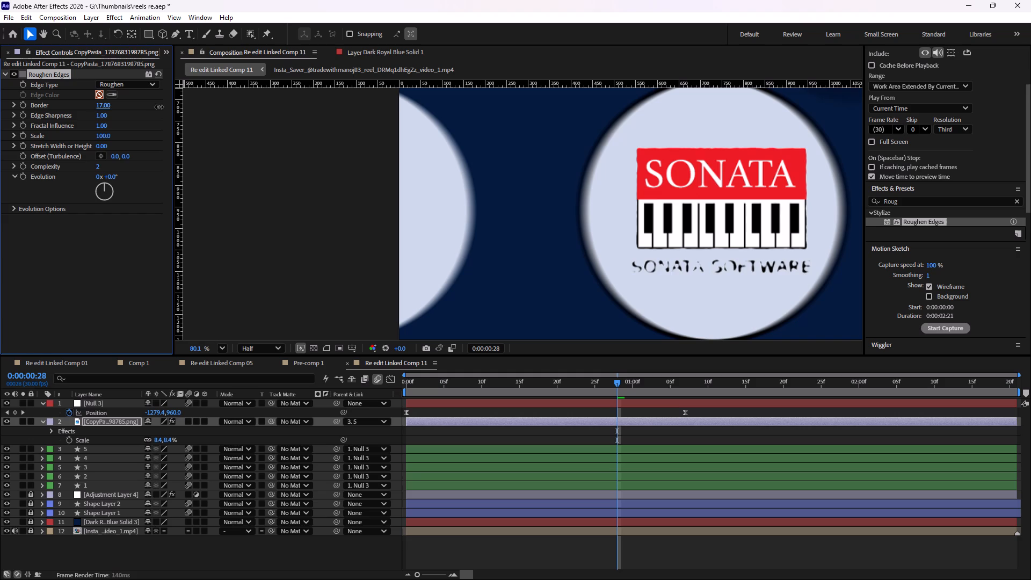
drag(159, 107, 491, 132)
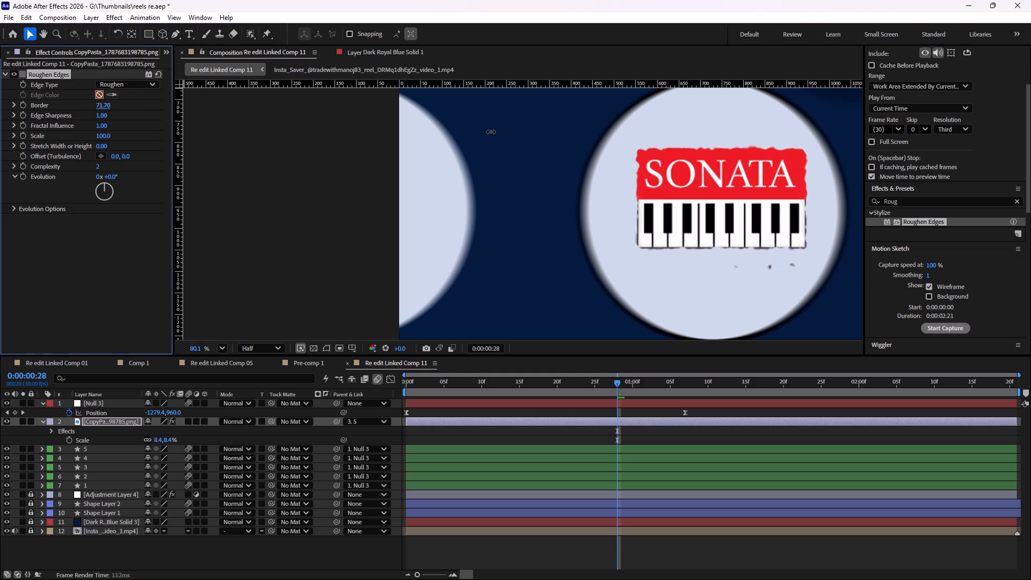
drag(491, 132, 981, 194)
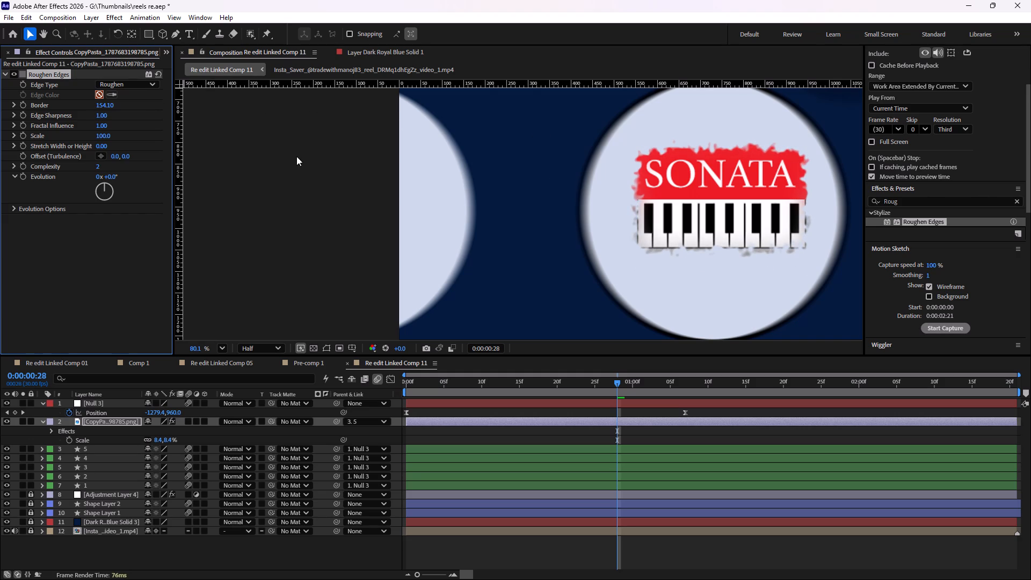
drag(104, 106, 910, 154)
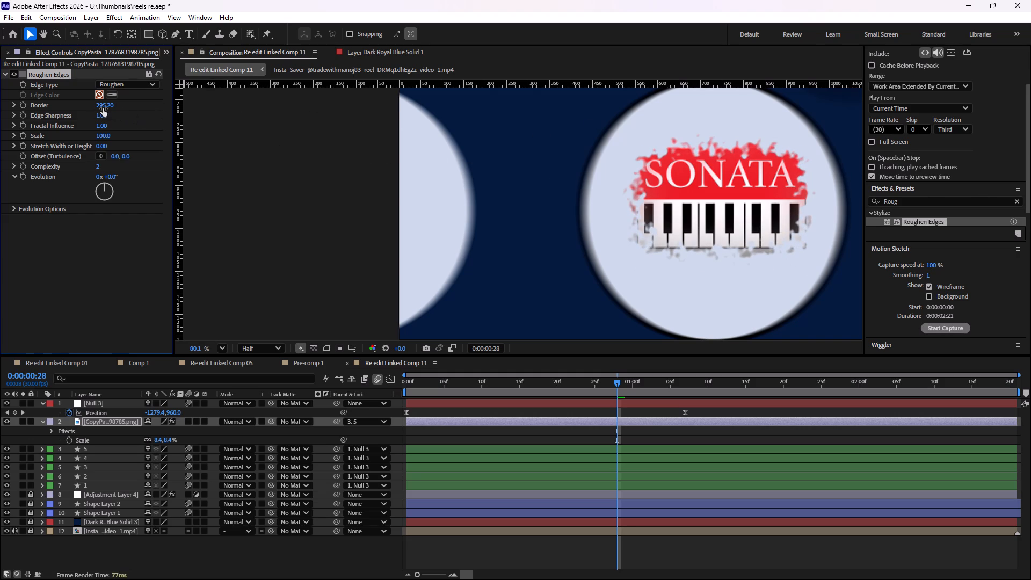
drag(103, 108, 860, 170)
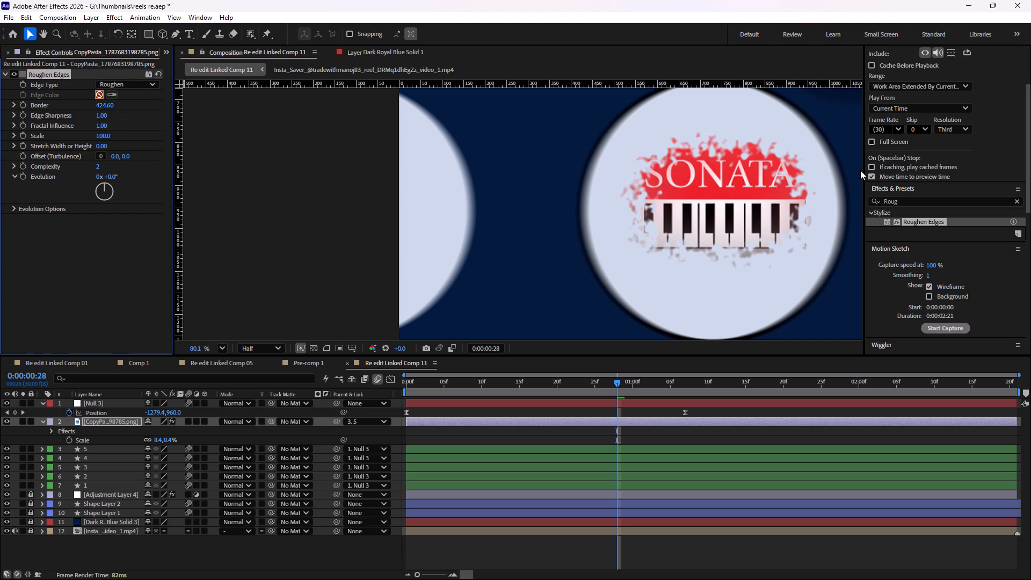
drag(100, 106, 992, 193)
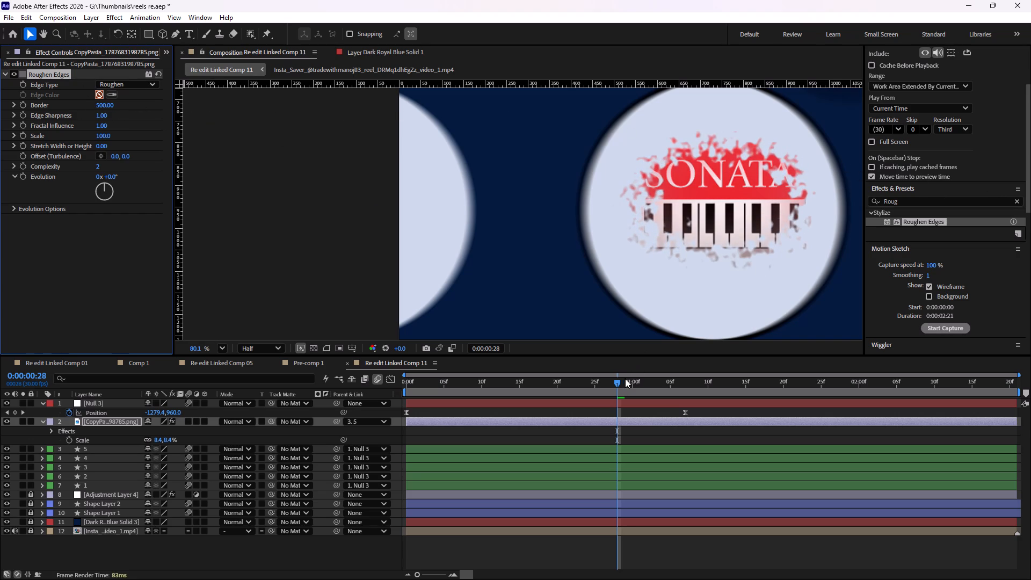
drag(616, 382, 645, 382)
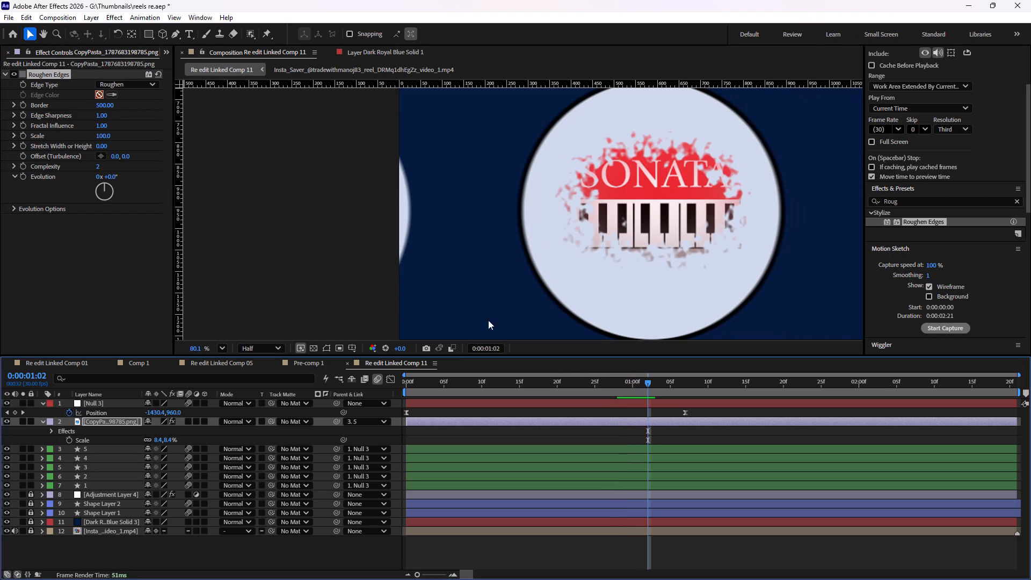
drag(99, 104, 230, 108)
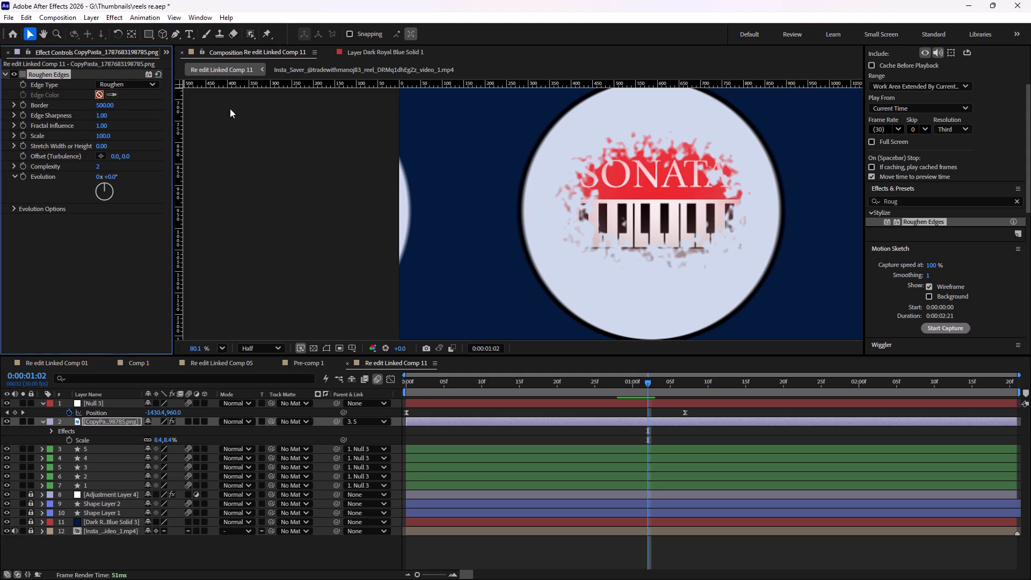
Set the Edge Sharpness of Roughen Edges to 7.00.
drag(100, 119, 345, 136)
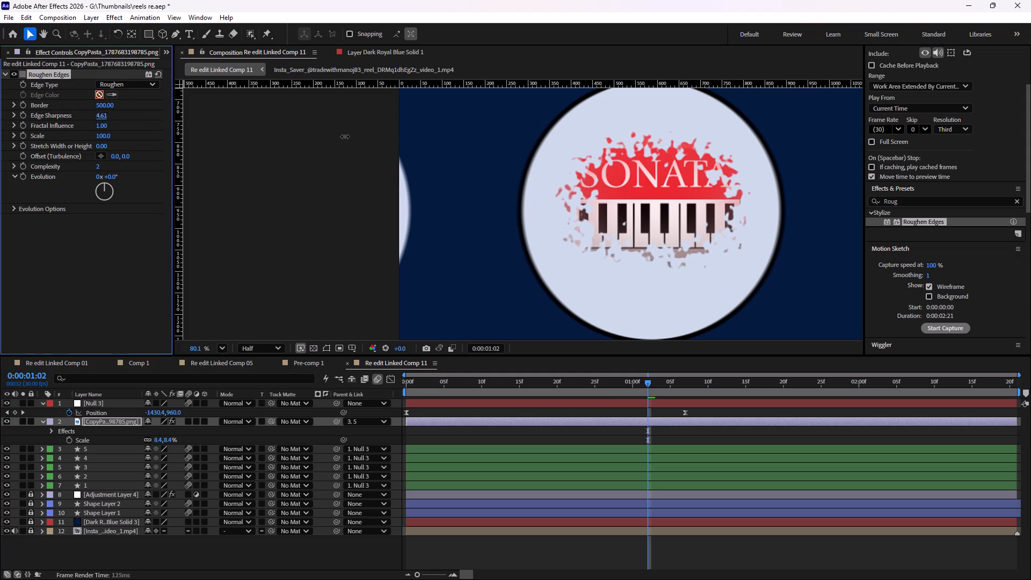
drag(345, 136, 455, 149)
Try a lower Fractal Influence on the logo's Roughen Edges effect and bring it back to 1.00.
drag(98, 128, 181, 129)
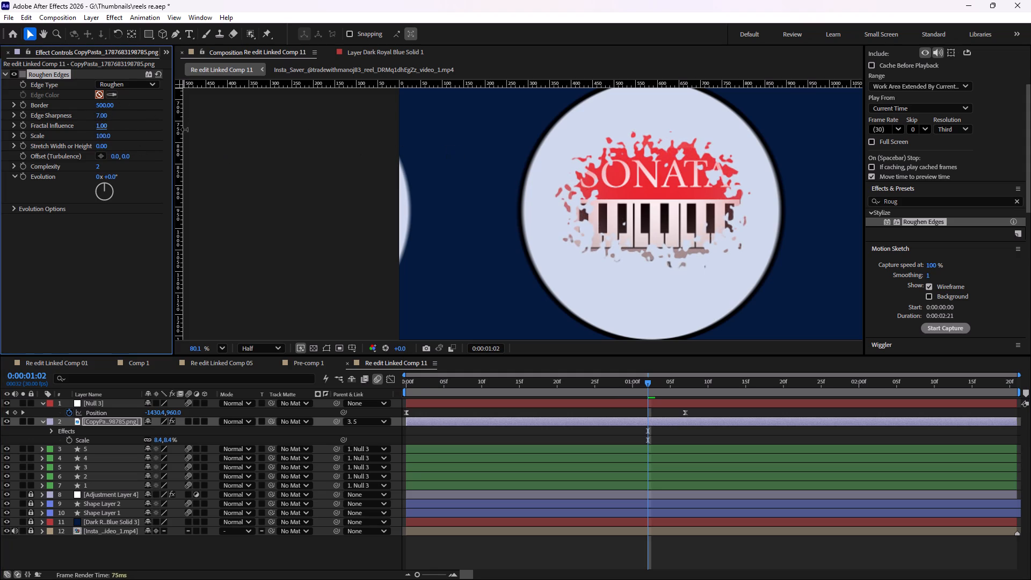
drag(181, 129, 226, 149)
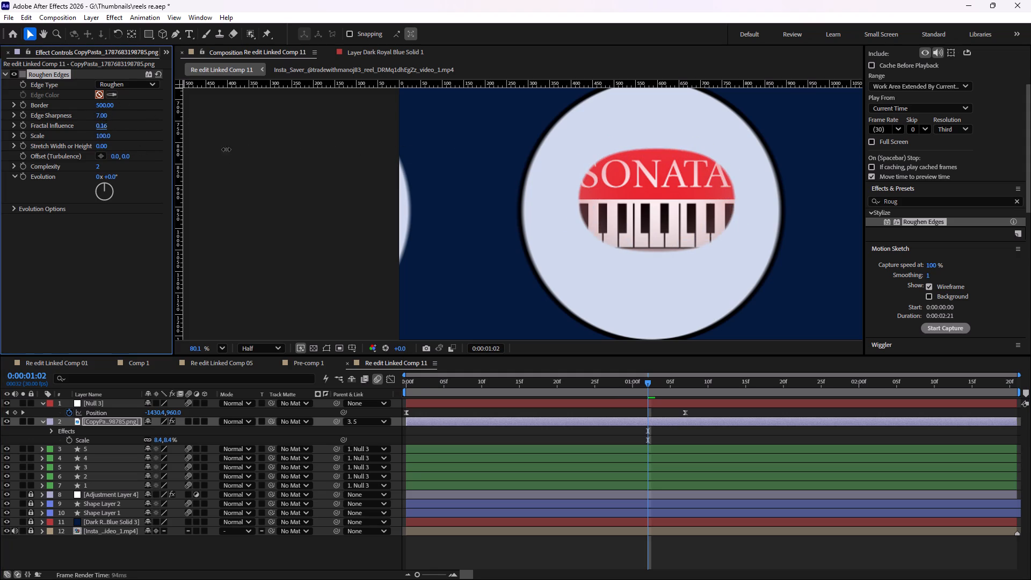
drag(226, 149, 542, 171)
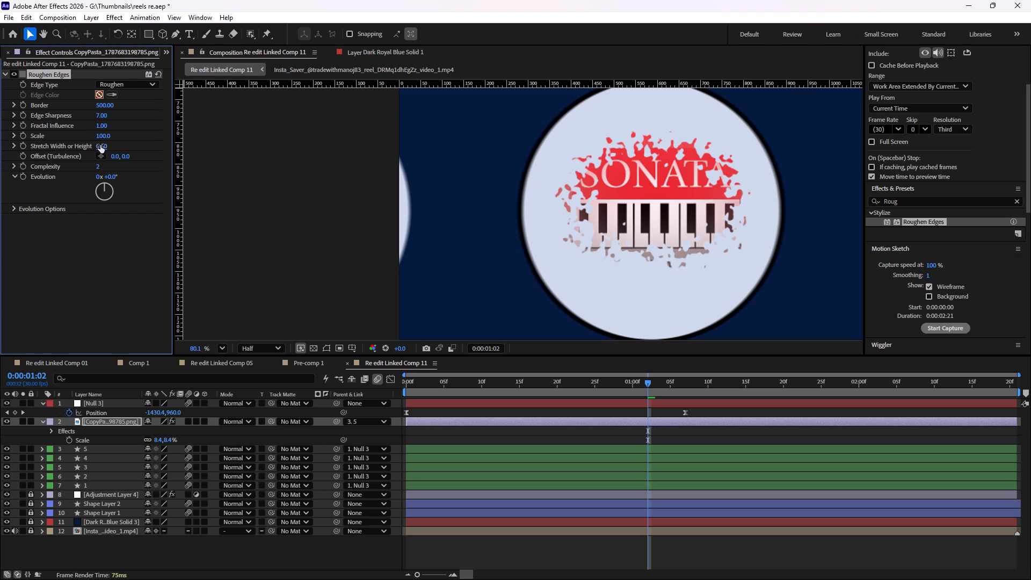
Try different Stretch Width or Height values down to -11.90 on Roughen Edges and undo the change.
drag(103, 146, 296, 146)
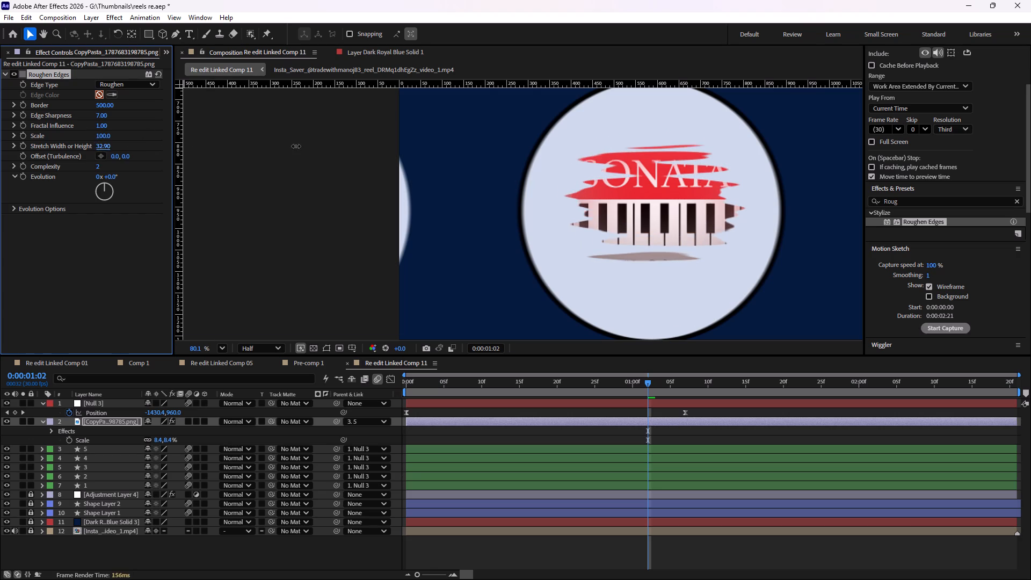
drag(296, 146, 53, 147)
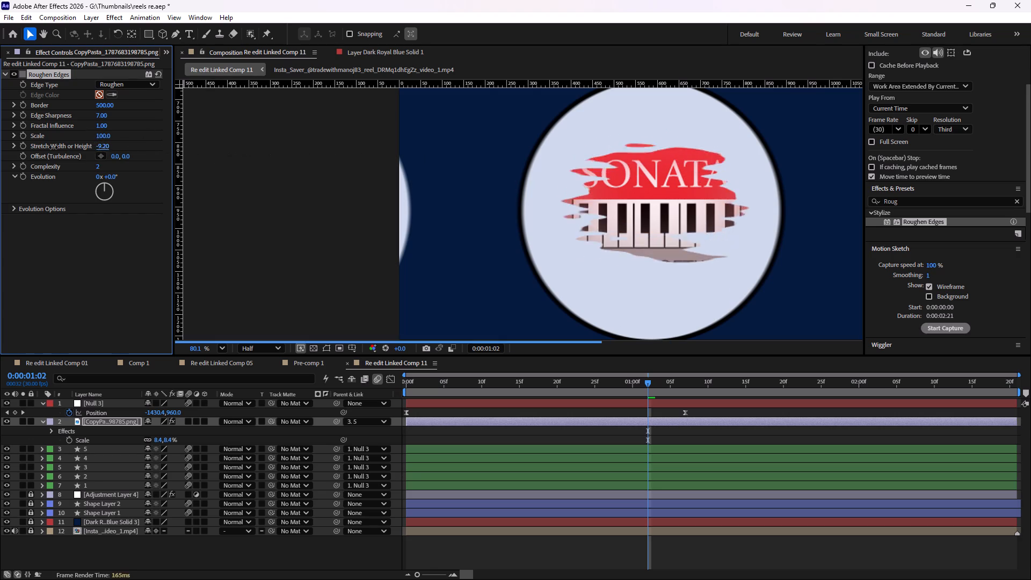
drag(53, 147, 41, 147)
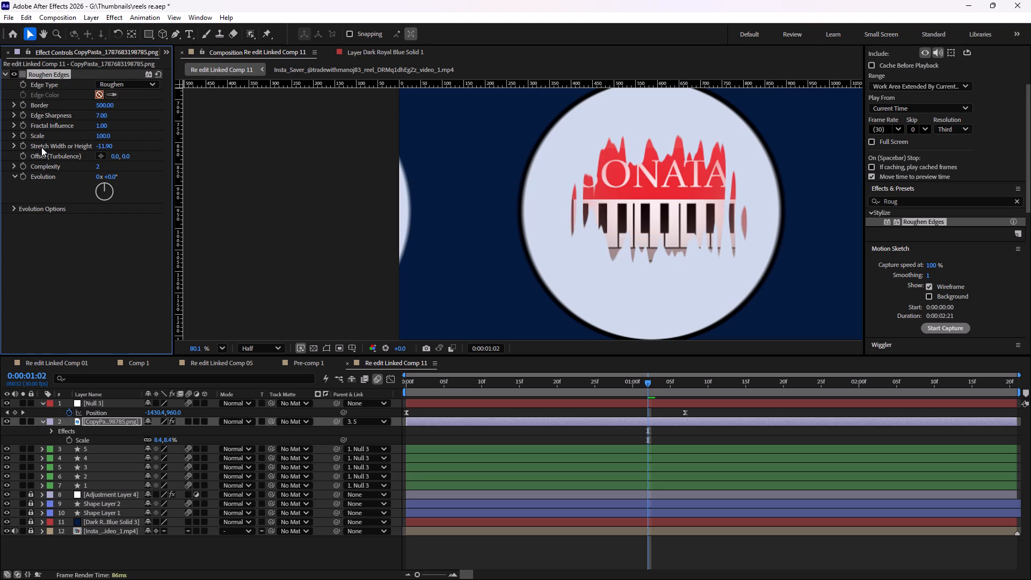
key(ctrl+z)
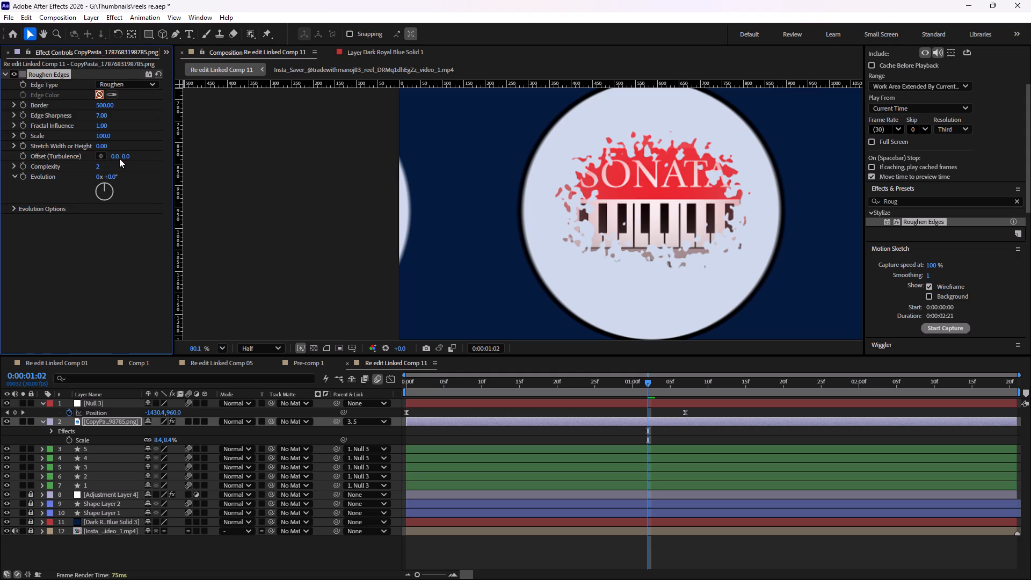
Set the Complexity of the logo's Roughen Edges effect to 10.
drag(98, 170, 98, 170)
drag(98, 170, 360, 184)
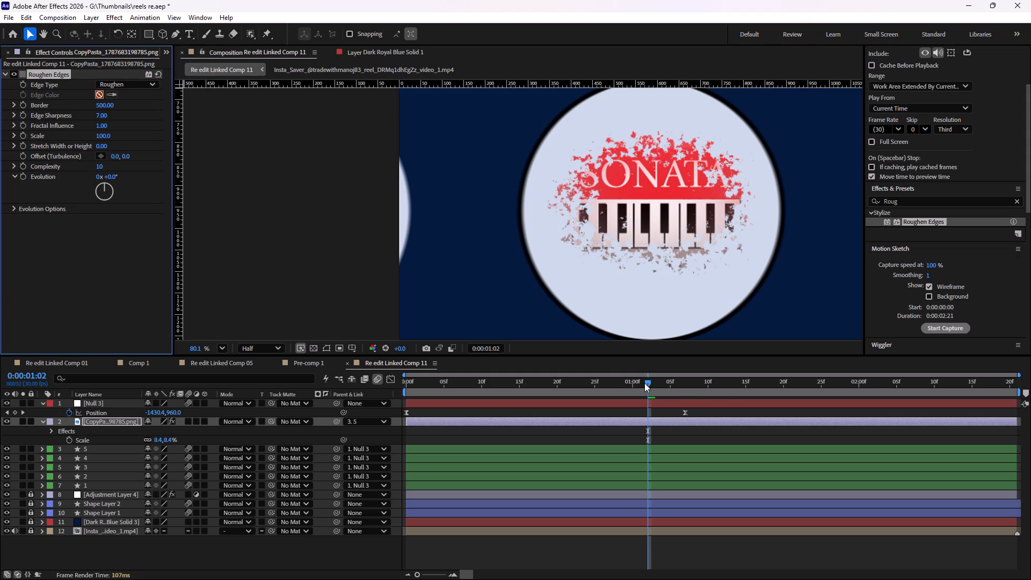
Enable keyframing for the Border of the logo's Roughen Edges at 0:00:00:20, keeping the value 500.00.
drag(647, 383, 611, 383)
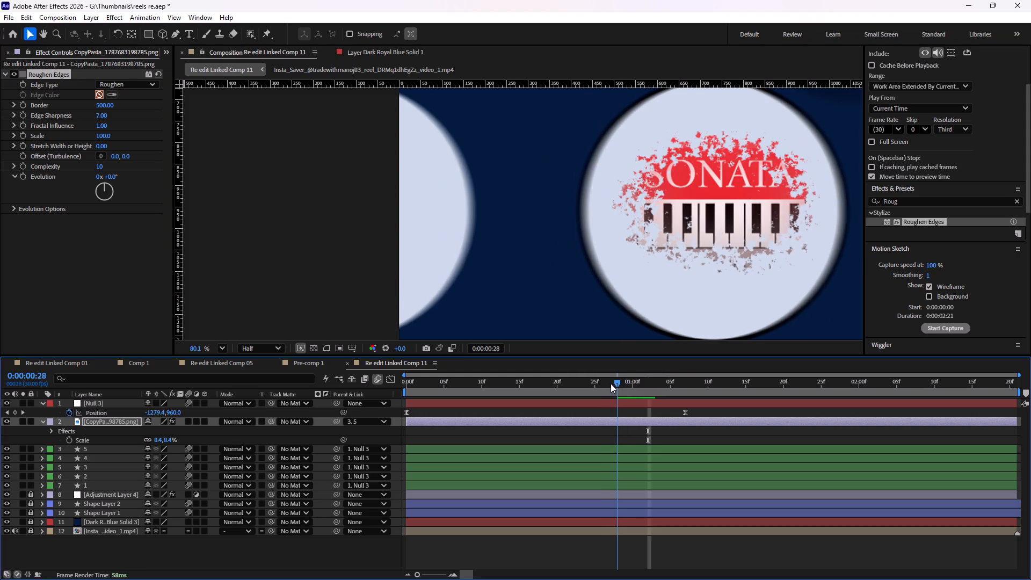
drag(611, 383, 576, 383)
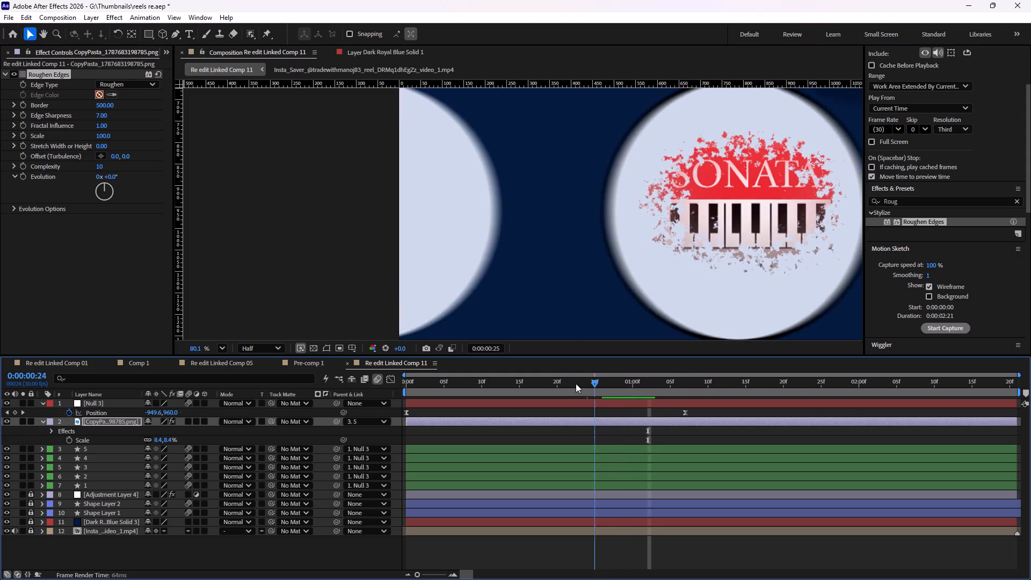
drag(576, 383, 573, 384)
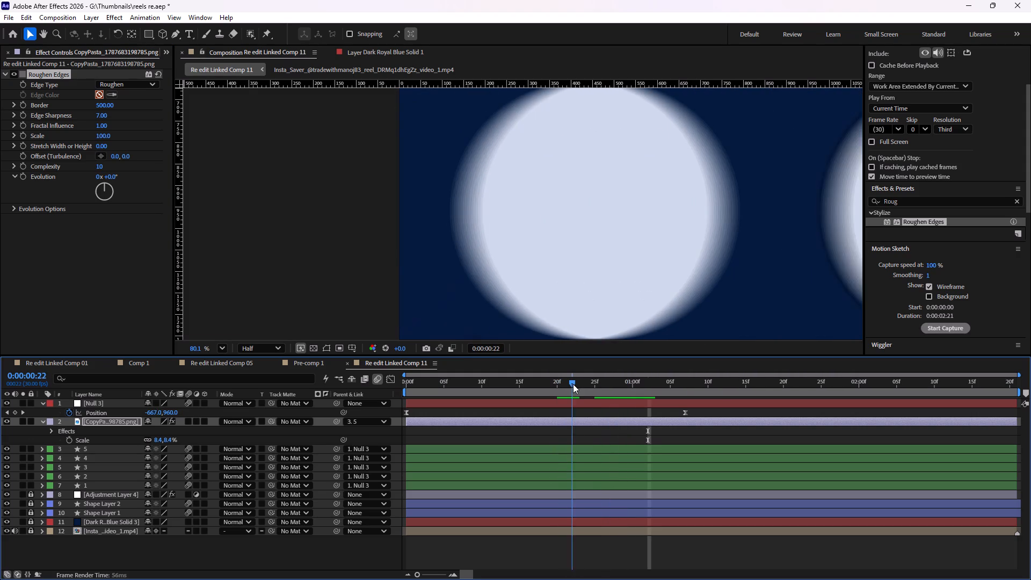
drag(573, 384, 580, 384)
drag(580, 384, 554, 384)
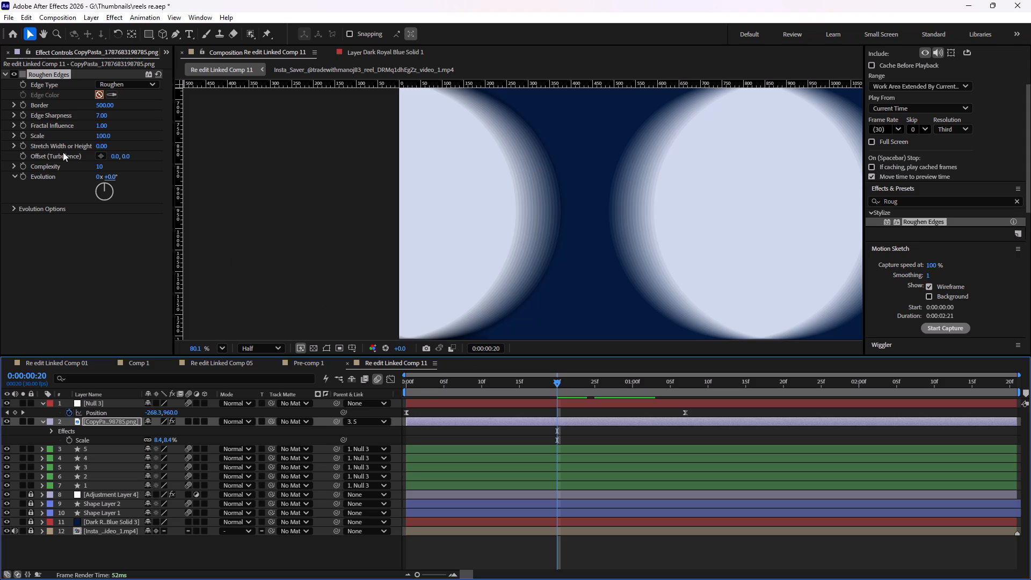
click(19, 85)
click(20, 85)
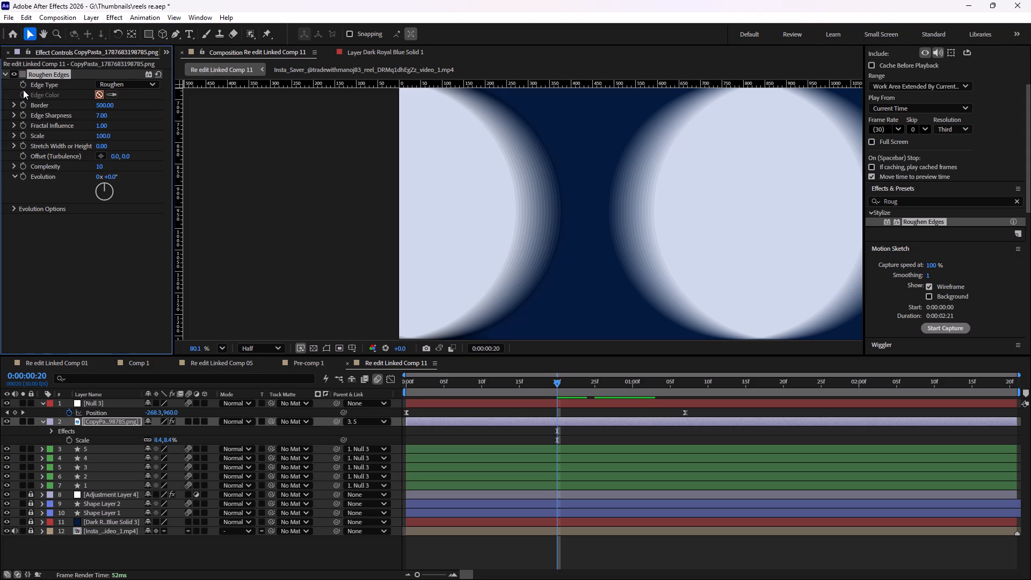
click(23, 104)
At 0:00:01:03, lower the Border of the logo's Roughen Edges to 0.00 as its end keyframe.
drag(557, 381, 652, 388)
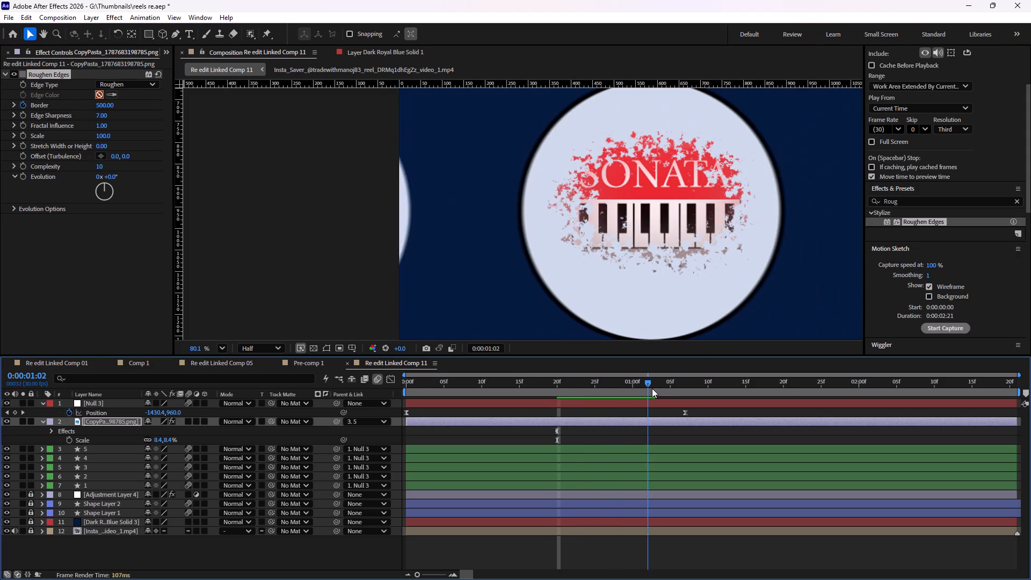
drag(652, 388, 662, 388)
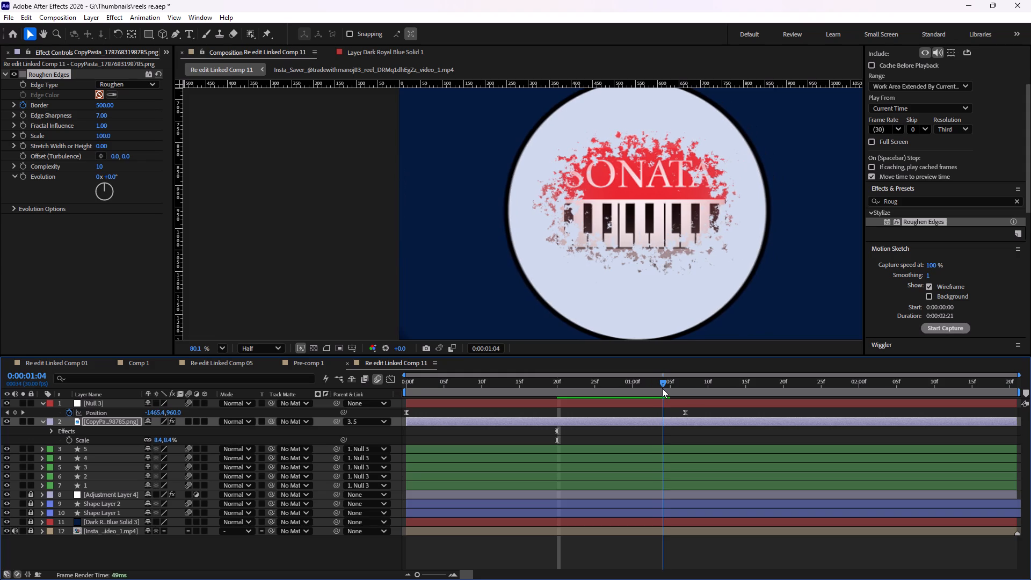
drag(662, 388, 659, 390)
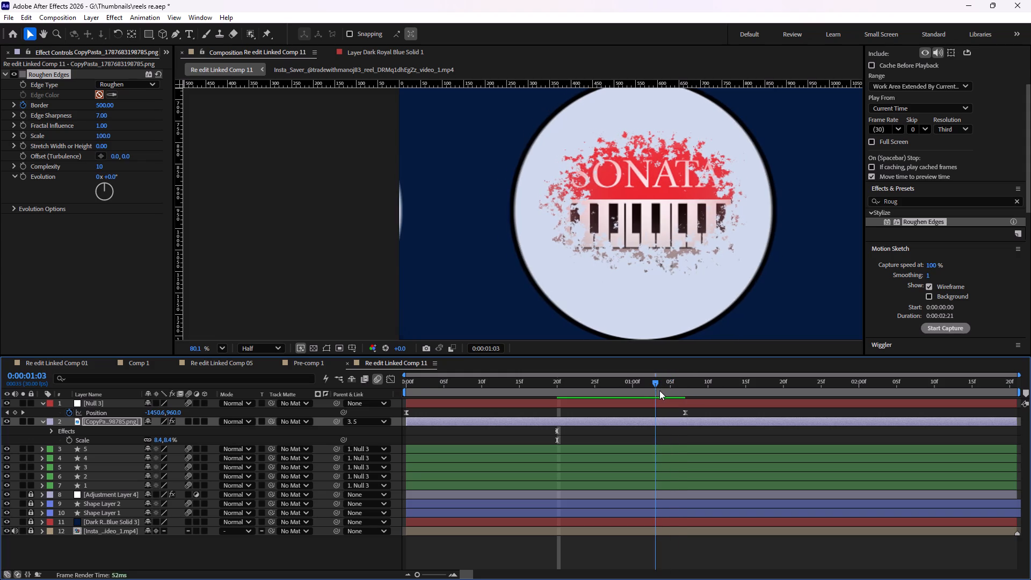
drag(659, 390, 658, 393)
drag(658, 393, 657, 393)
drag(108, 106, 0, 106)
drag(108, 104, 103, 105)
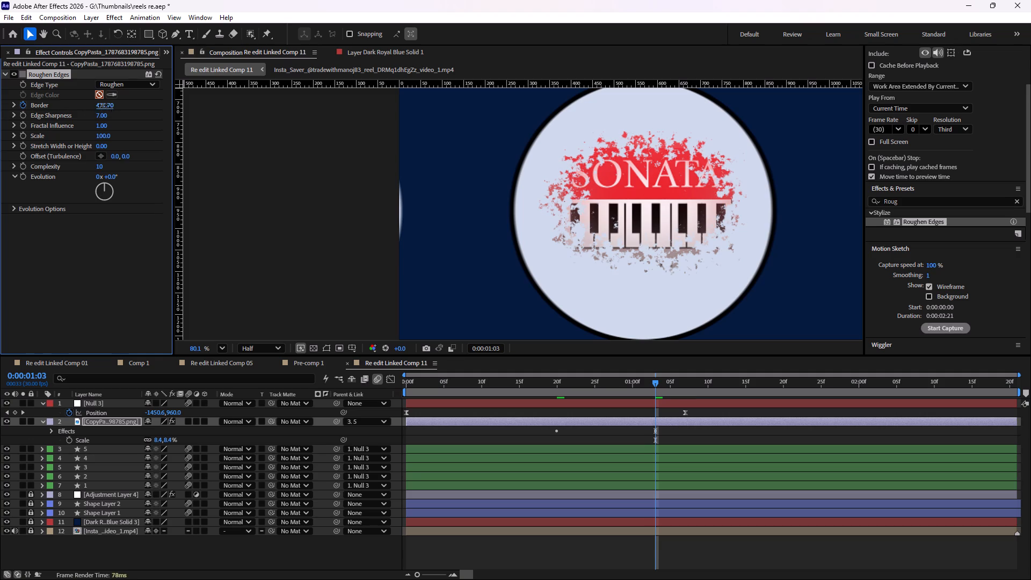
drag(103, 105, 0, 107)
drag(107, 107, 4, 105)
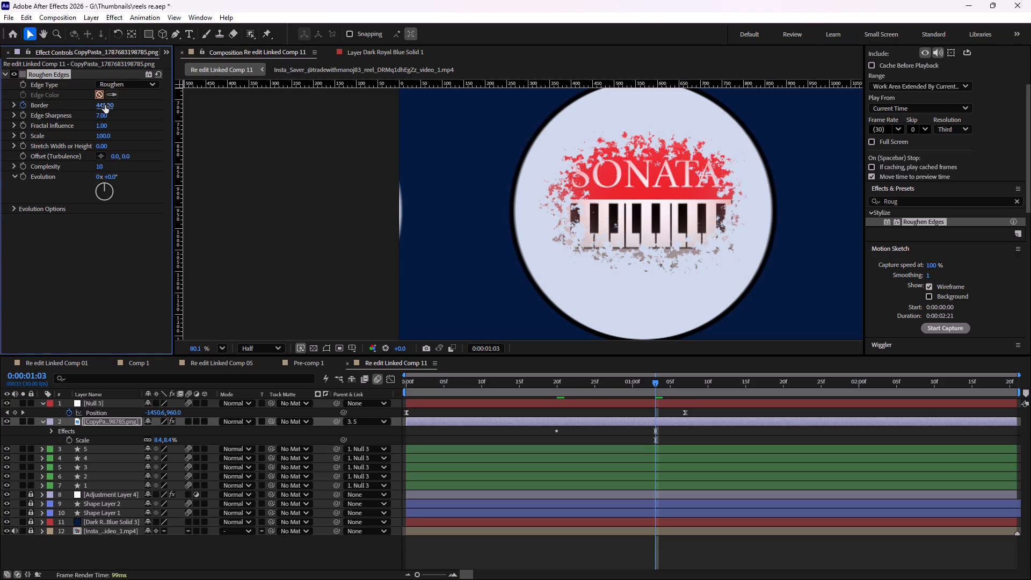
drag(105, 105, 6, 100)
drag(103, 104, 0, 104)
drag(100, 105, 0, 103)
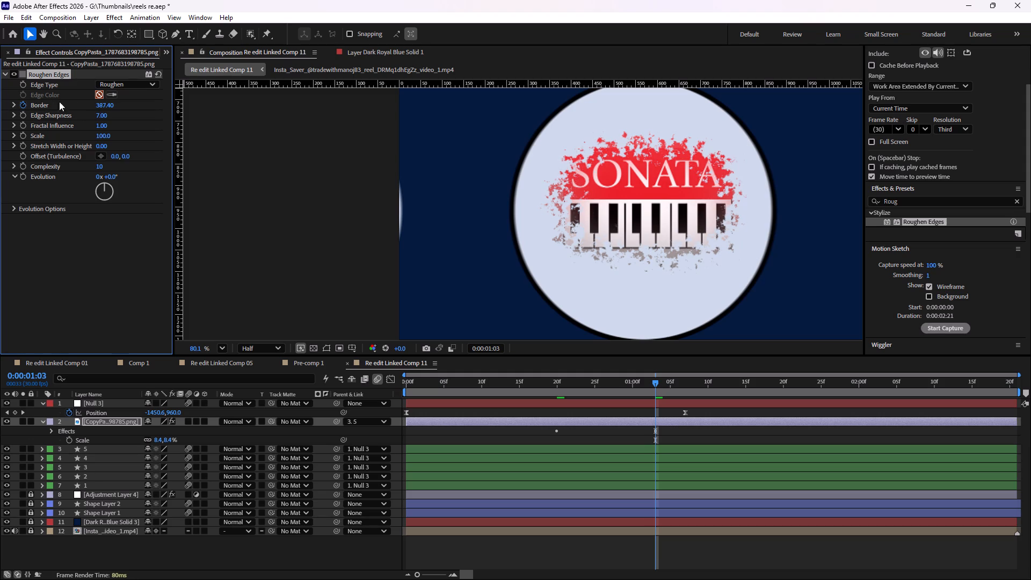
drag(97, 106, 8, 104)
drag(103, 104, 47, 104)
drag(104, 106, 0, 108)
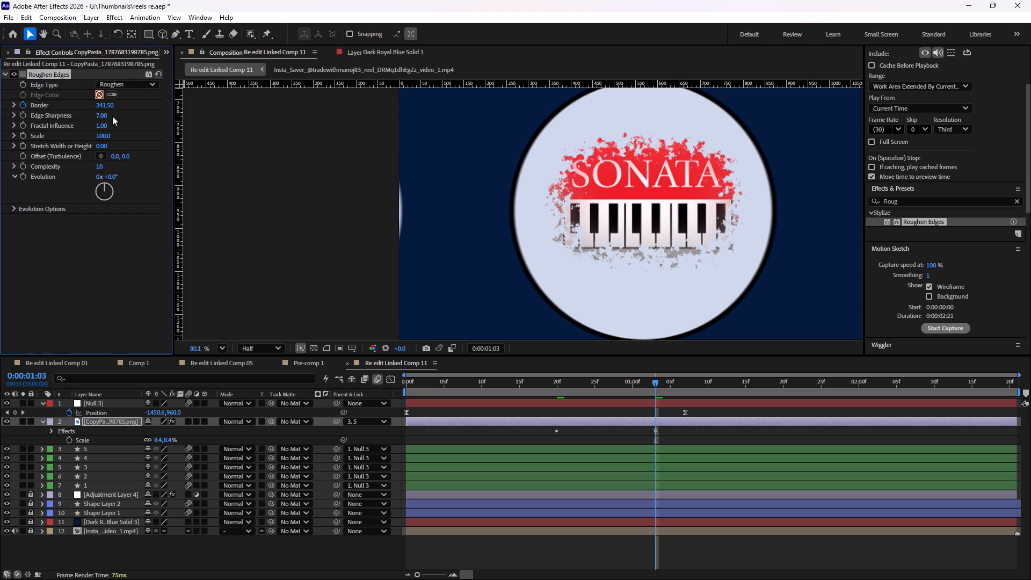
drag(99, 106, 0, 109)
drag(102, 107, 0, 107)
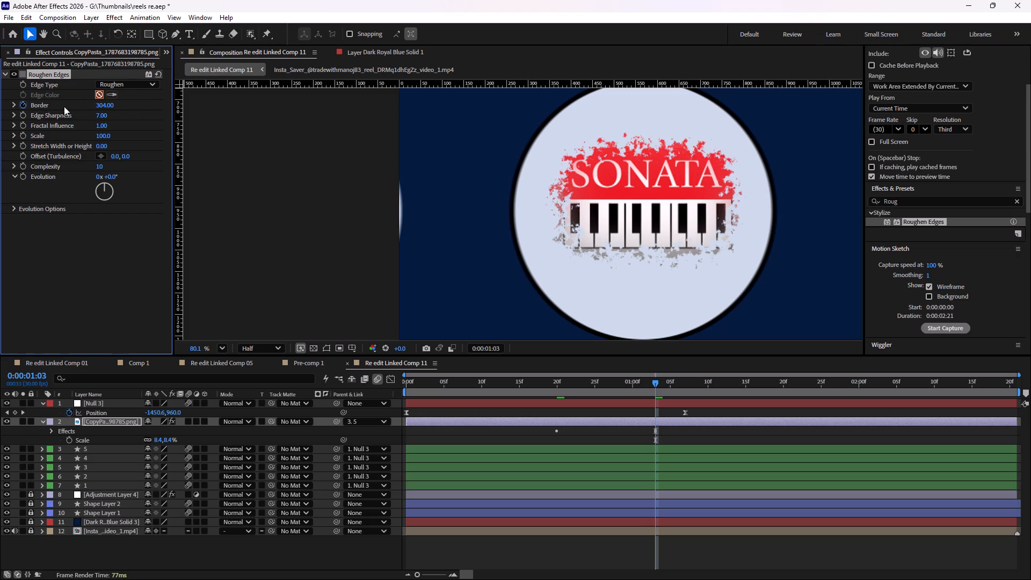
click(99, 107)
key(BackSpace)
text(10)
key(Return)
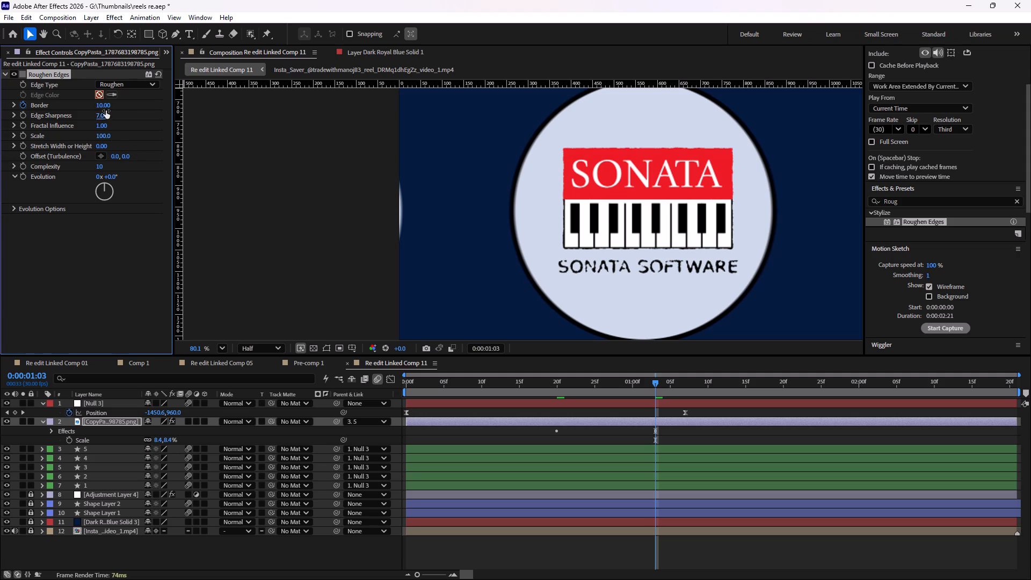
drag(106, 108, 17, 108)
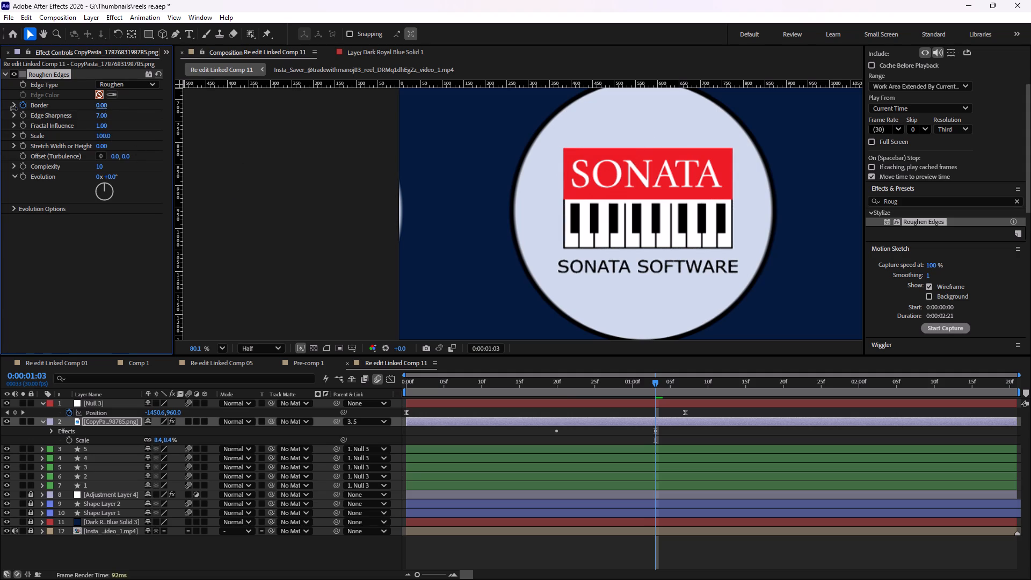
drag(17, 108, 14, 108)
Preview the logo's Roughen Edges reveal, playing once from 0:00:00:19 and once from 0:00:00:09.
drag(655, 383, 647, 383)
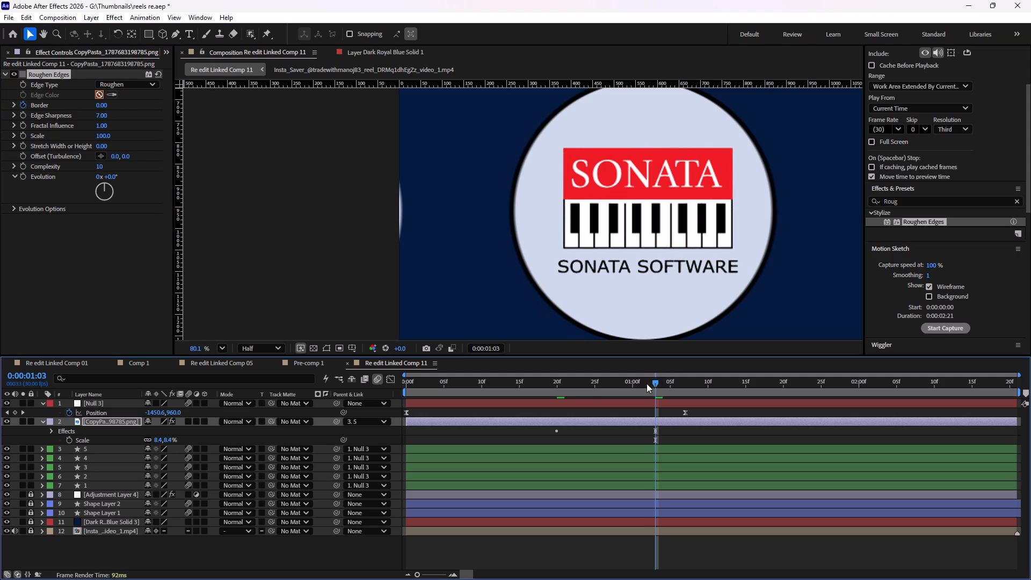
drag(647, 383, 551, 385)
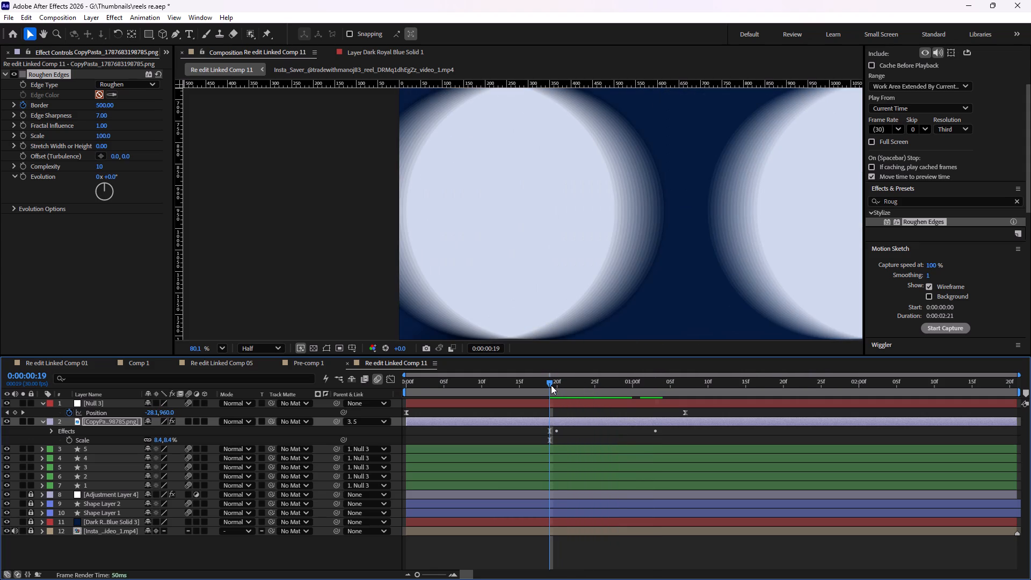
key(space)
key(space)
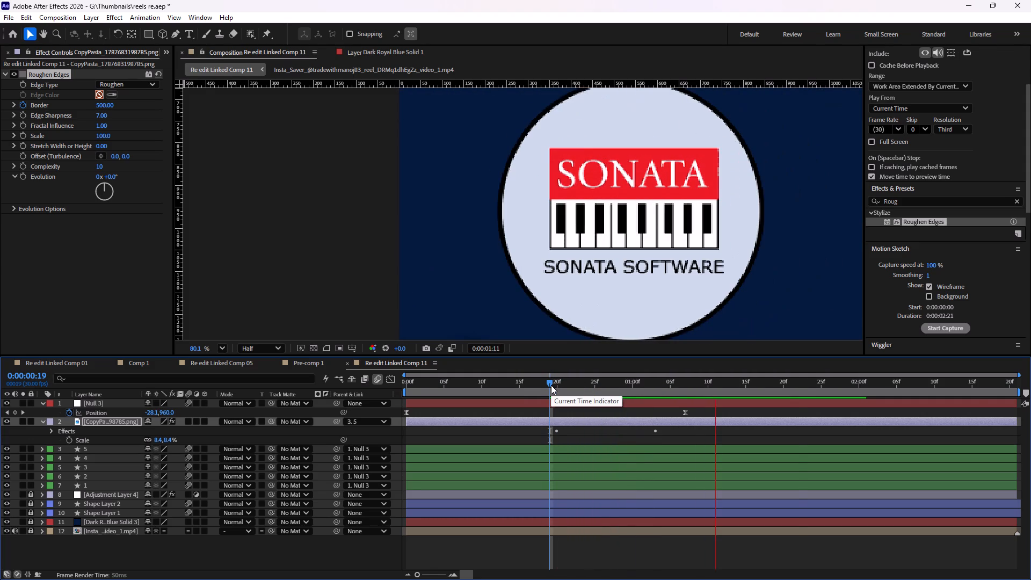
drag(795, 383, 618, 387)
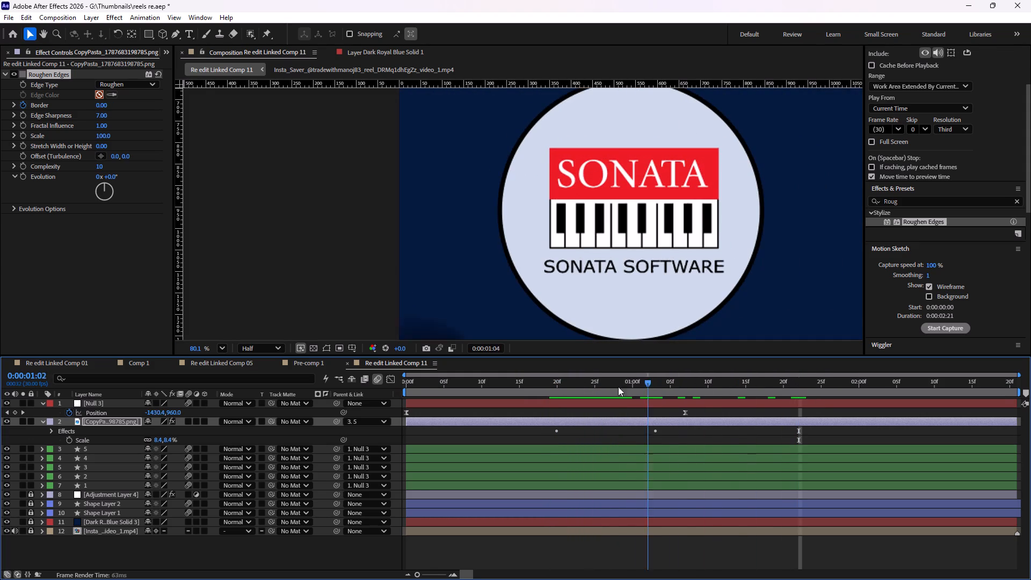
drag(618, 387, 470, 381)
key(space)
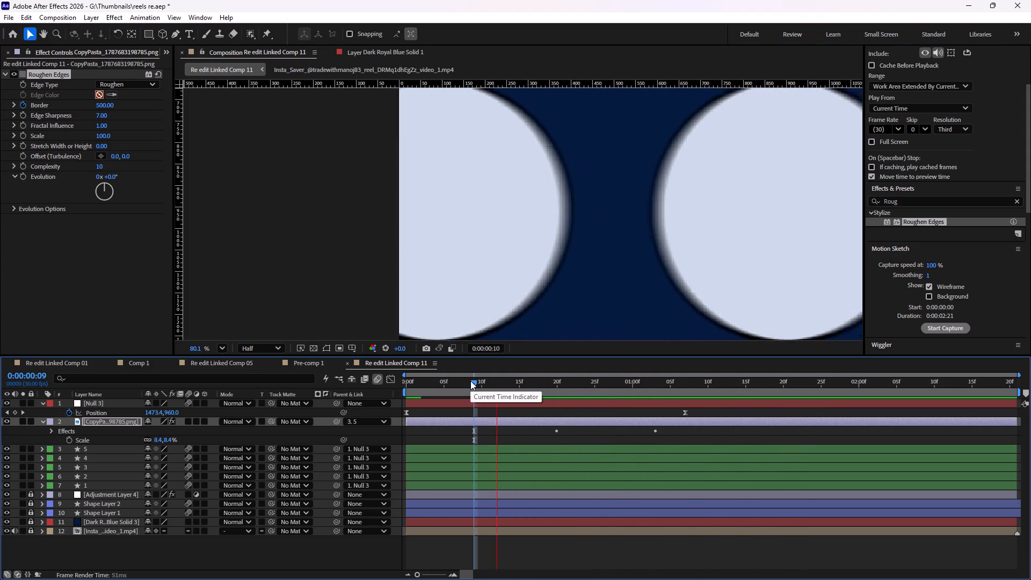
key(space)
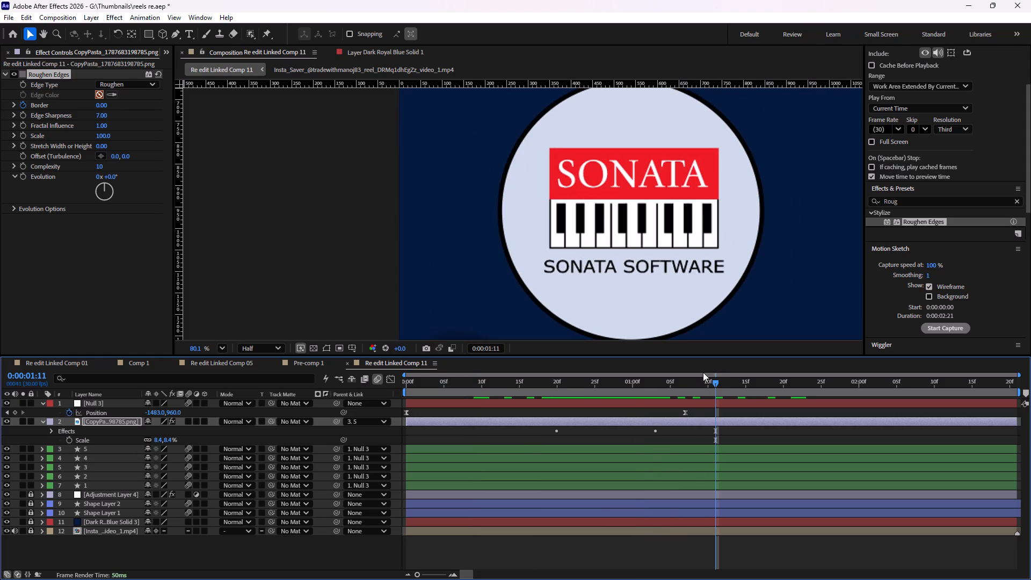
Return to 0:00:00:20 and expand the logo layer's Roughen Edges properties in the timeline.
drag(713, 383, 551, 397)
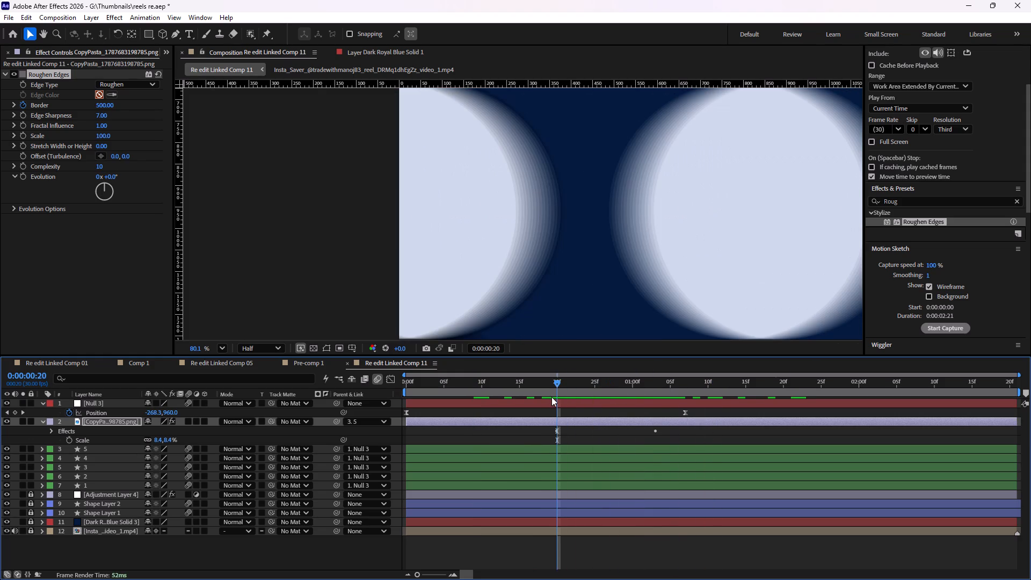
click(49, 433)
click(59, 439)
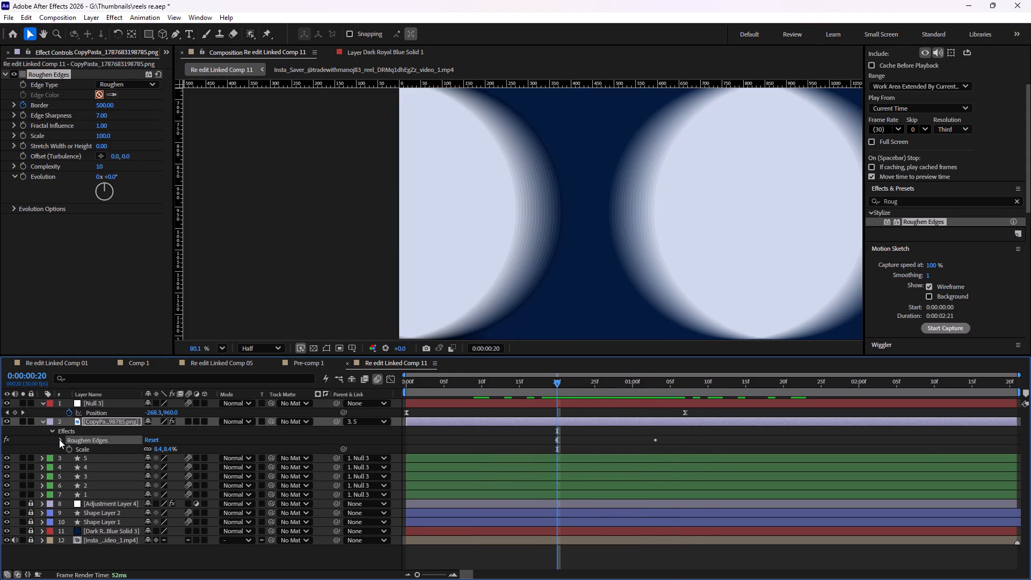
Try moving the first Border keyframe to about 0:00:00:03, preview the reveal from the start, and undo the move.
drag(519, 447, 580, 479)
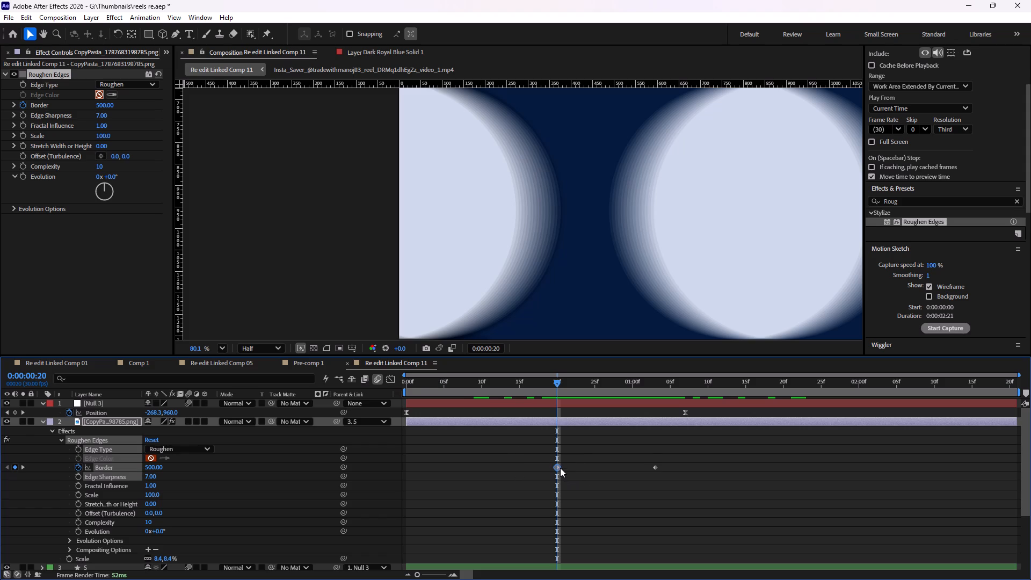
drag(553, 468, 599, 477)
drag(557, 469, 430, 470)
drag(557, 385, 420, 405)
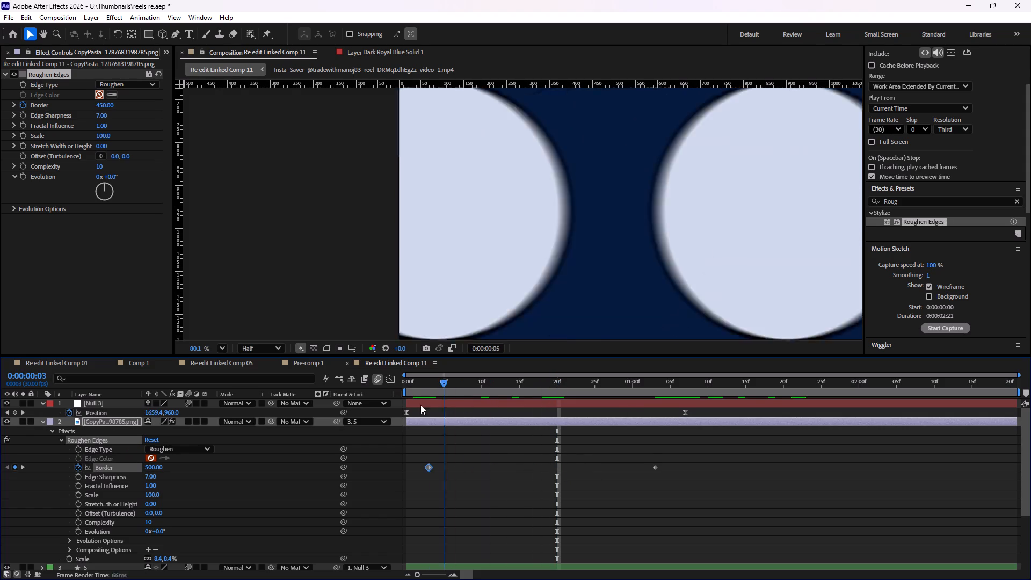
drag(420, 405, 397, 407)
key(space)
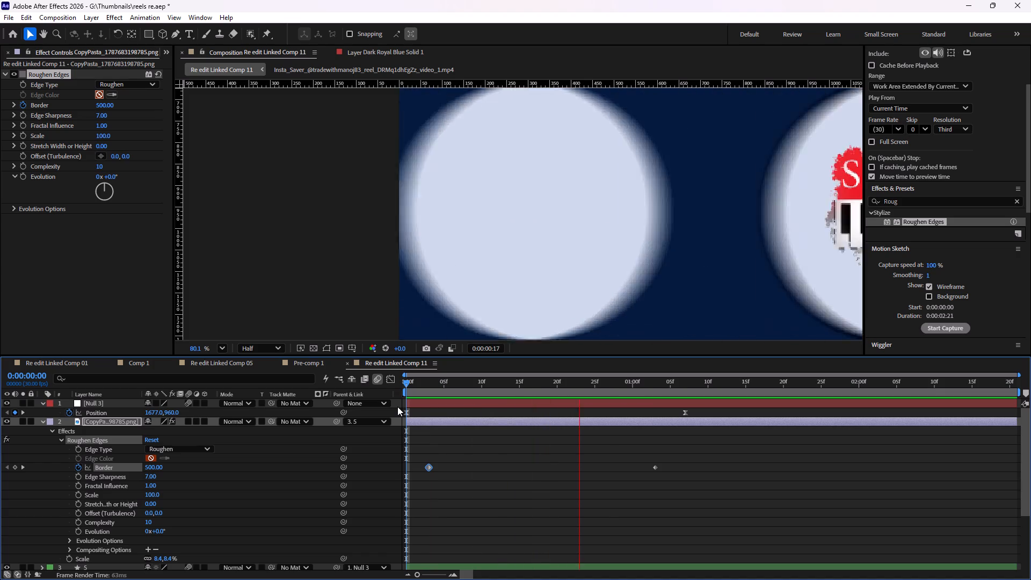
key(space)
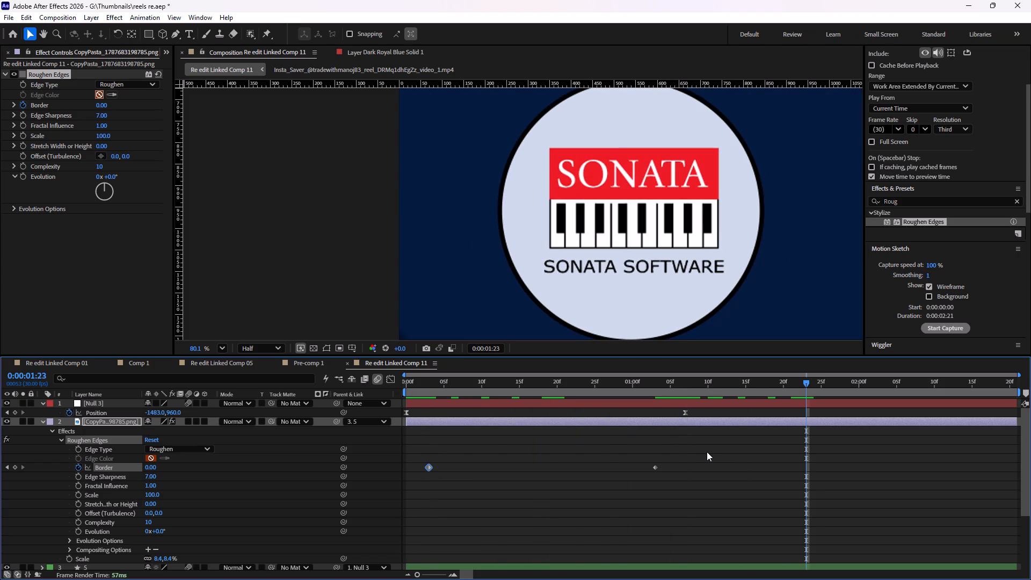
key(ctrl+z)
Shift both Border keyframes of the logo's Roughen Edges together so they sit at 0:00:01:01 and 0:00:01:14.
drag(535, 434, 684, 501)
drag(560, 466, 604, 469)
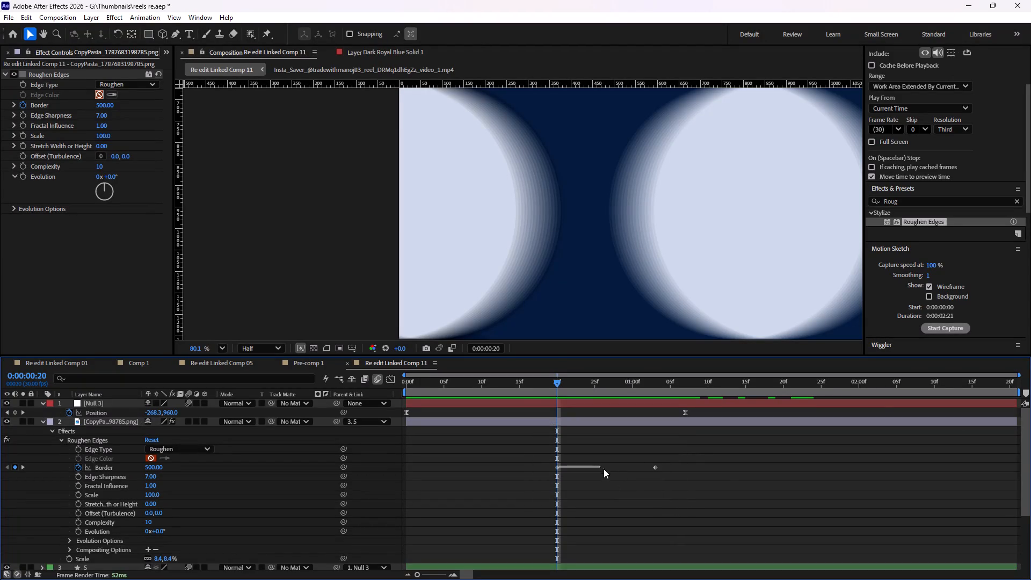
drag(604, 469, 731, 485)
drag(751, 458, 502, 472)
drag(745, 492, 512, 459)
drag(556, 466, 578, 467)
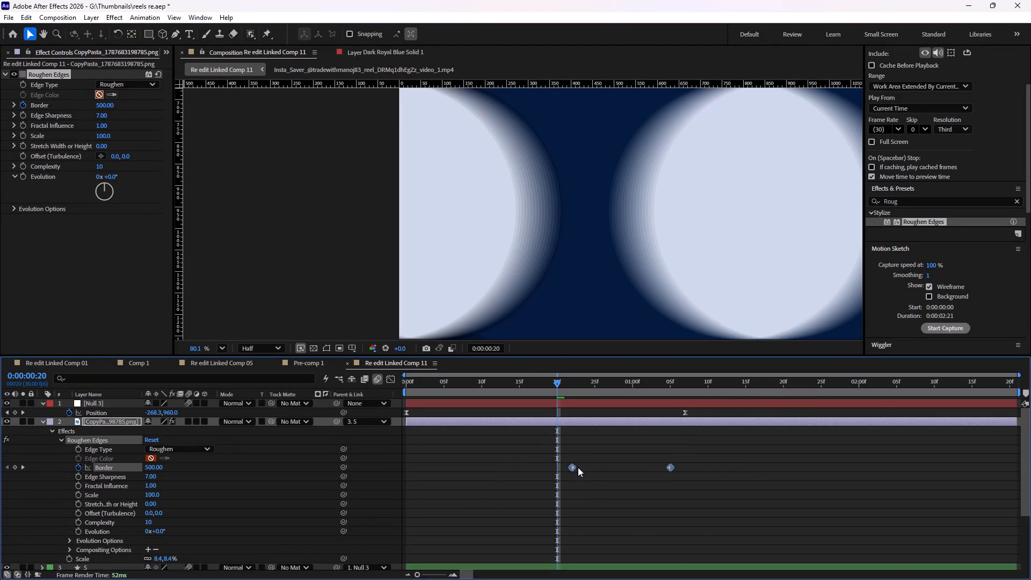
drag(578, 467, 637, 470)
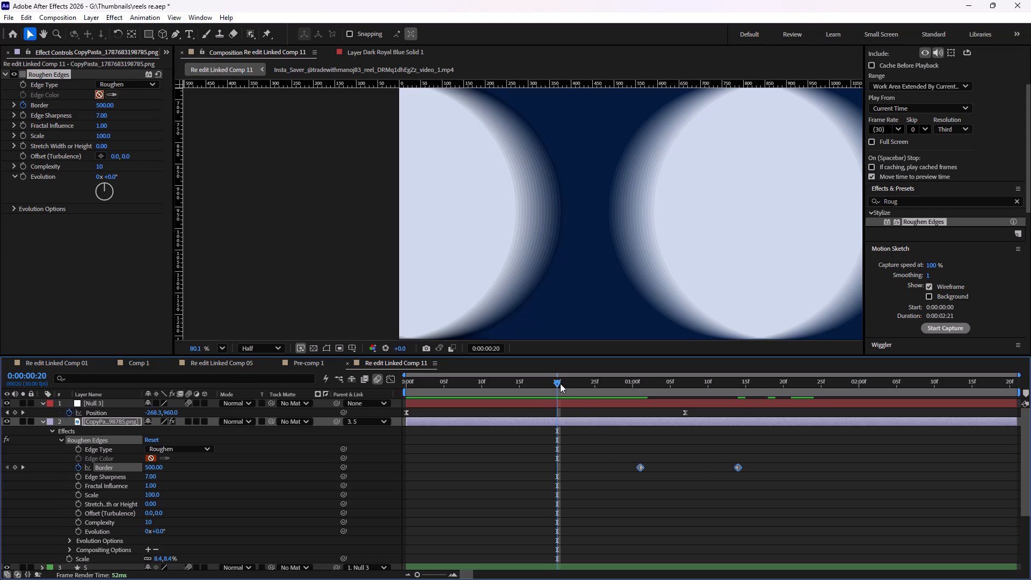
Scrub between 0:00:00:20 and 0:00:01:12 to check the timing of the shifted logo reveal.
drag(560, 383, 647, 394)
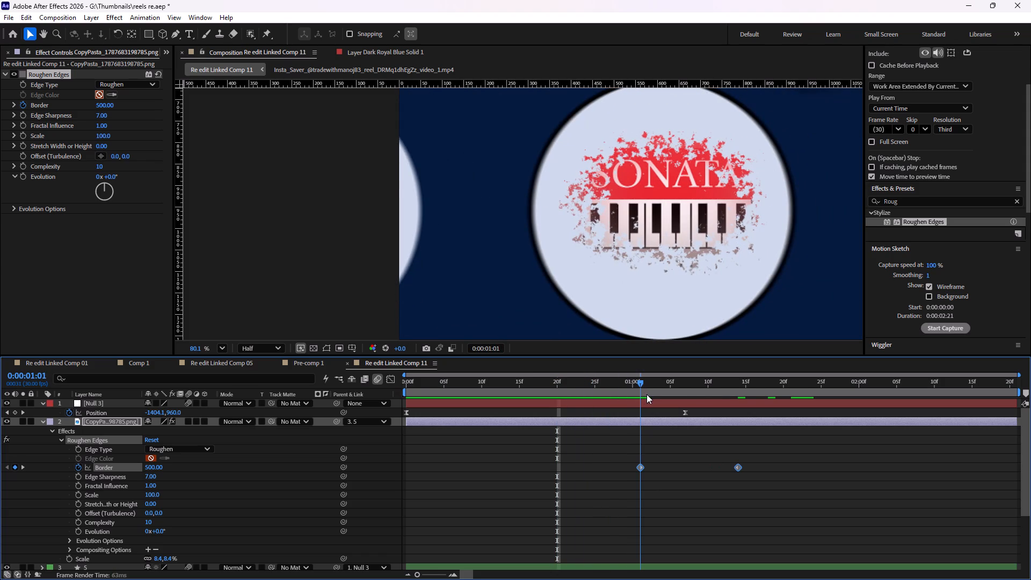
drag(647, 394, 701, 394)
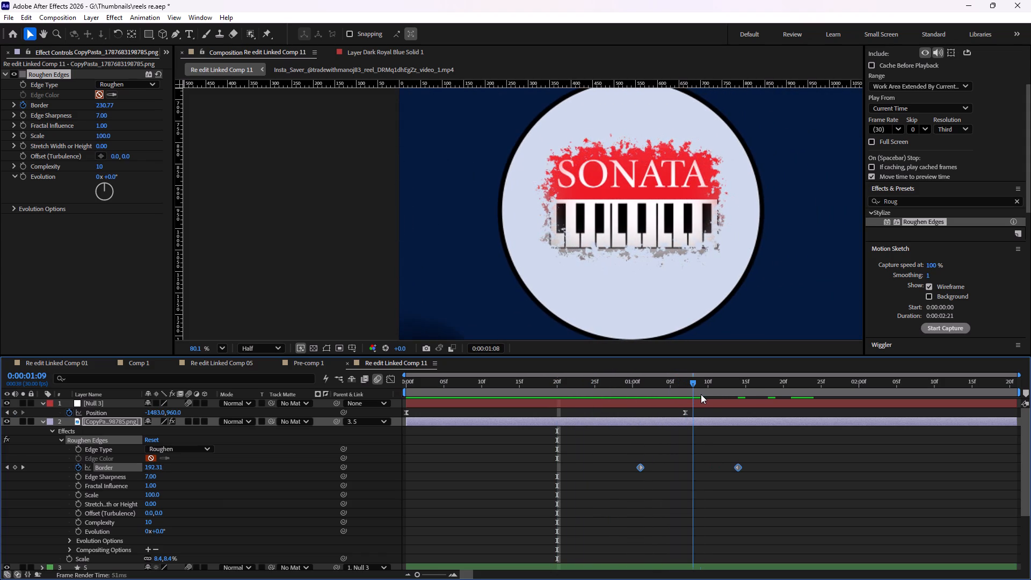
drag(701, 394, 725, 394)
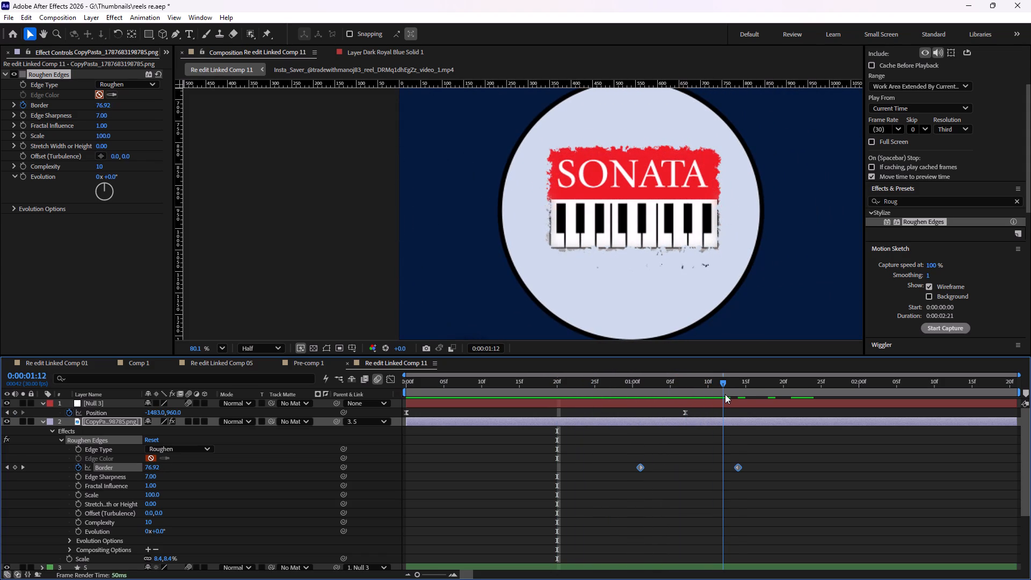
drag(725, 394, 663, 402)
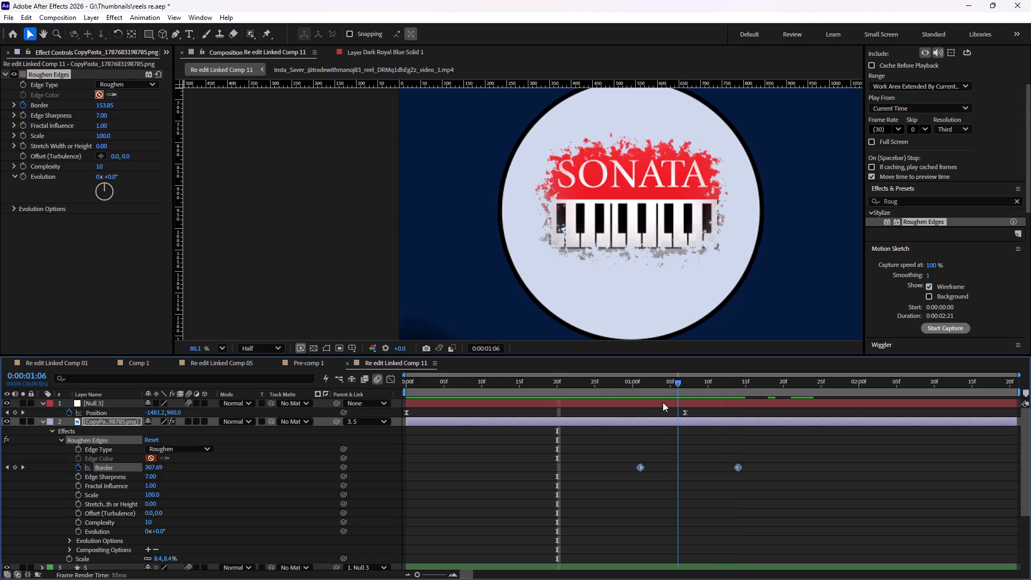
drag(663, 402, 648, 403)
Apply Easy Ease to both Border keyframes of the logo's Roughen Edges.
drag(824, 468, 554, 466)
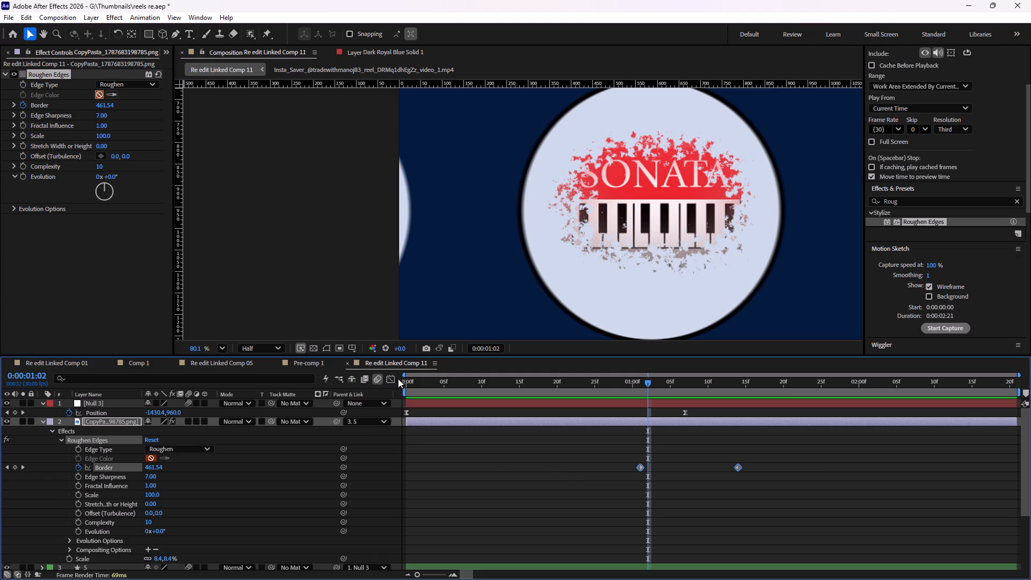
key(F9)
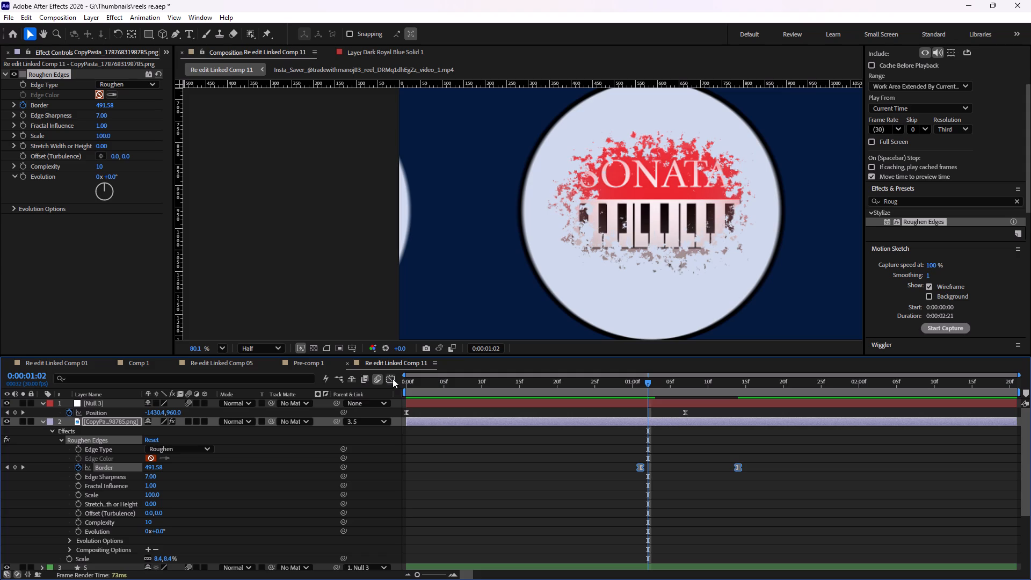
In the Border speed graph, lengthen the first keyframe's outgoing influence and shorten the last keyframe's incoming influence so the speed peaks near the end.
click(391, 381)
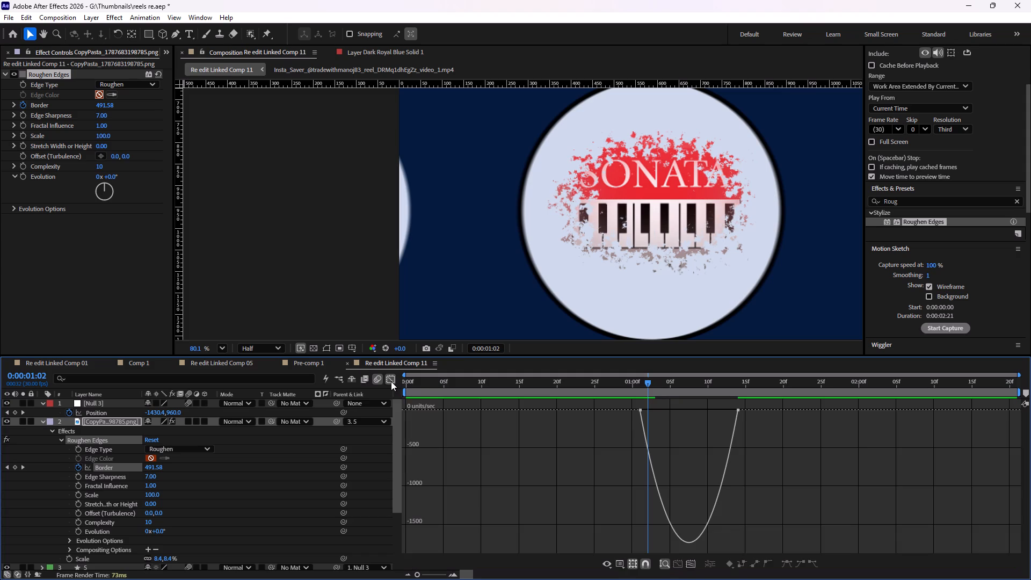
drag(851, 447, 452, 402)
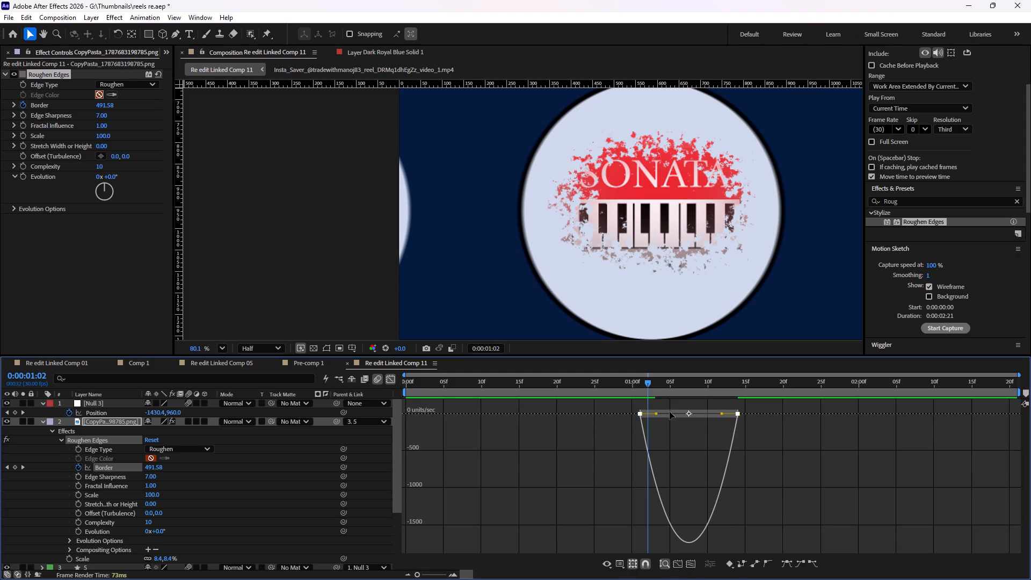
drag(655, 415, 669, 415)
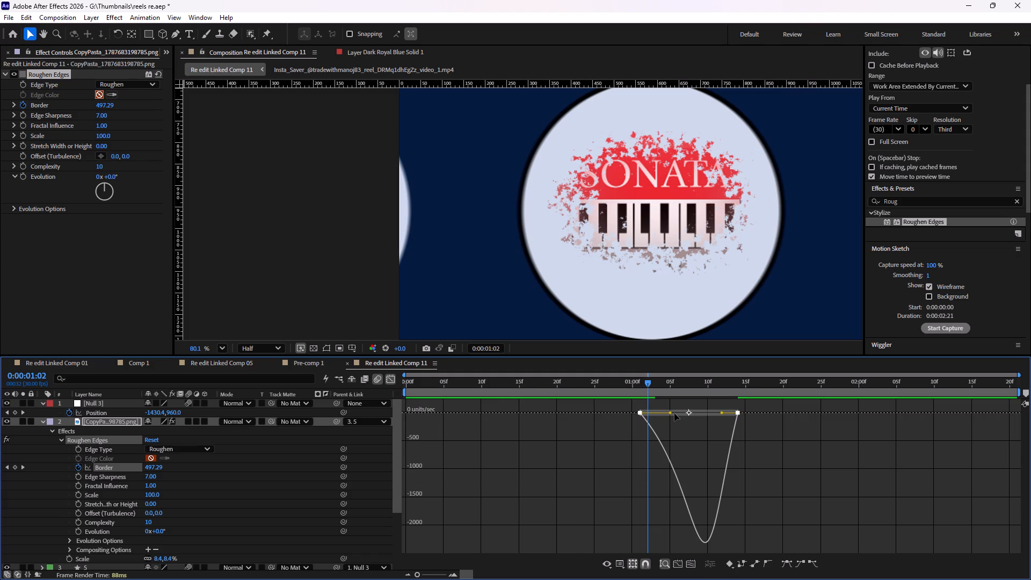
drag(670, 412, 677, 412)
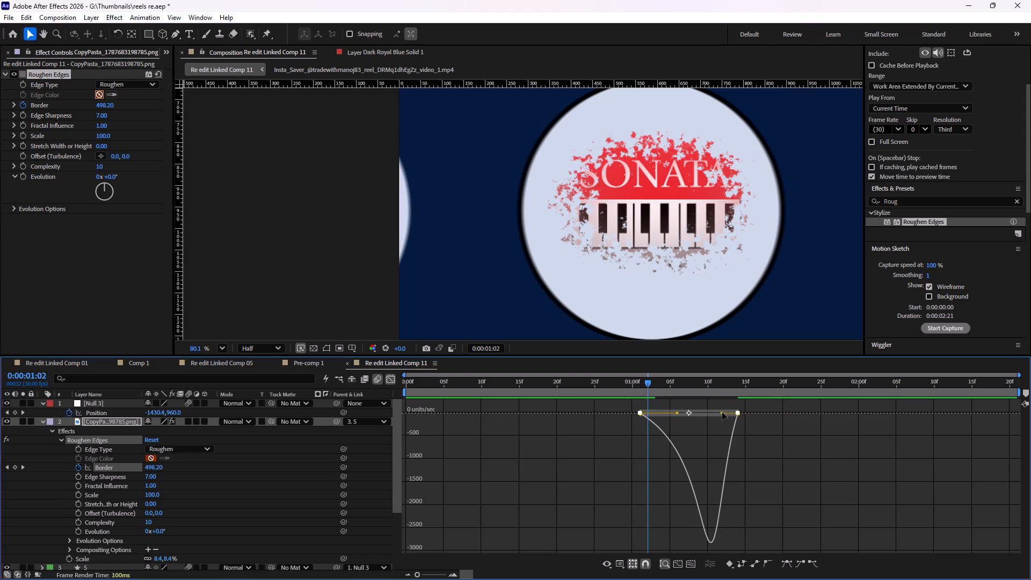
drag(722, 412, 721, 413)
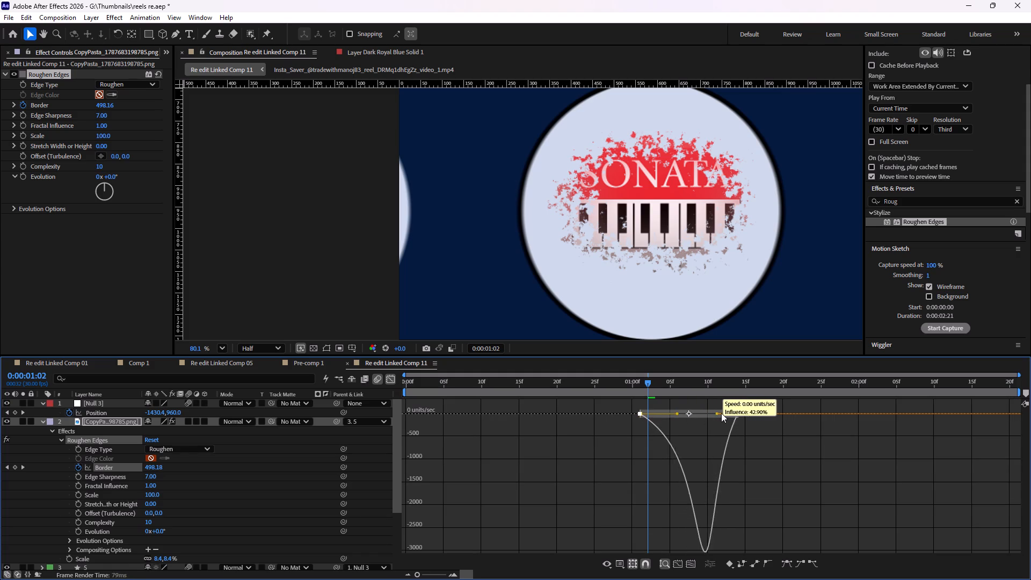
drag(721, 413, 731, 413)
Scrub the eased reveal, lengthen the last Border keyframe's incoming influence for a steep mid-animation speed peak, and return to the keyframe view.
drag(648, 385, 632, 386)
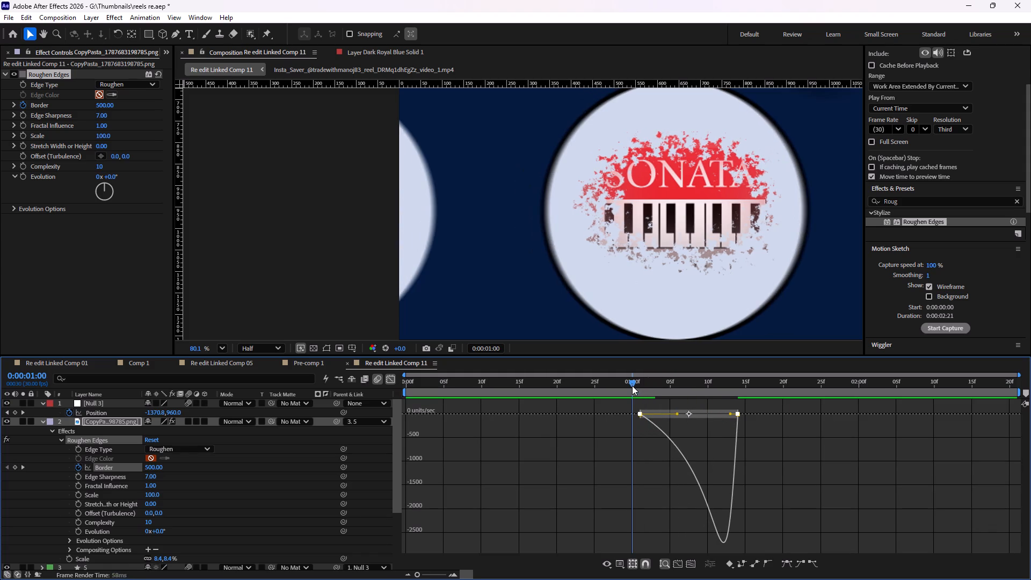
drag(632, 386, 720, 393)
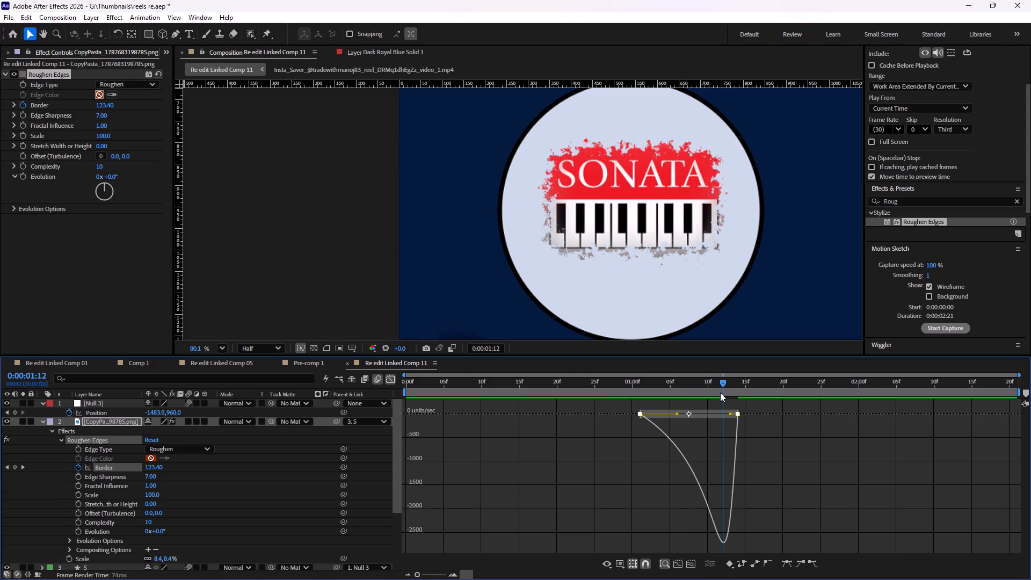
drag(720, 393, 709, 395)
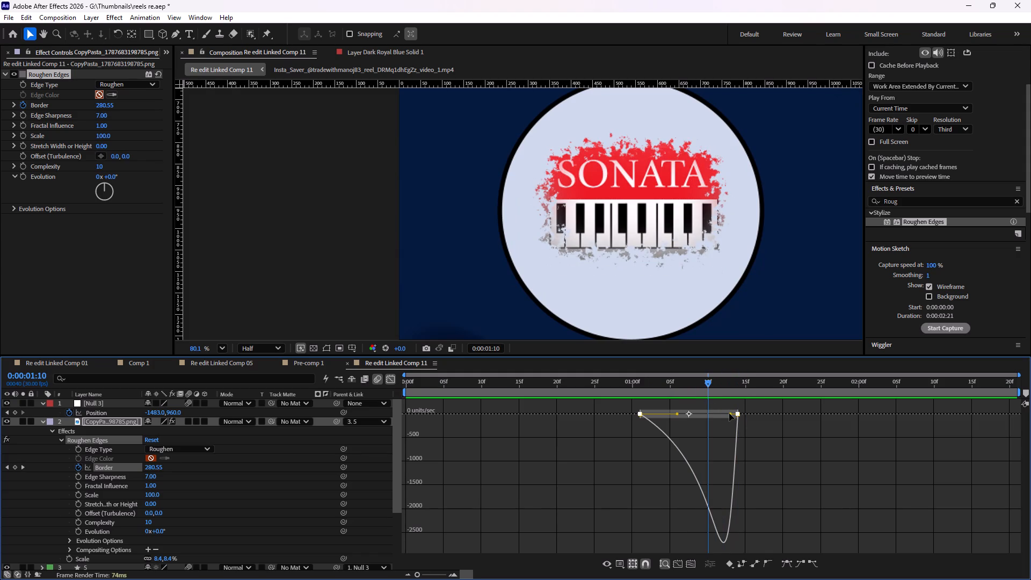
drag(729, 414, 697, 416)
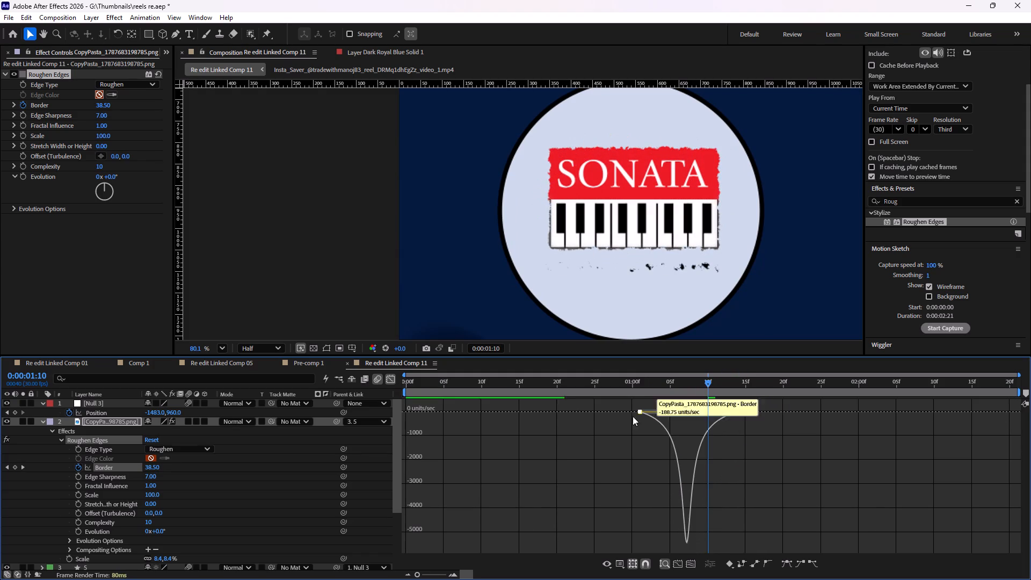
click(389, 379)
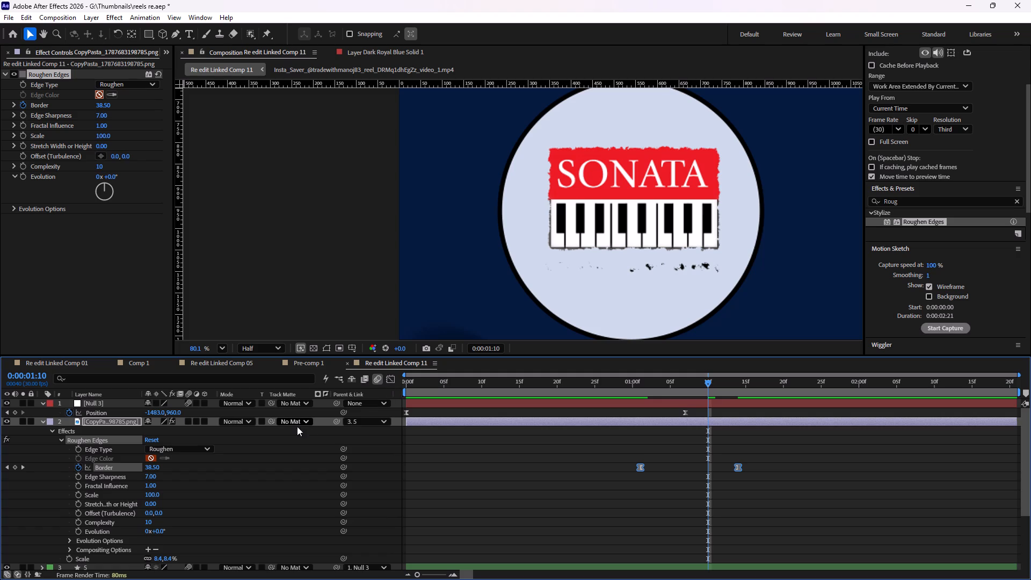
Preview the eased logo reveal from 0:00:00:28, and scrub it between 0:00:00:26 and 0:00:01:14.
drag(700, 381, 684, 385)
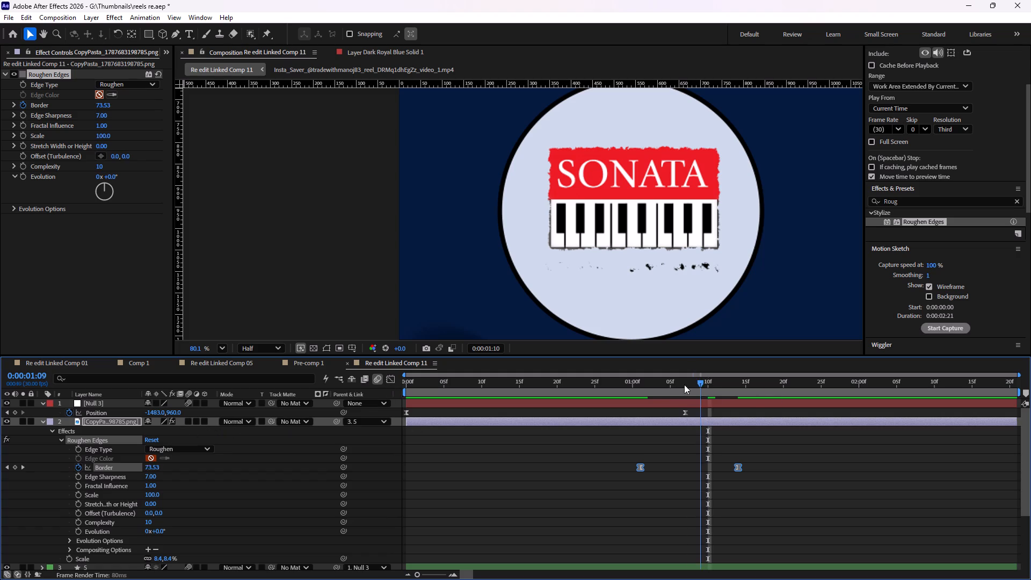
drag(684, 385, 618, 390)
key(space)
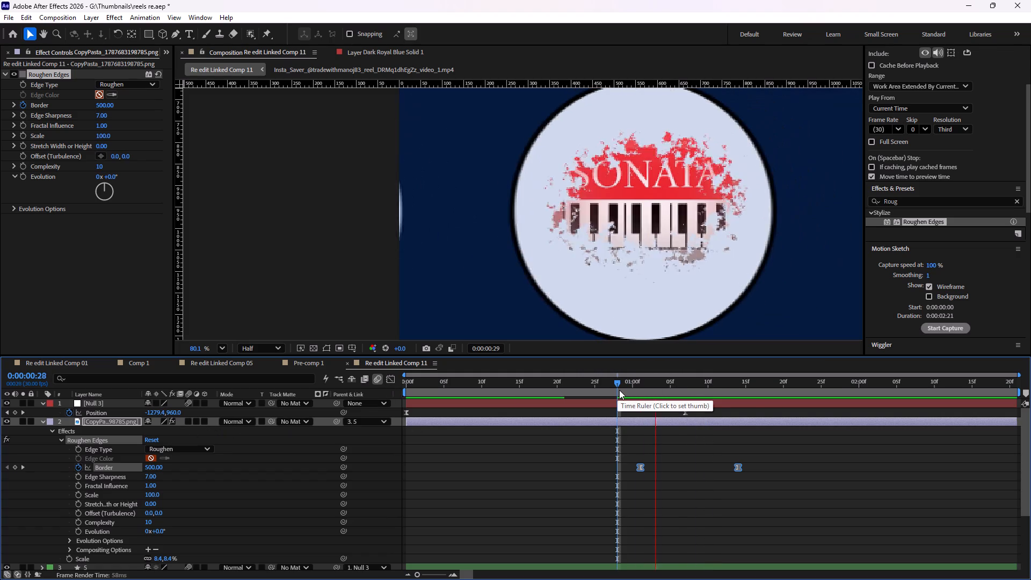
key(space)
drag(833, 384, 697, 402)
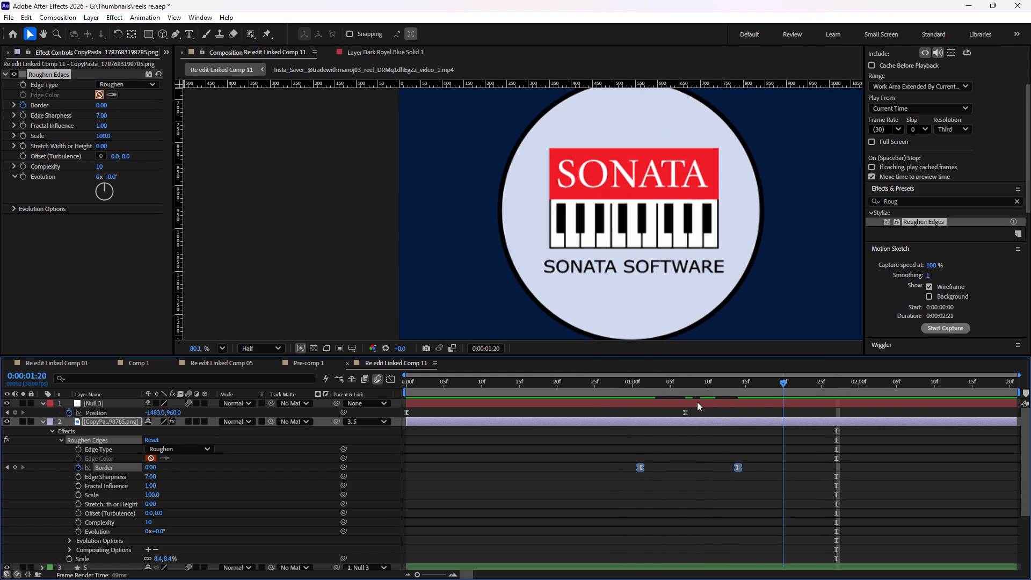
drag(697, 402, 596, 408)
drag(602, 382, 678, 383)
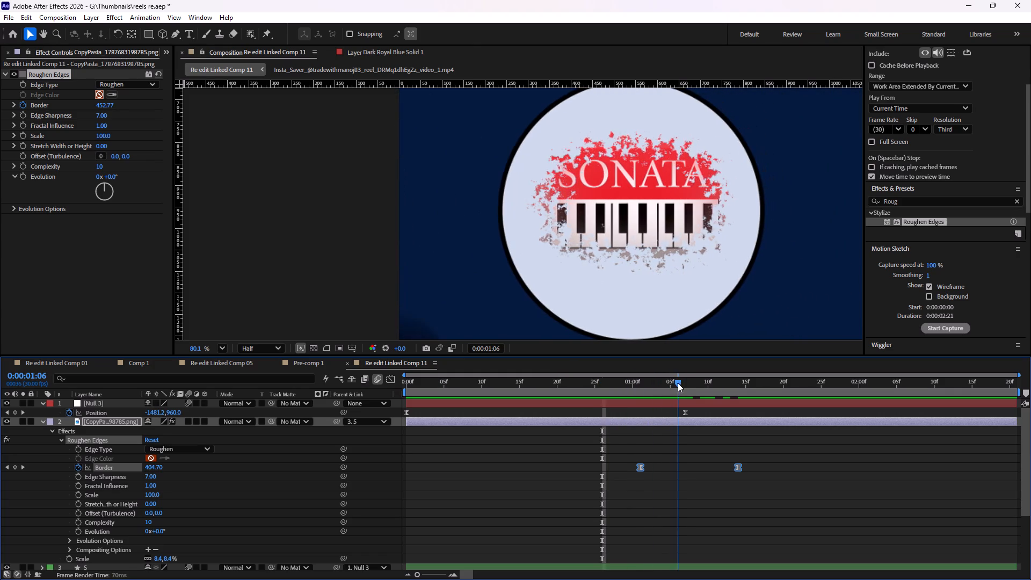
drag(678, 383, 714, 387)
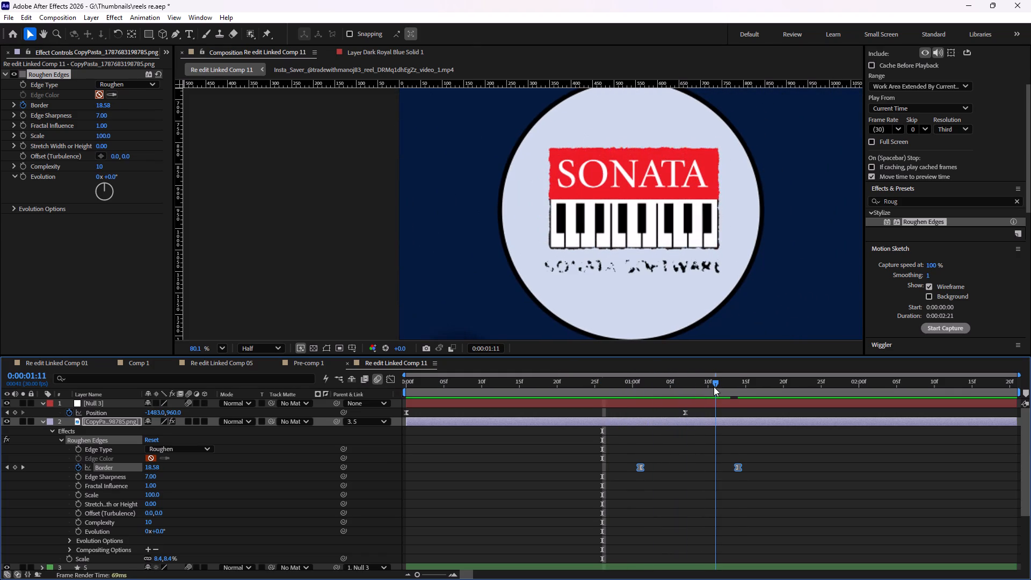
drag(714, 387, 716, 391)
drag(716, 391, 626, 400)
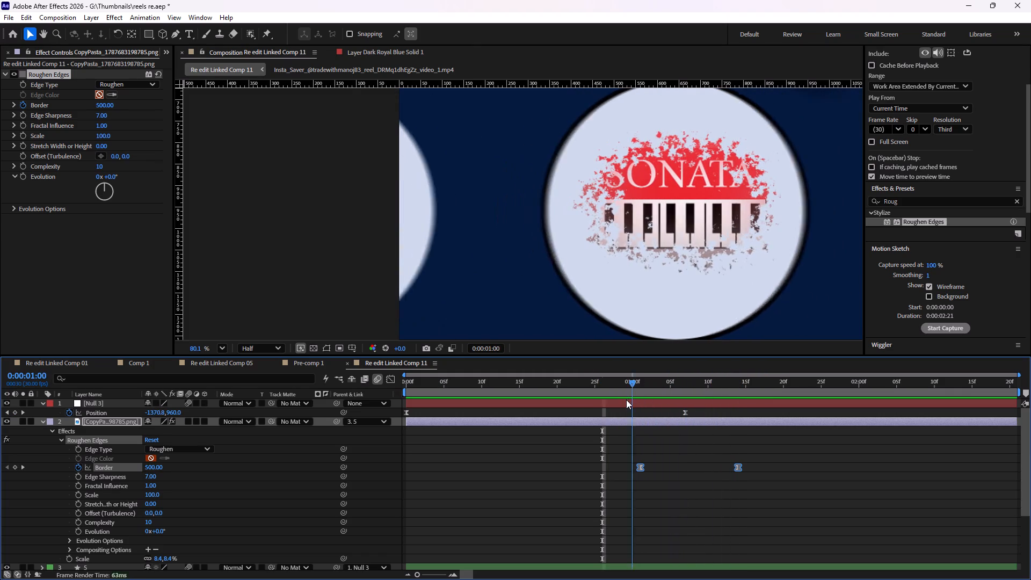
drag(626, 400, 698, 395)
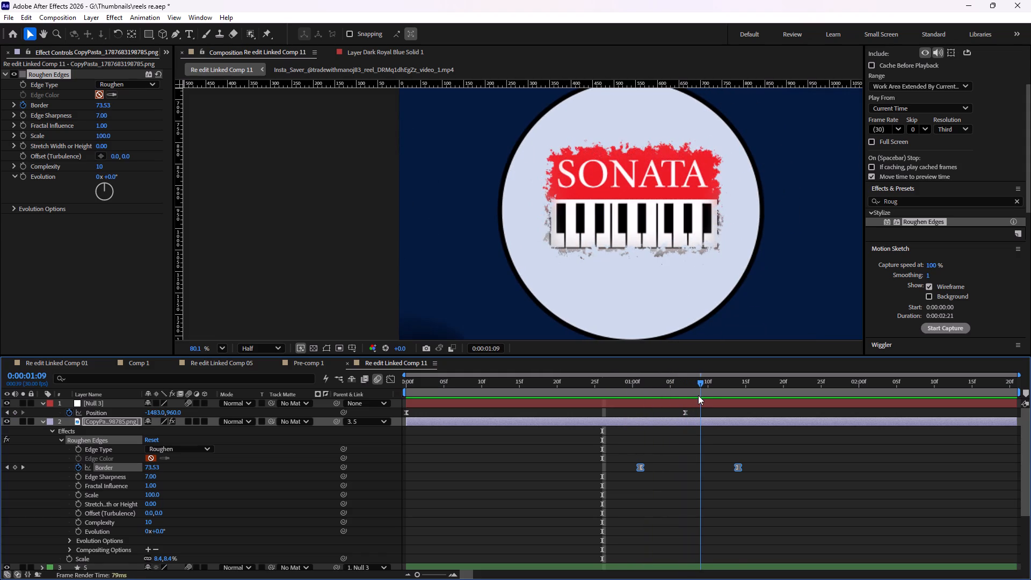
drag(698, 395, 736, 397)
Move the logo's last Border keyframe to 0:00:01:23 to lengthen the reveal.
drag(713, 445, 751, 467)
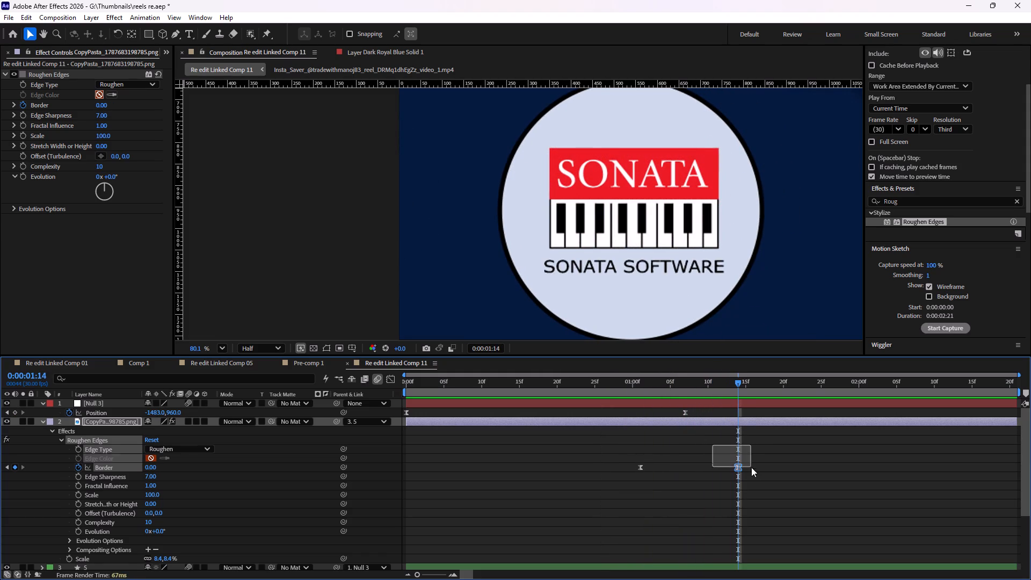
drag(751, 467, 768, 486)
drag(737, 467, 803, 467)
Scrub through the lengthened logo reveal up to 0:00:01:23, and play it back from 0:00:00:19.
drag(735, 382, 690, 389)
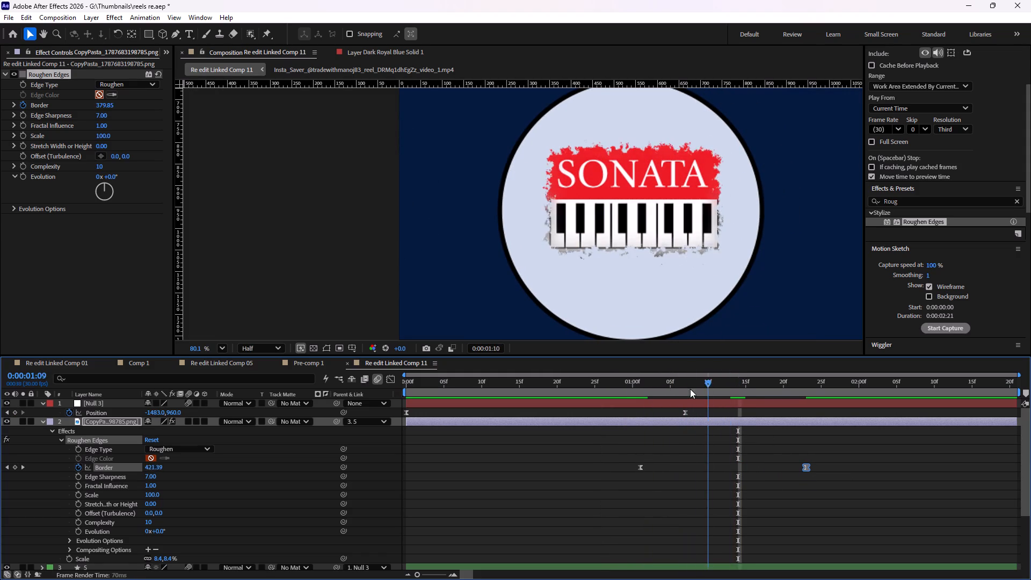
drag(690, 389, 751, 395)
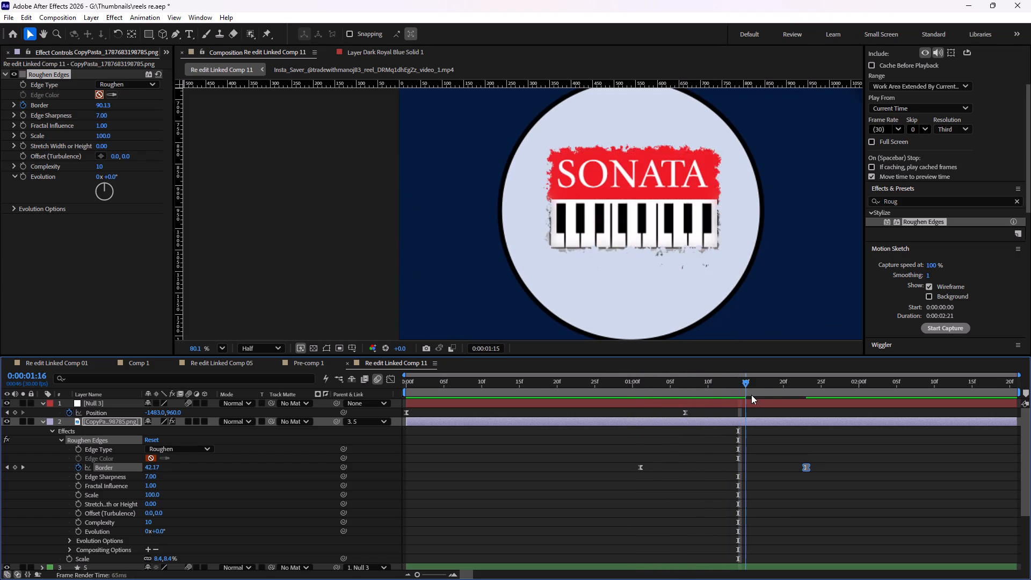
drag(751, 395, 772, 397)
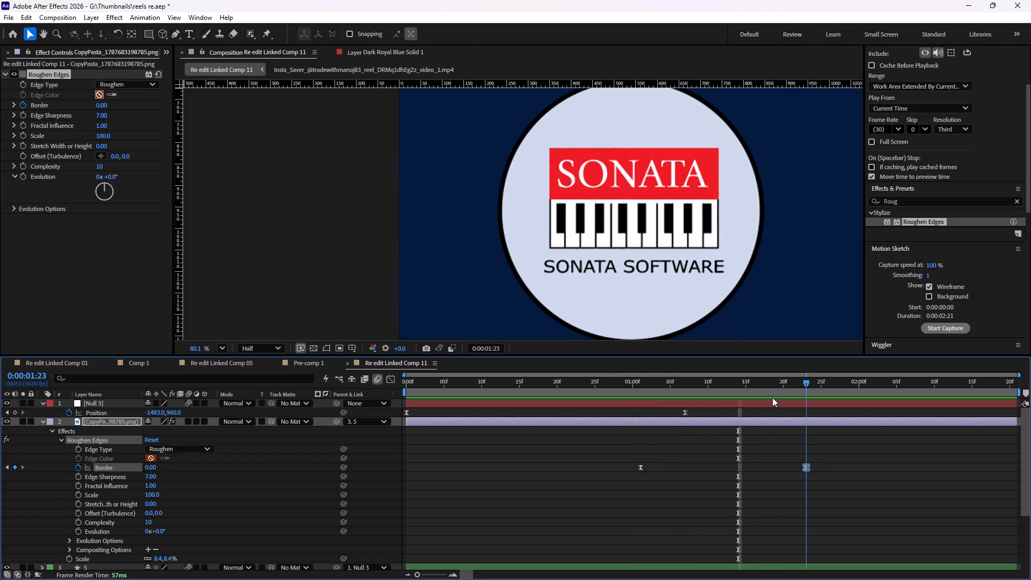
drag(772, 397, 637, 400)
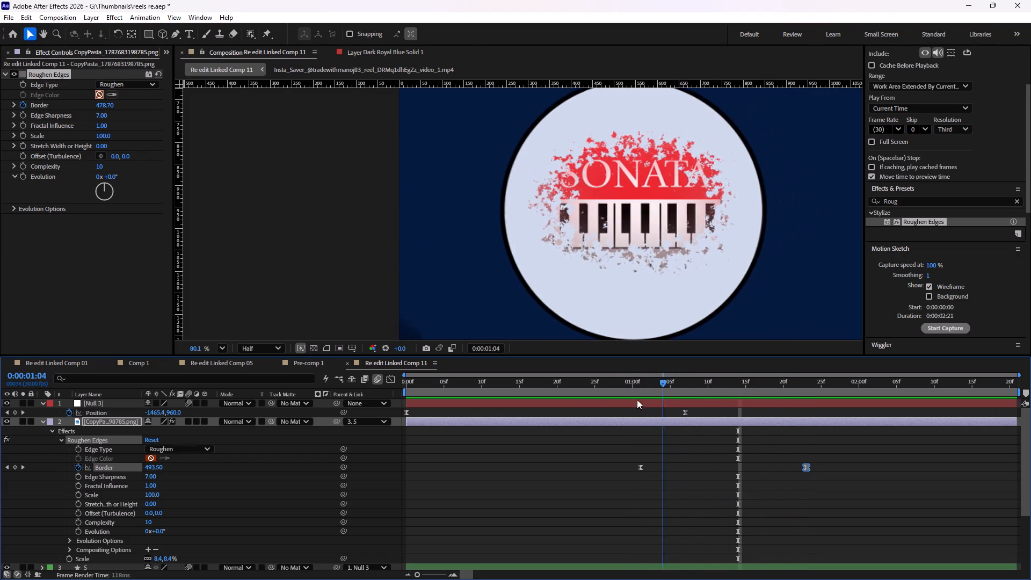
drag(637, 400, 546, 400)
key(space)
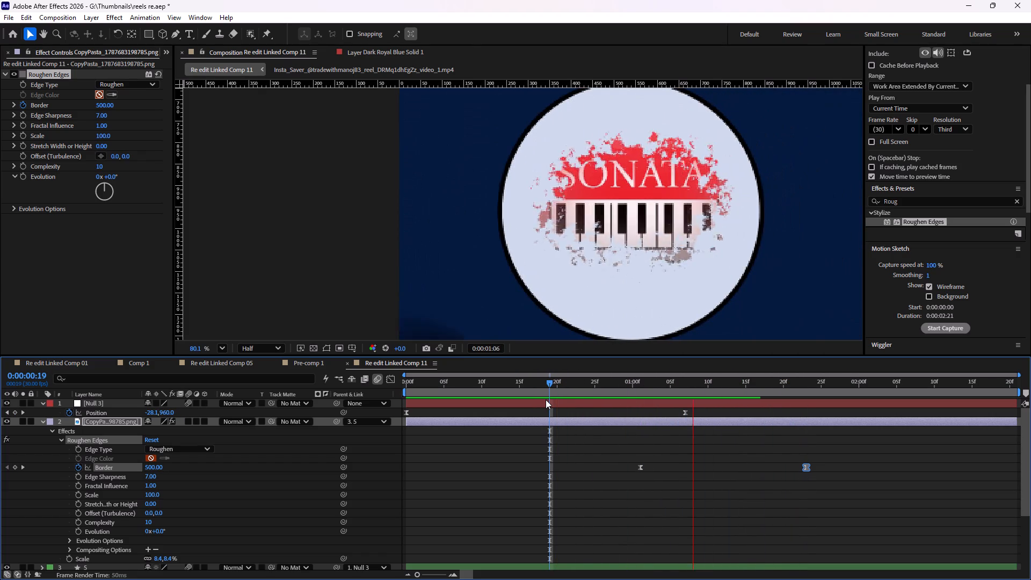
key(space)
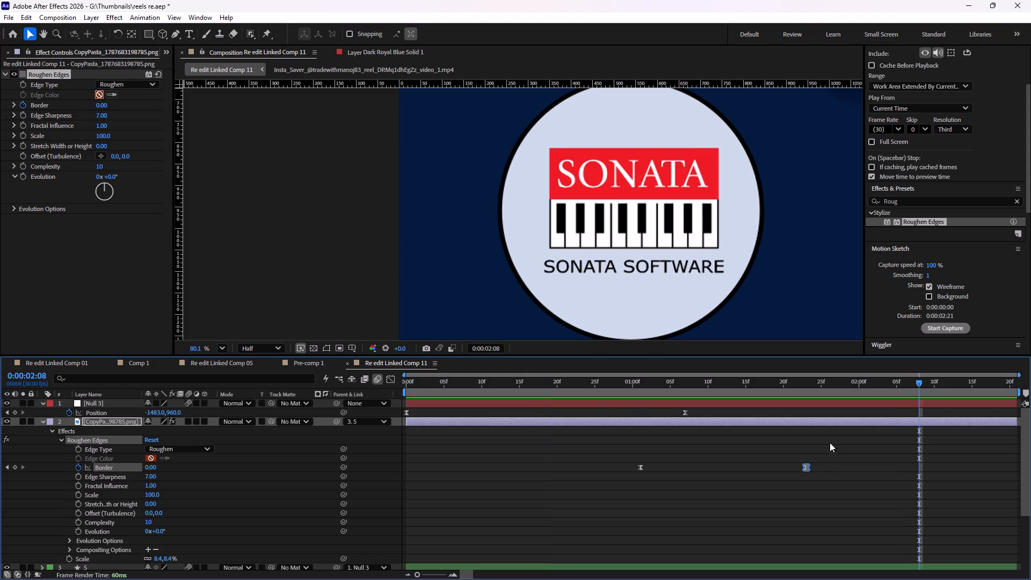
Move the logo's last Border keyframe to about 0:00:01:18 and preview the reveal from 0:00:00:29.
drag(830, 448, 781, 488)
drag(803, 467, 841, 480)
drag(807, 468, 767, 469)
click(623, 383)
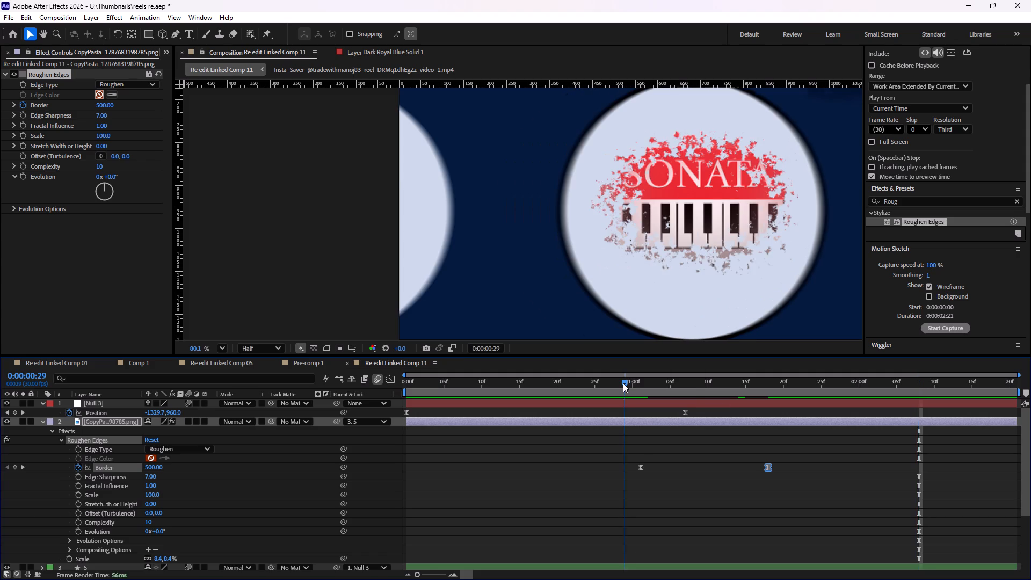
key(space)
key(space)
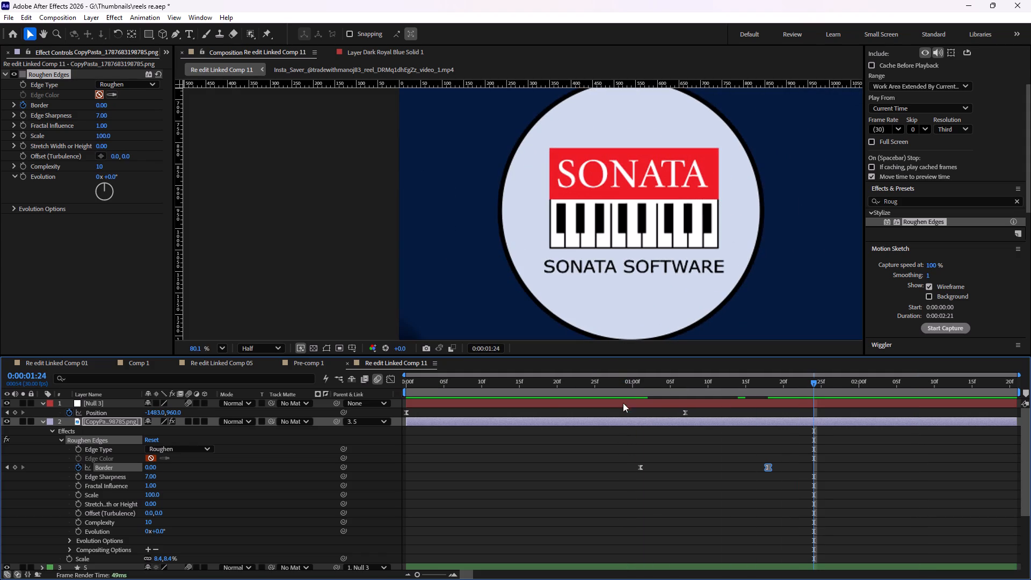
Collapse the logo layer's properties, scrub back to 0:00:00:22 and save the project.
click(41, 423)
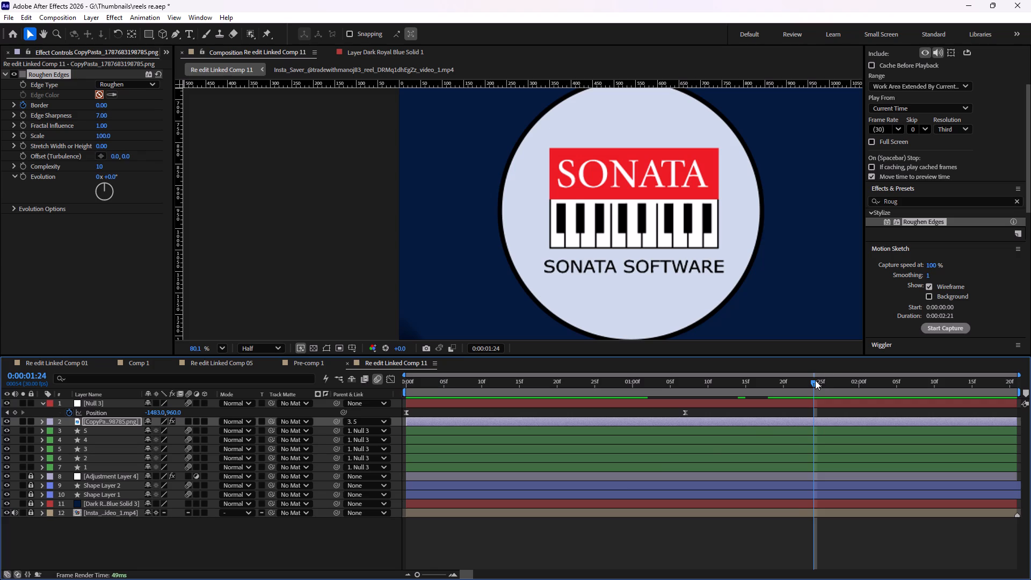
drag(814, 381, 576, 391)
key(ctrl+s)
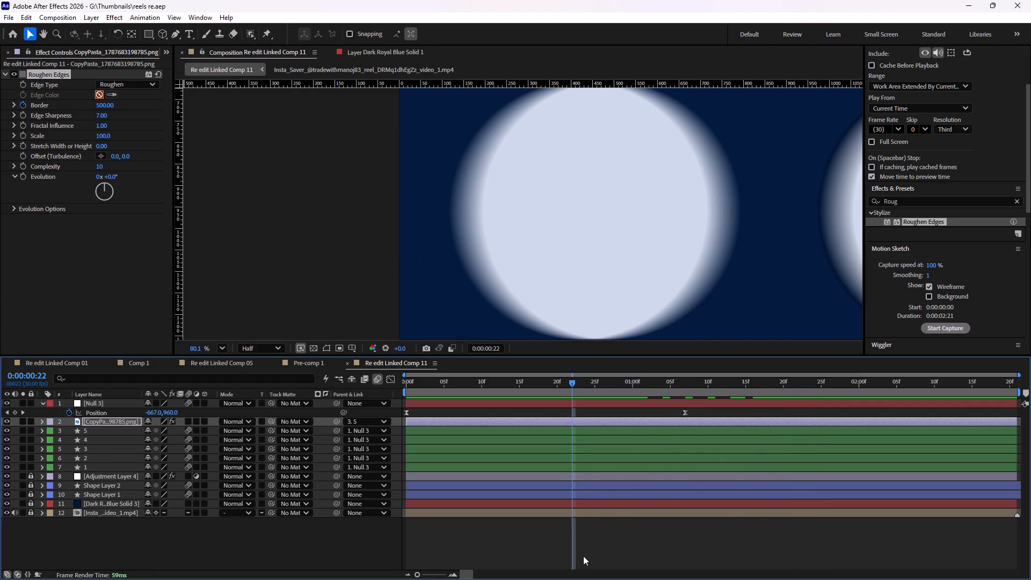
Switch to Premiere and play Sequence 03 repeatedly from the end of the Linked Comp 05 clip through the Sonata logo reveal.
click(536, 568)
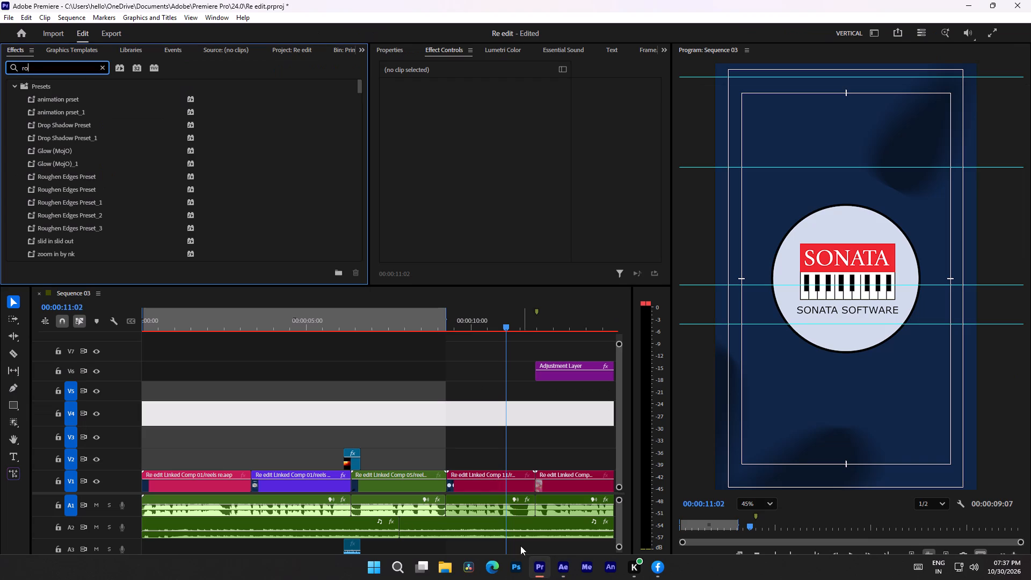
drag(500, 327, 496, 328)
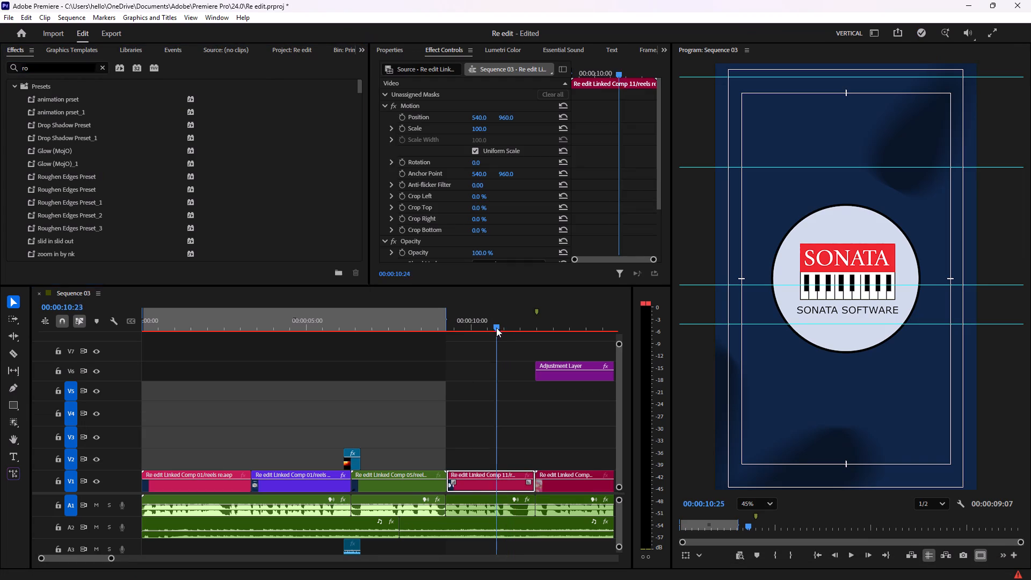
drag(496, 328, 439, 329)
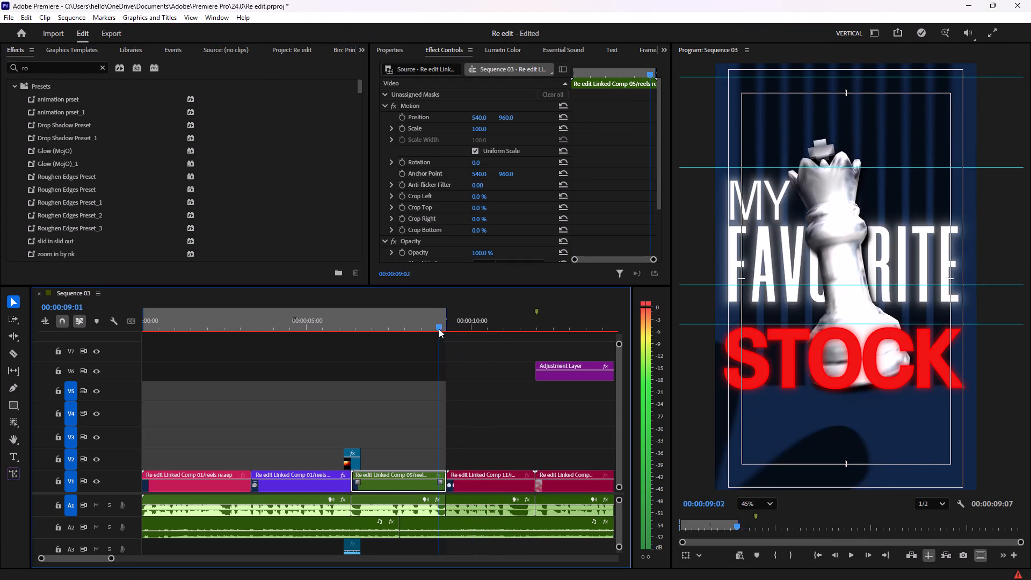
drag(439, 329, 436, 329)
key(space)
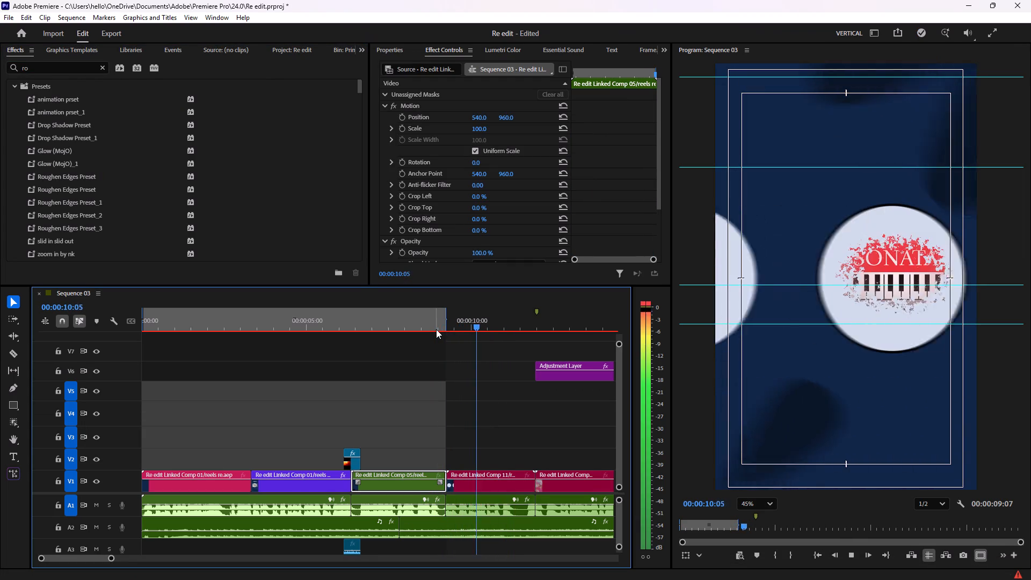
key(space)
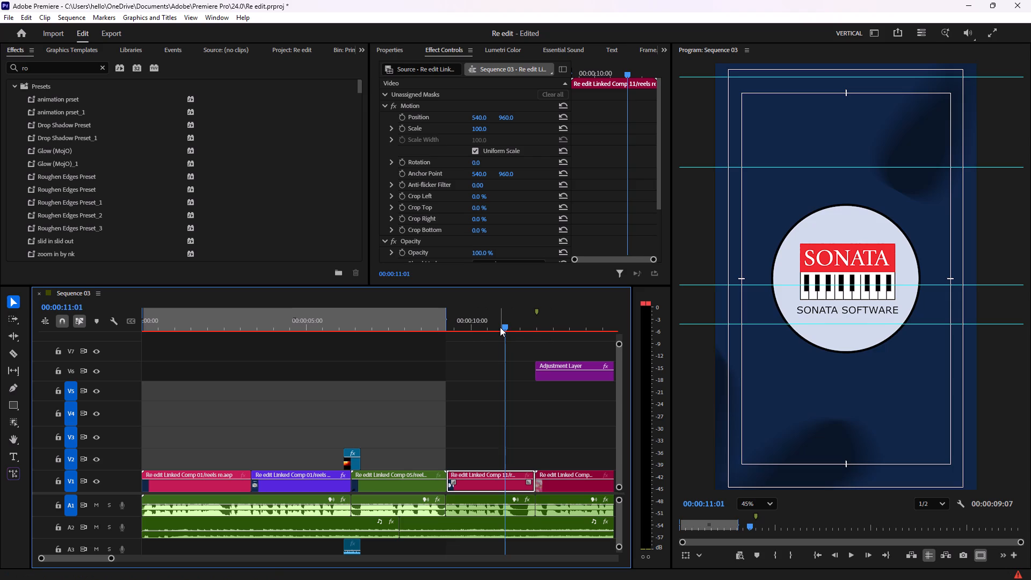
drag(505, 327, 439, 328)
key(space)
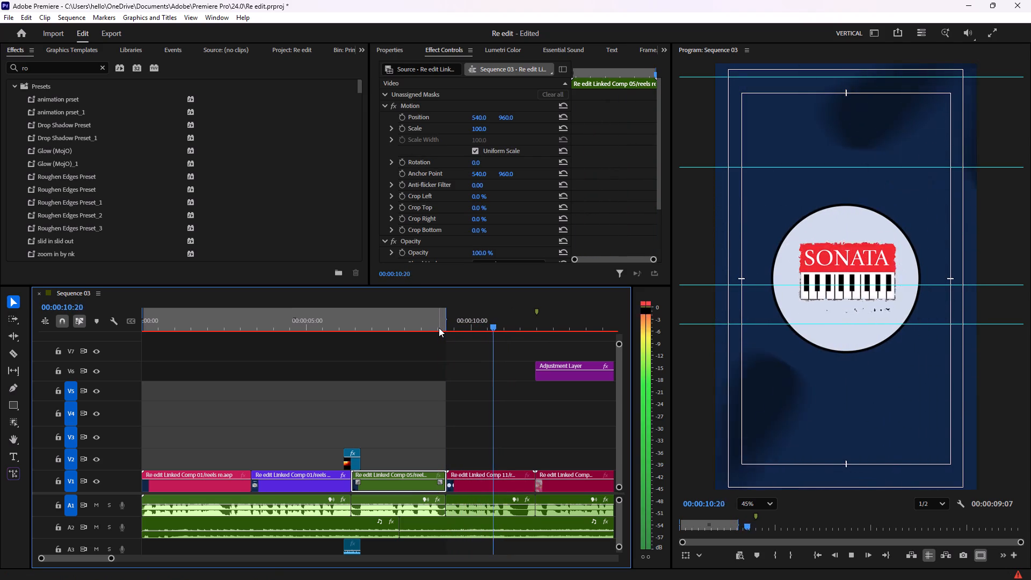
key(space)
drag(512, 326, 507, 327)
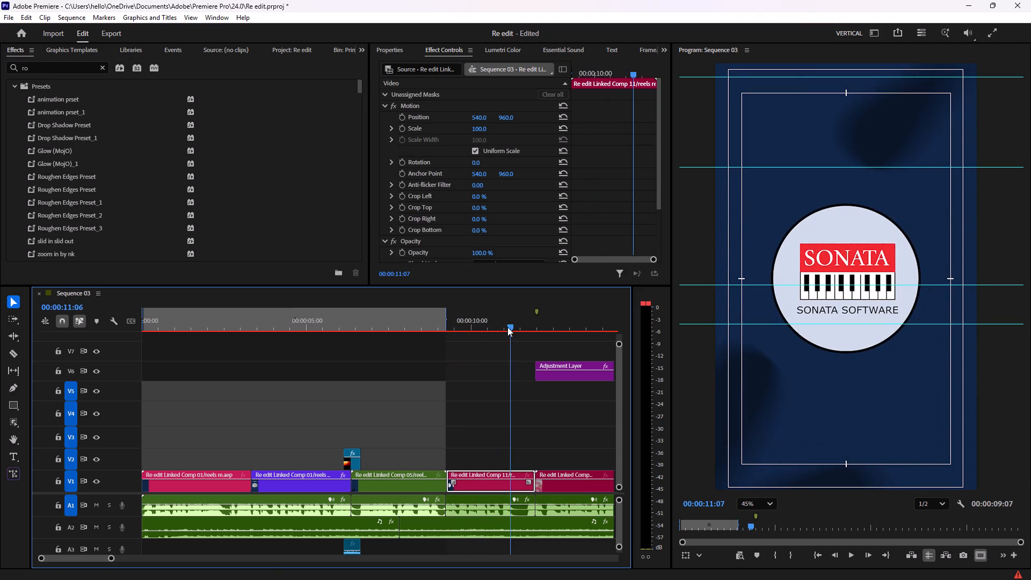
Play Sequence 03 from the logo clip's lead-in through the Economic Times article section, and scrub back to 00:00:14:29.
drag(507, 327, 427, 332)
key(space)
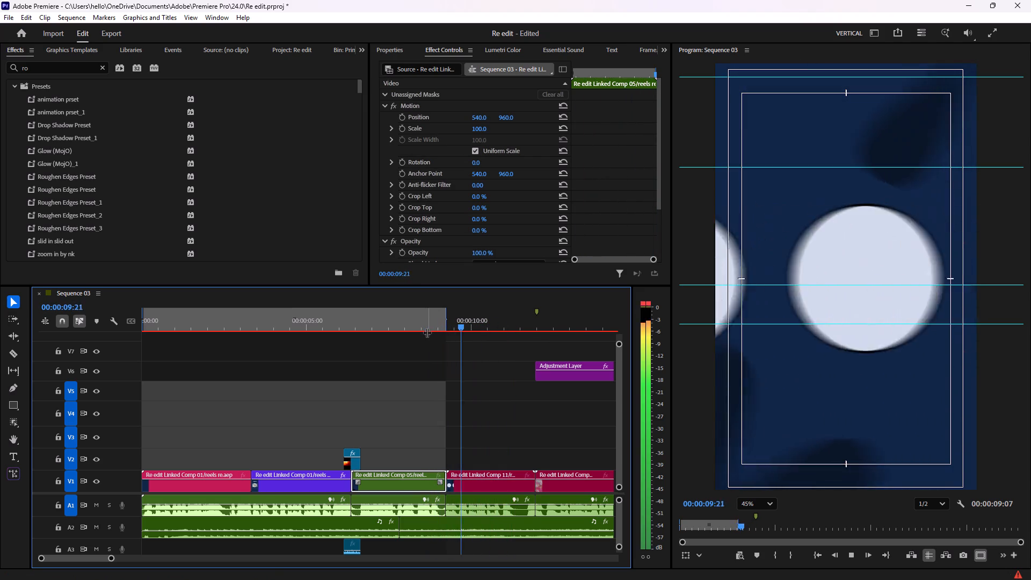
key(space)
key(space)
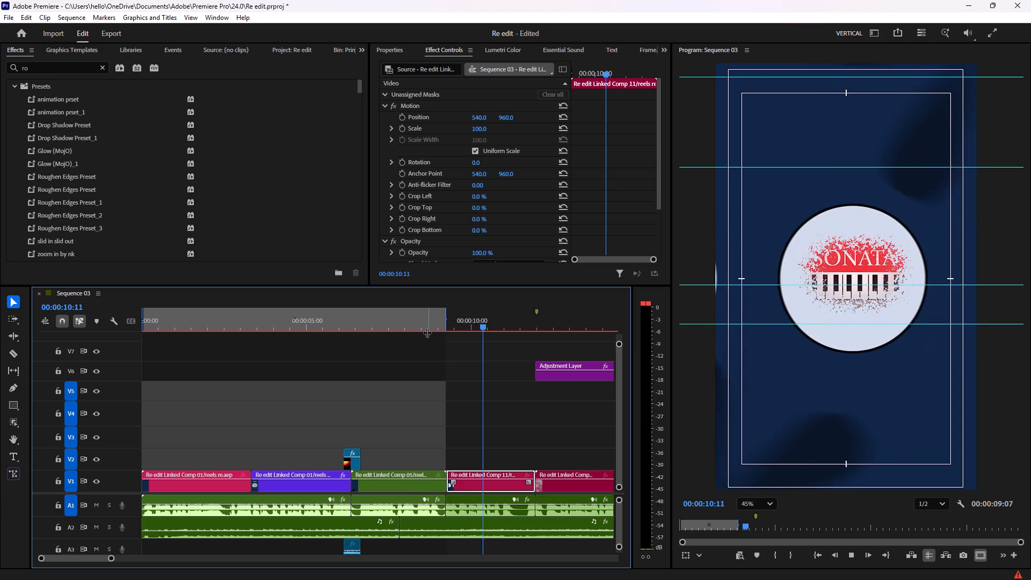
key(space)
key(space)
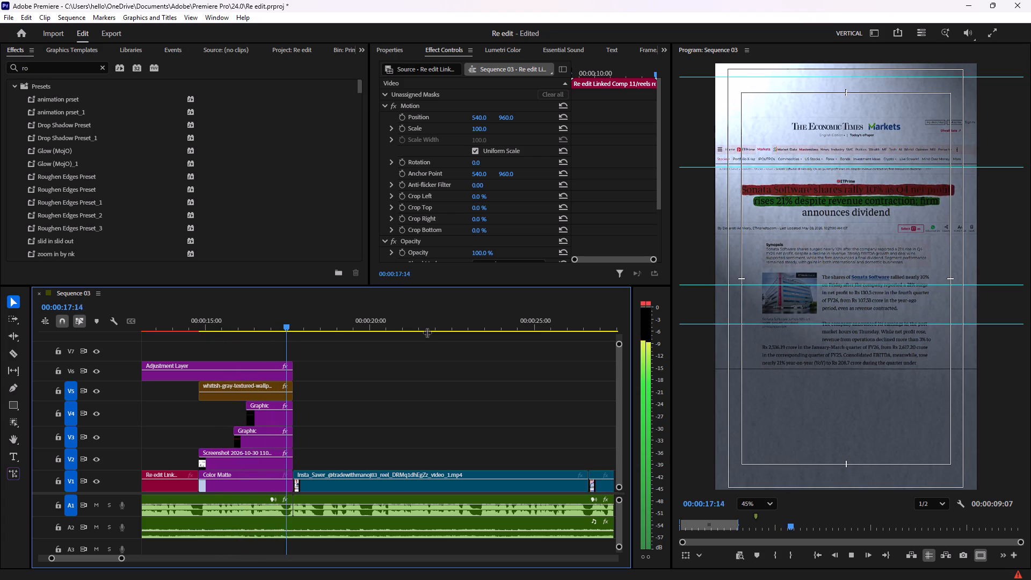
key(space)
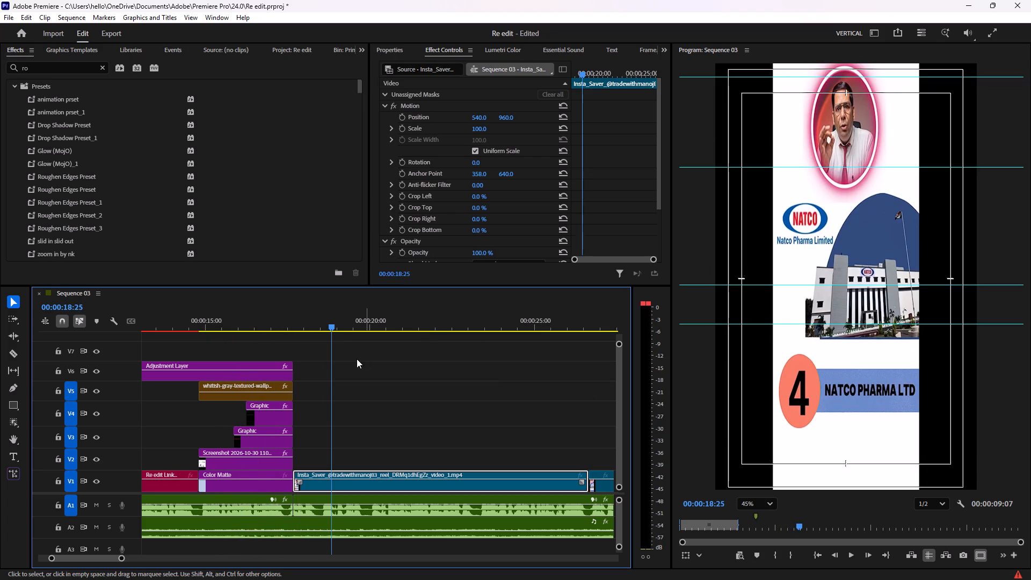
drag(333, 328, 206, 338)
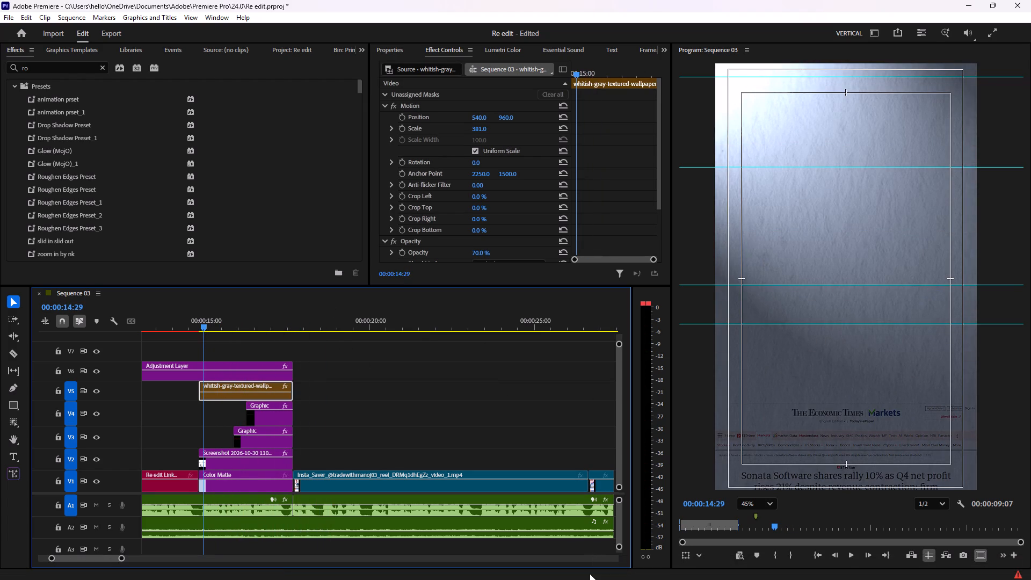
Return to After Effects, fit the whole frame in the viewer, and preview Re edit Linked Comp 11 from 0:00:00:00.
click(565, 567)
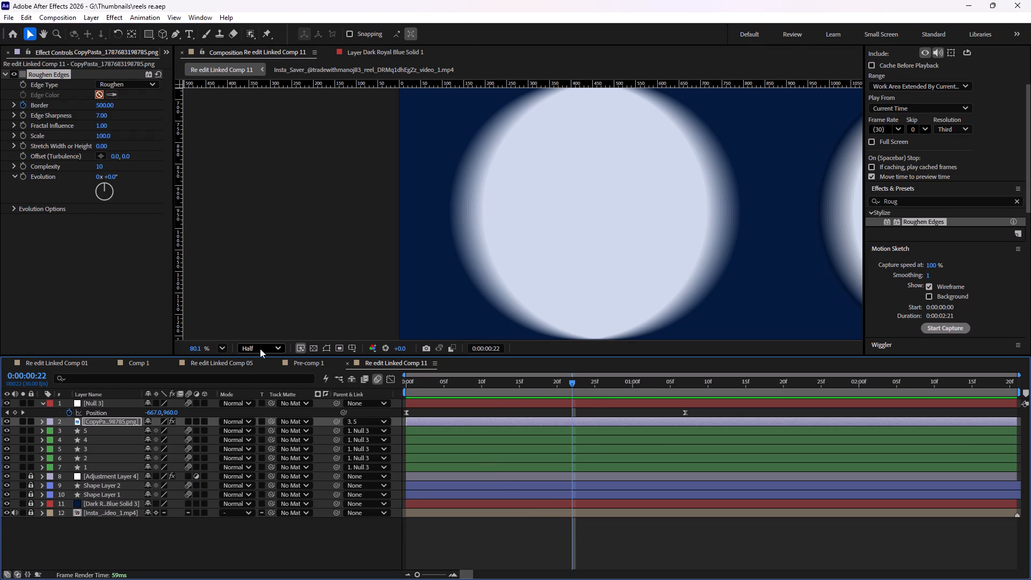
click(221, 350)
click(235, 364)
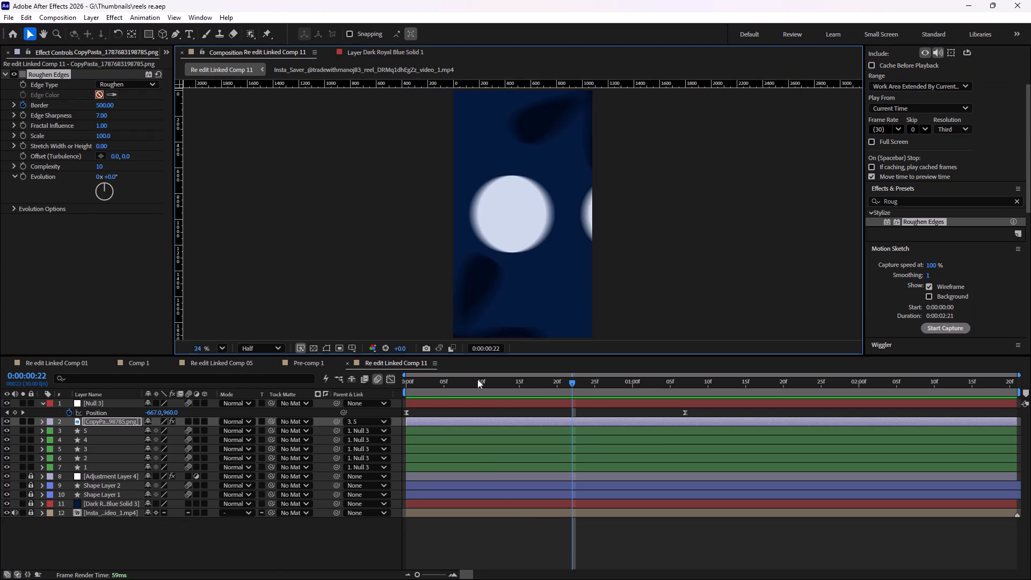
drag(572, 382, 379, 389)
key(space)
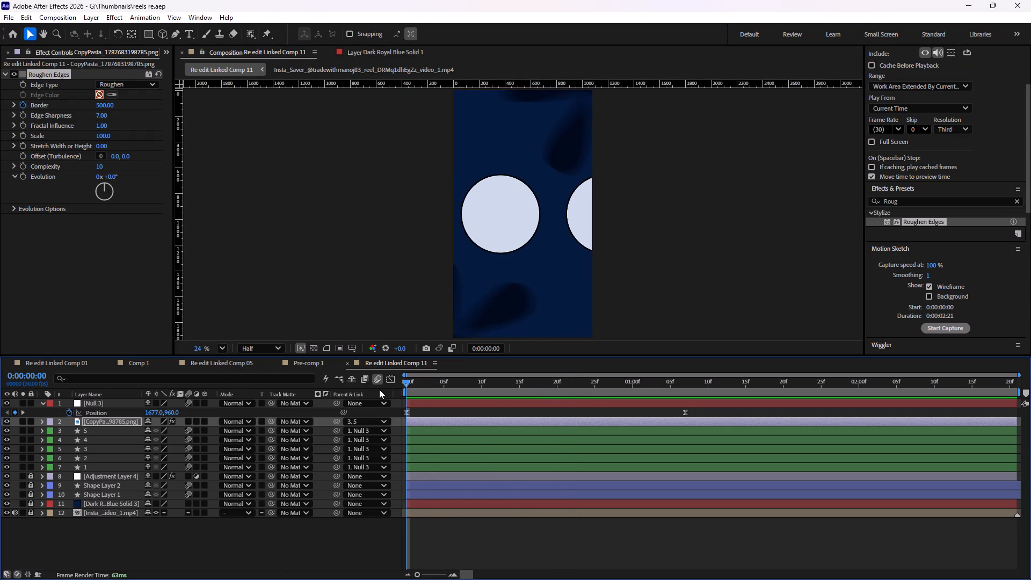
key(space)
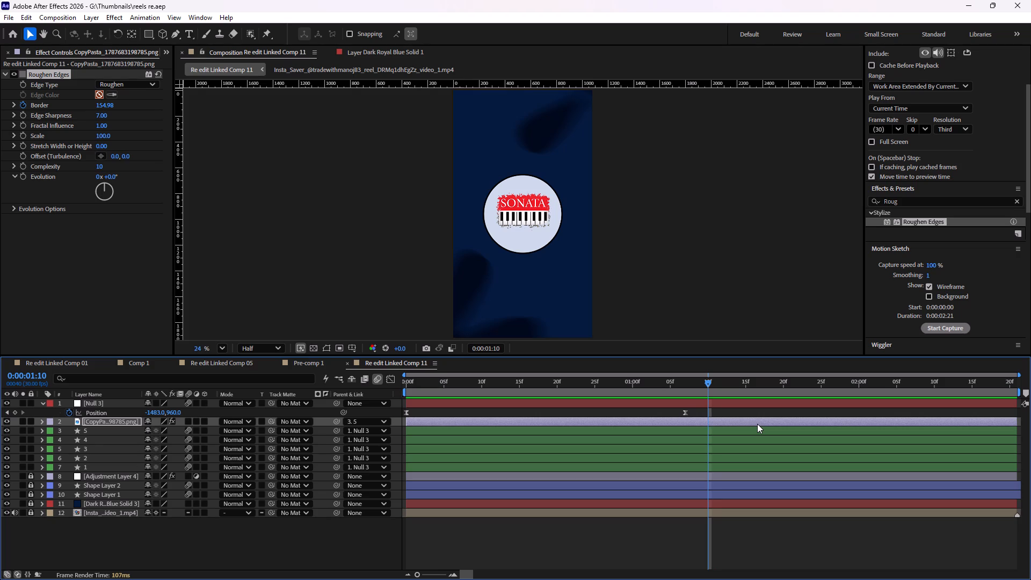
key(space)
key(space)
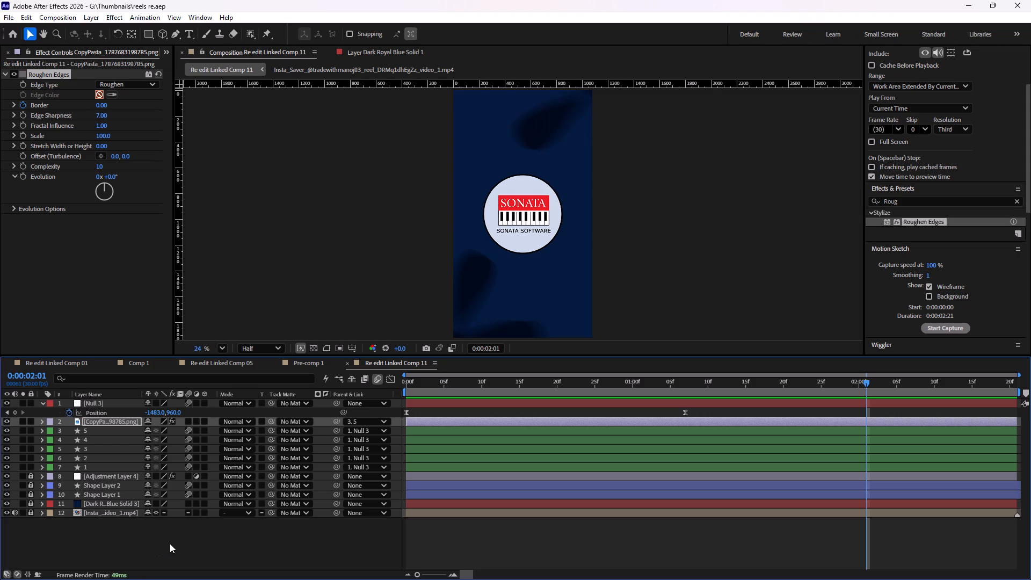
Collapse the Null 3 layer and add a new text layer reading "#5" to the composition.
click(43, 403)
click(106, 504)
right_click(124, 514)
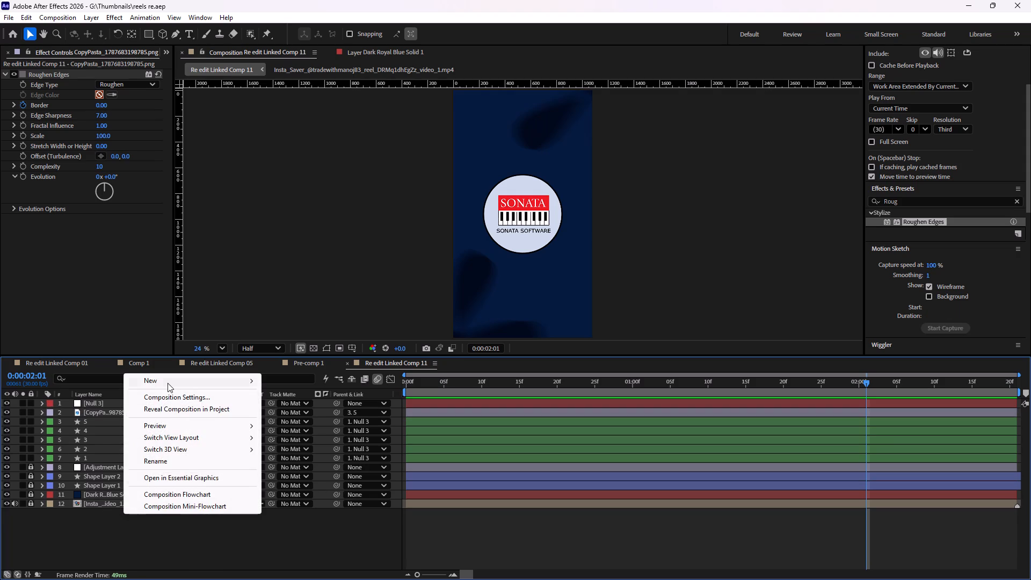
click(168, 383)
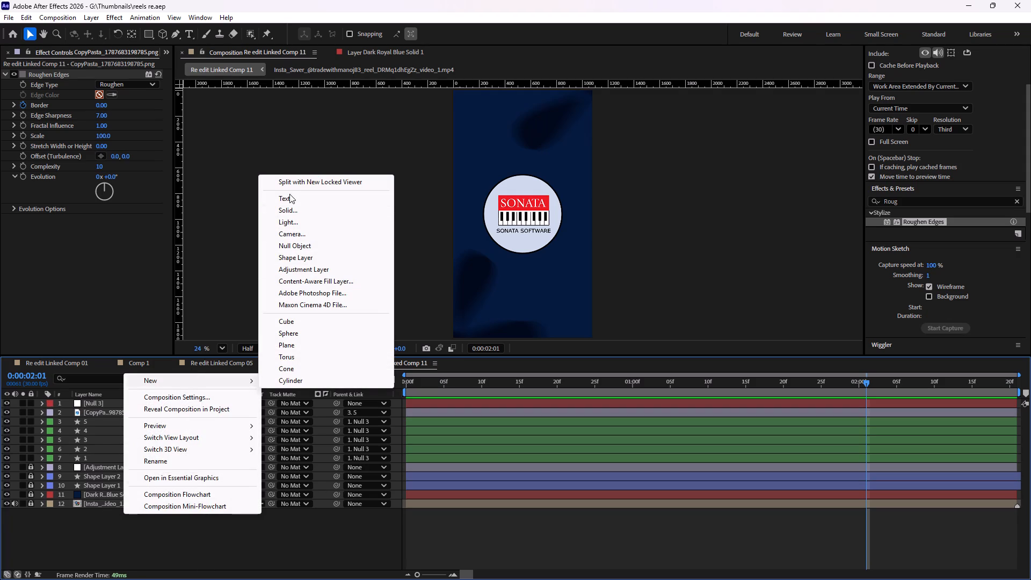
click(289, 192)
click(293, 197)
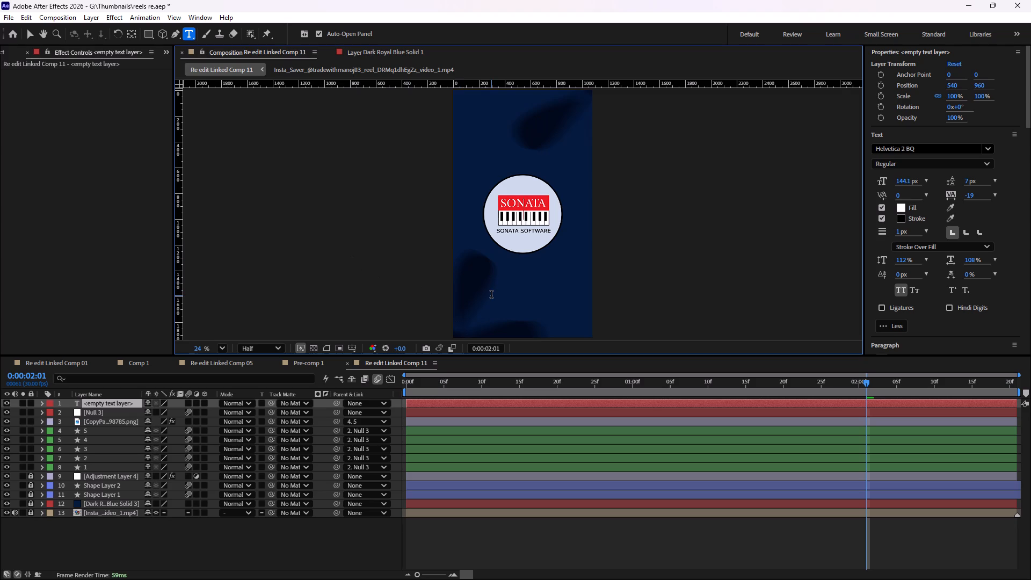
text(05)
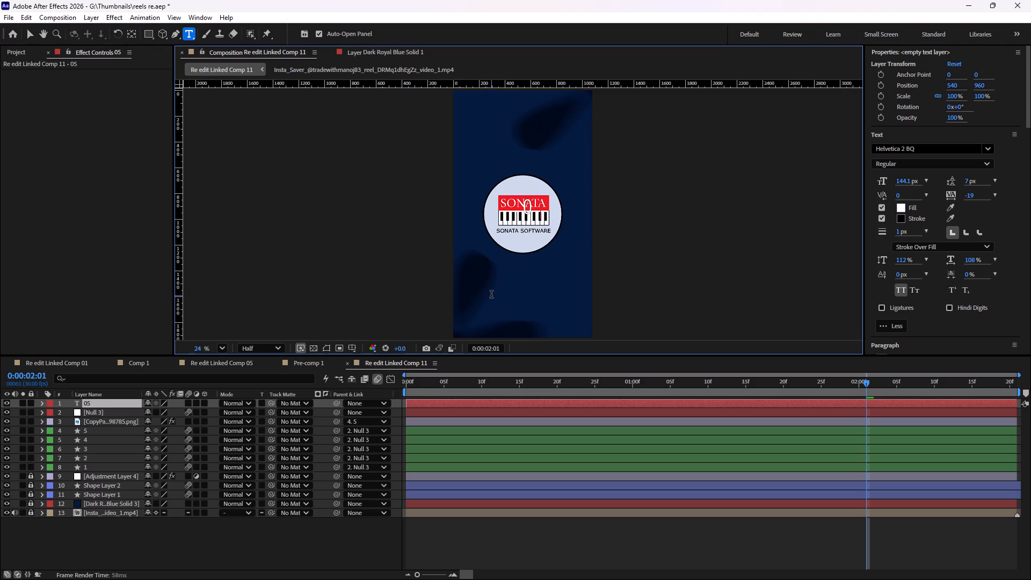
key(BackSpace)
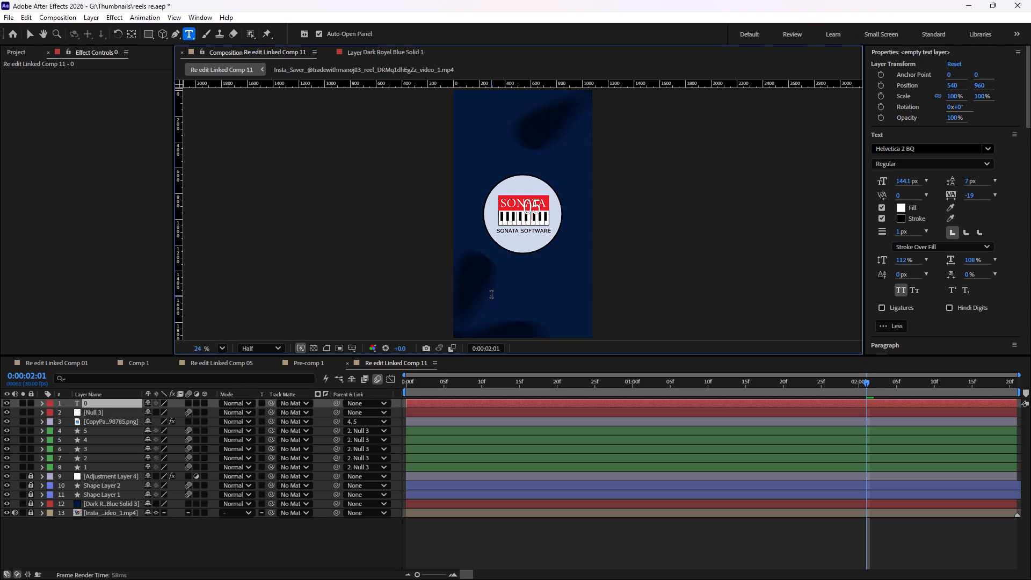
key(shift+numbersign)
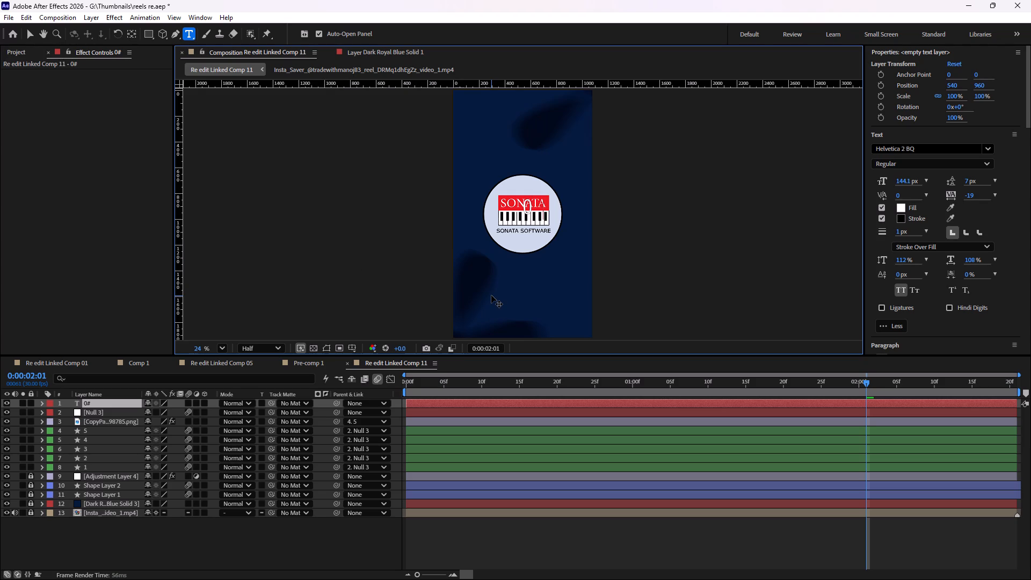
key(BackSpace)
key(BackSpace)
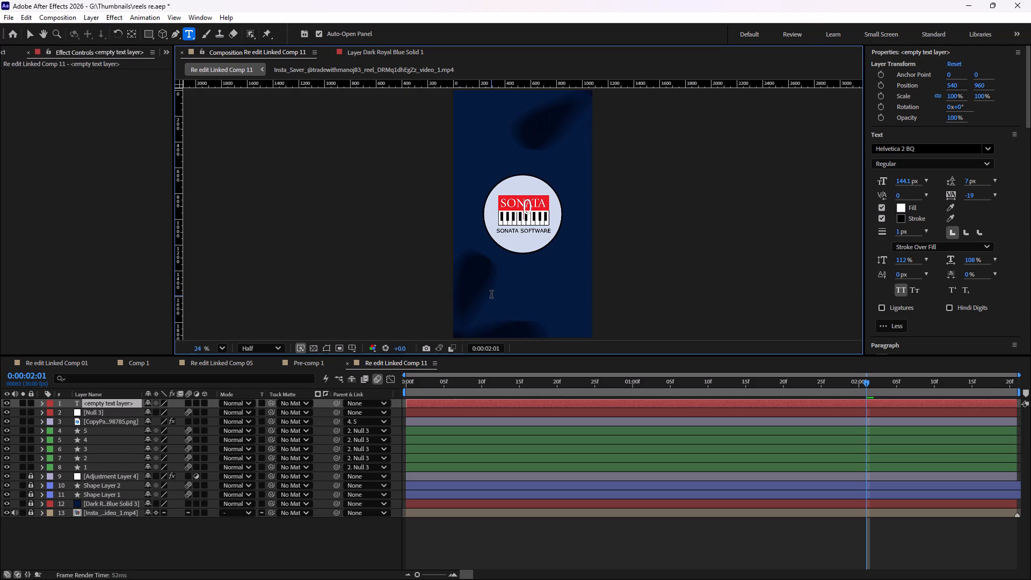
key(shift+numbersign)
key(5)
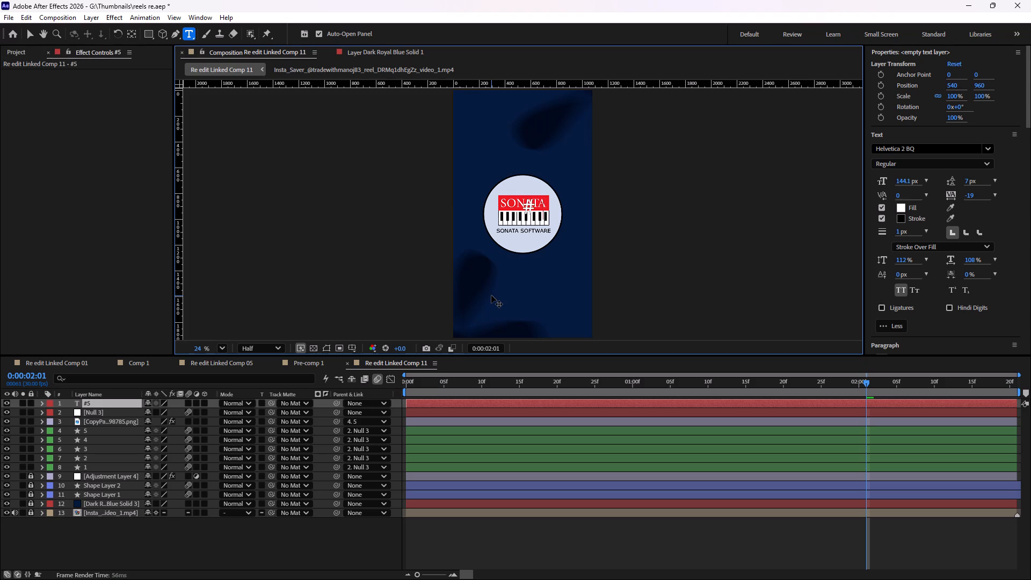
Set the #5 text's fill to dark navy 091627, sampled from the dark shape in the upper background.
drag(544, 209, 497, 209)
click(901, 208)
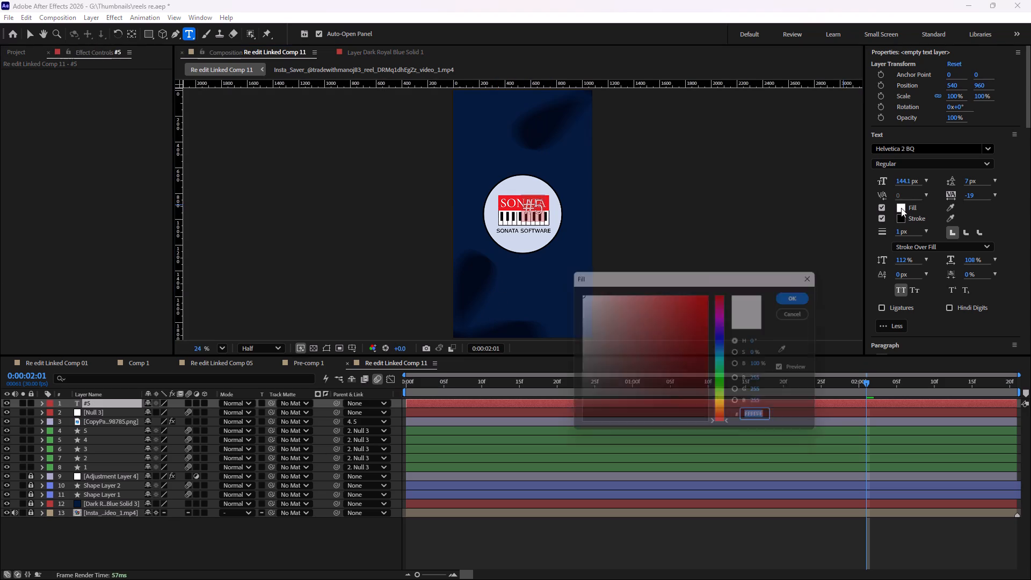
click(794, 352)
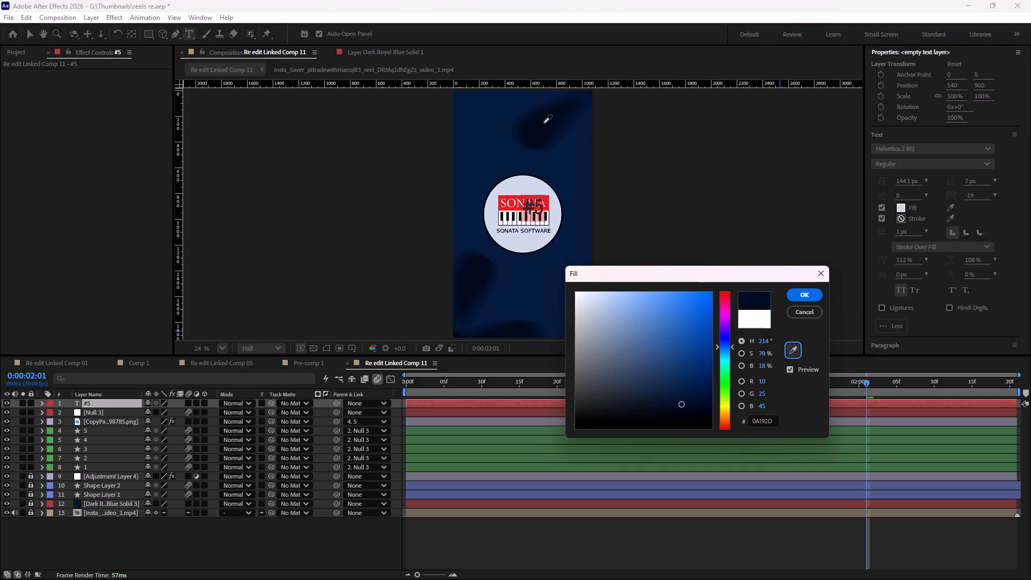
click(545, 124)
click(809, 295)
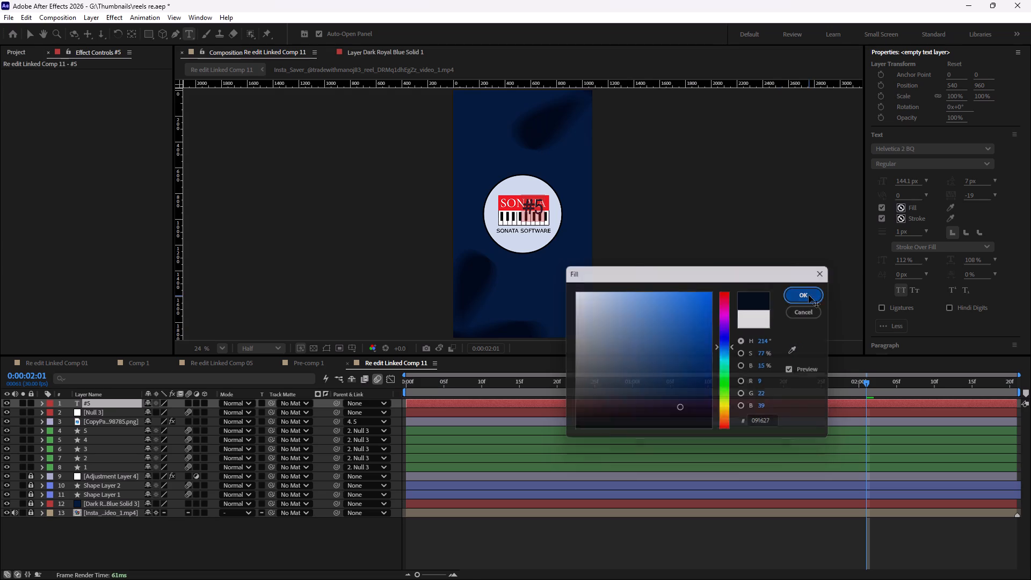
Increase the #5 text's font size to about 350 px.
drag(900, 180, 902, 180)
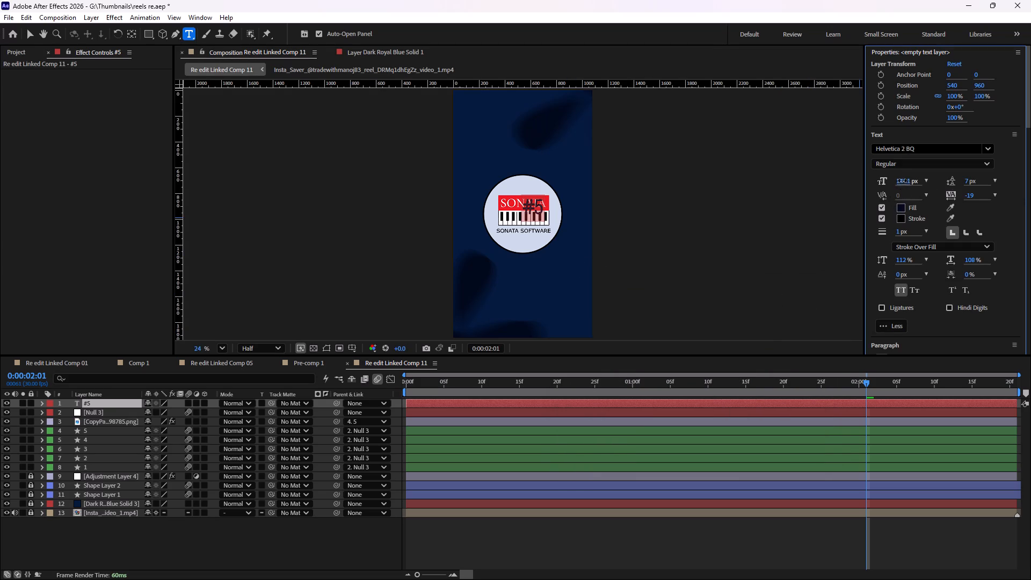
drag(902, 180, 1030, 198)
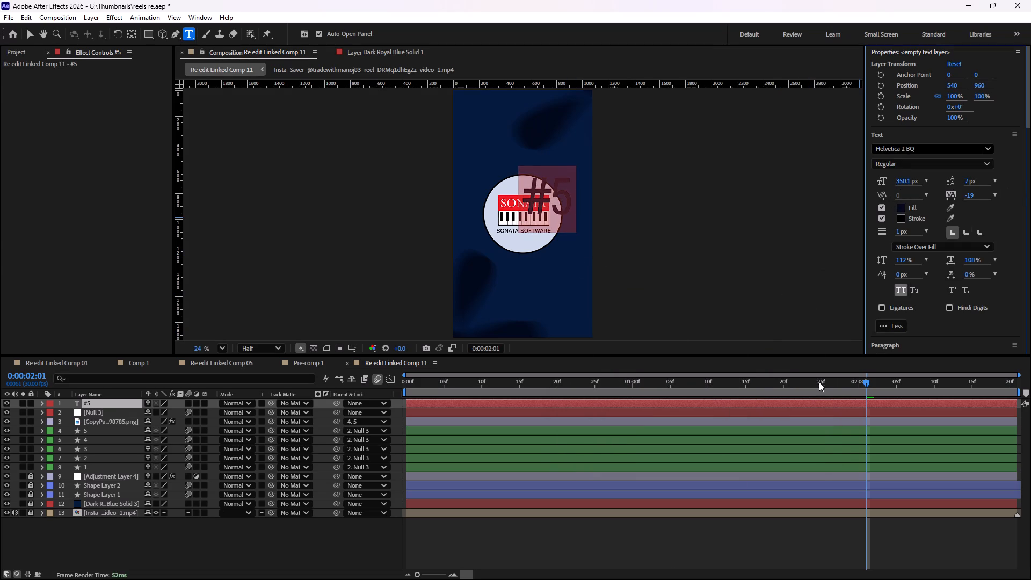
click(568, 539)
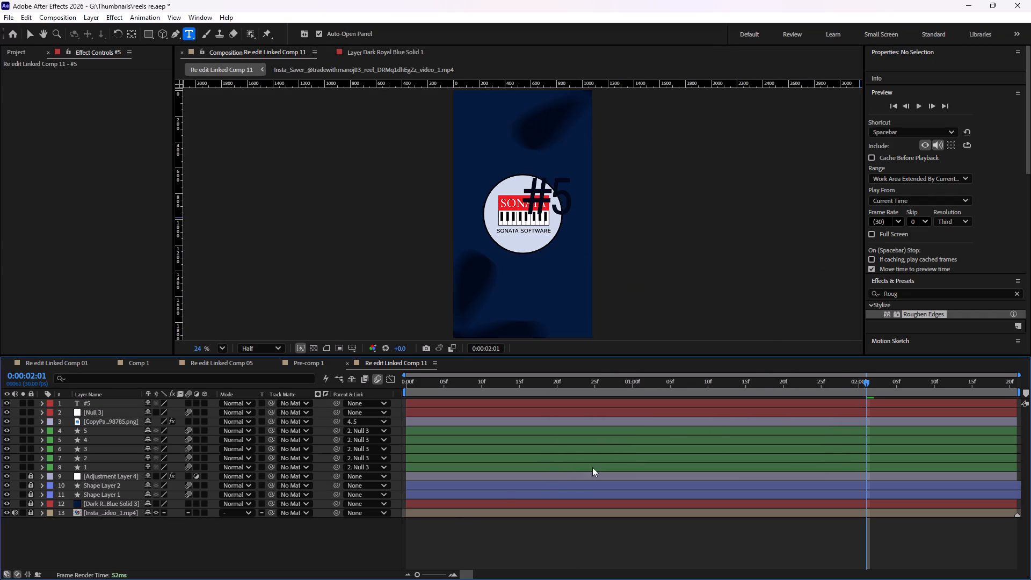
drag(527, 186, 598, 190)
In Re edit Linked Comp 01, scrub back to 0:00:00:21 and copy the Most text layer's fill hex value, 163665.
click(46, 364)
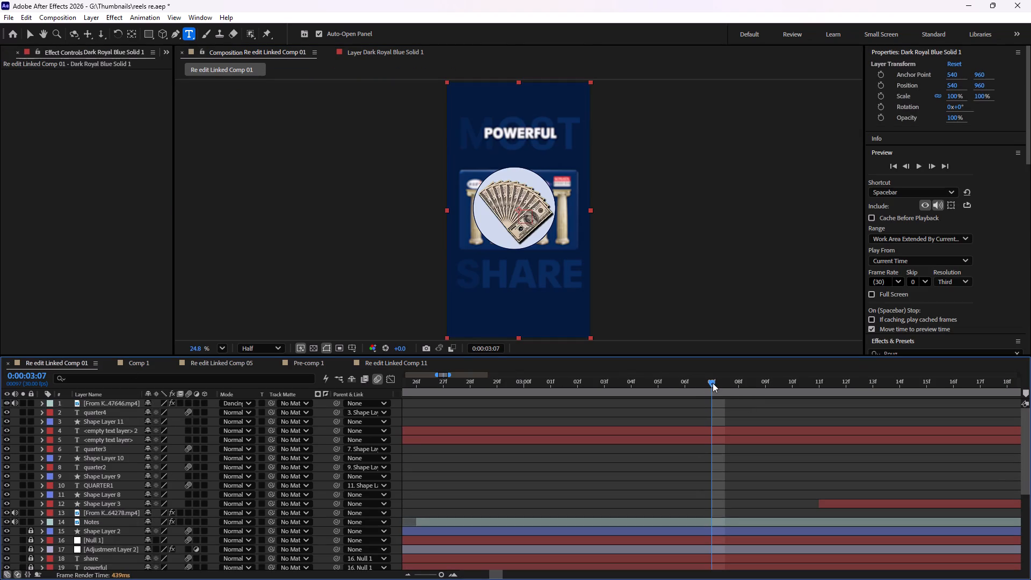
drag(713, 382, 316, 394)
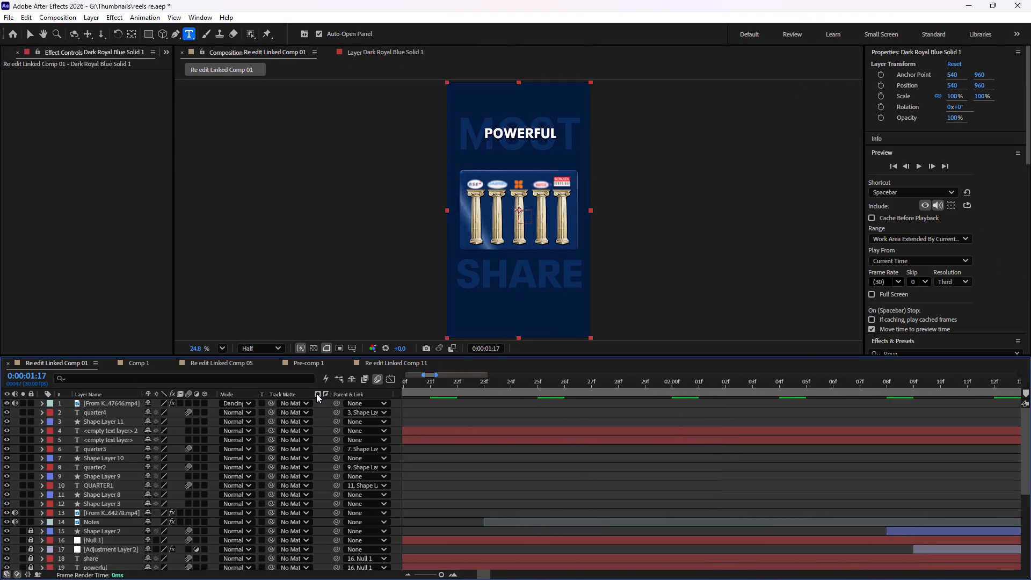
drag(316, 394, 612, 412)
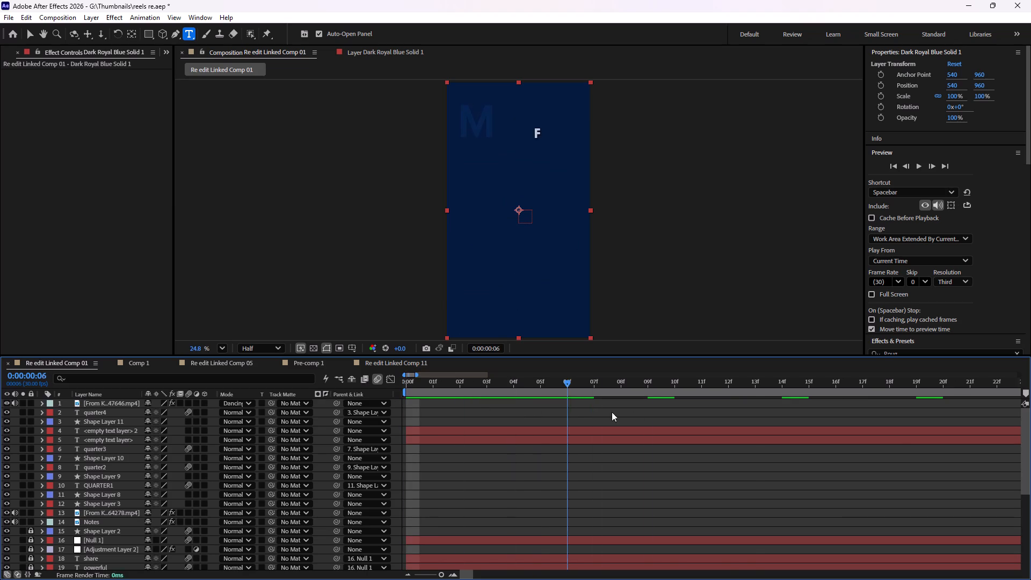
drag(612, 412, 928, 422)
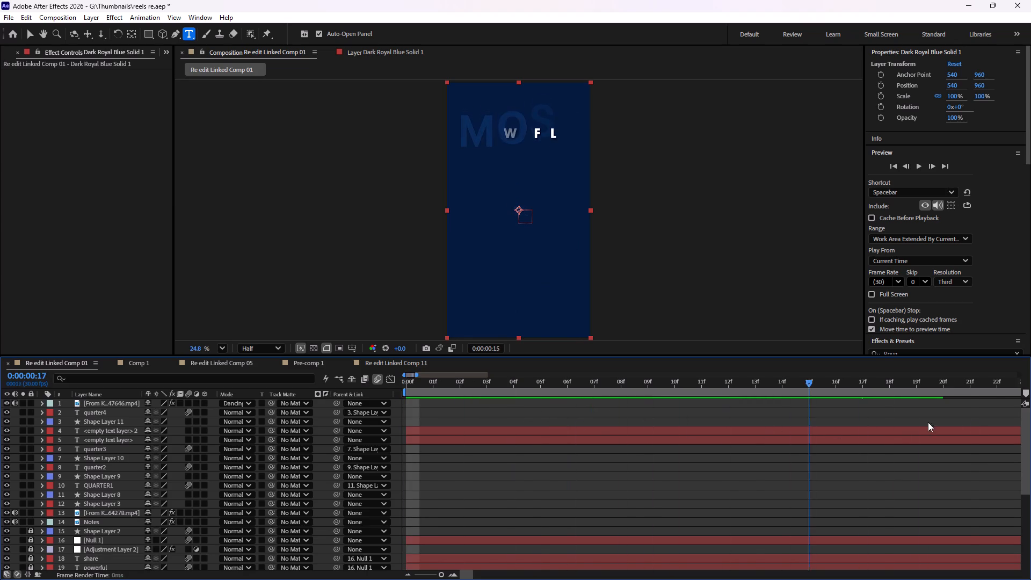
drag(928, 422, 974, 422)
scroll(458, 137, up, 6)
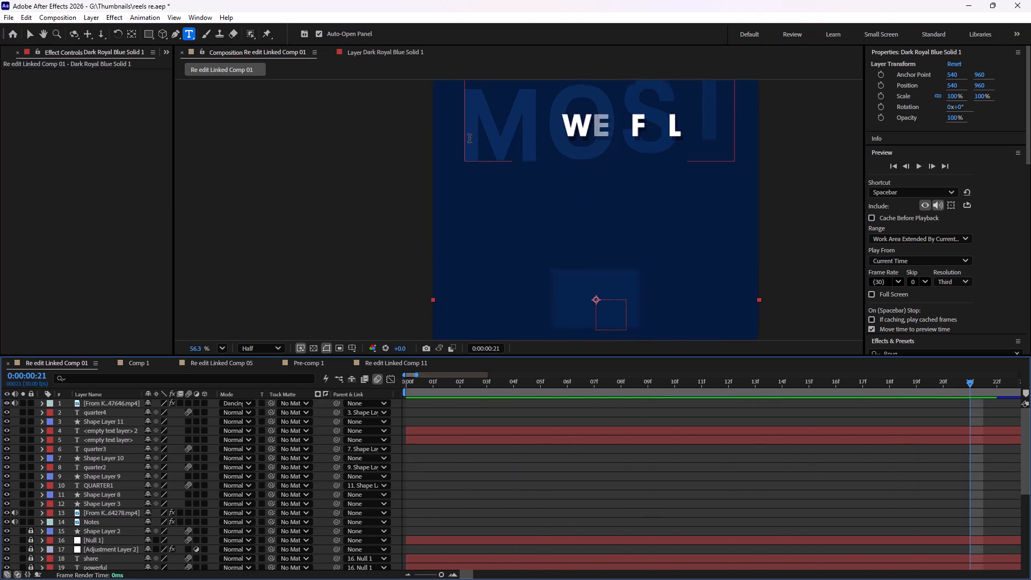
scroll(509, 122, up, 3)
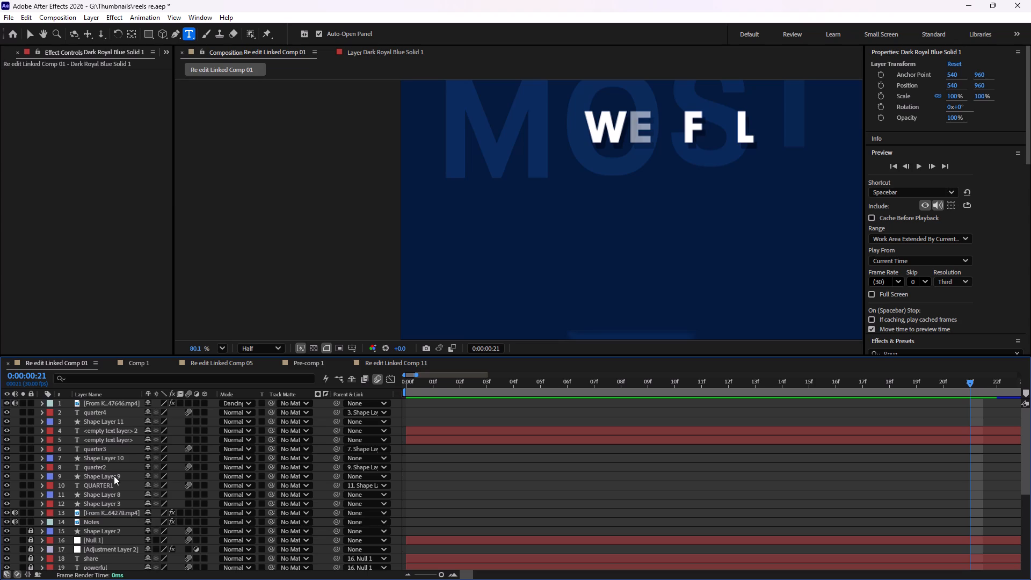
scroll(106, 496, down, 6)
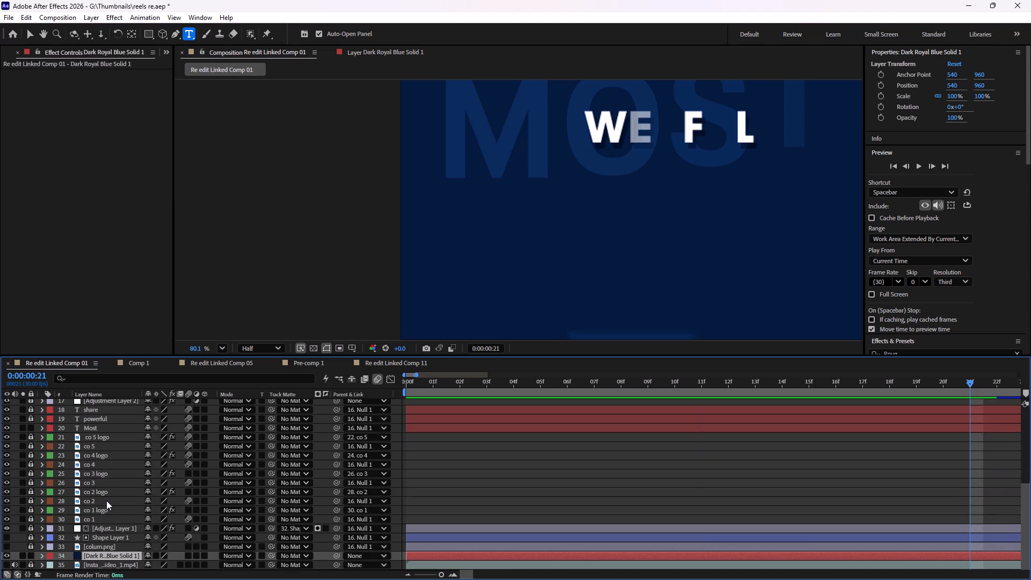
scroll(106, 501, down, 4)
scroll(104, 522, up, 1)
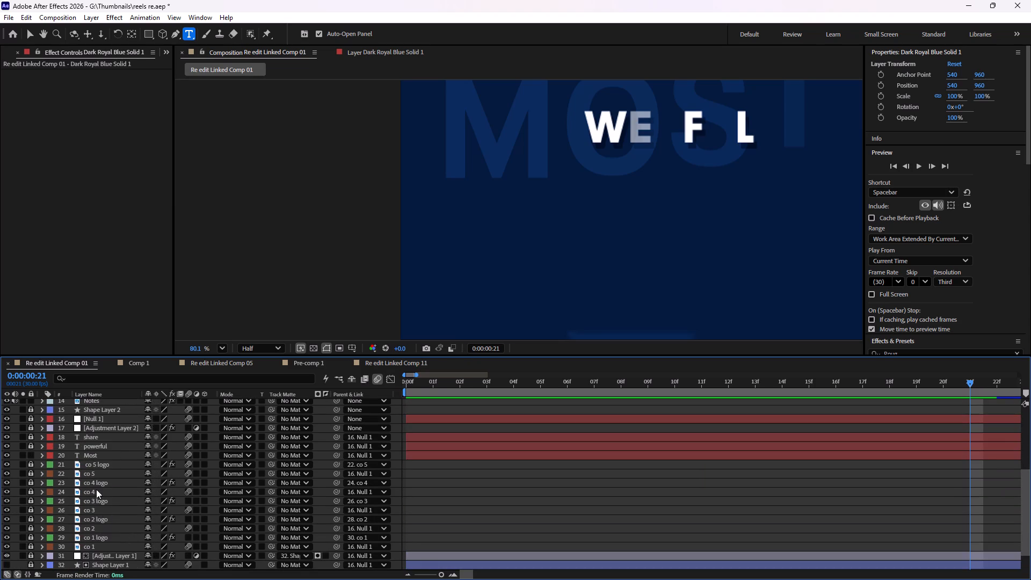
click(95, 454)
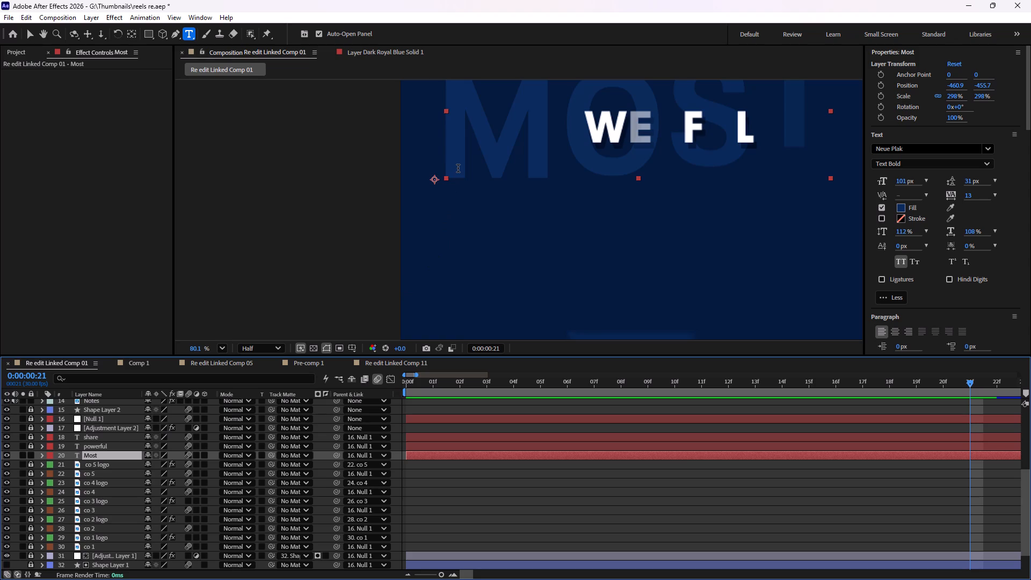
double_click(458, 168)
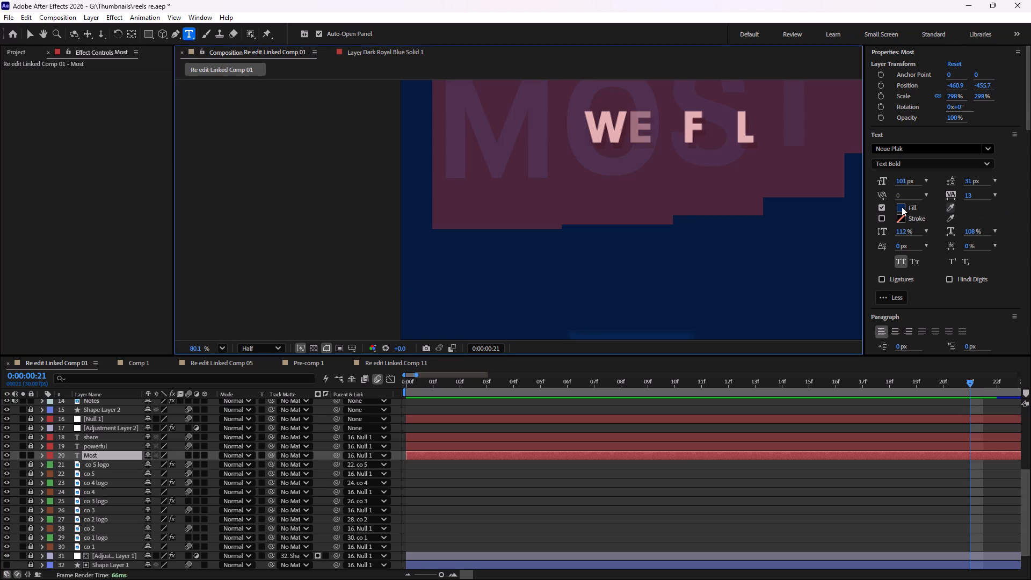
click(902, 207)
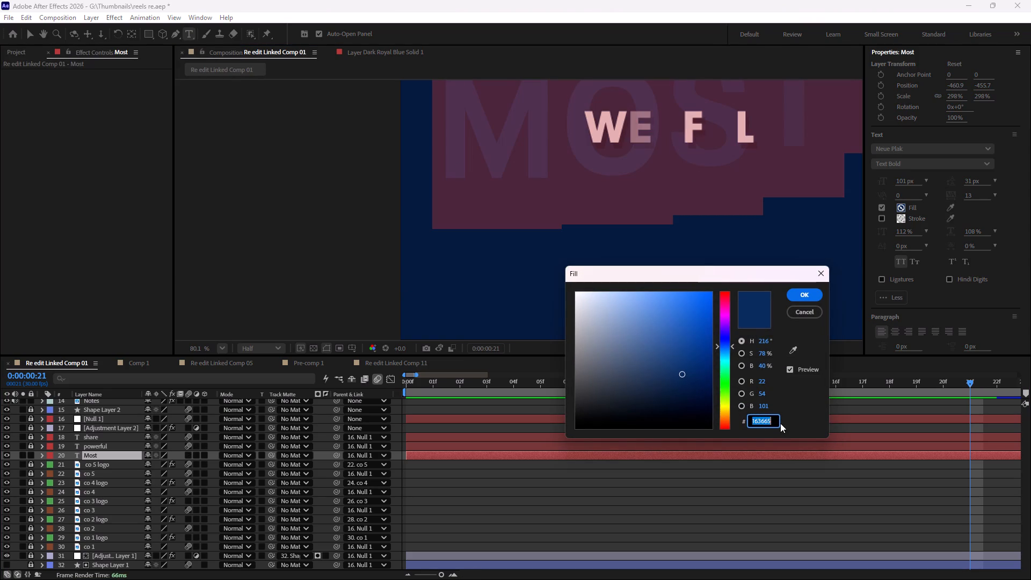
drag(774, 422, 741, 424)
key(ctrl+c)
click(808, 310)
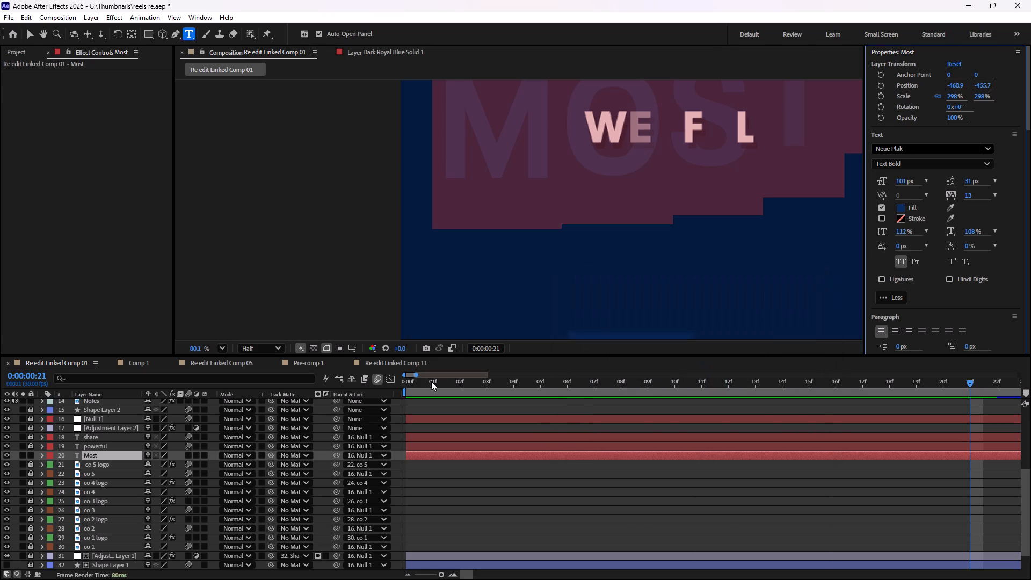
In Re edit Linked Comp 11, set the #5 text's fill to the copied blue 163665.
click(413, 359)
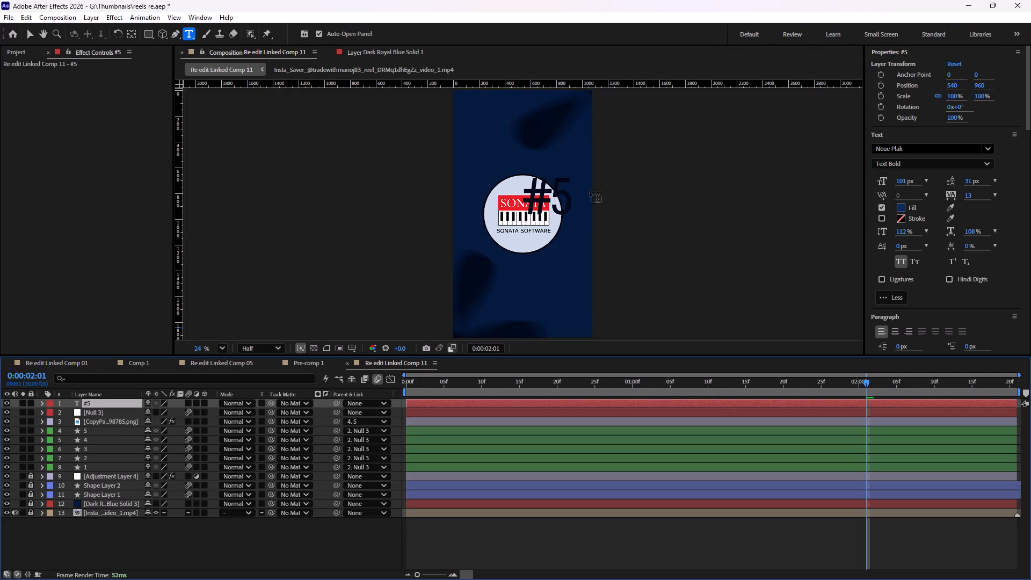
drag(570, 195, 500, 197)
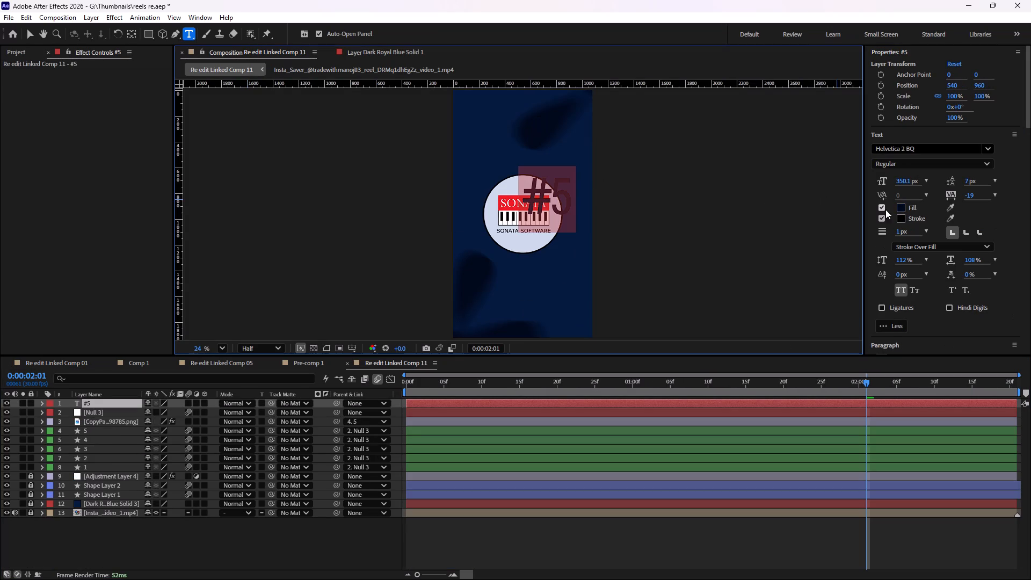
click(902, 208)
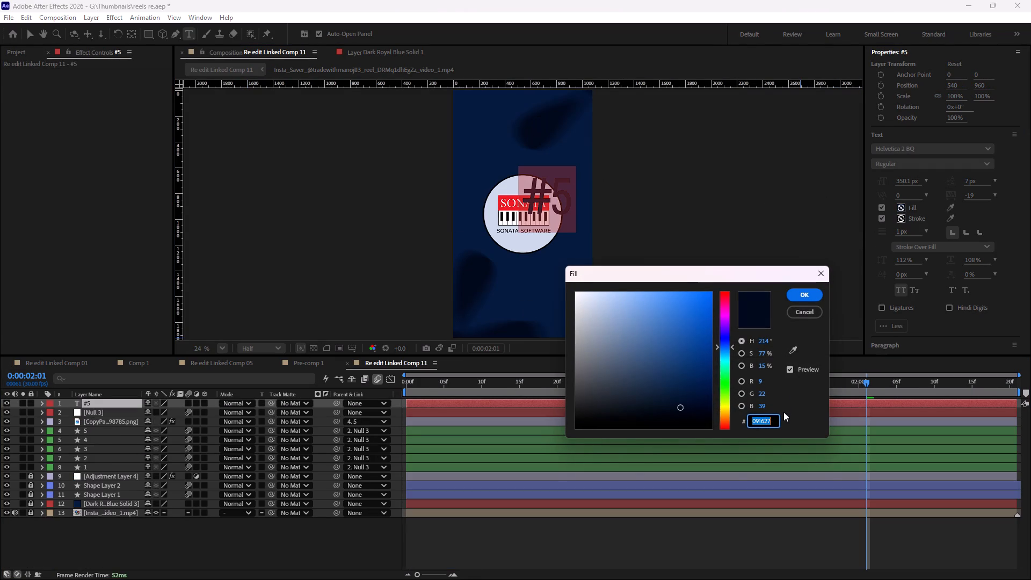
key(BackSpace)
key(ctrl+v)
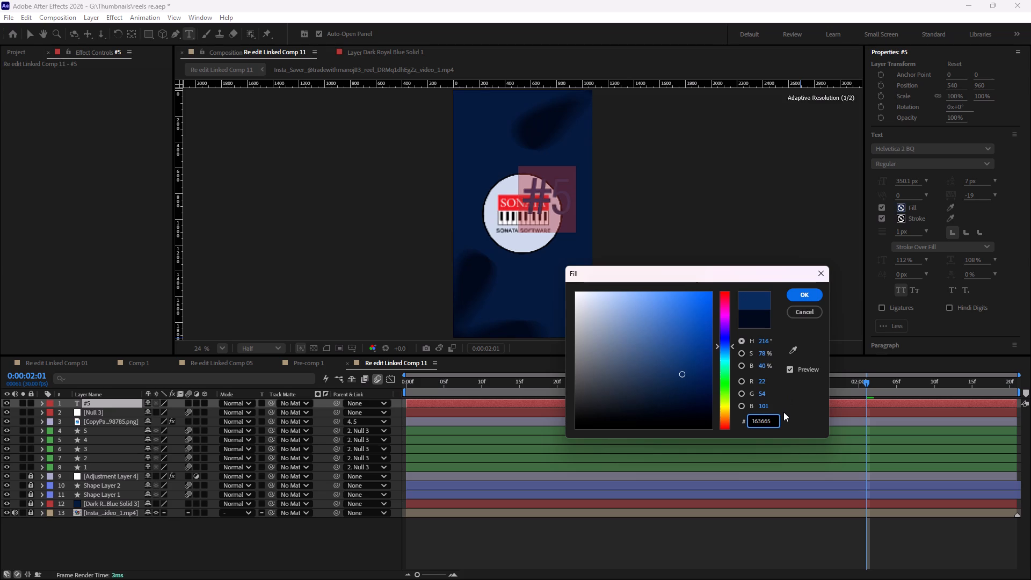
click(812, 294)
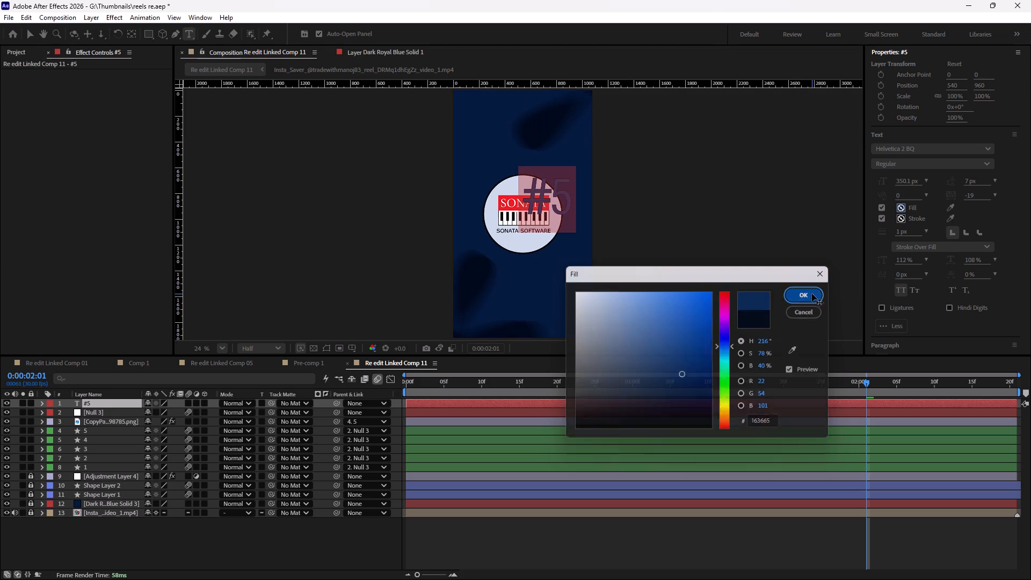
click(657, 538)
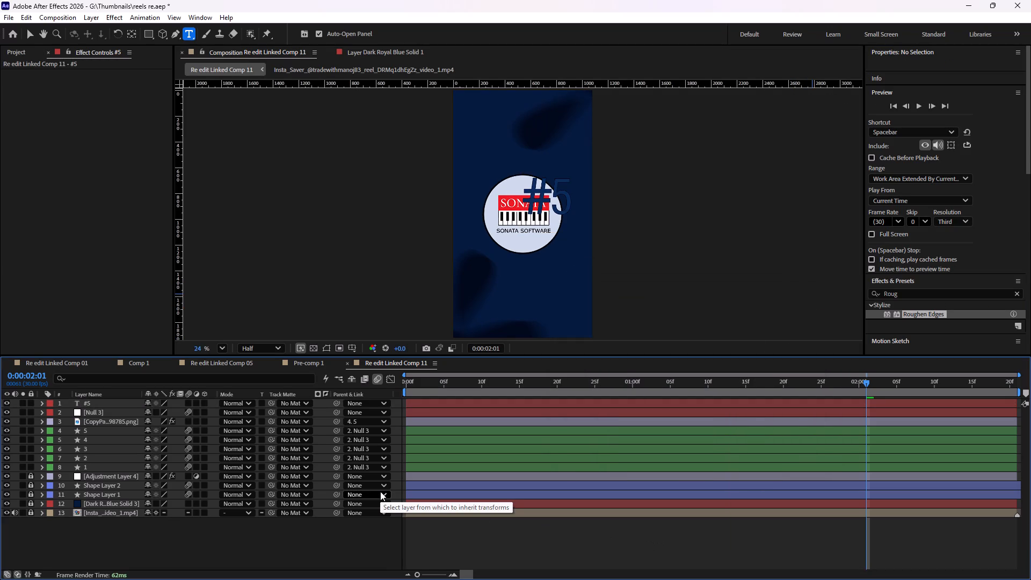
Check the Most text's appearance in Re edit Linked Comp 01 and return to Re edit Linked Comp 11.
click(72, 362)
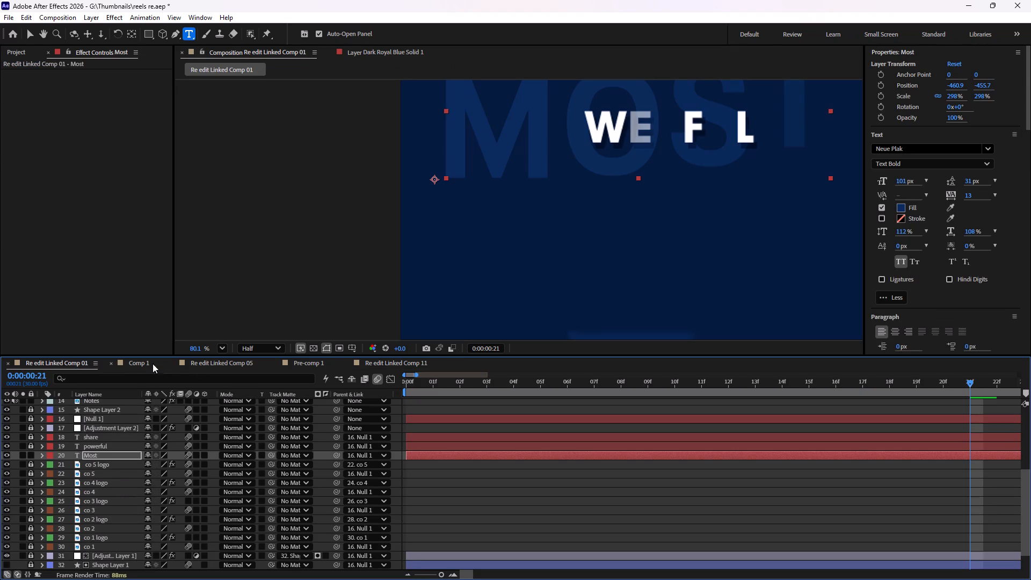
click(394, 363)
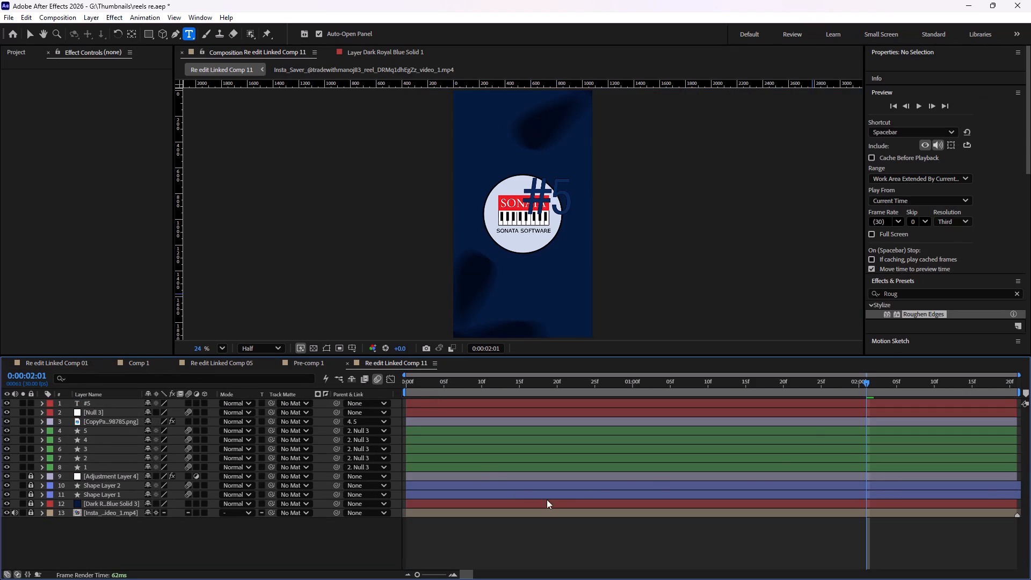
Move the #5 text layer up above the Sonata logo circle, to a vertical position of about 535.
click(90, 403)
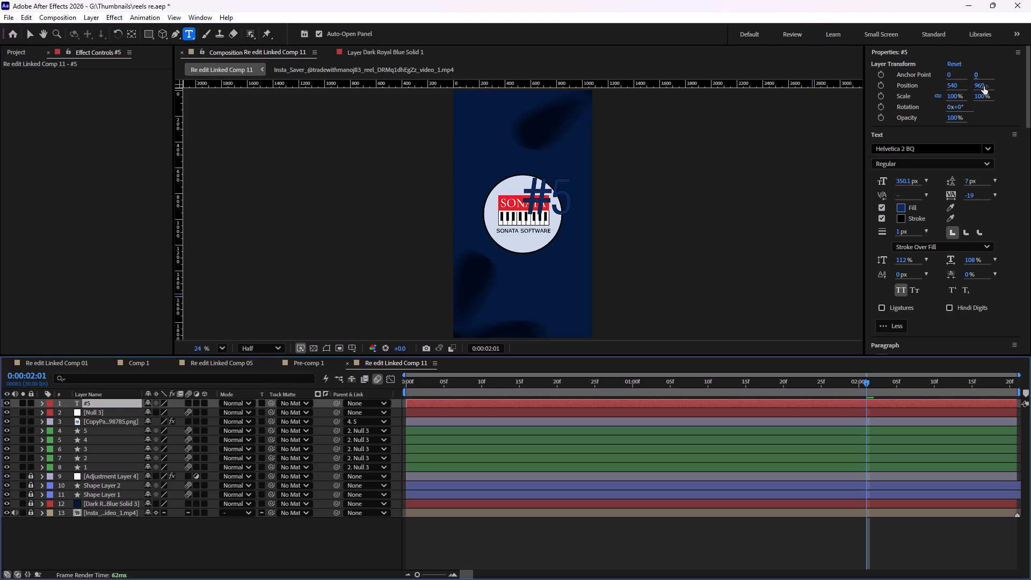
drag(984, 88, 866, 94)
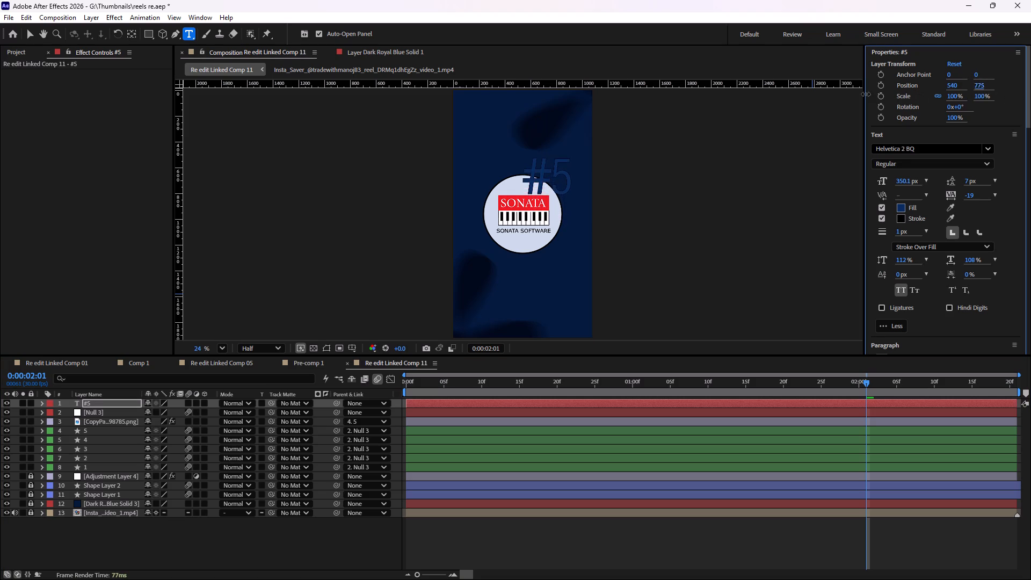
drag(866, 94, 739, 107)
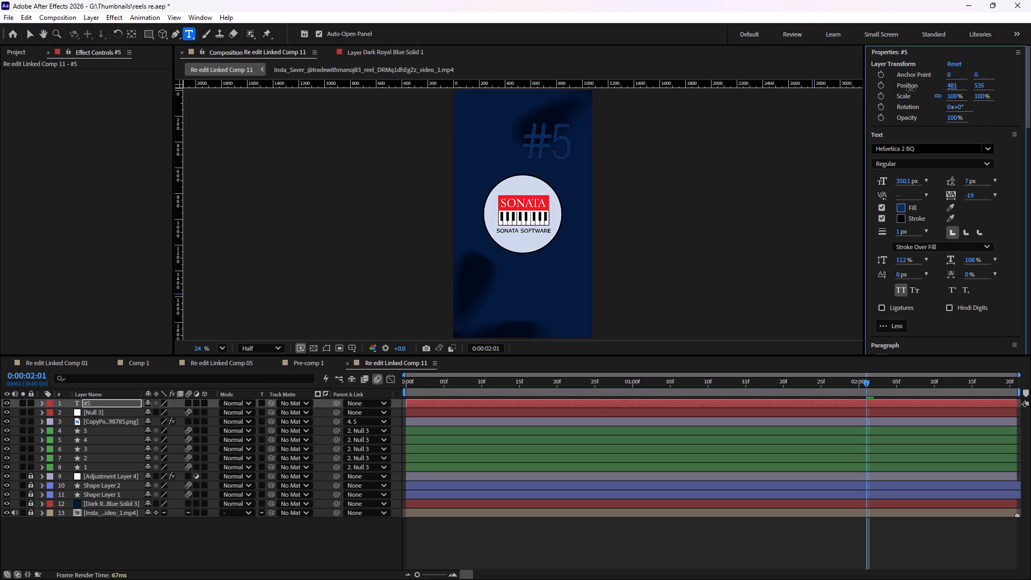
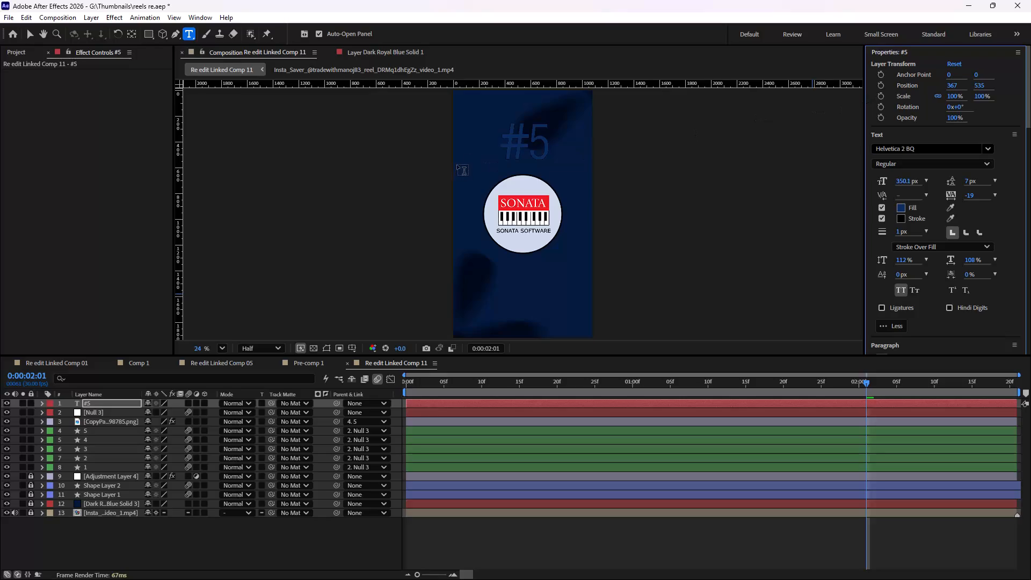
Replace the # in the label above the Sonata logo with 0 so the text reads 05.
drag(533, 132, 499, 134)
key(BackSpace)
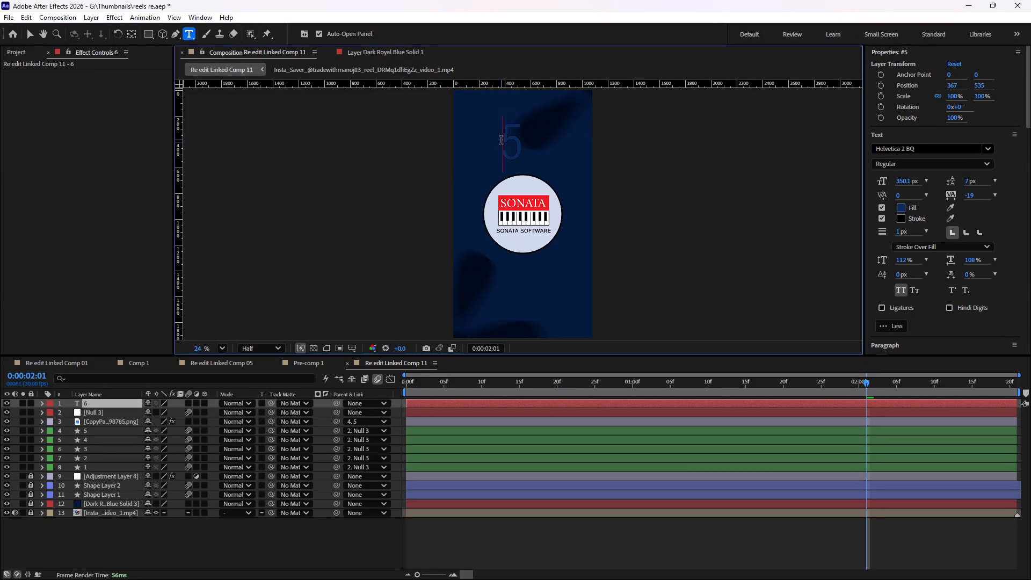
key(0)
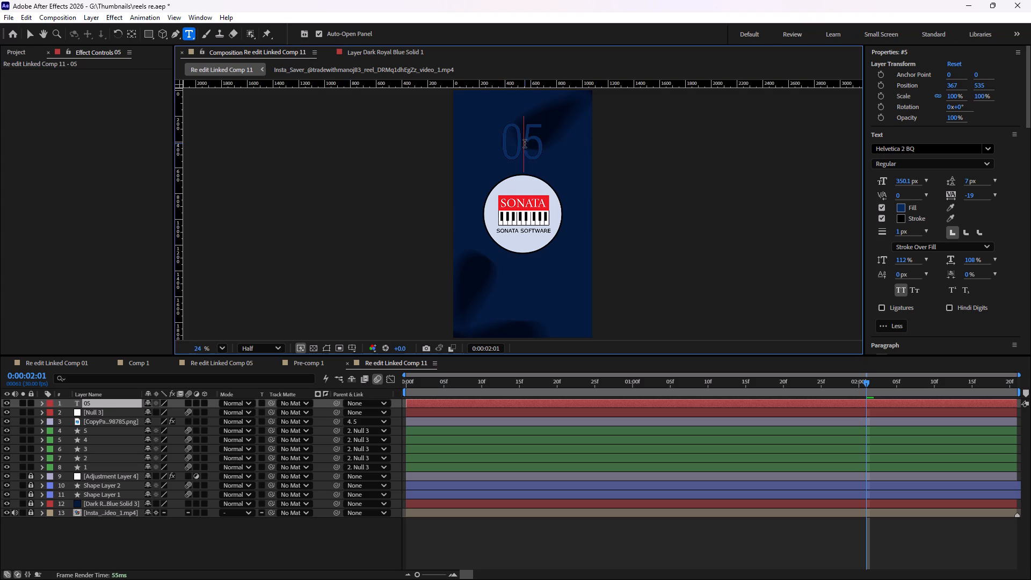
Increase the 05 text's font size to about 440 px.
drag(542, 137, 493, 139)
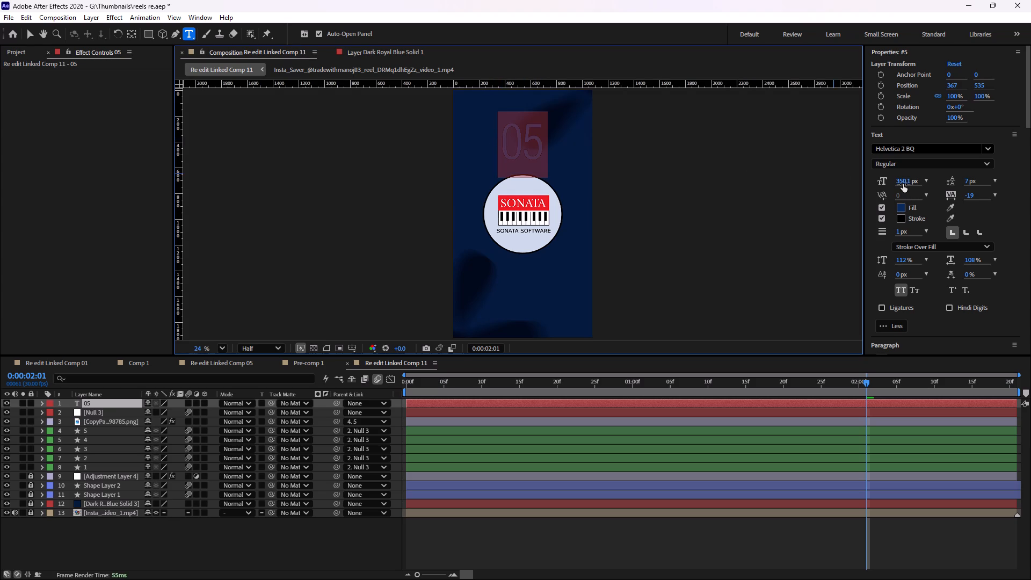
drag(903, 183, 986, 190)
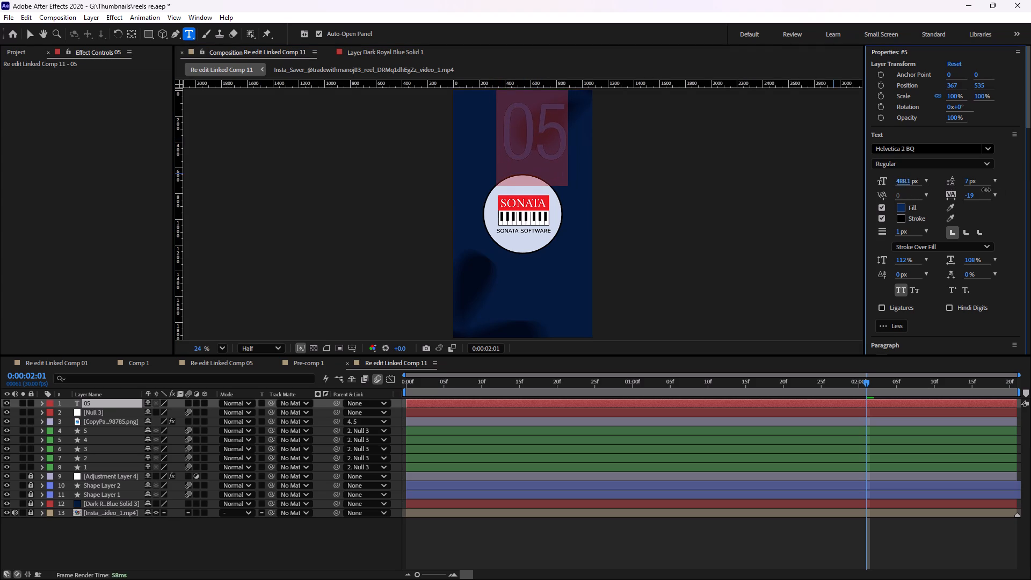
drag(986, 190, 960, 188)
click(619, 510)
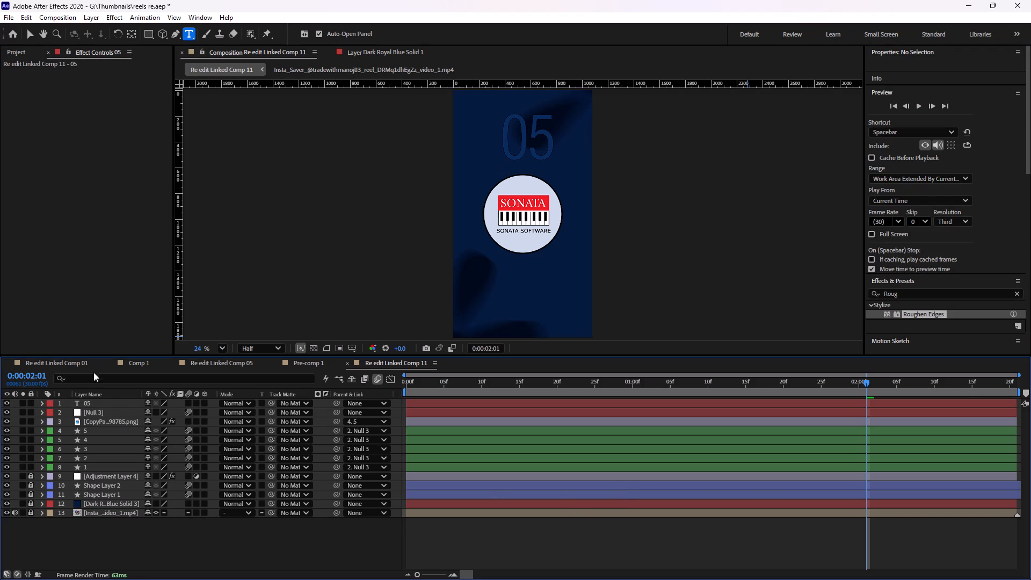
In Re edit Linked Comp 01, copy the Most text layer's font name, Neue Plak.
click(59, 361)
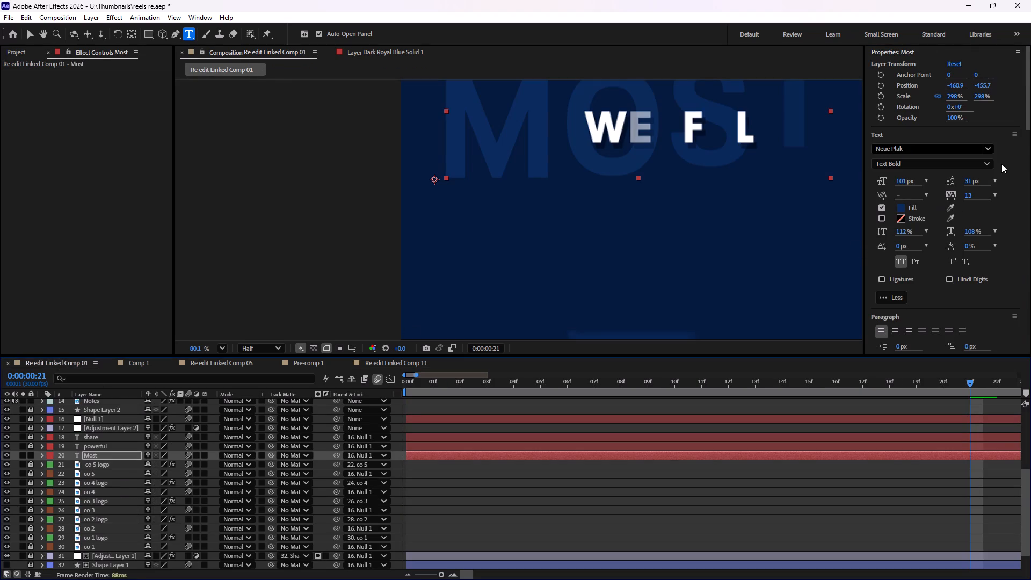
drag(912, 149, 863, 151)
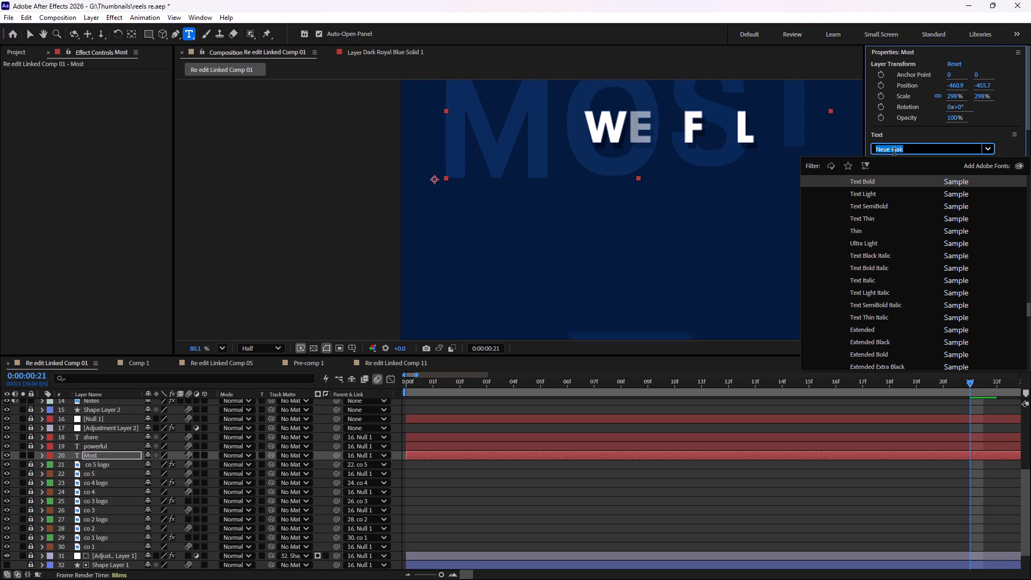
key(ctrl+c)
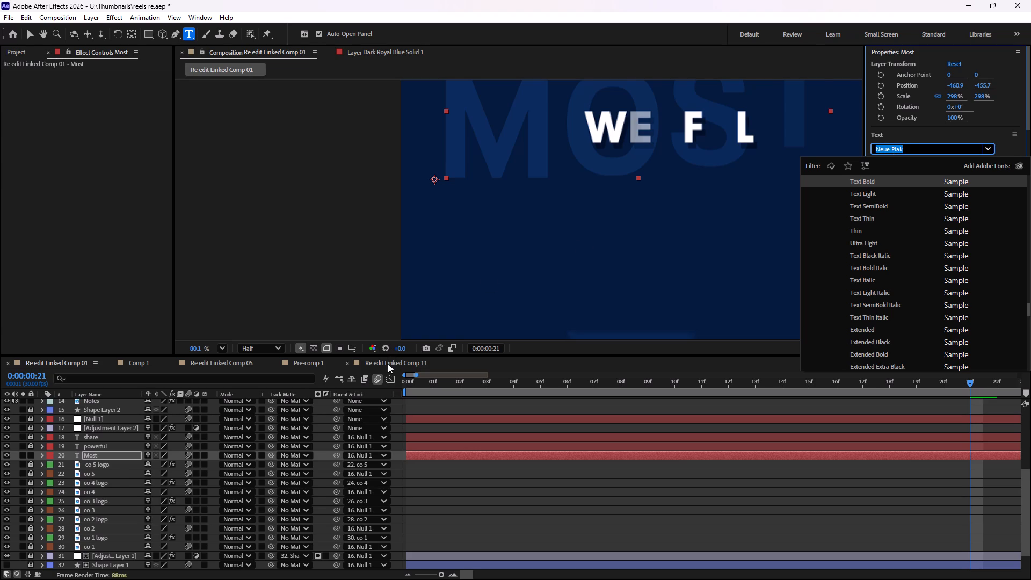
In Re edit Linked Comp 11, set the 05 text's font to the copied Neue Plak with the SemiBold style.
click(388, 364)
drag(552, 133, 524, 133)
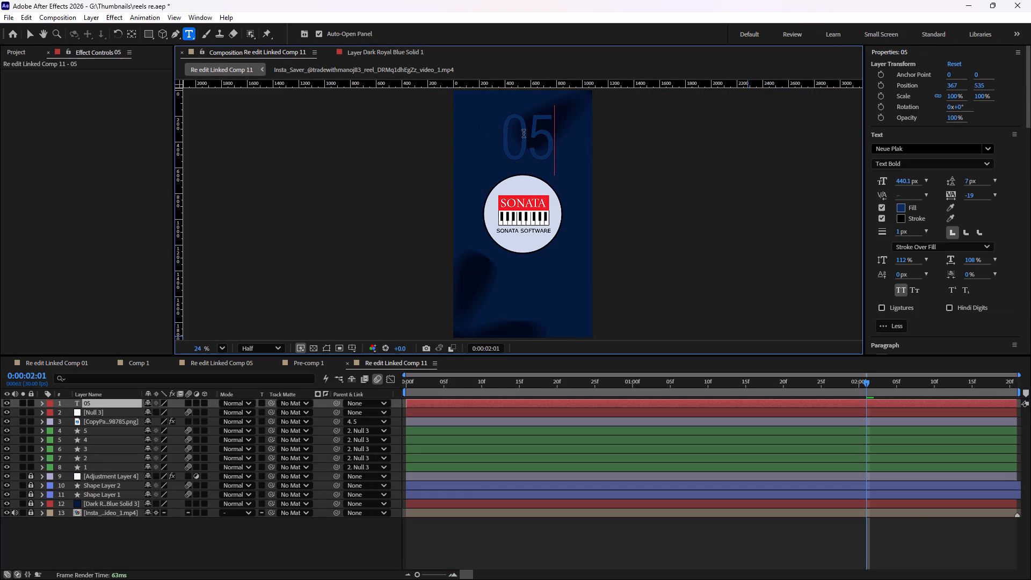
drag(524, 133, 485, 130)
click(917, 147)
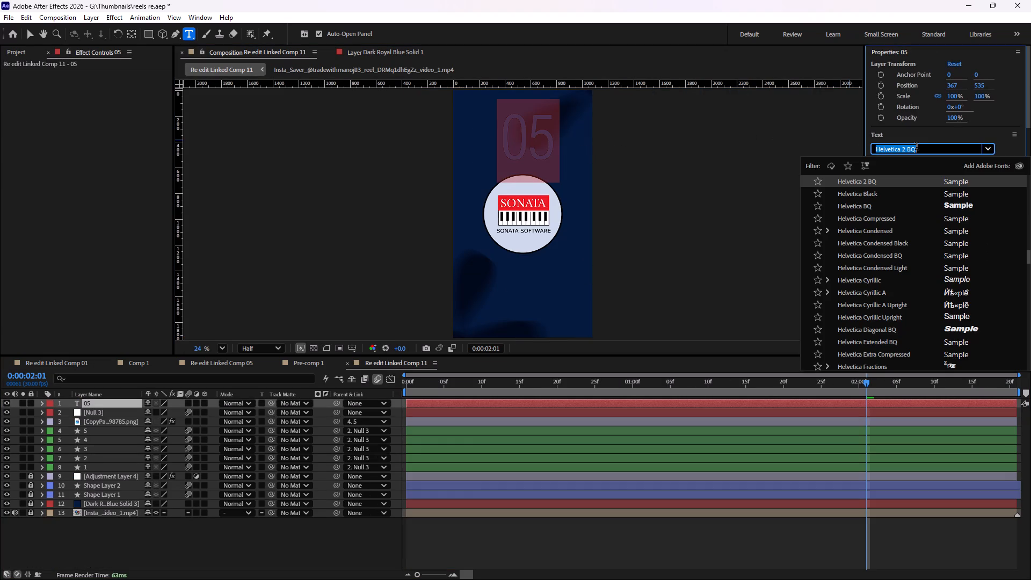
key(BackSpace)
key(ctrl+v)
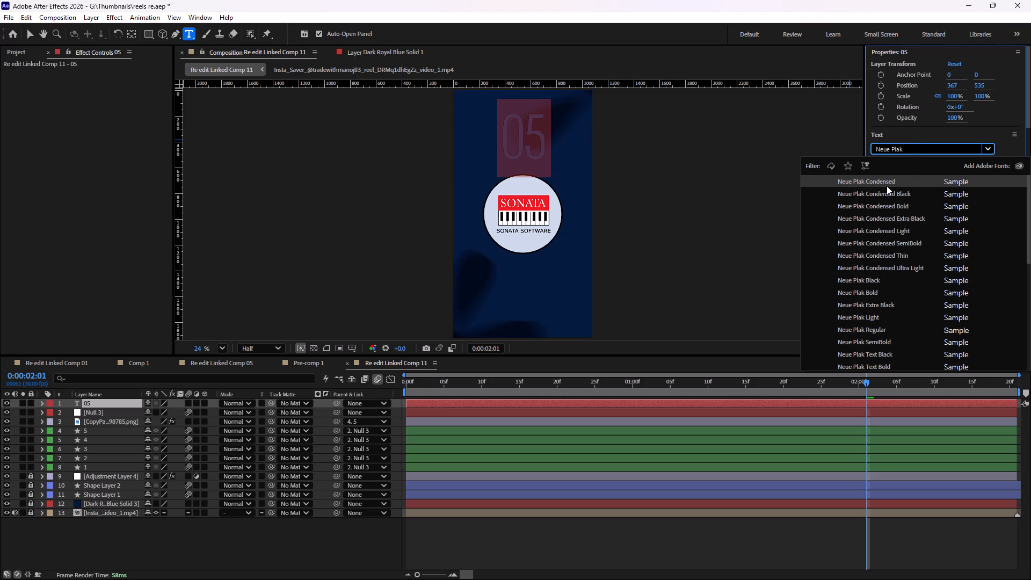
click(879, 293)
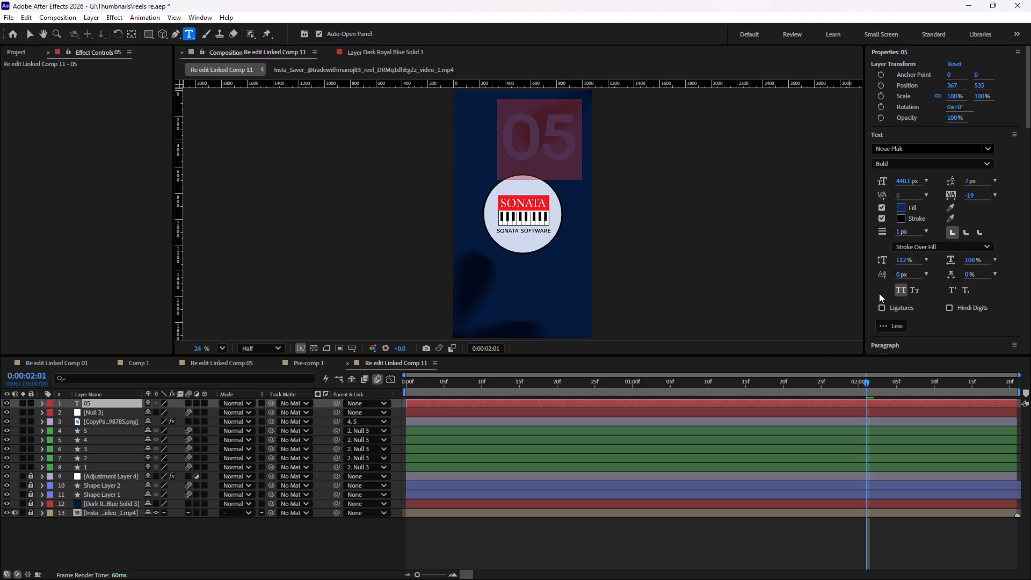
click(990, 163)
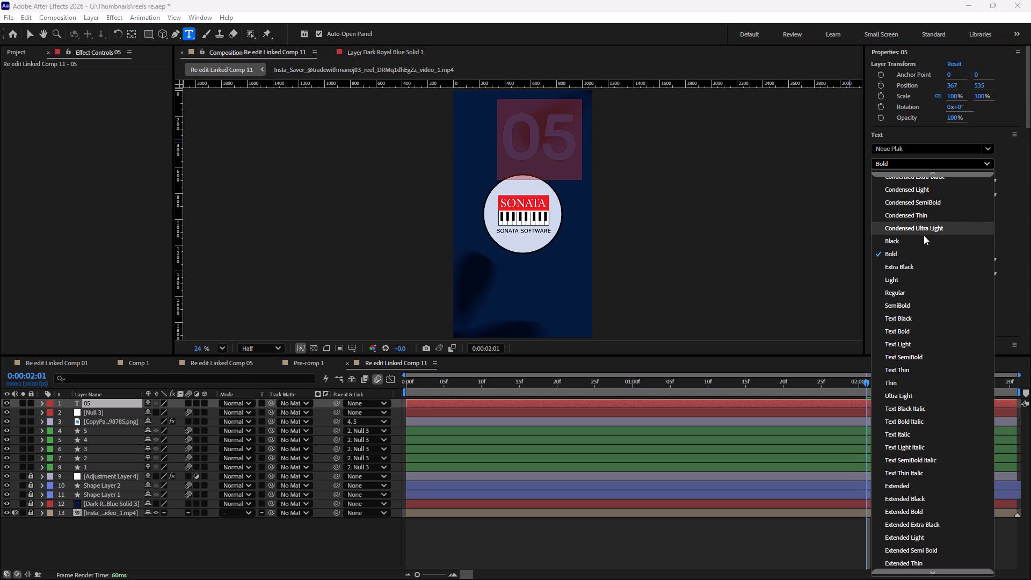
click(910, 306)
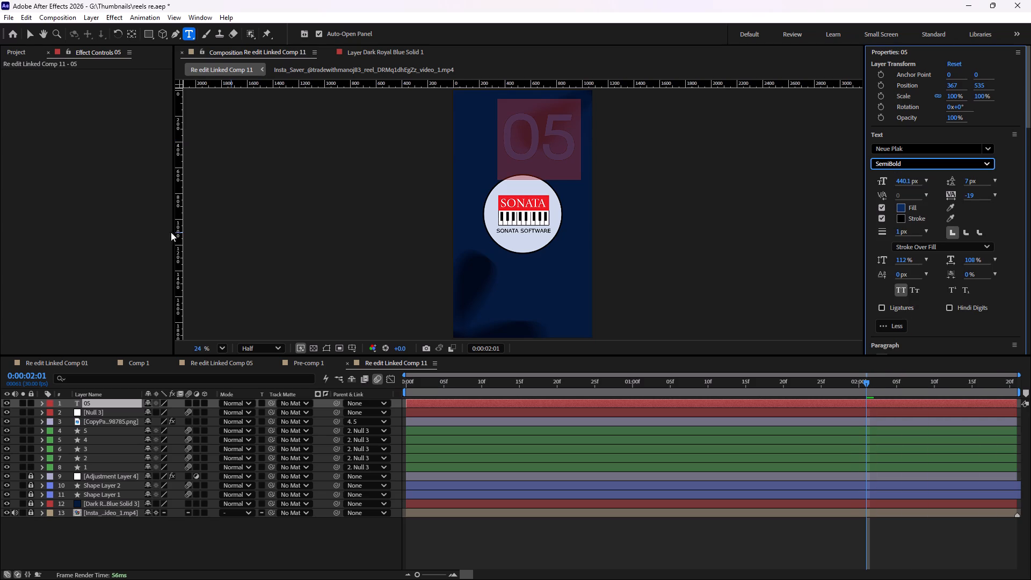
Check the Most text's look in Re edit Linked Comp 01 and return to Re edit Linked Comp 11.
click(53, 364)
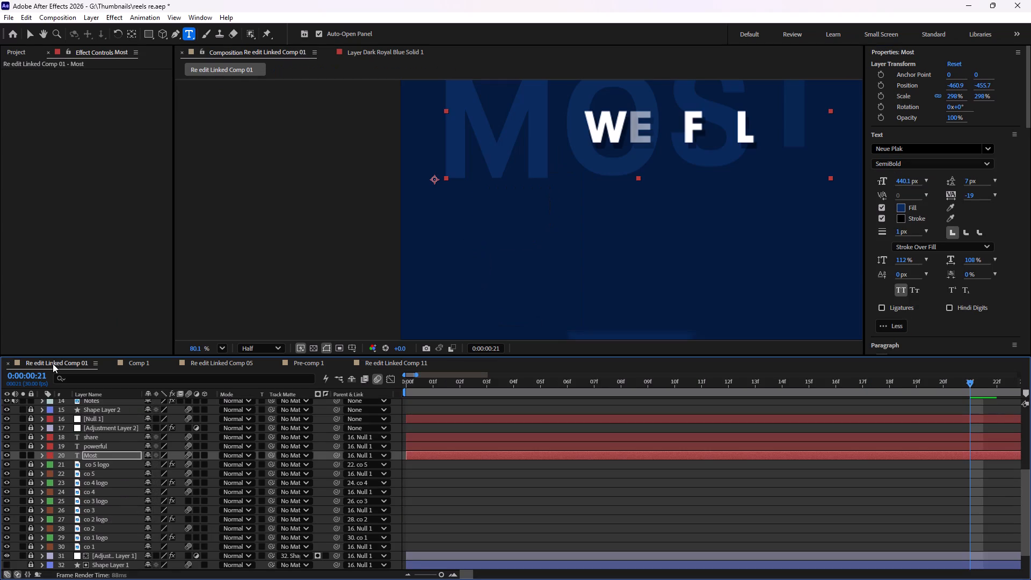
click(386, 360)
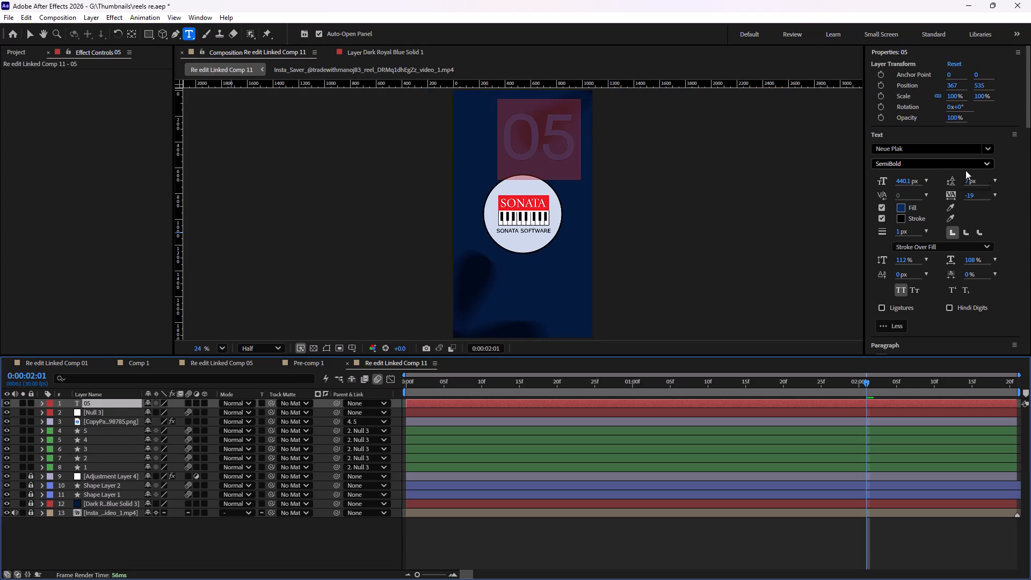
Set the 05 text's leading to 0 px and tighten its tracking to about -61.
drag(968, 183, 961, 184)
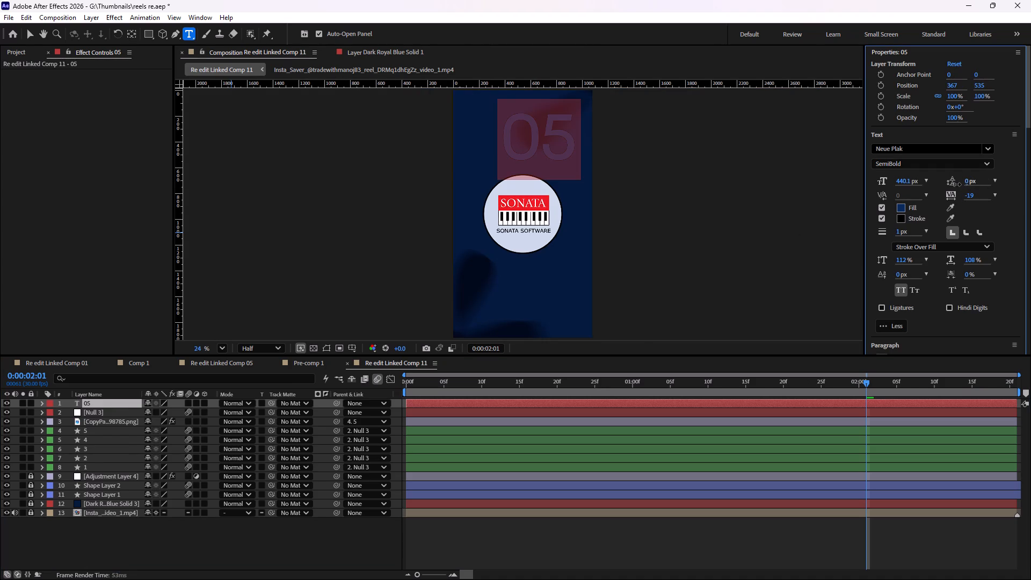
drag(961, 184, 946, 186)
drag(969, 198, 915, 206)
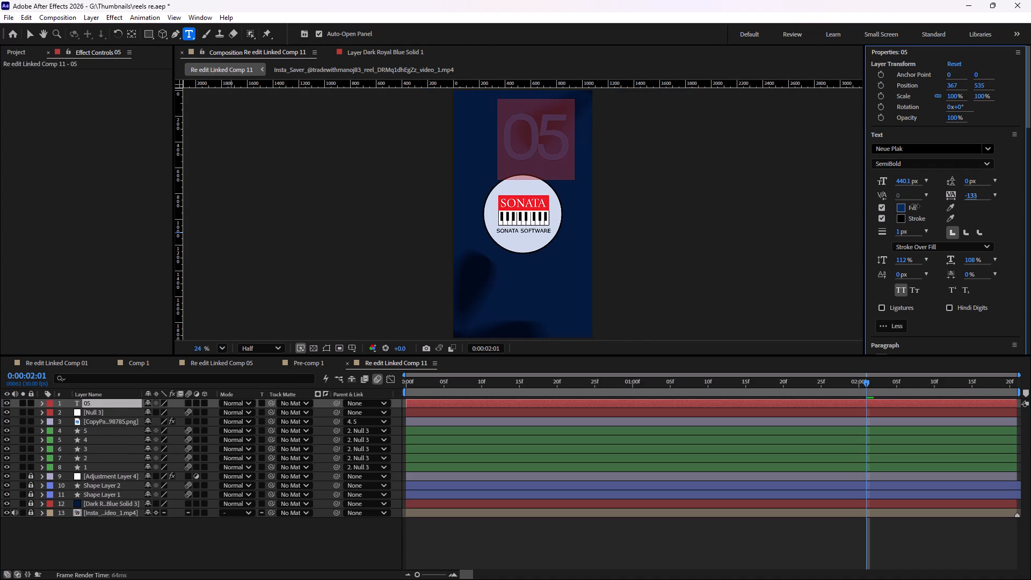
drag(915, 206, 945, 204)
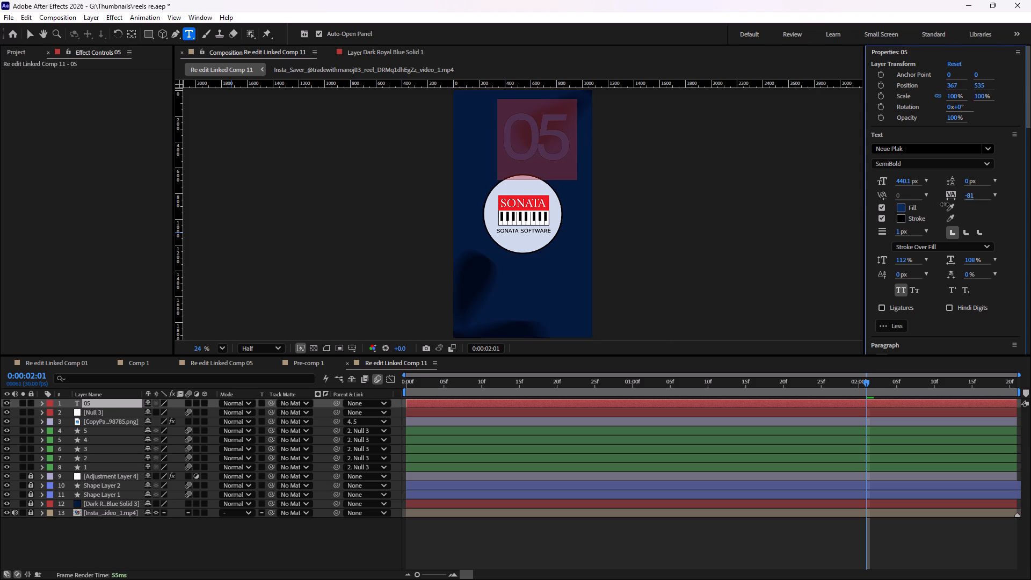
drag(945, 204, 955, 204)
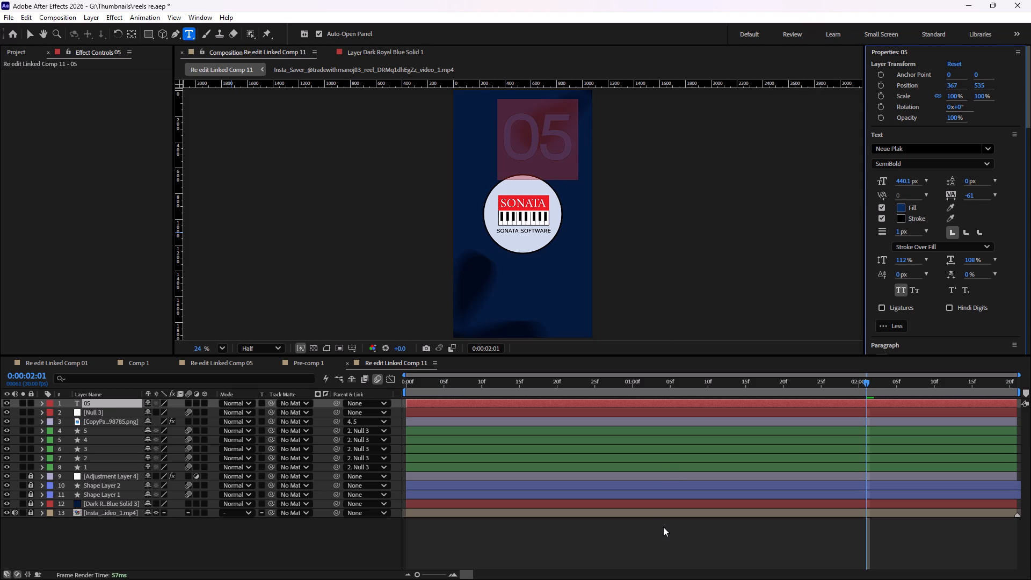
click(663, 527)
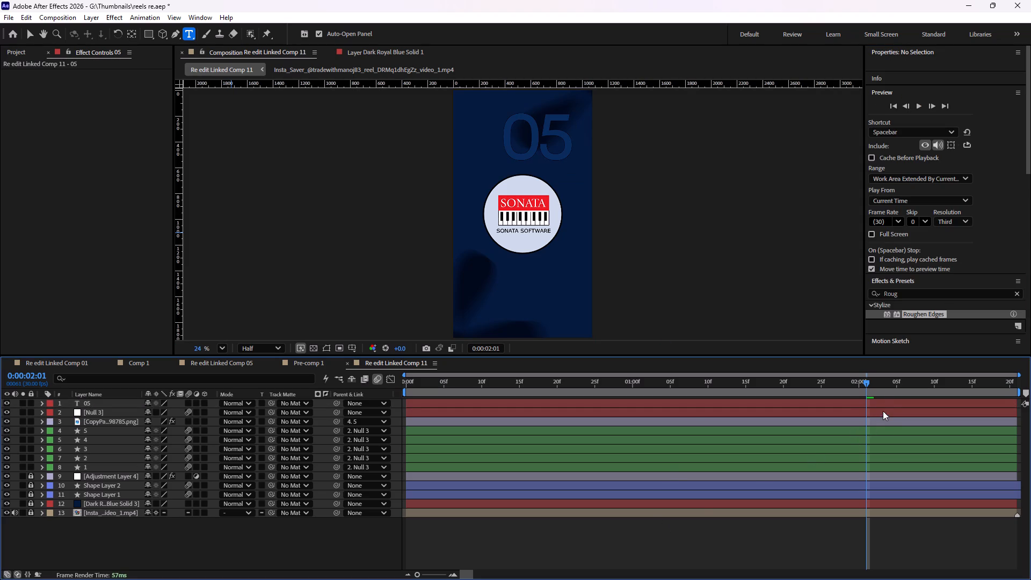
Scrub to 0:00:01:27 and centre the 05 text layer horizontally in the composition, above the Sonata logo.
drag(868, 385, 795, 393)
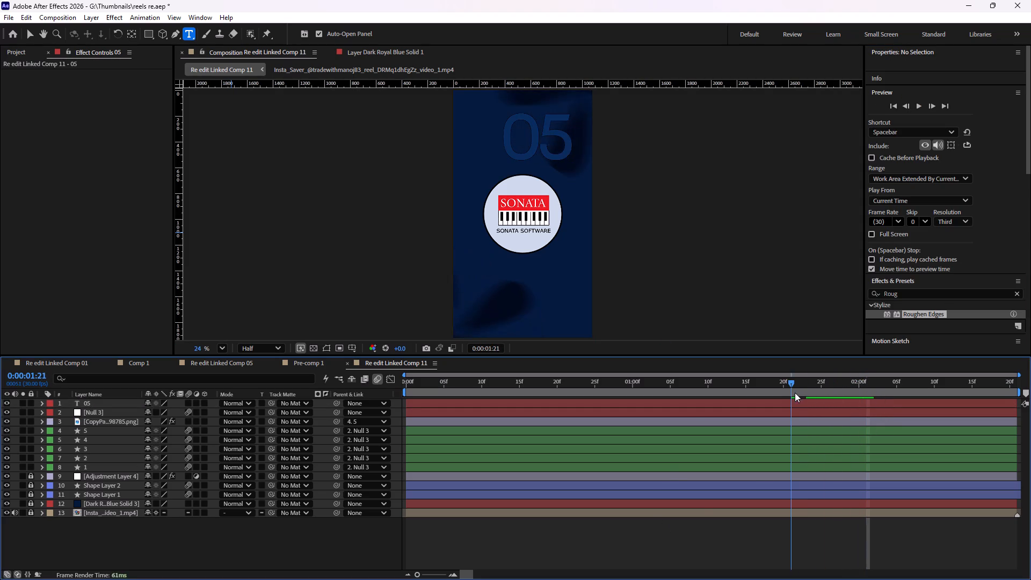
drag(795, 393, 835, 393)
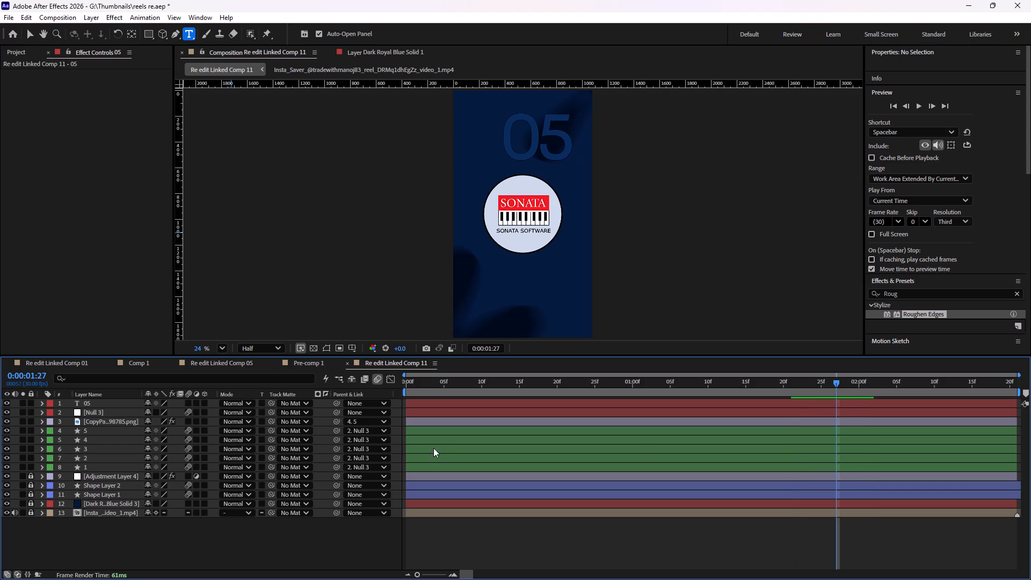
click(110, 404)
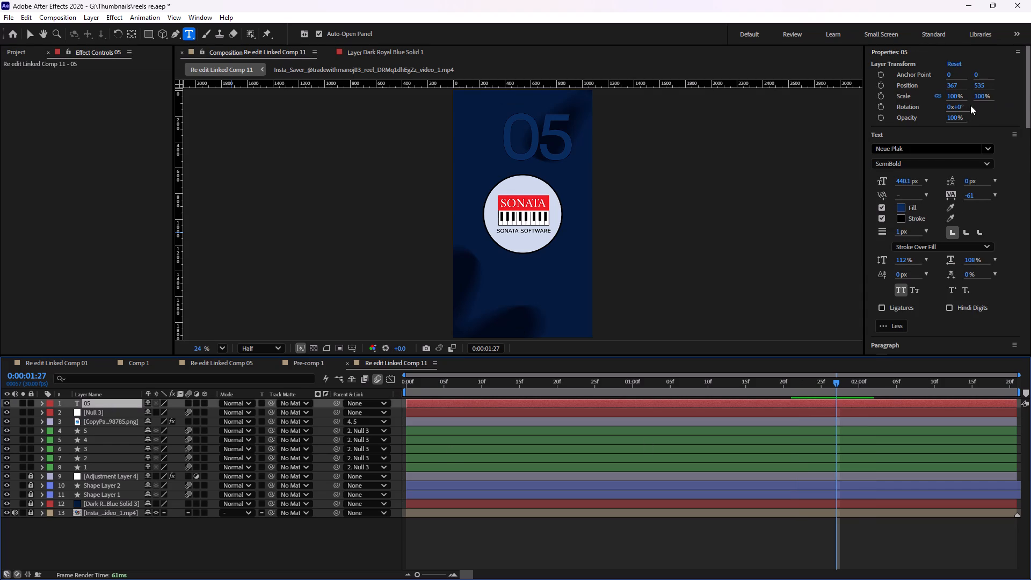
drag(952, 86, 906, 89)
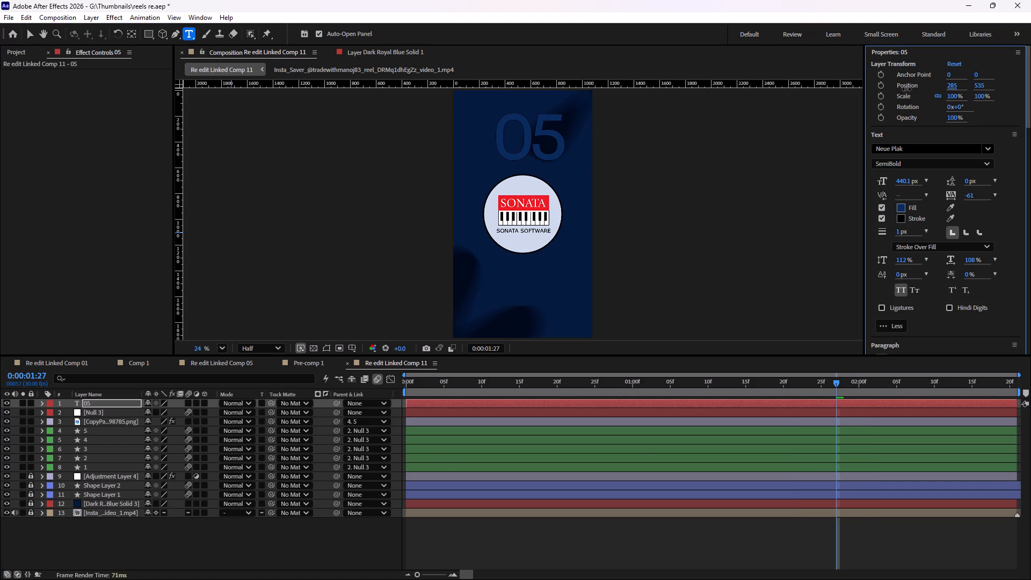
drag(906, 89, 897, 91)
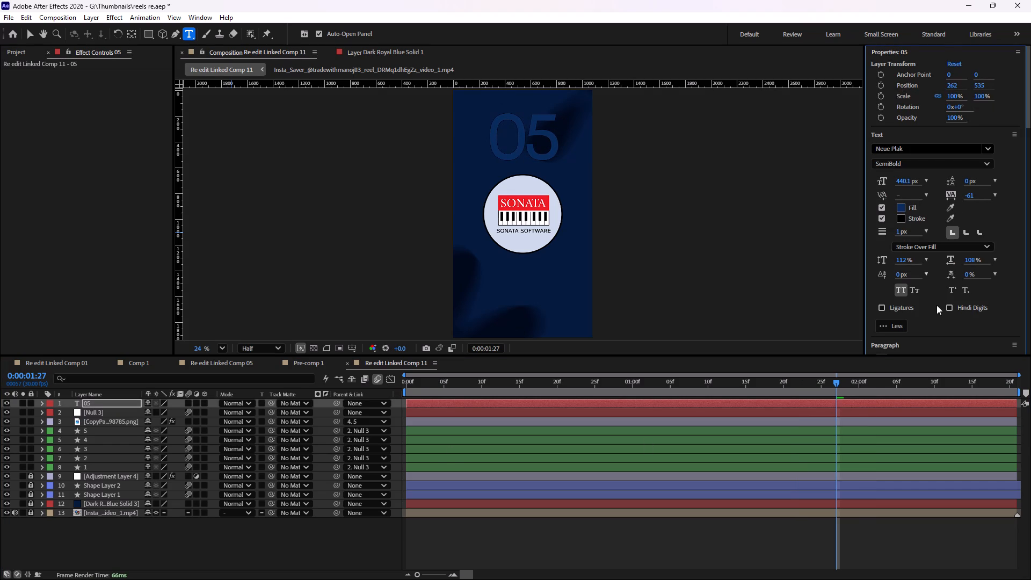
scroll(940, 311, down, 7)
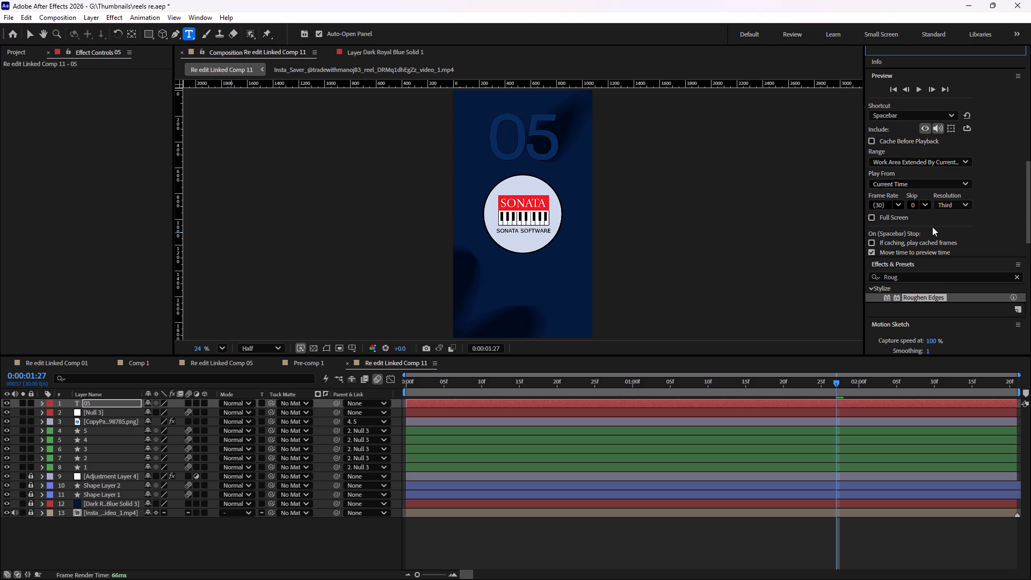
scroll(950, 266, down, 14)
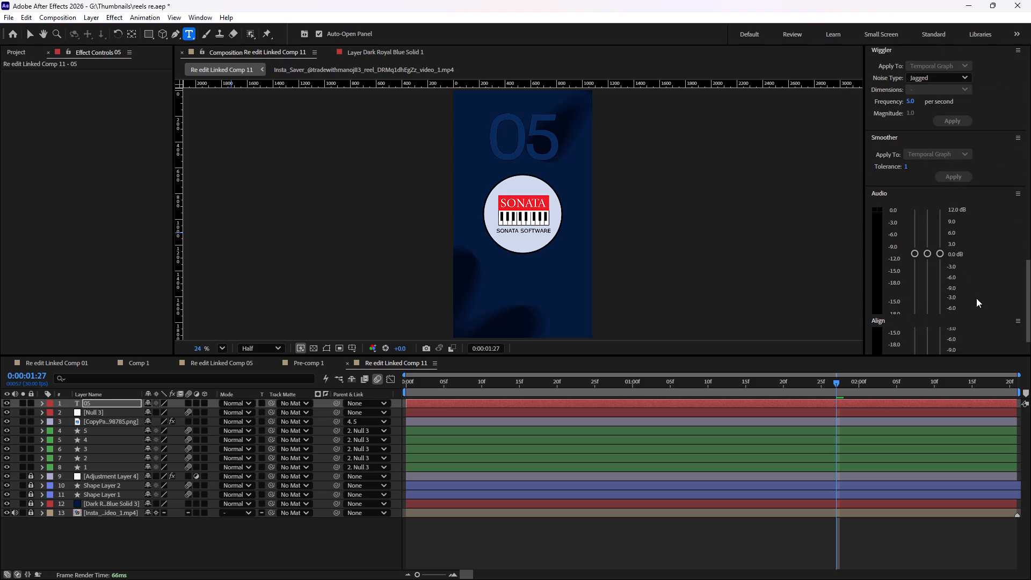
scroll(976, 298, down, 5)
click(888, 306)
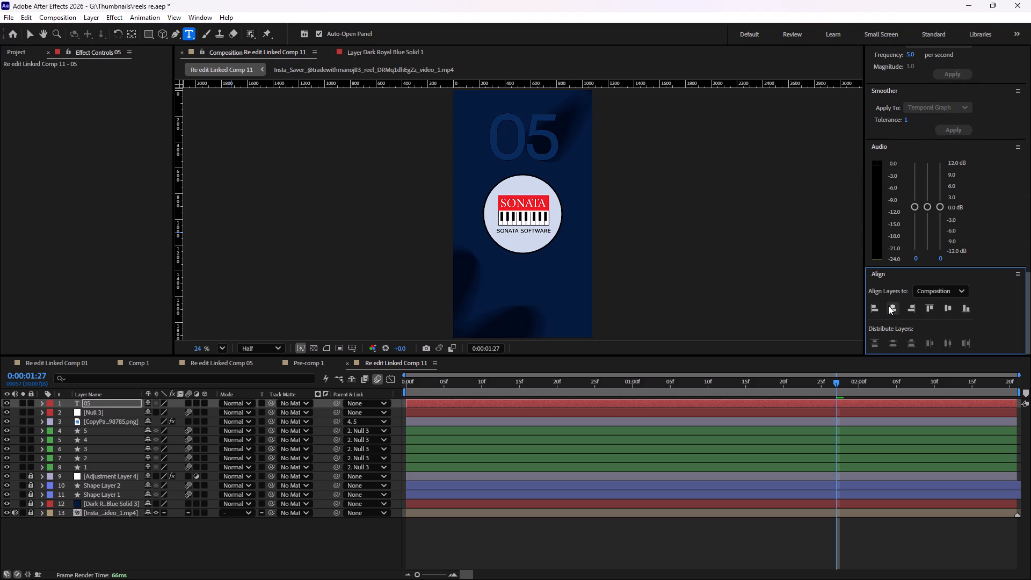
click(570, 546)
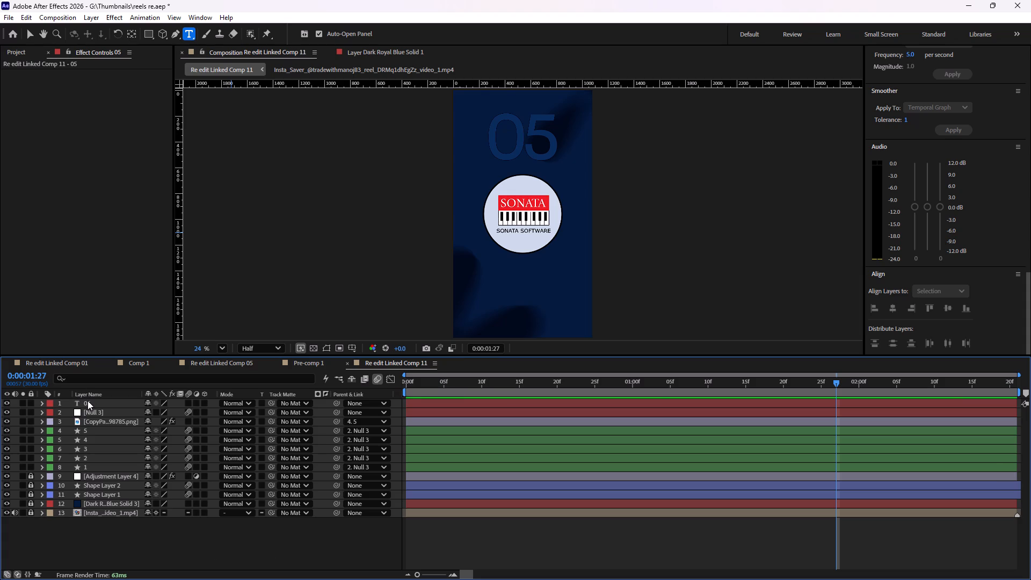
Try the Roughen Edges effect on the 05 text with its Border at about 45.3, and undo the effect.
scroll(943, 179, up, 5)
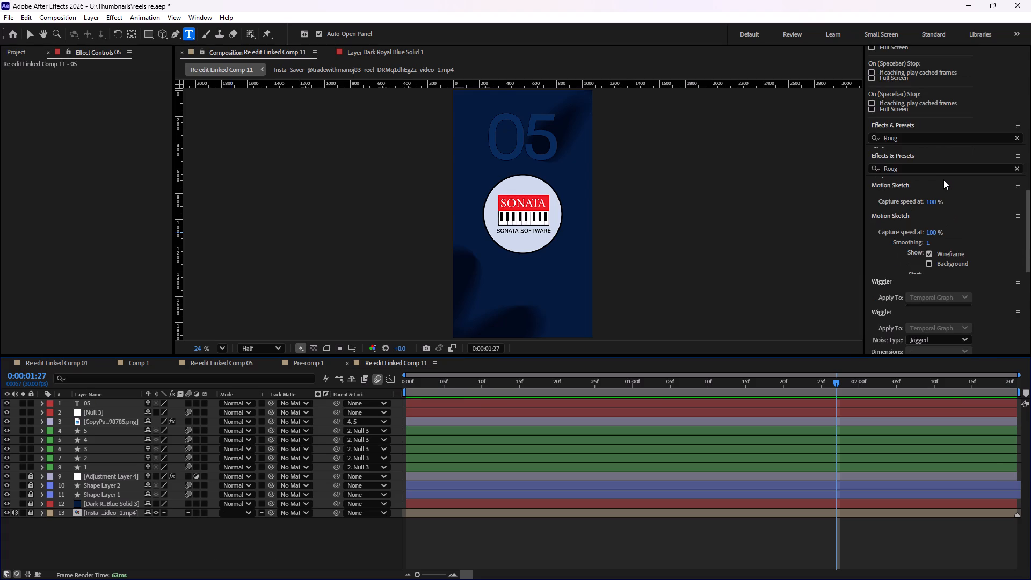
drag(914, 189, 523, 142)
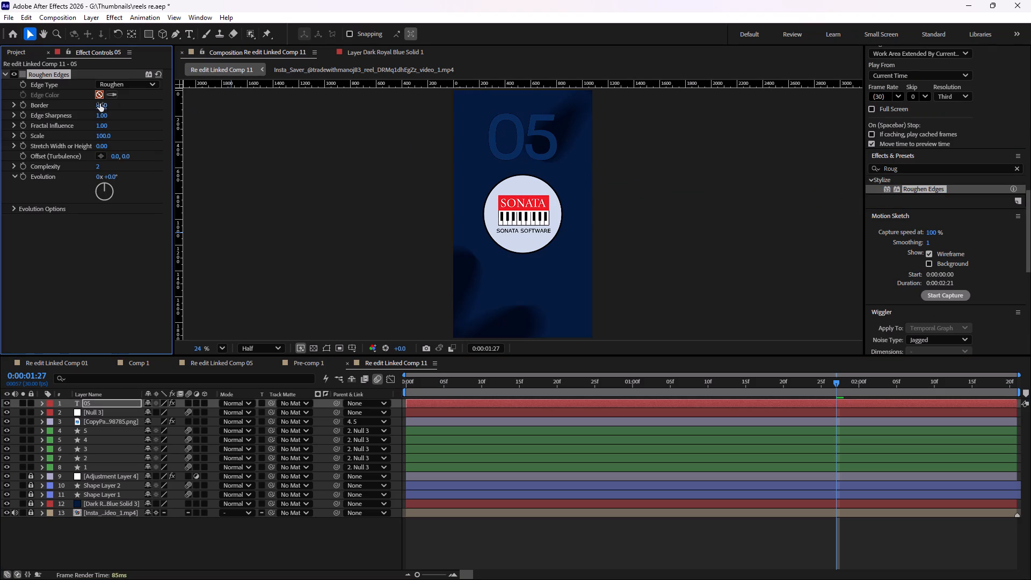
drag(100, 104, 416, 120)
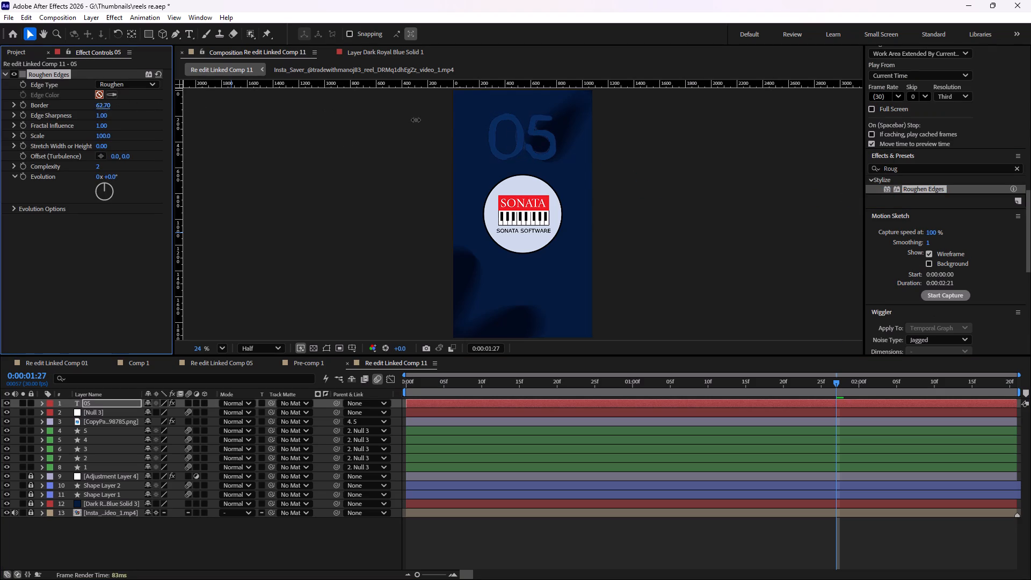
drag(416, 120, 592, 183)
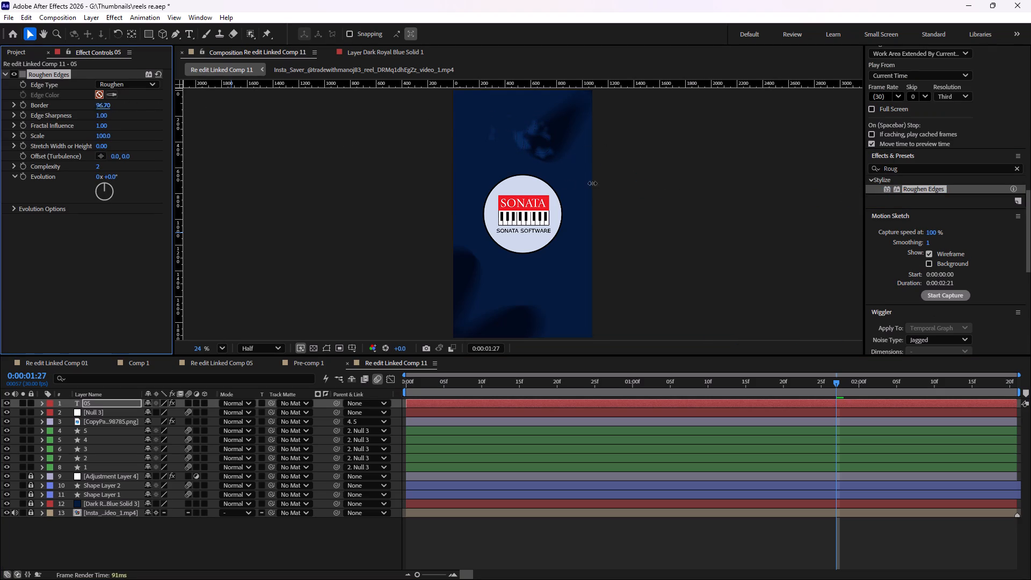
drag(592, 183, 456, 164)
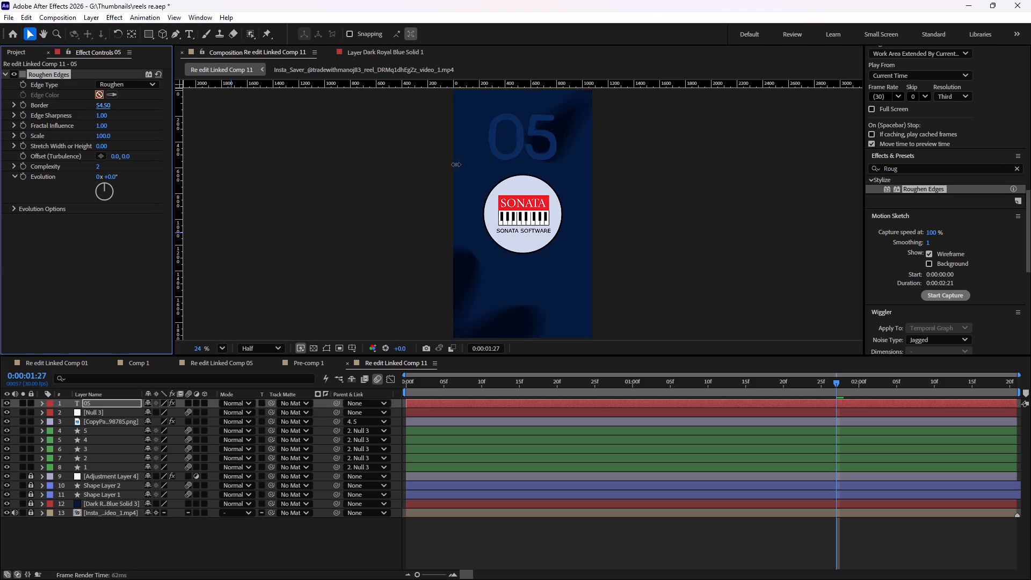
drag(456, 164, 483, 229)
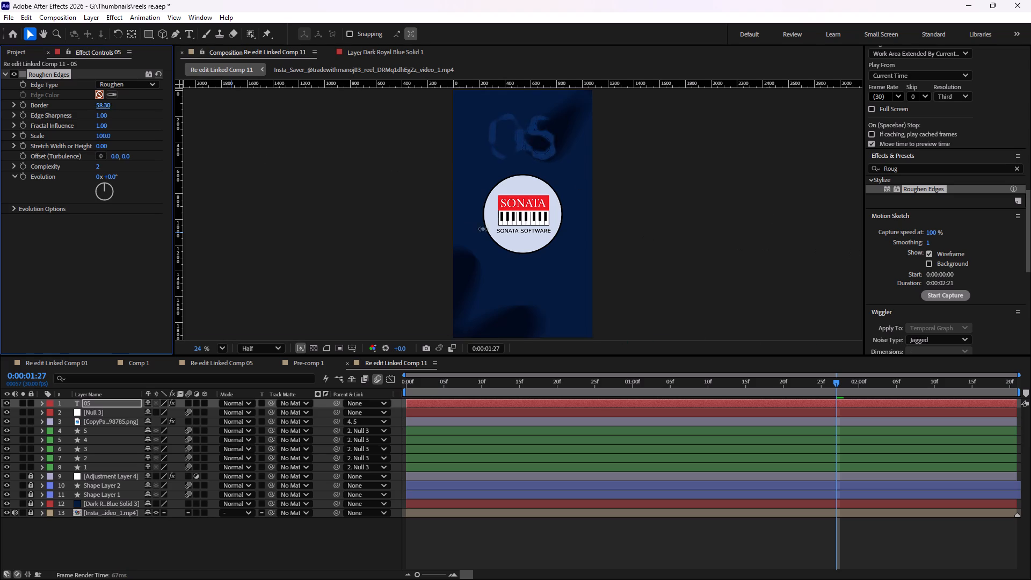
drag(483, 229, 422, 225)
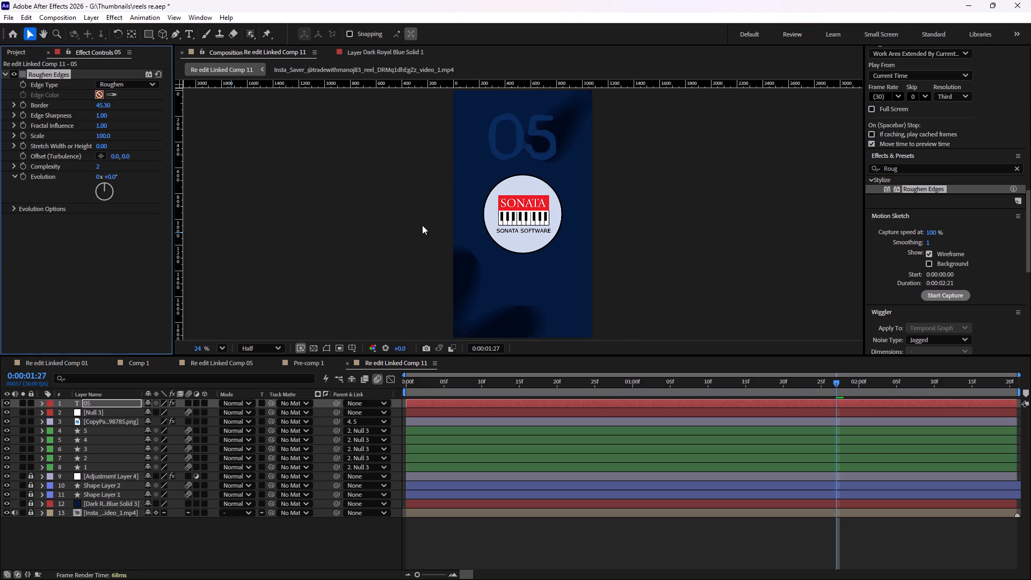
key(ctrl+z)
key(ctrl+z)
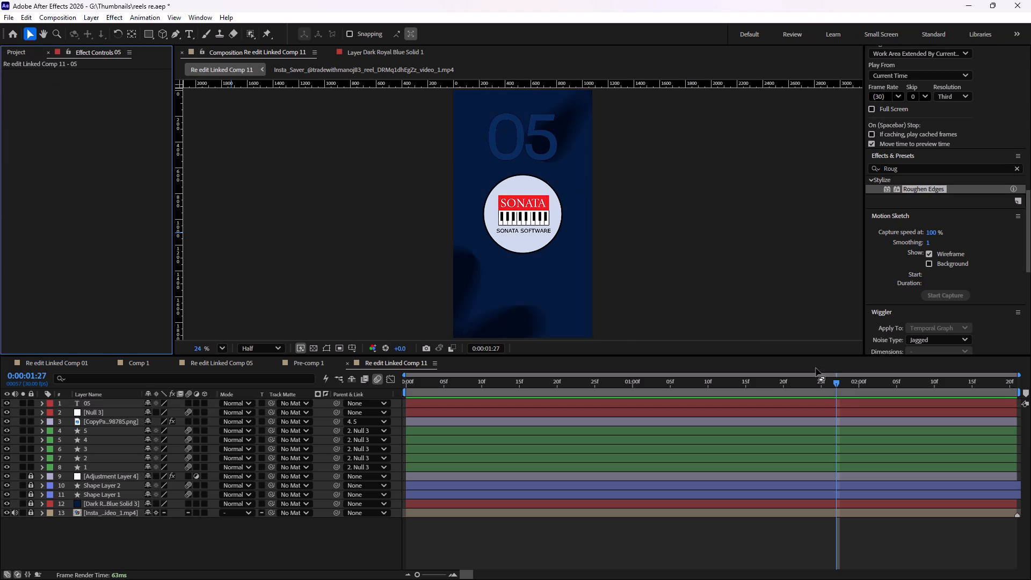
At 0:00:00:00, apply the Slide Down By Character preset from the Text Animate In presets to the 05 text.
drag(833, 383, 375, 386)
key(space)
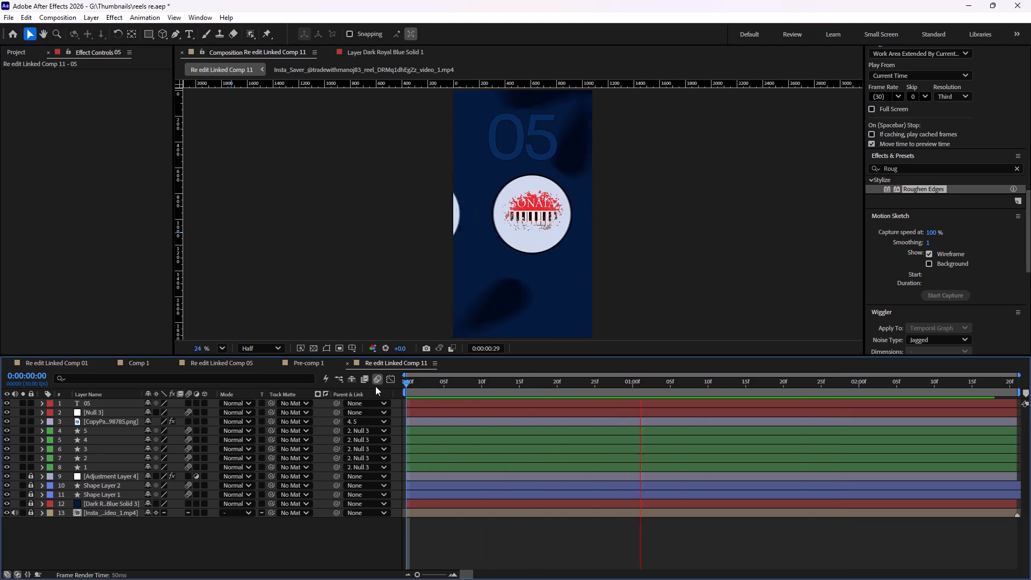
key(space)
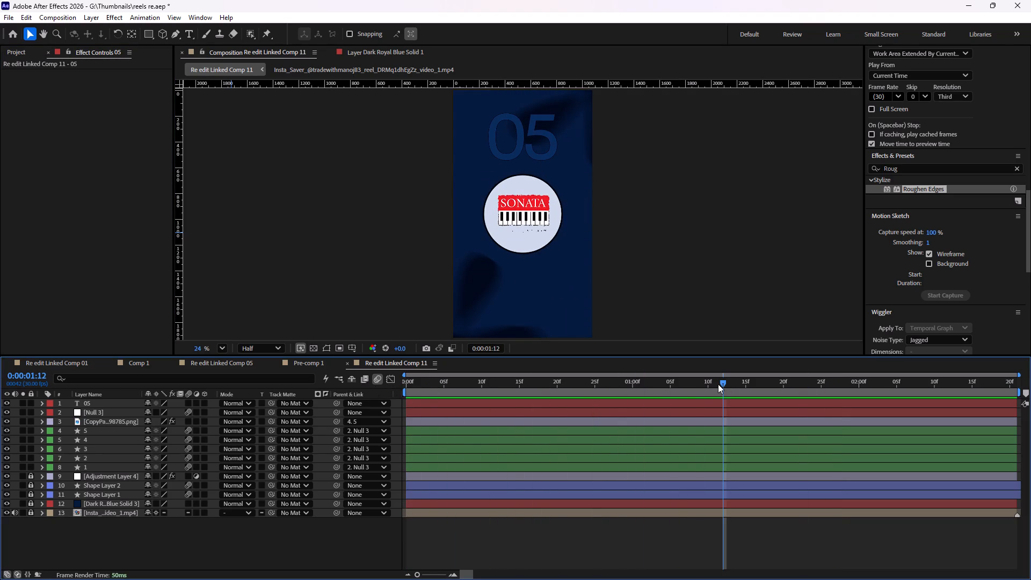
drag(723, 383, 596, 378)
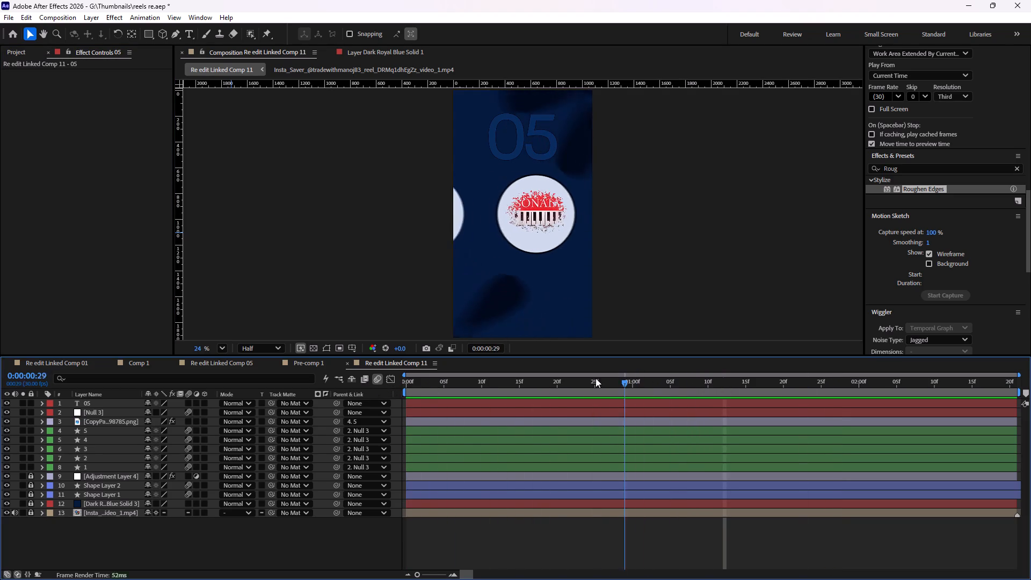
drag(596, 378, 366, 349)
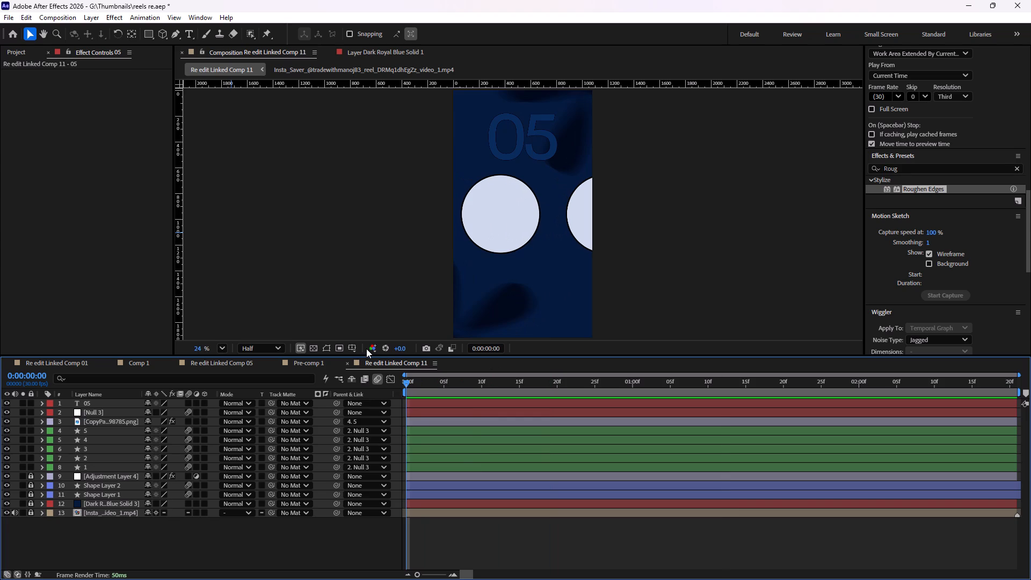
click(1020, 170)
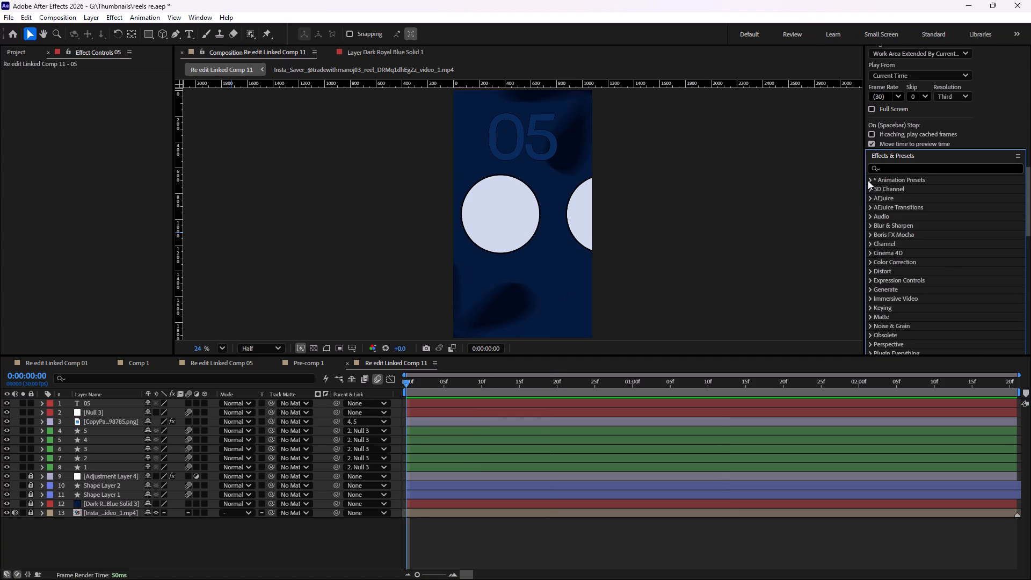
click(868, 180)
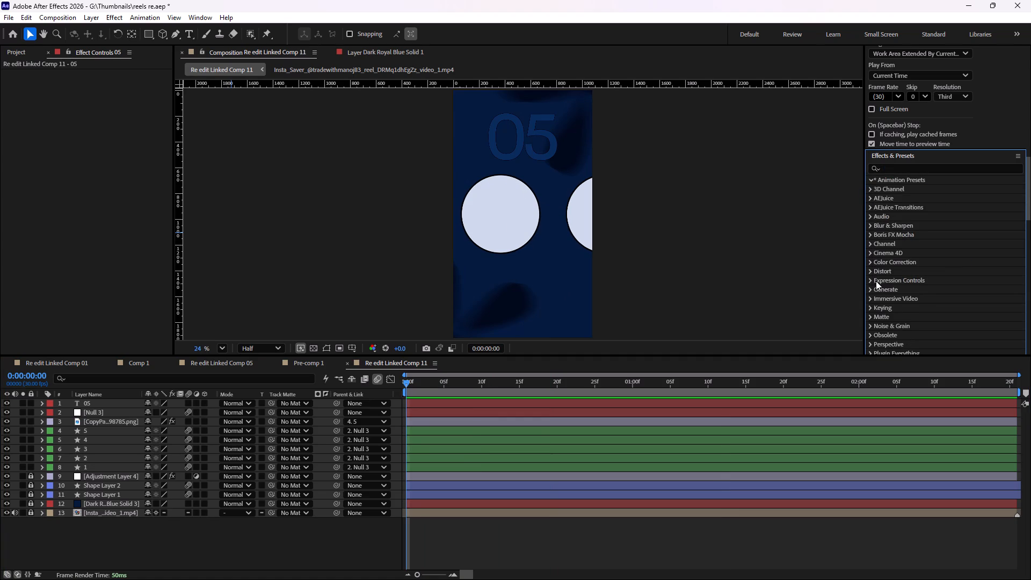
click(876, 281)
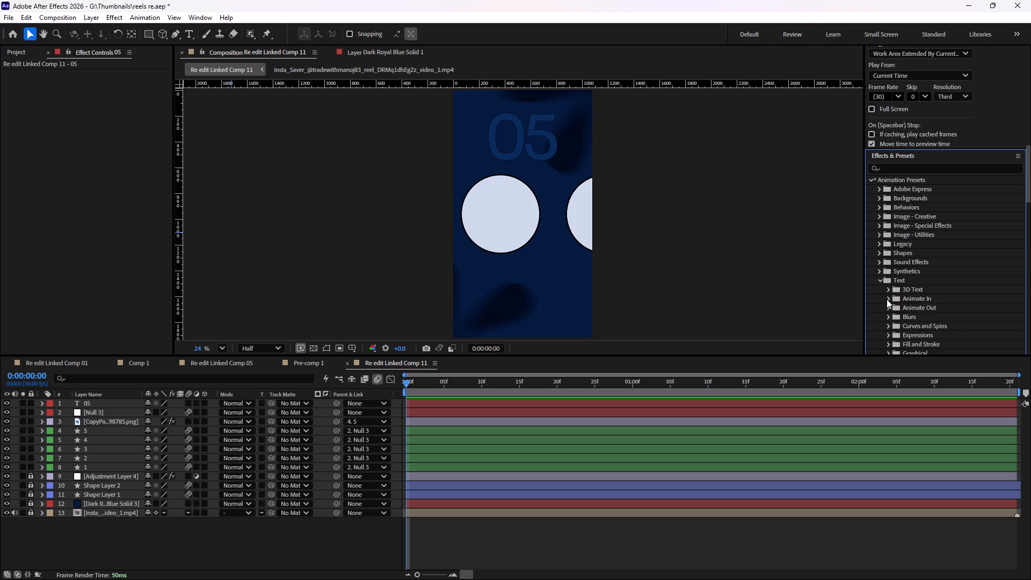
click(887, 299)
scroll(912, 304, down, 3)
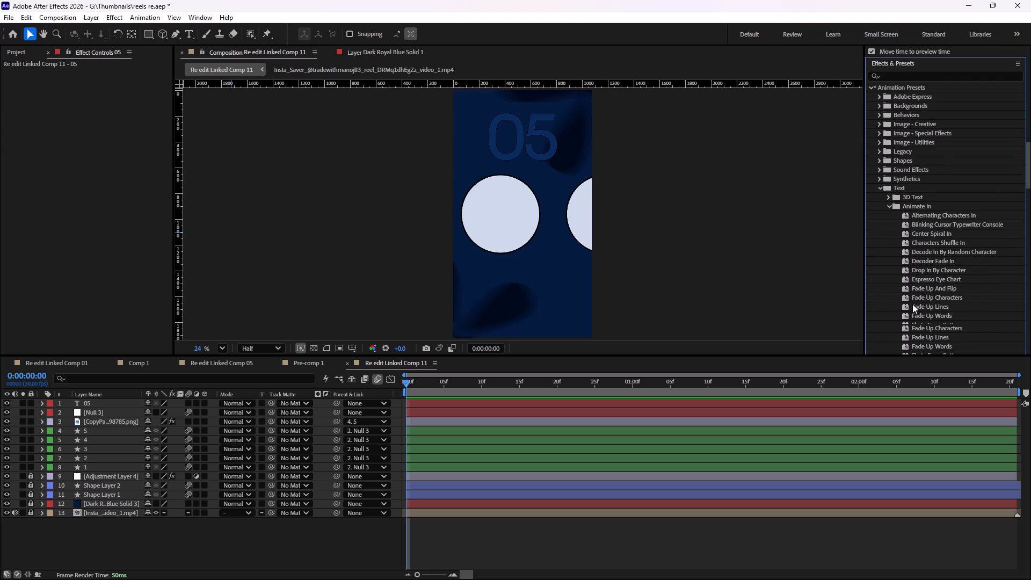
scroll(912, 304, down, 2)
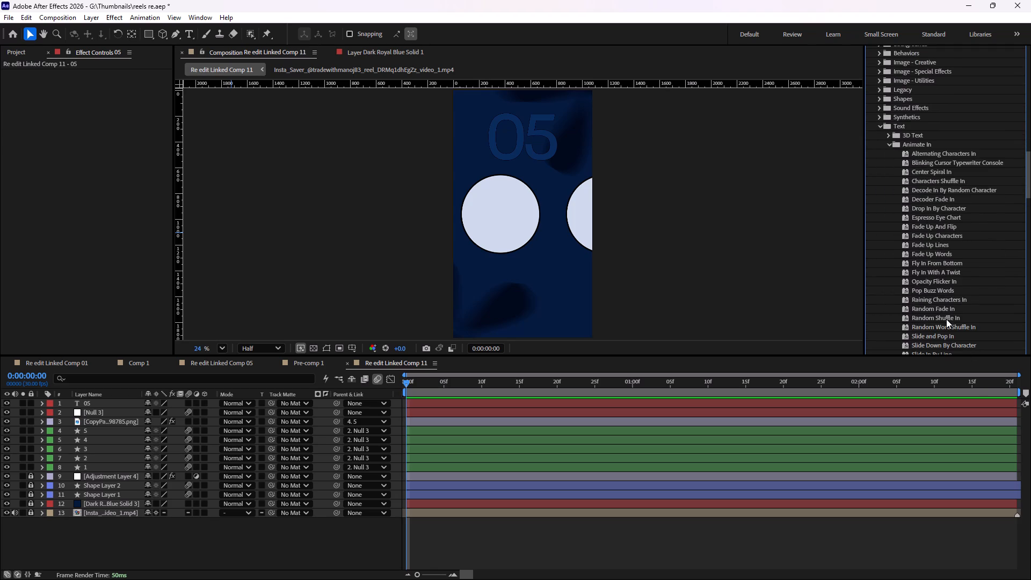
scroll(939, 303, down, 3)
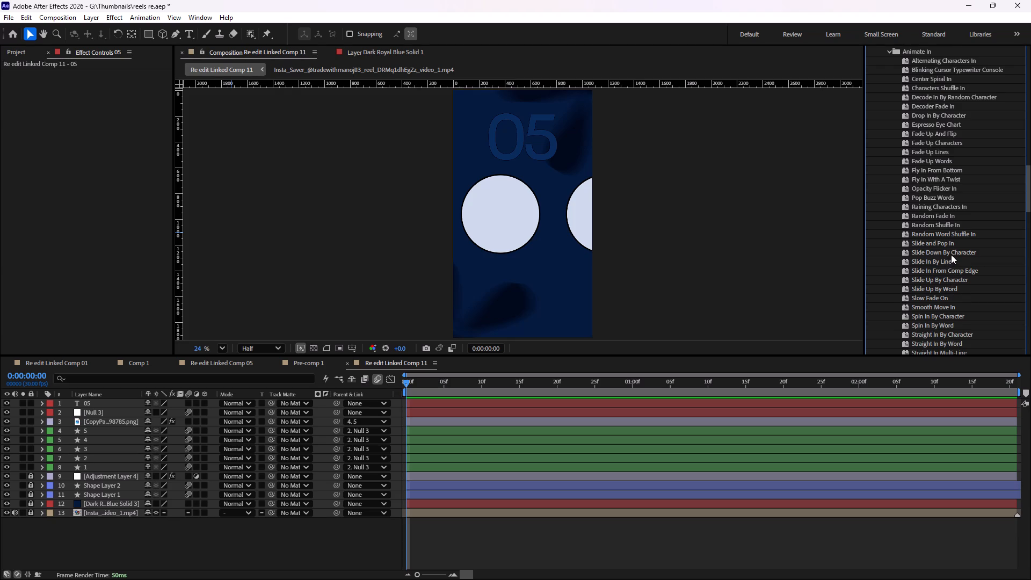
drag(949, 252, 520, 136)
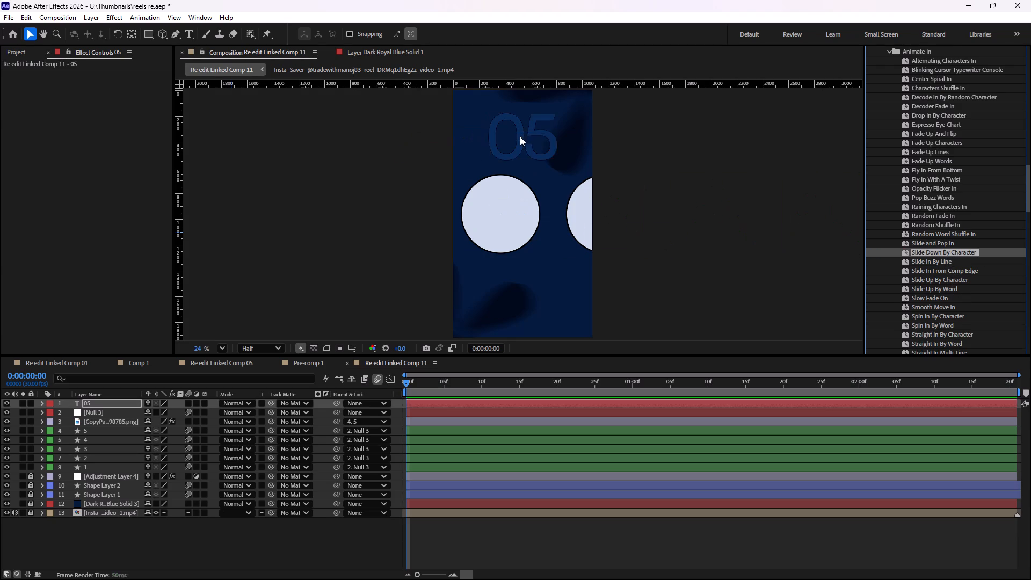
Turn on motion blur for the 05 text layer and preview its slide-down animation from the start of the composition.
drag(407, 380, 422, 380)
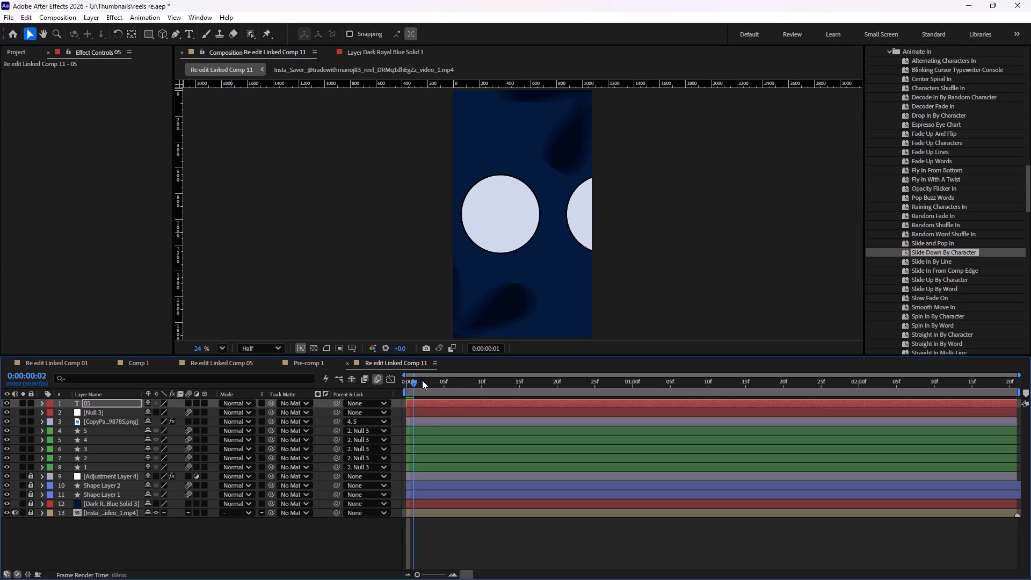
drag(422, 380, 659, 397)
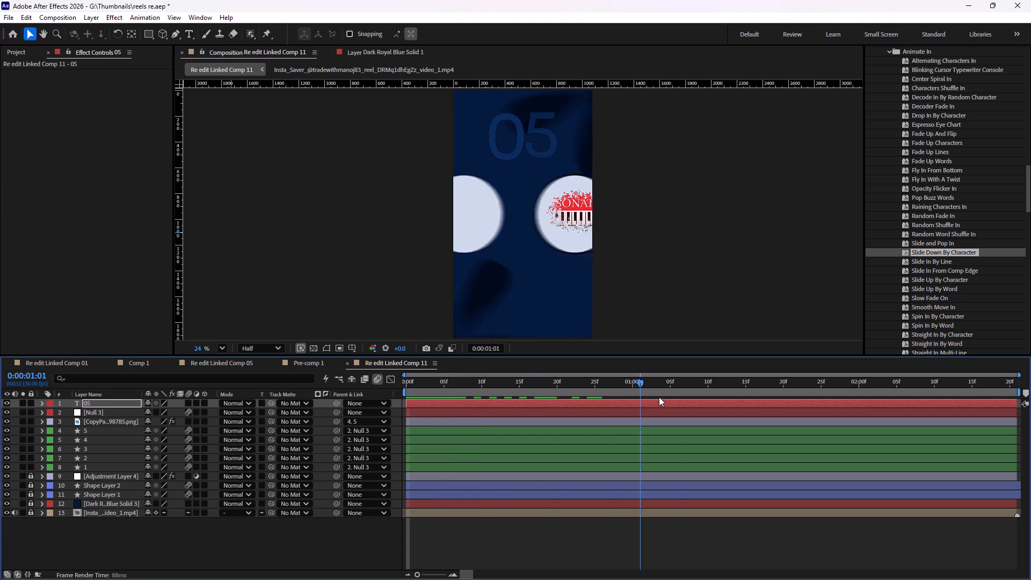
drag(659, 397, 438, 381)
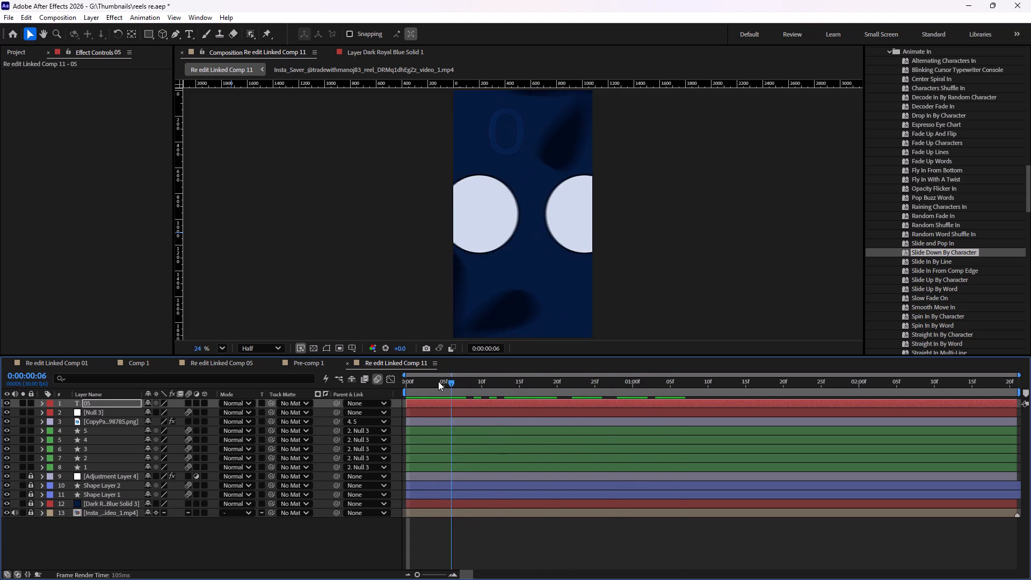
drag(438, 381, 591, 404)
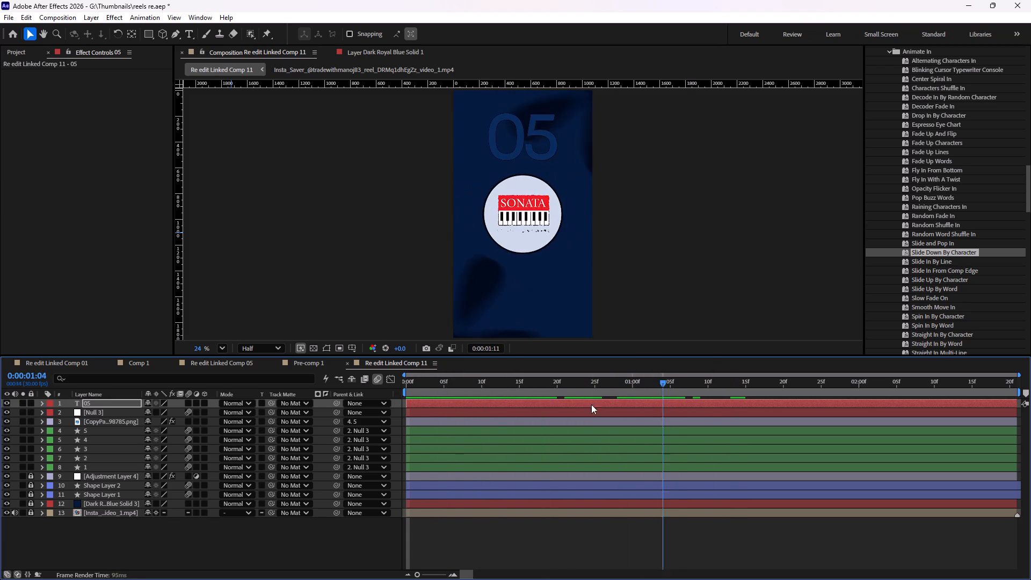
drag(591, 404, 470, 403)
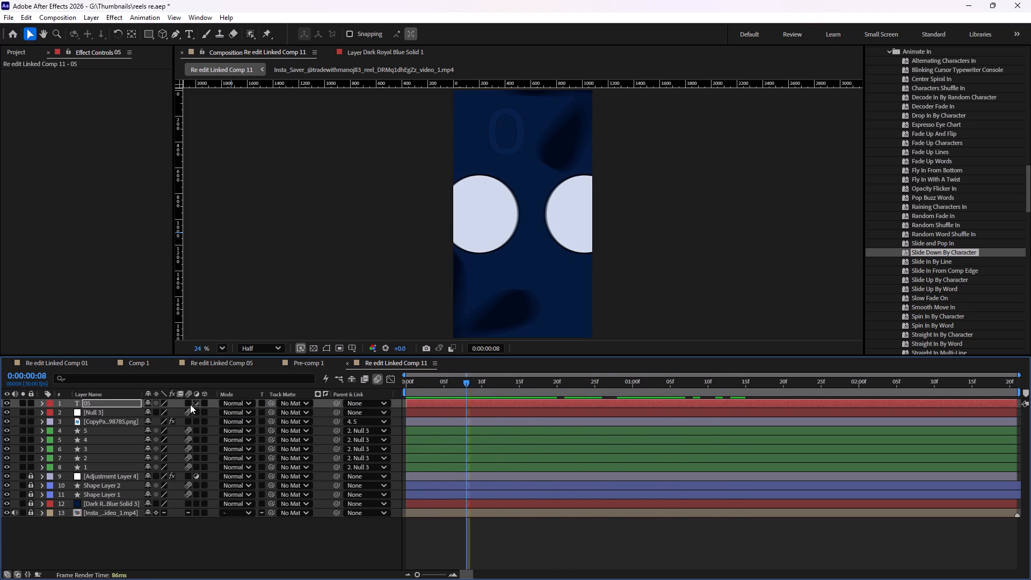
click(190, 404)
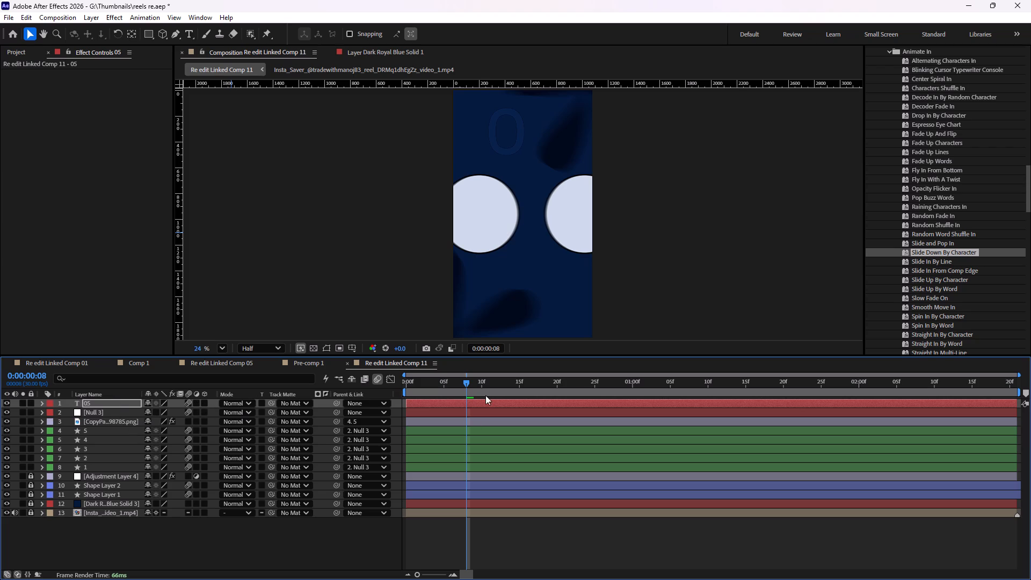
drag(466, 381, 384, 385)
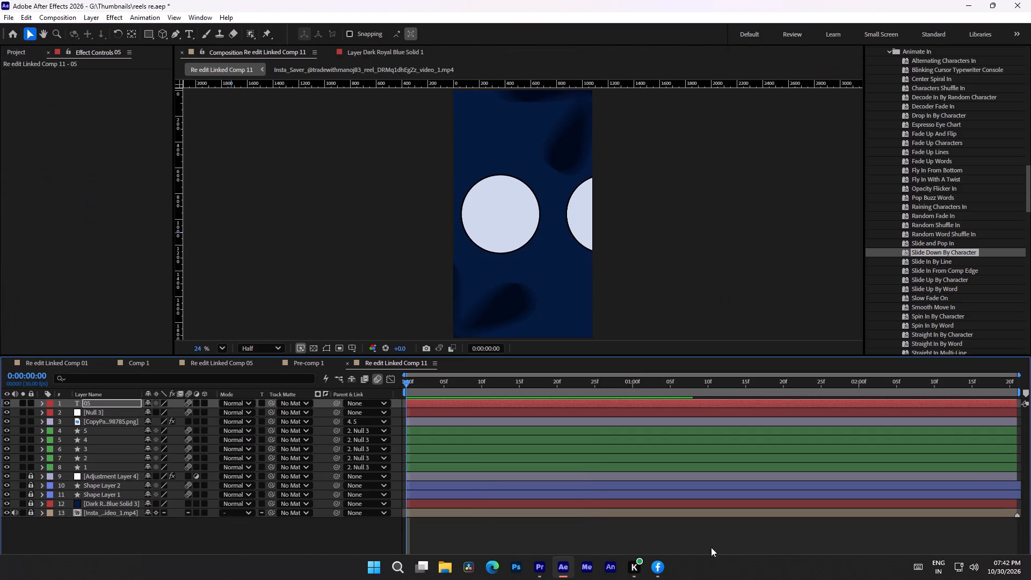
key(space)
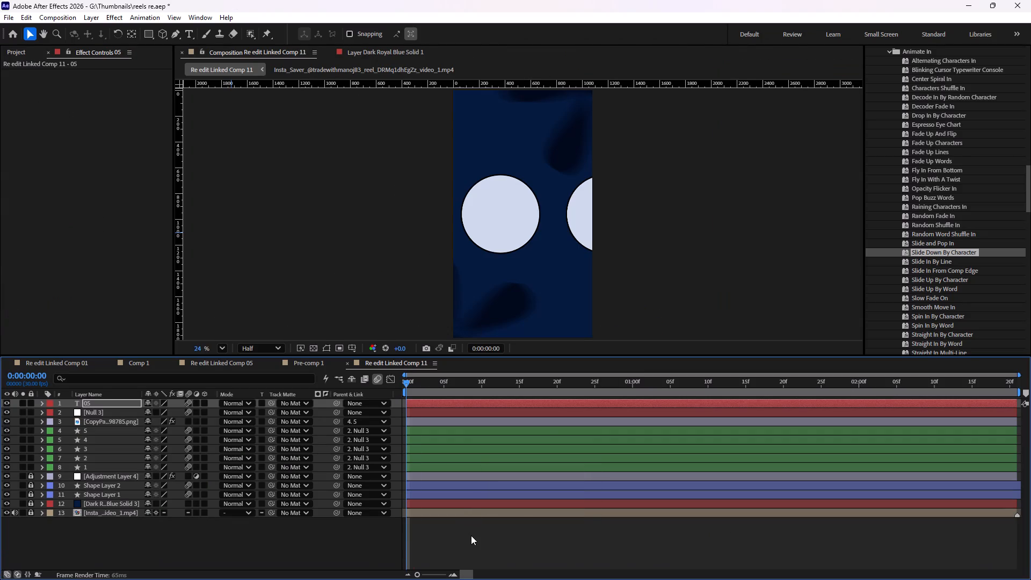
key(space)
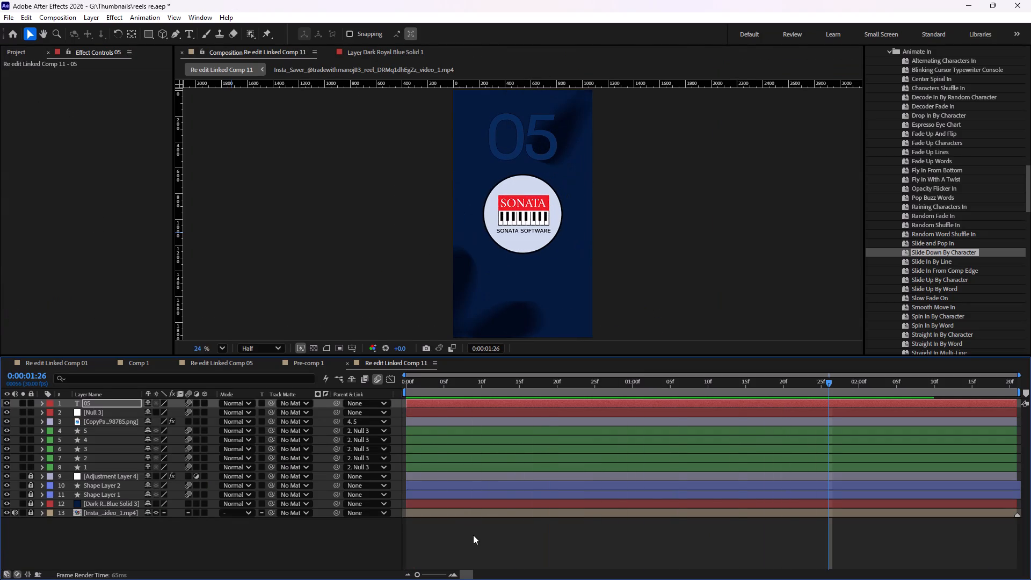
Compare the 05 text's edges up close with the Most text in Re edit Linked Comp 01, and return to Re edit Linked Comp 11.
scroll(537, 130, up, 8)
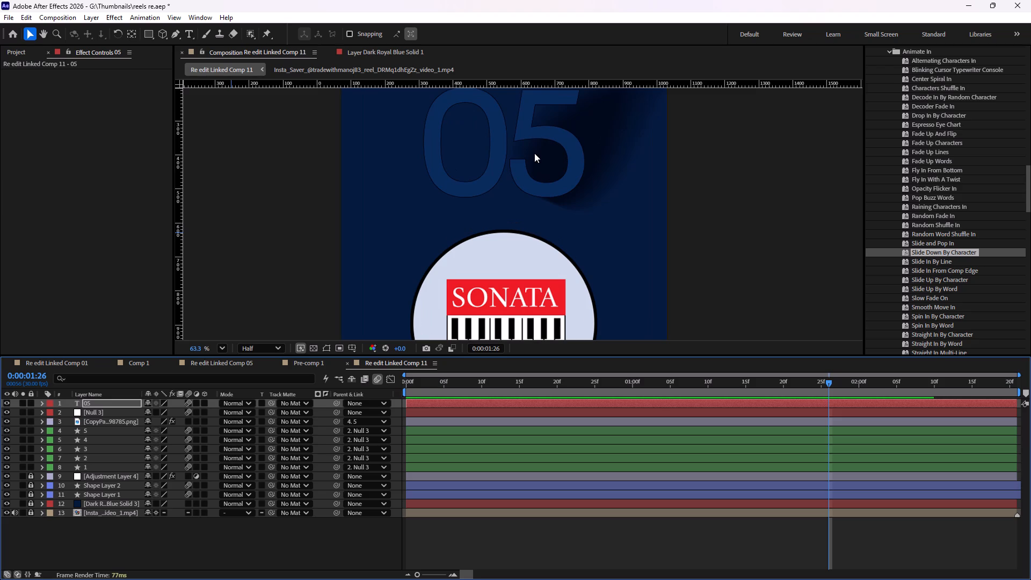
scroll(461, 172, down, 3)
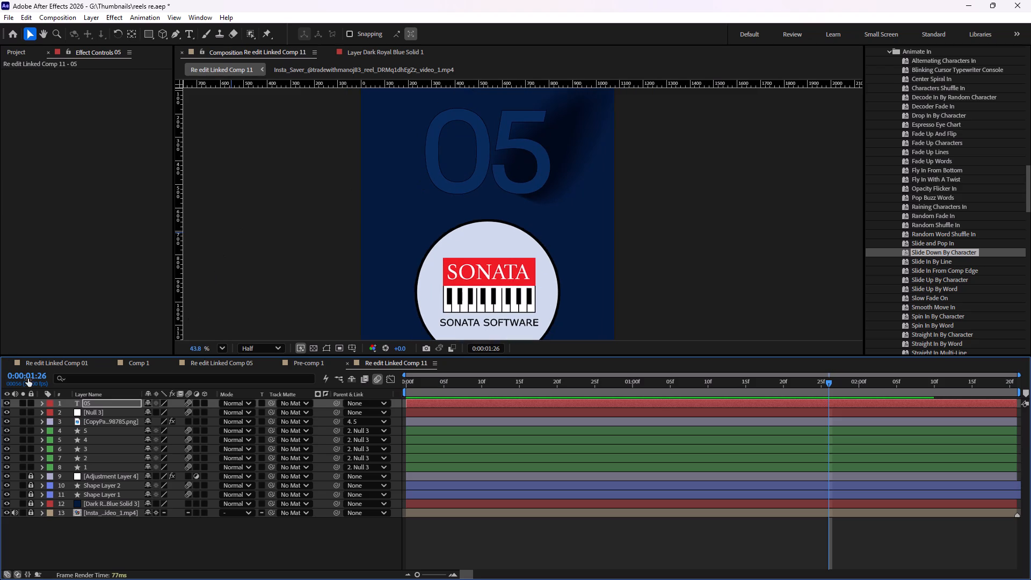
click(49, 366)
scroll(517, 124, up, 3)
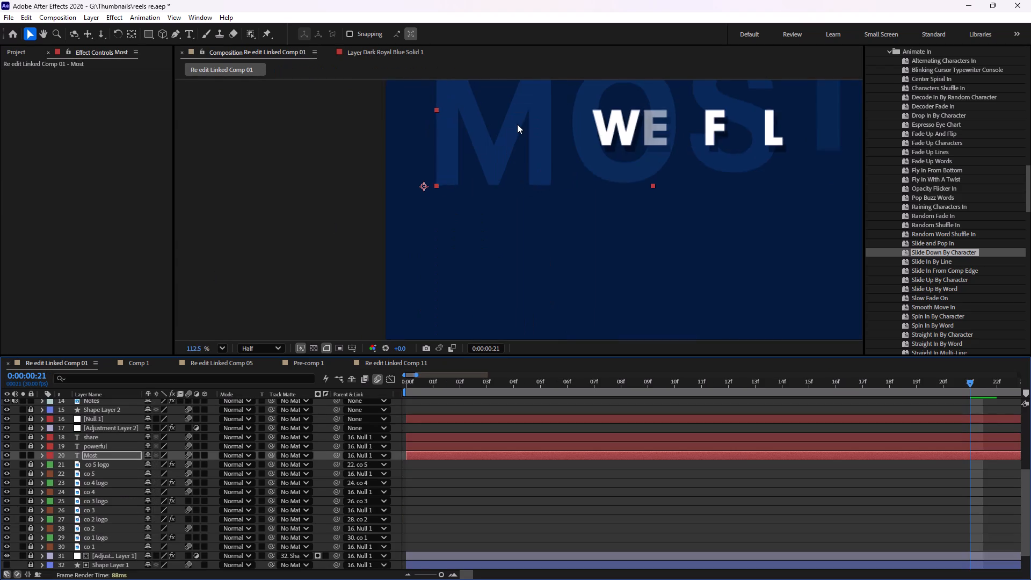
scroll(517, 124, up, 3)
scroll(511, 134, down, 4)
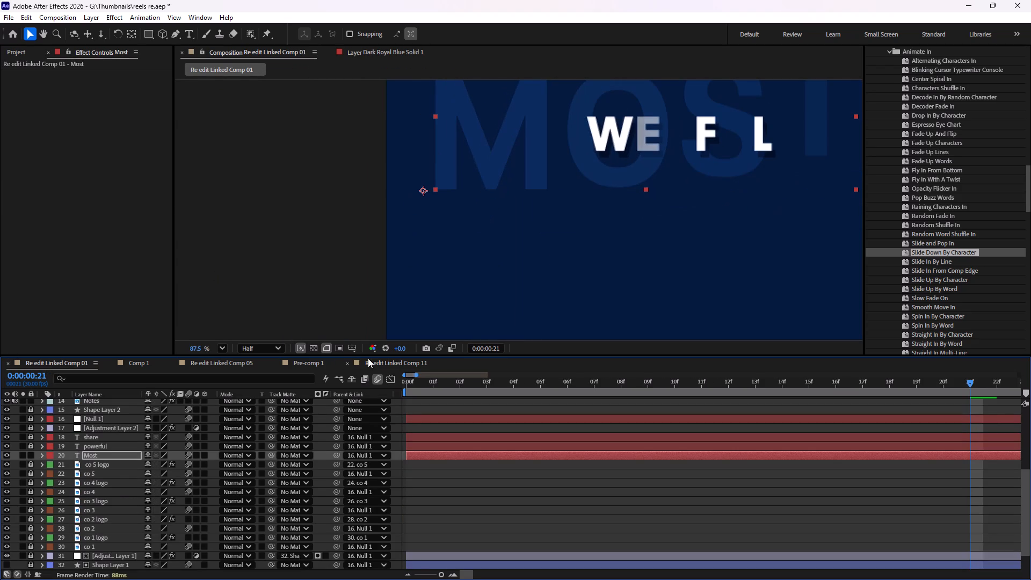
click(385, 365)
Turn off the stroke on the 05 text, leaving only its fill.
scroll(452, 158, up, 5)
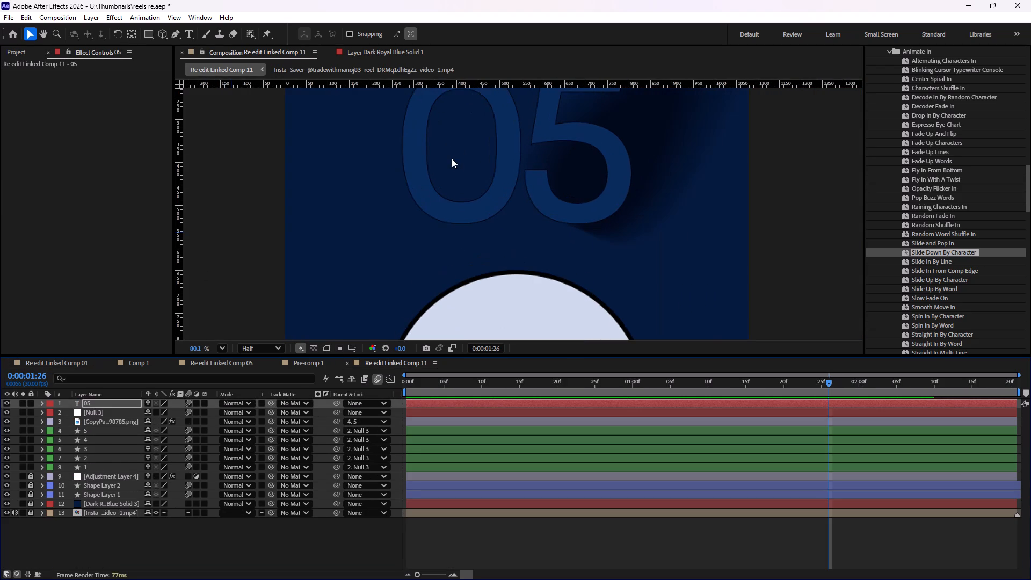
double_click(497, 179)
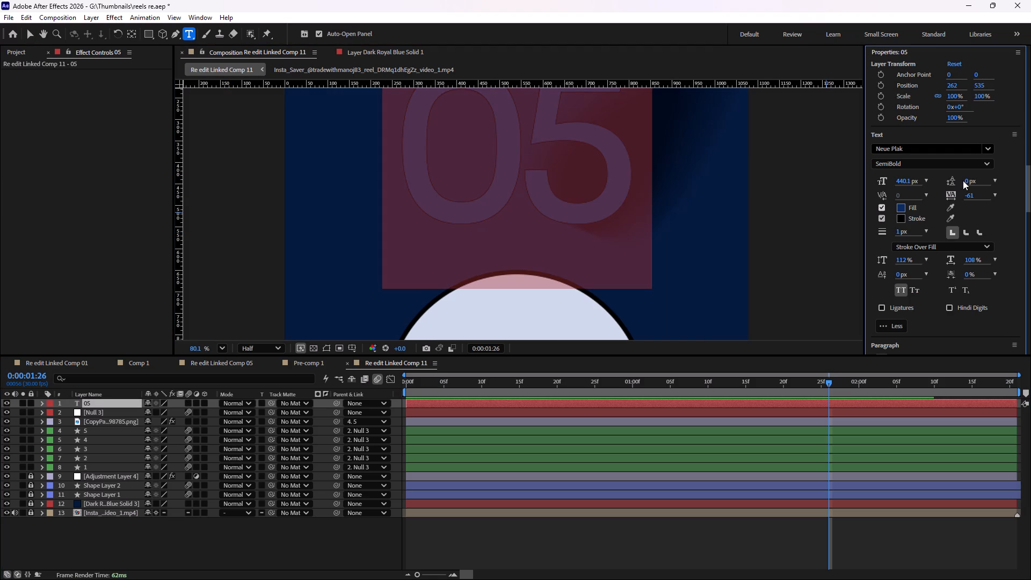
click(883, 219)
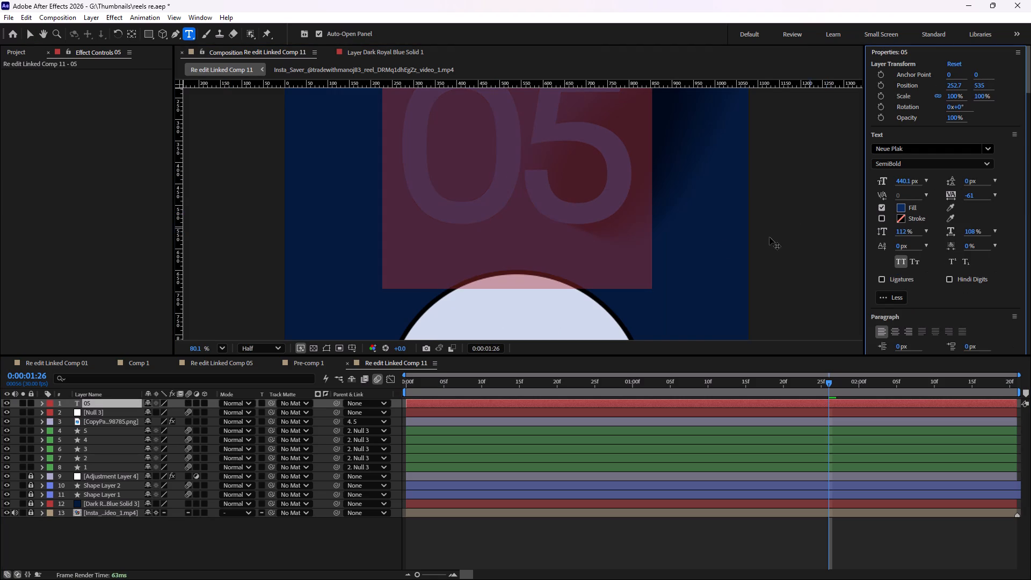
Preview the Sonata logo scene with the 05 text from the start of the composition, with the whole frame in view.
scroll(583, 238, down, 3)
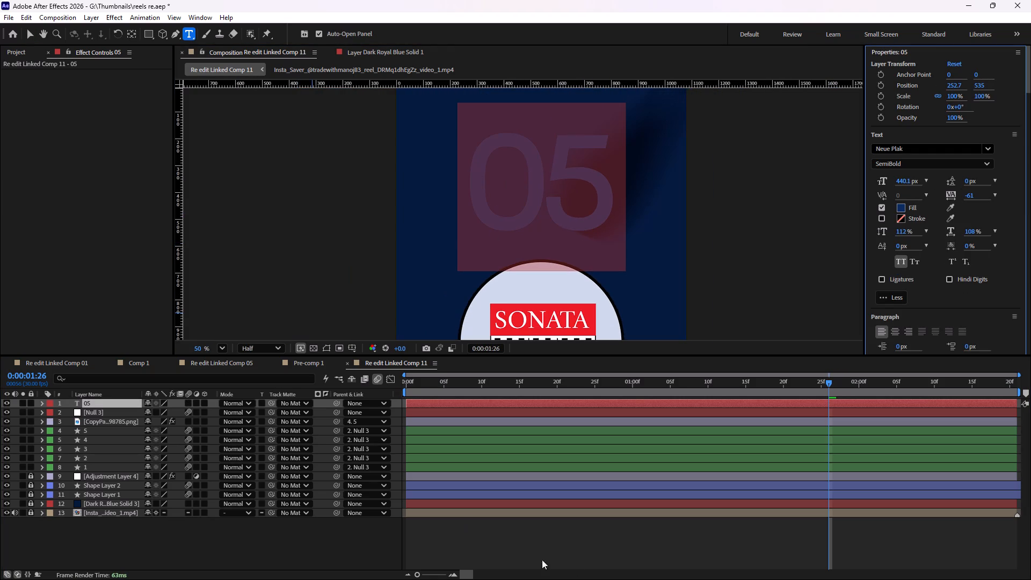
click(556, 550)
scroll(504, 242, down, 4)
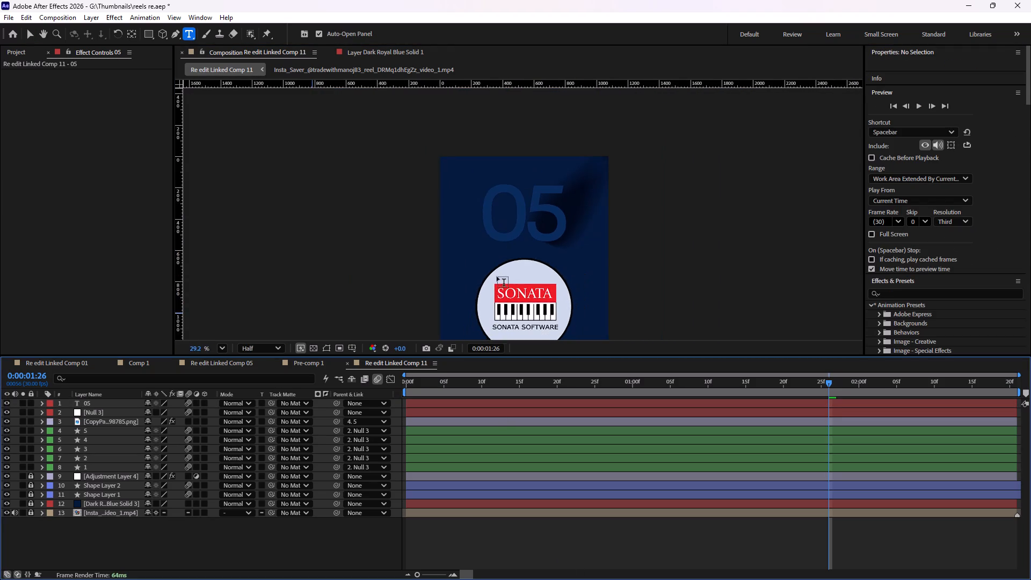
scroll(497, 277, down, 1)
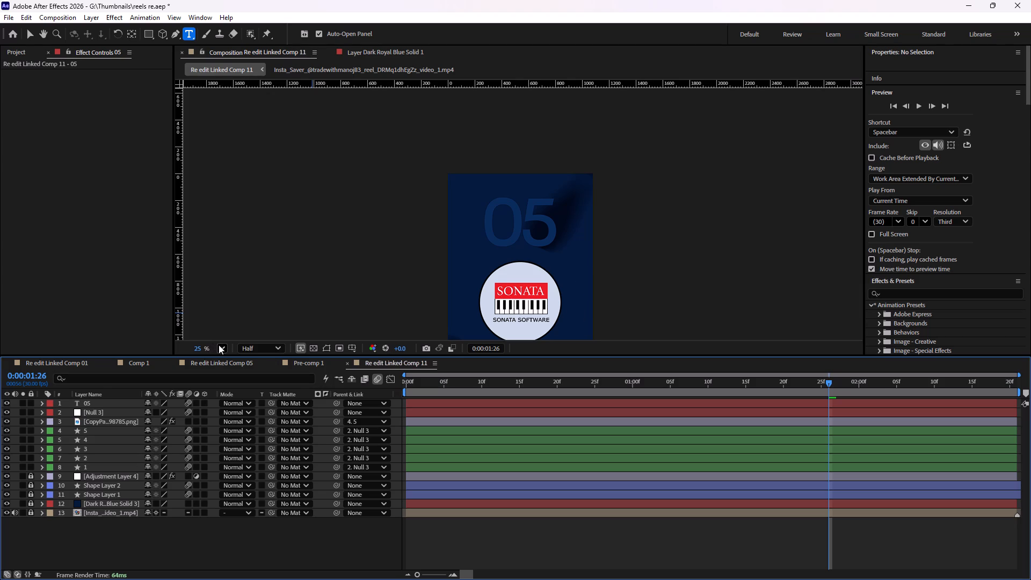
click(219, 346)
click(229, 360)
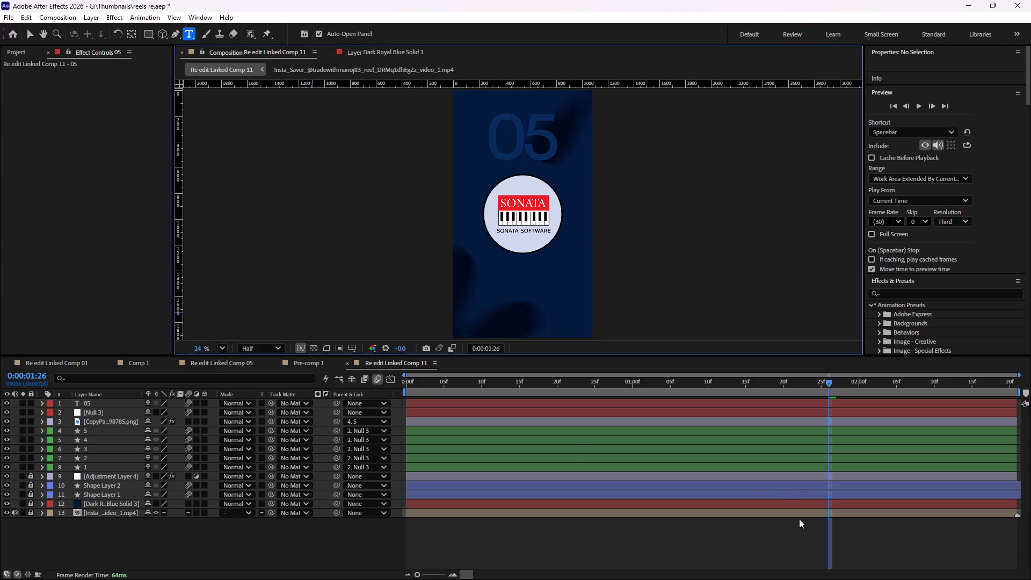
click(738, 541)
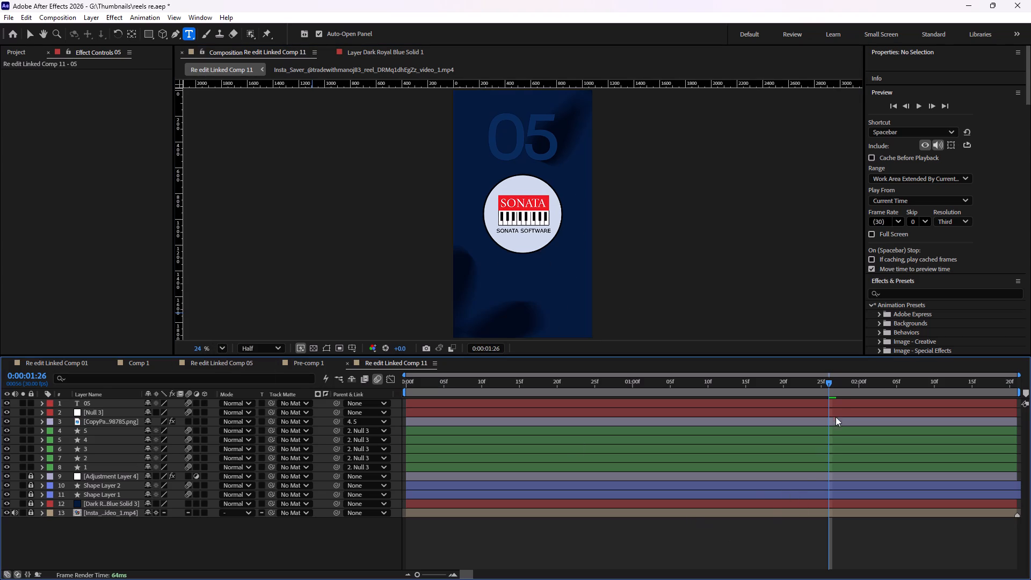
drag(828, 385, 373, 378)
key(space)
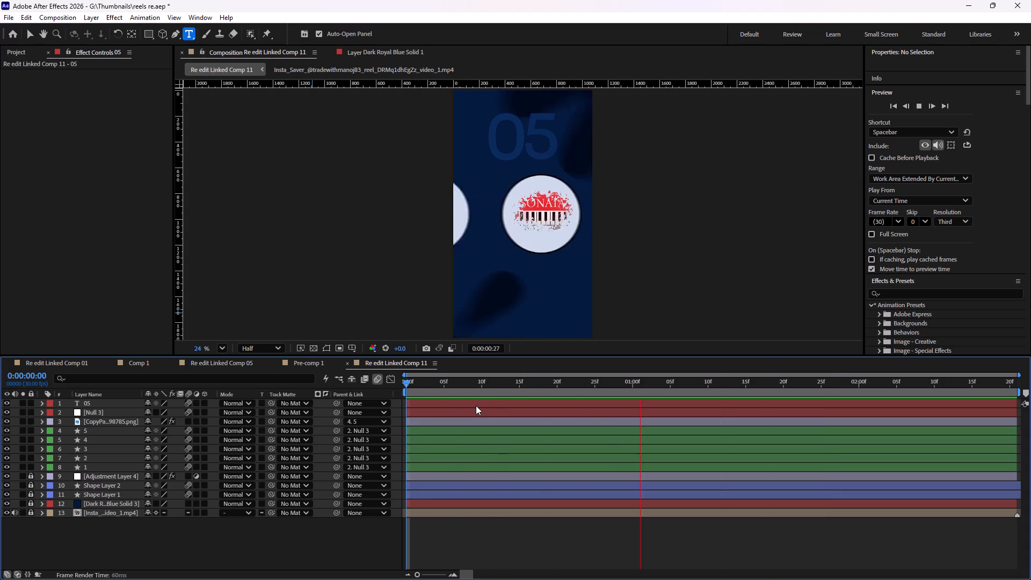
key(space)
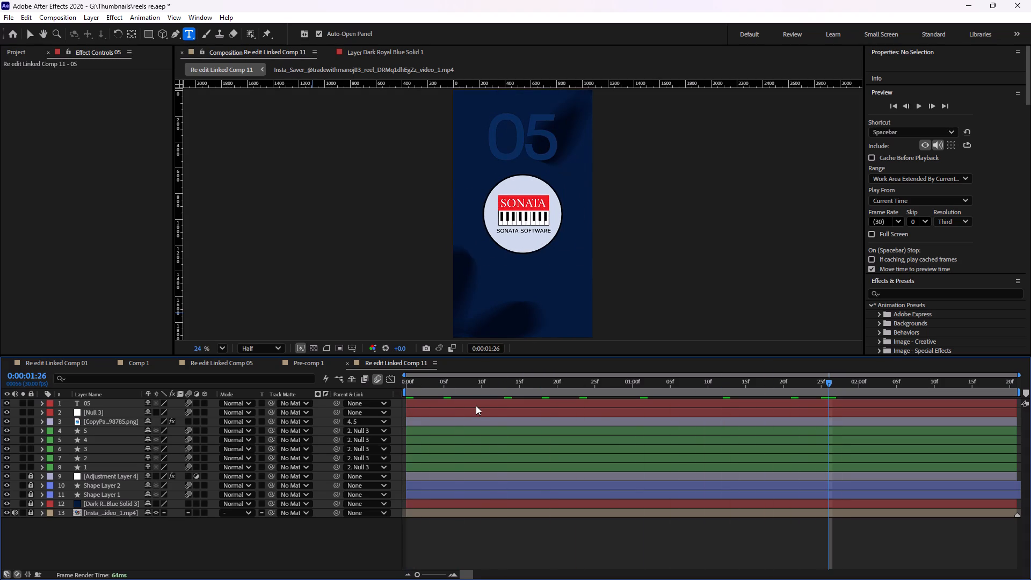
drag(827, 382, 832, 382)
drag(832, 382, 397, 378)
key(space)
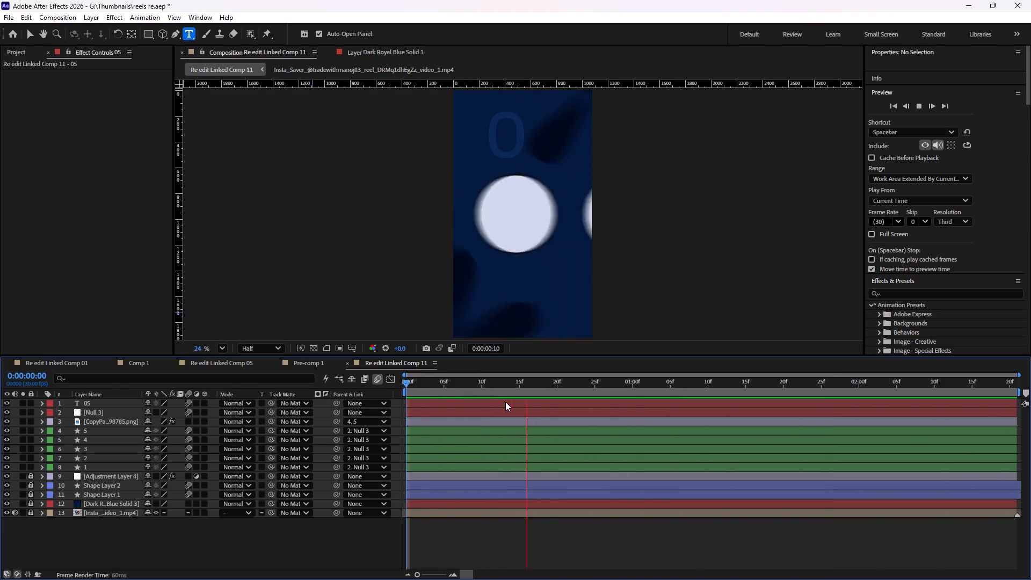
key(space)
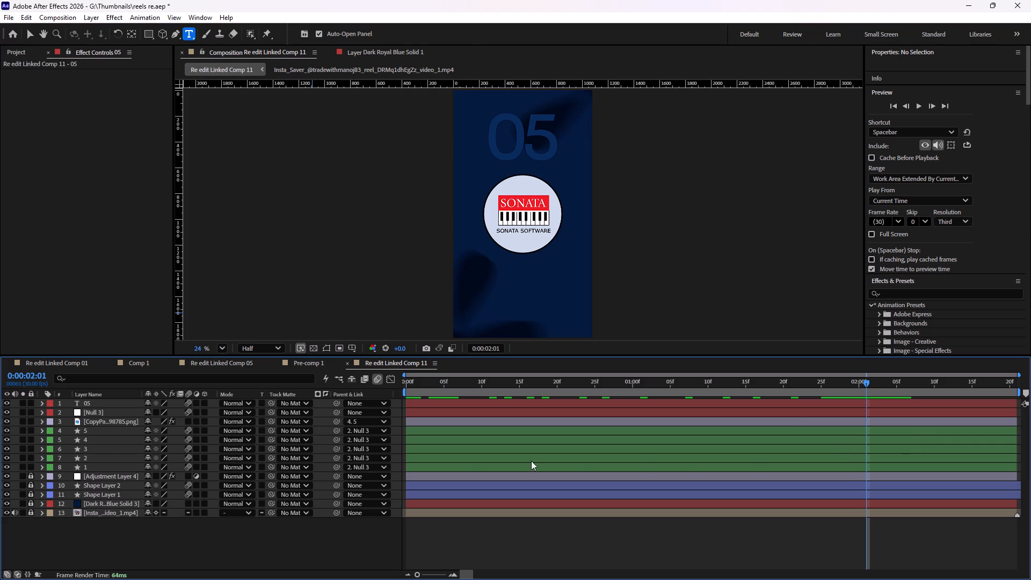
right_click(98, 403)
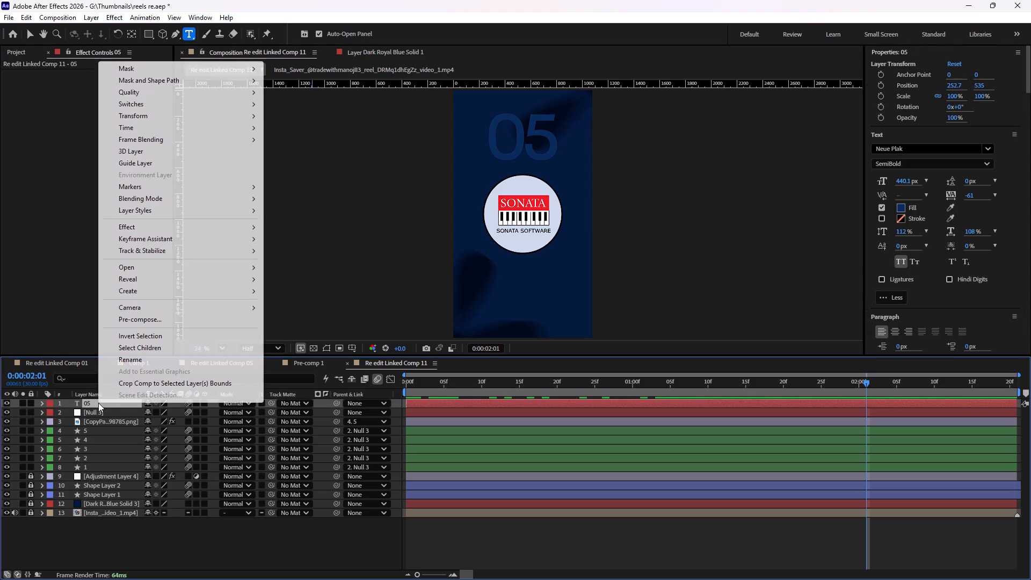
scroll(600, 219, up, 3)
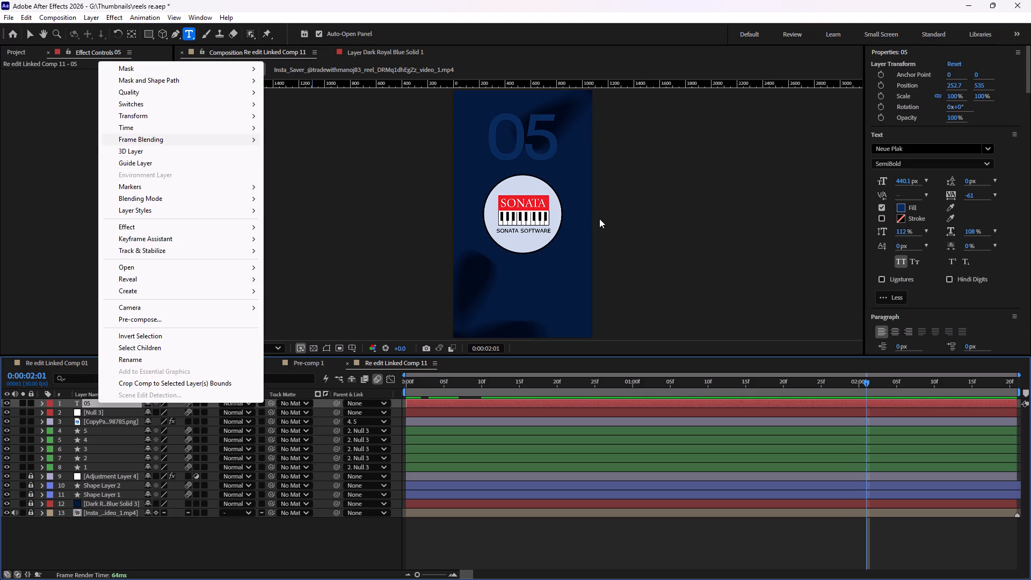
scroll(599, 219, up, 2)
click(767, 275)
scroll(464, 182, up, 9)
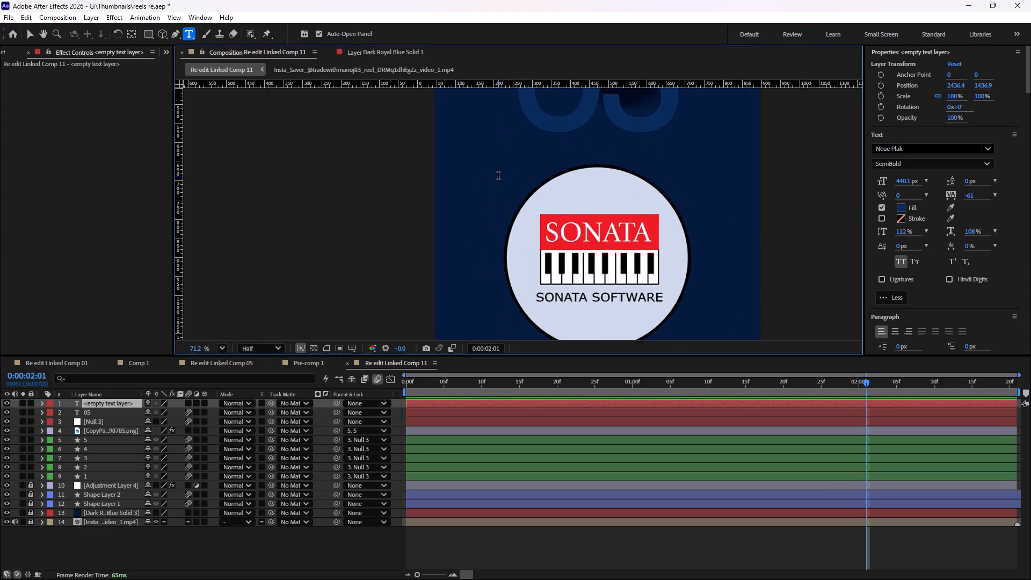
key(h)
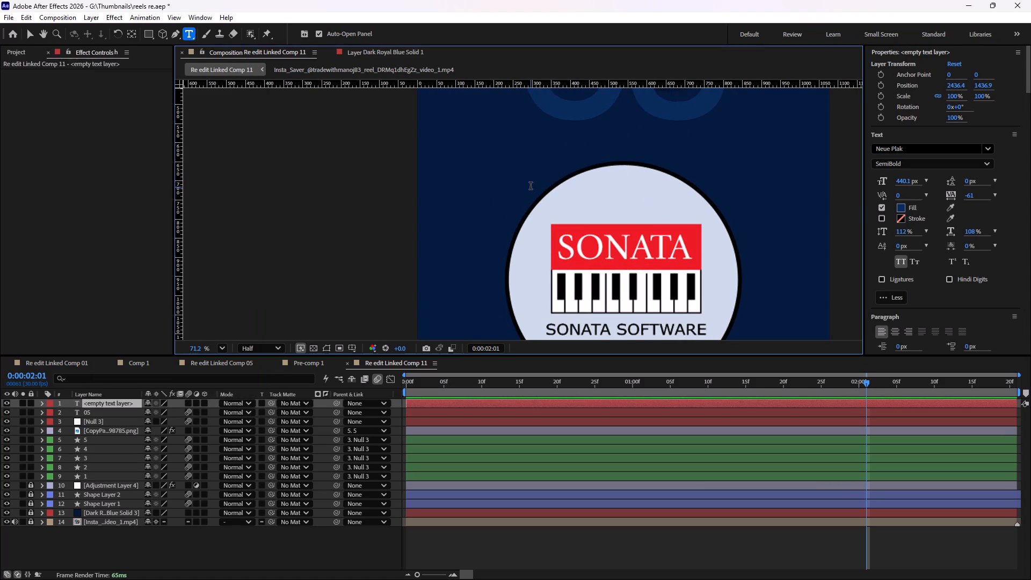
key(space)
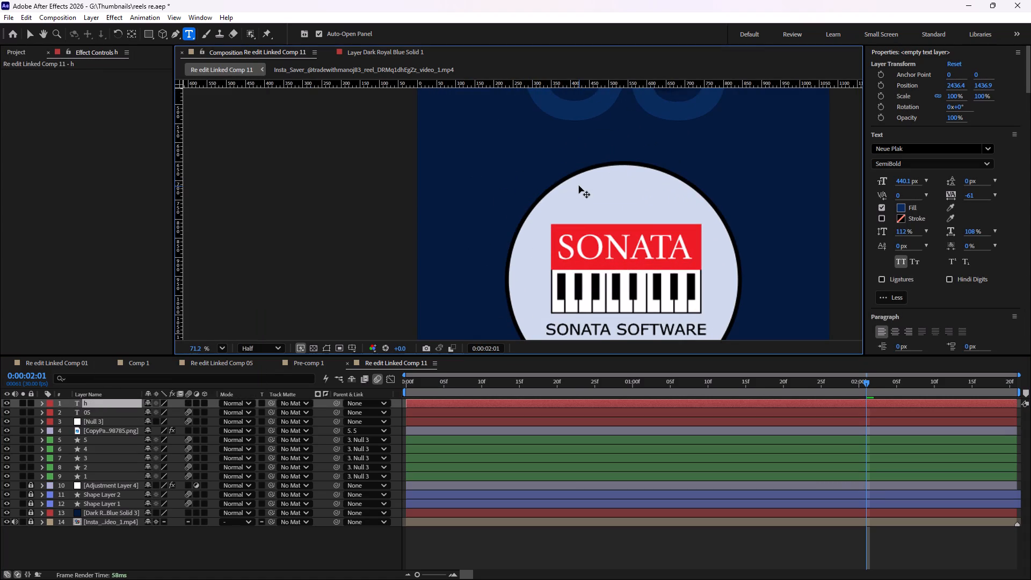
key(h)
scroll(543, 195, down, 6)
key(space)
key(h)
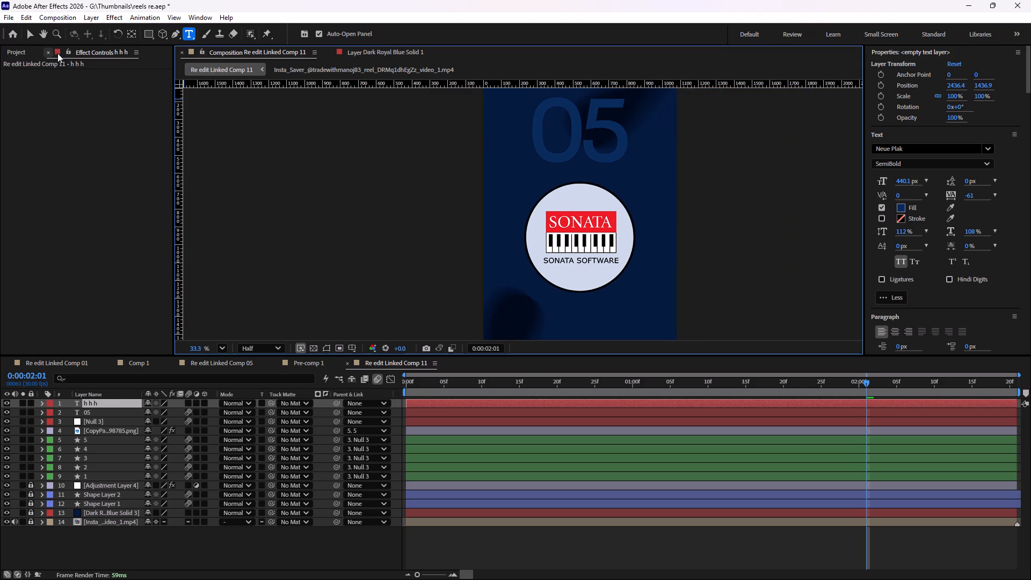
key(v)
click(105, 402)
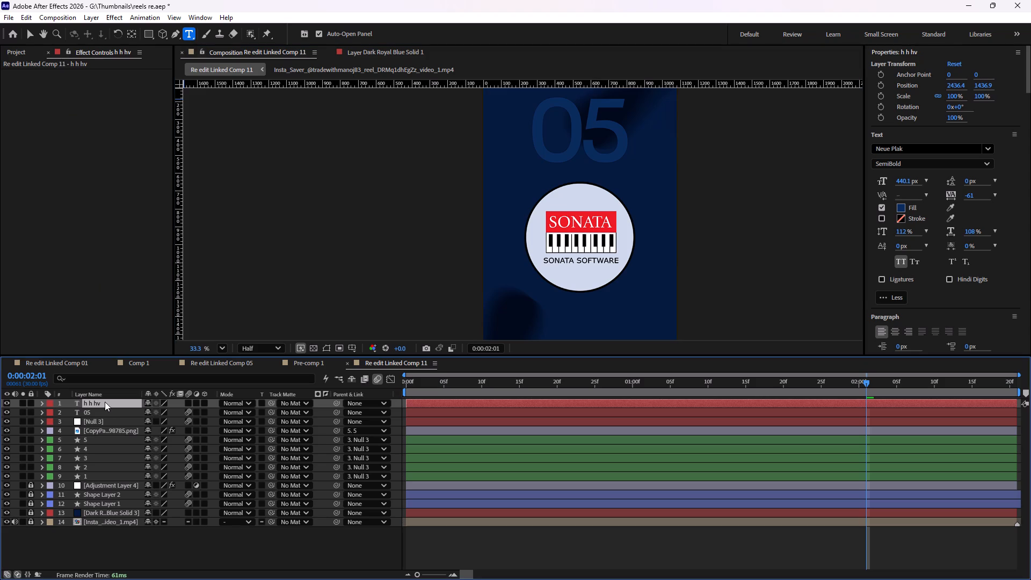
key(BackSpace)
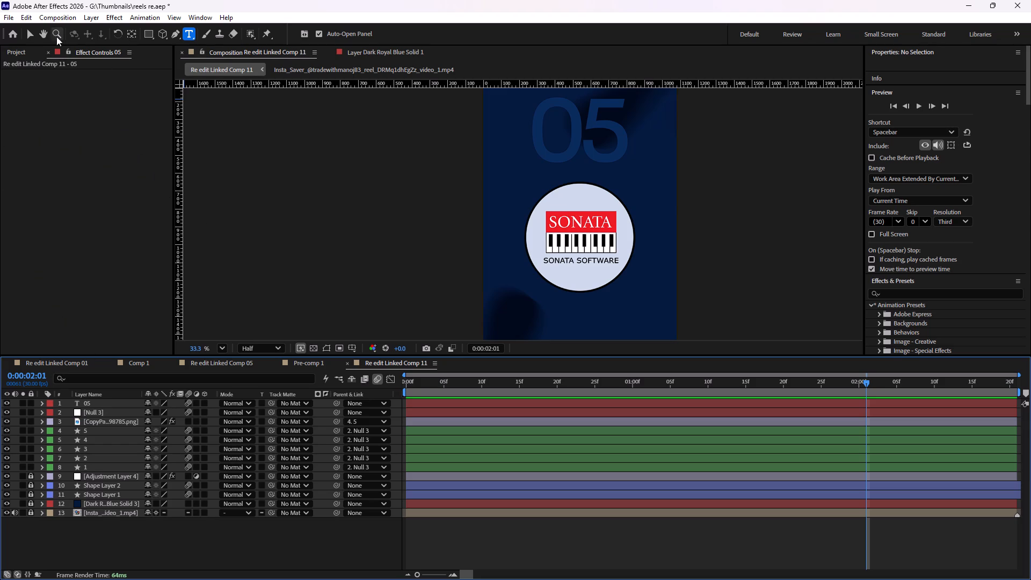
Examine the 05 text up close while scrubbing through its slide-down animation between about 0:00:00:07 and 0:00:01:05.
click(38, 37)
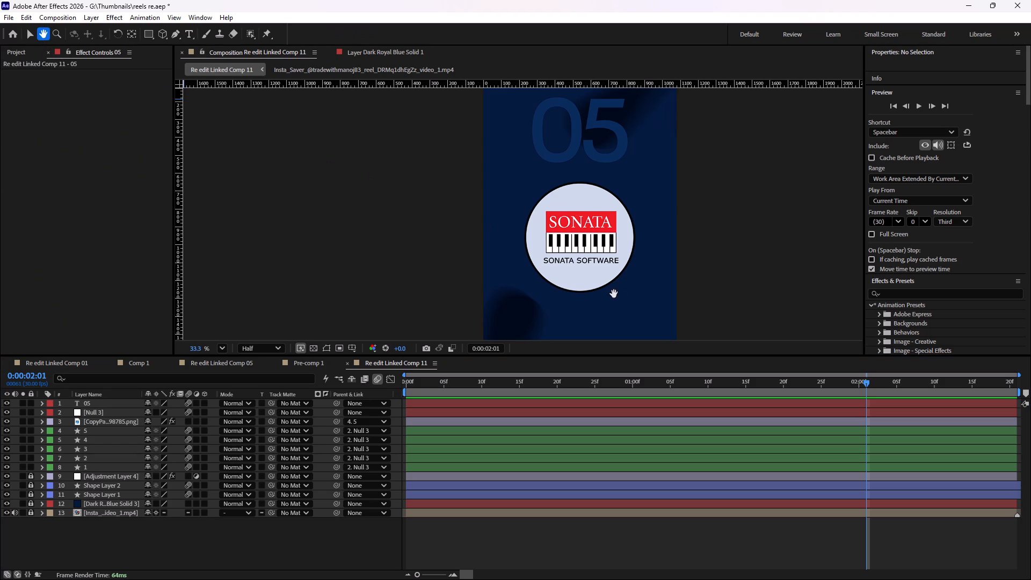
drag(592, 249, 542, 314)
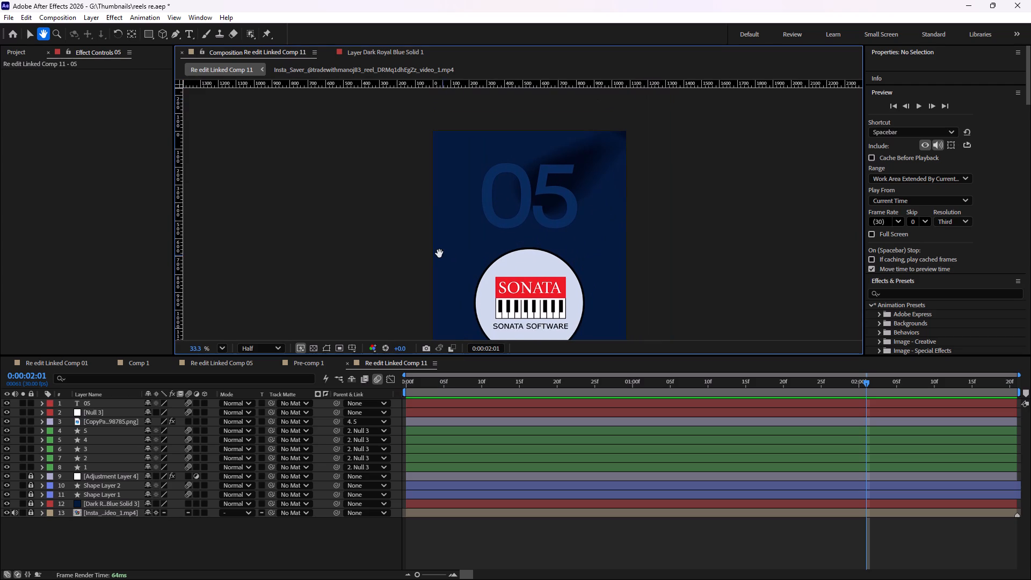
scroll(439, 253, up, 3)
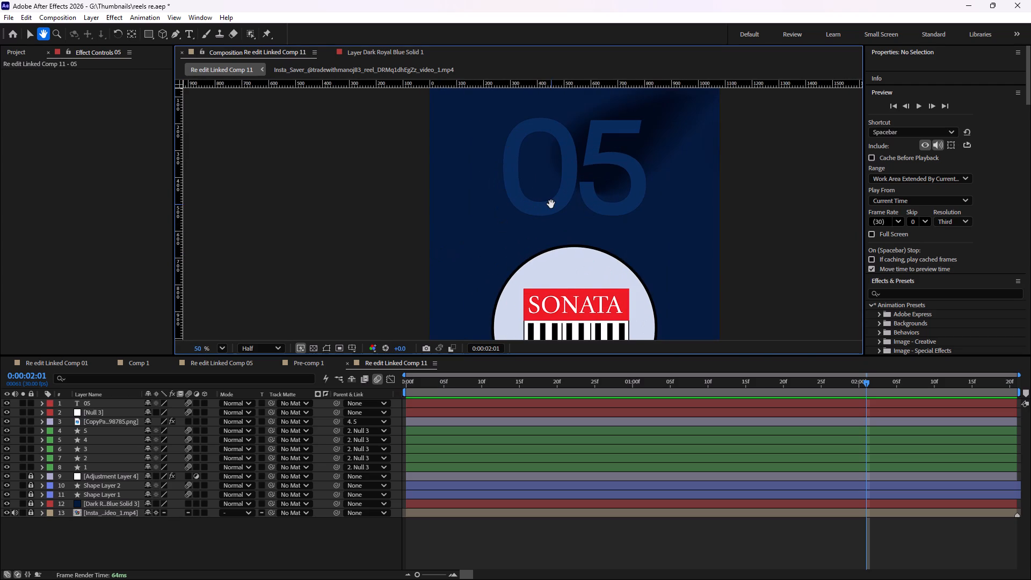
drag(551, 204, 541, 241)
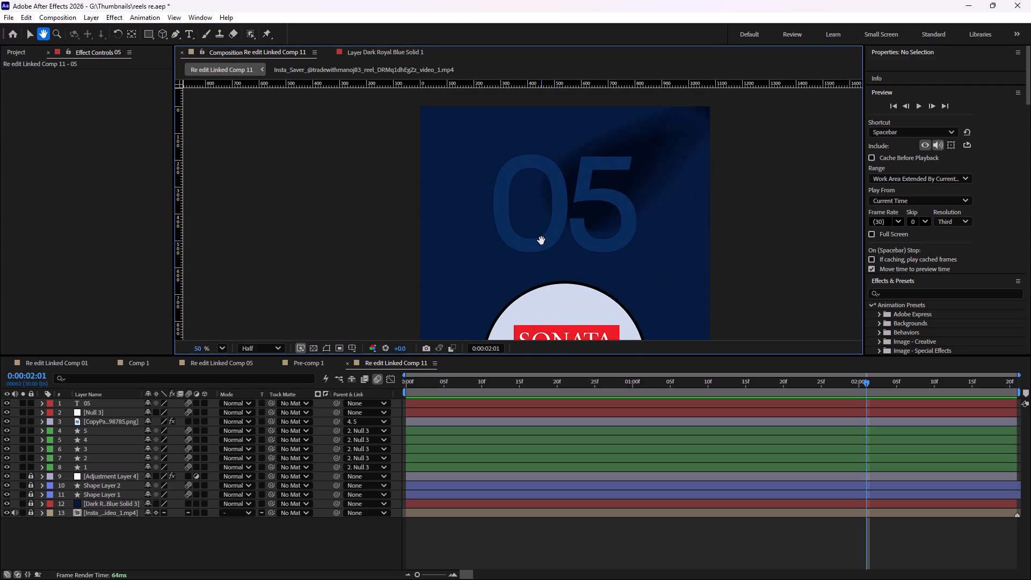
key(v)
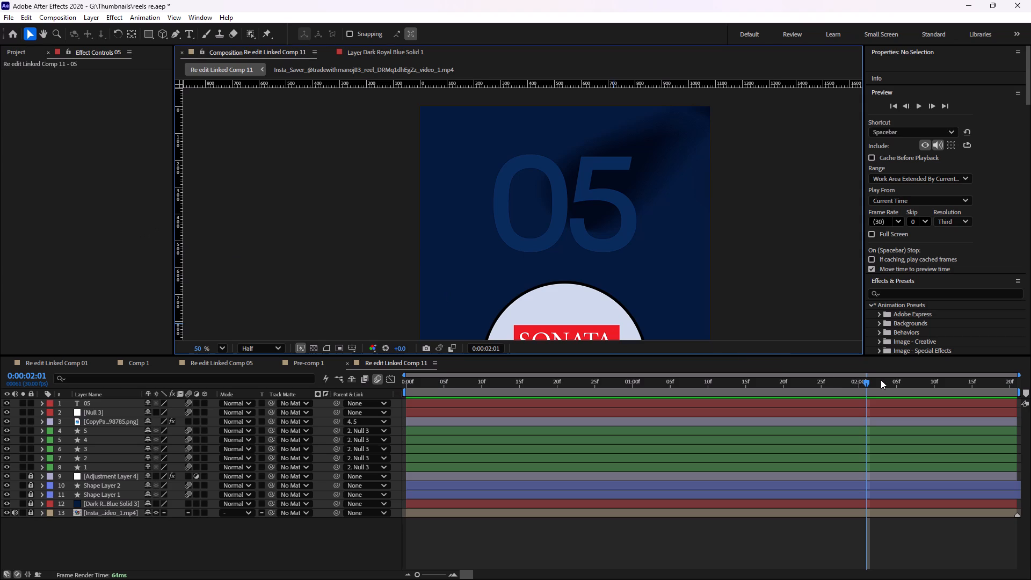
drag(867, 382, 496, 371)
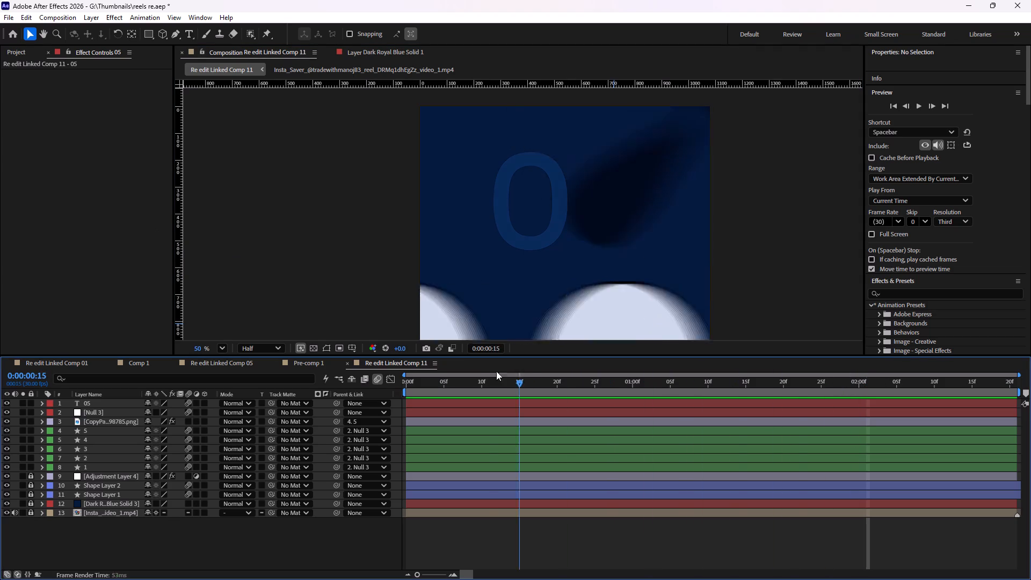
drag(496, 371, 455, 373)
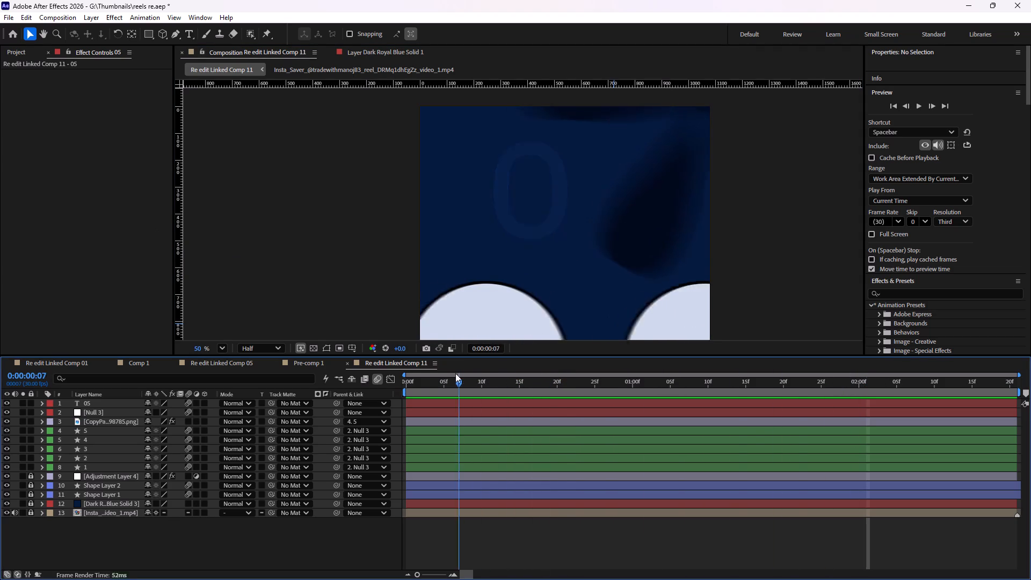
drag(455, 373, 611, 383)
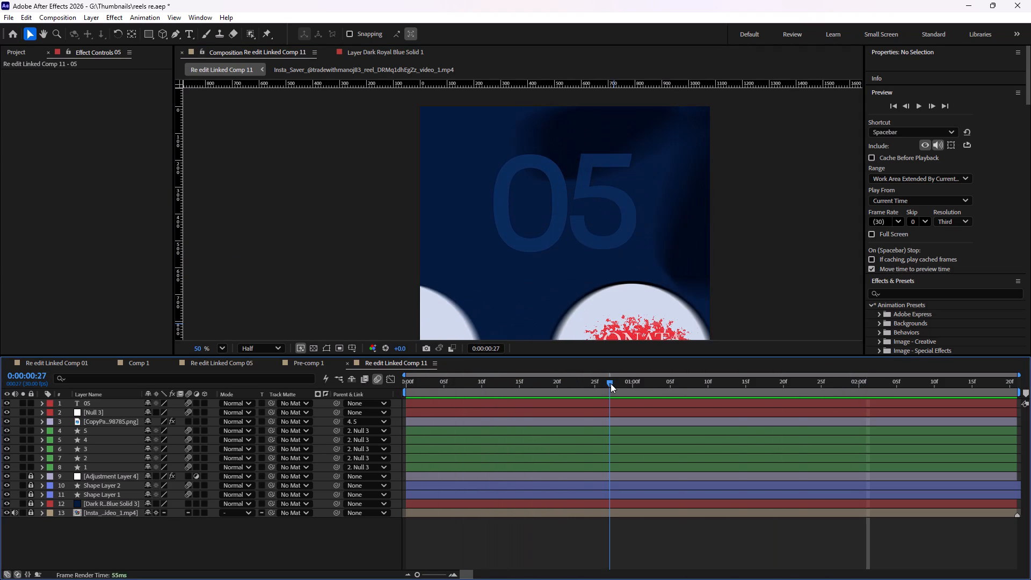
drag(611, 383, 618, 387)
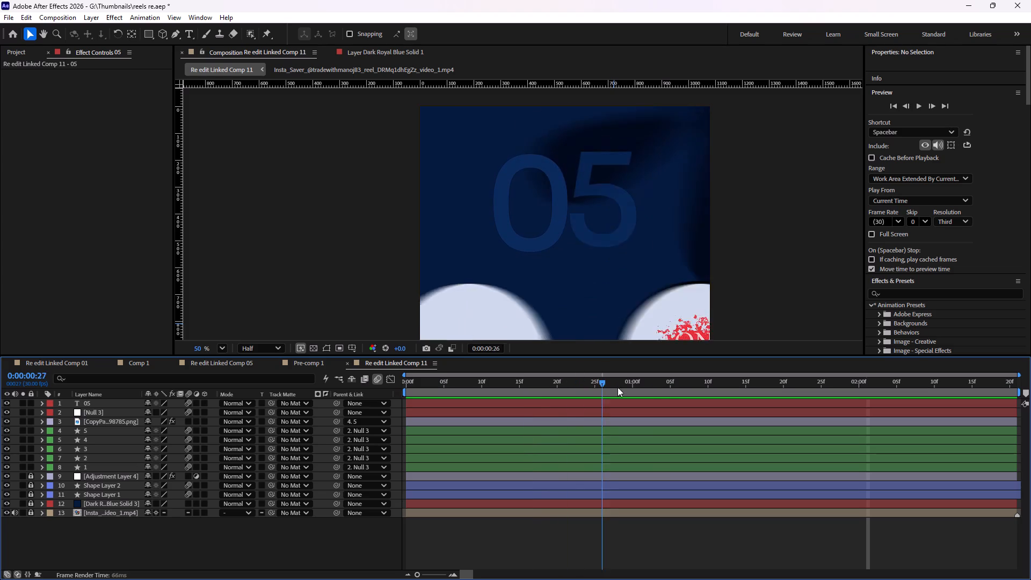
drag(618, 387, 667, 390)
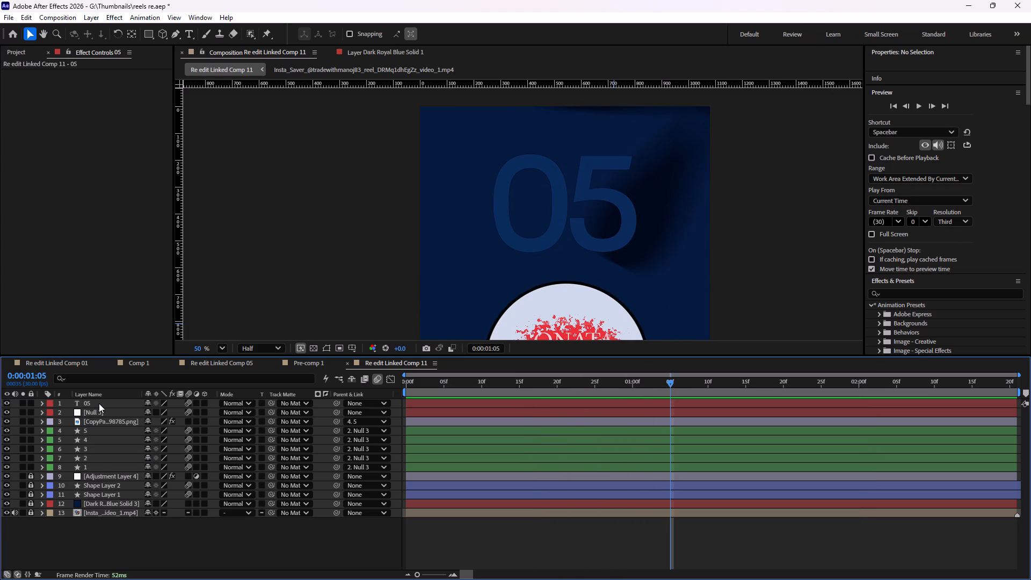
Add a Drop Shadow layer style to the 05 text and check it during the slide-down around 0:00:00:21.
click(99, 403)
right_click(99, 403)
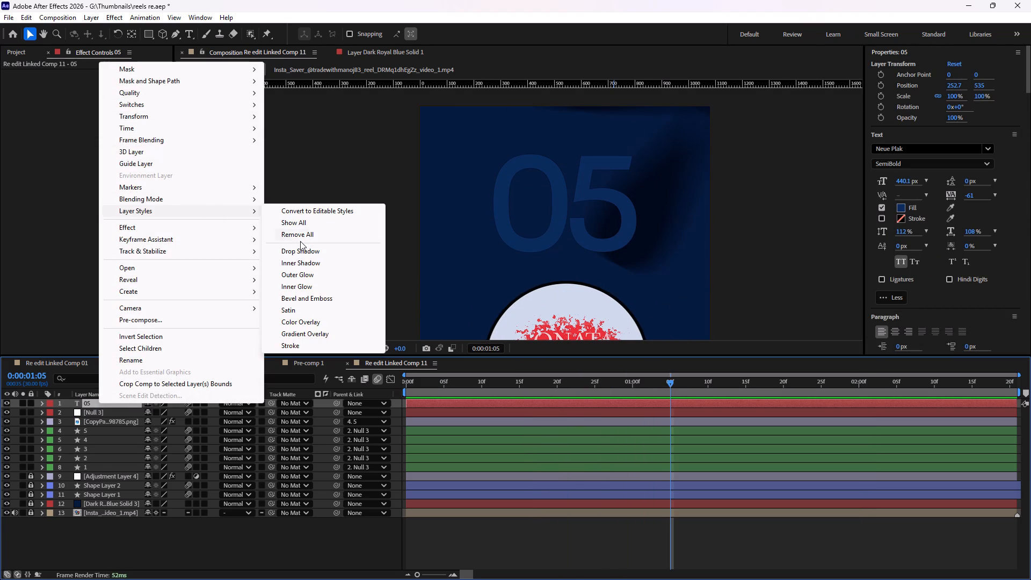
click(300, 251)
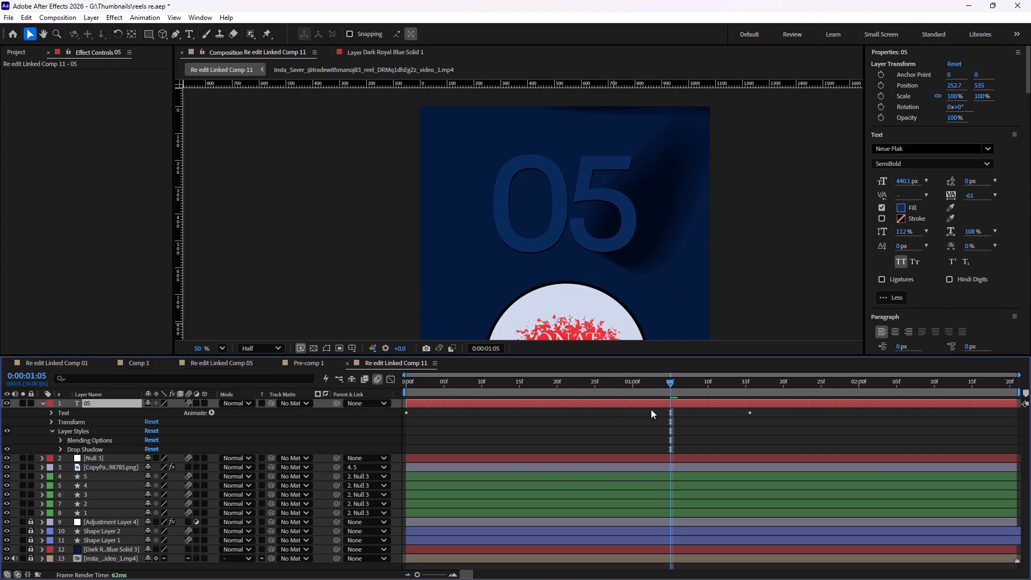
drag(670, 385, 546, 382)
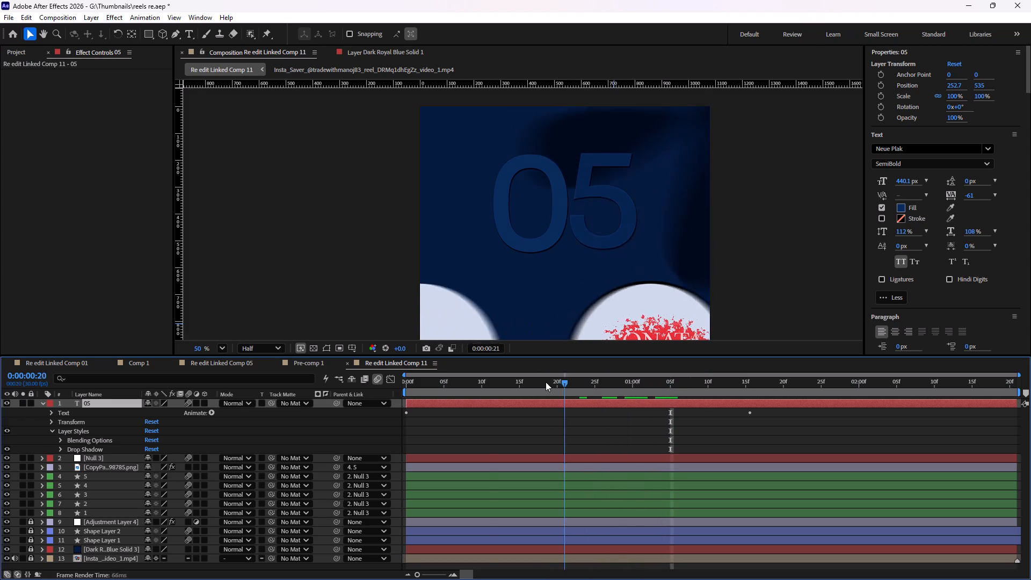
drag(546, 382, 564, 386)
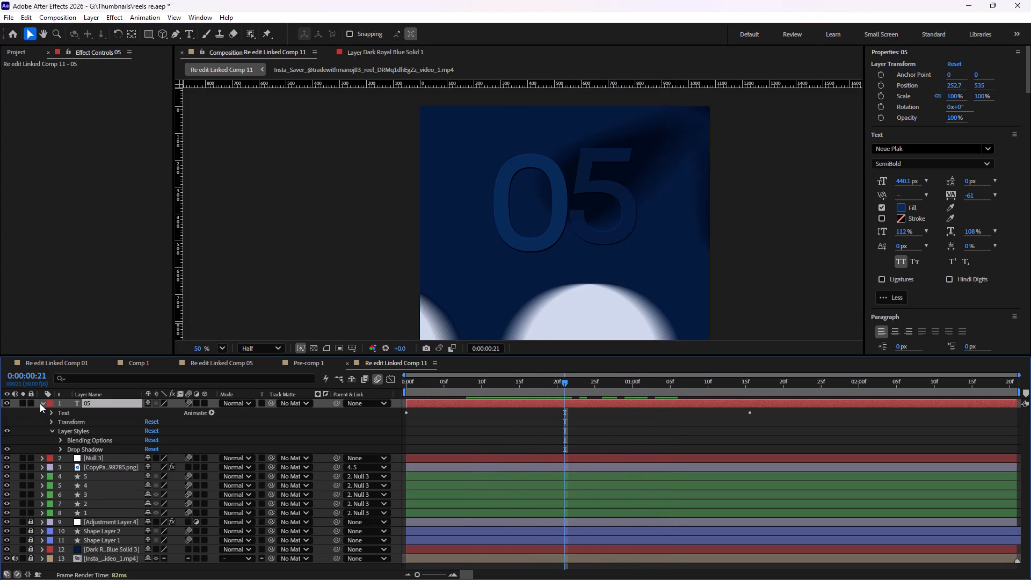
click(40, 403)
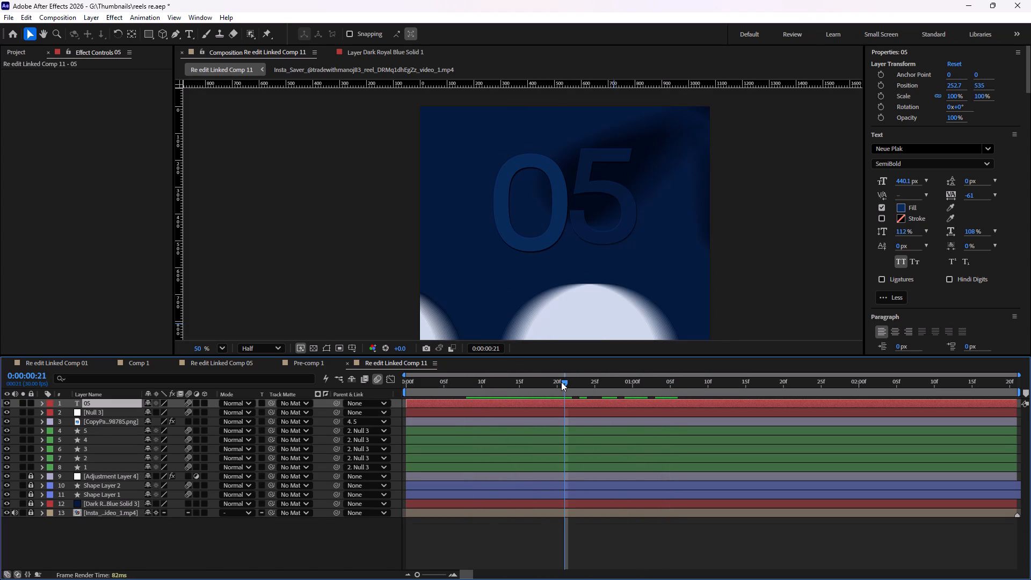
Add a Drop Shadow layer style to the five circle shape layers 1 through 5, leaving their properties collapsed.
drag(561, 382, 461, 390)
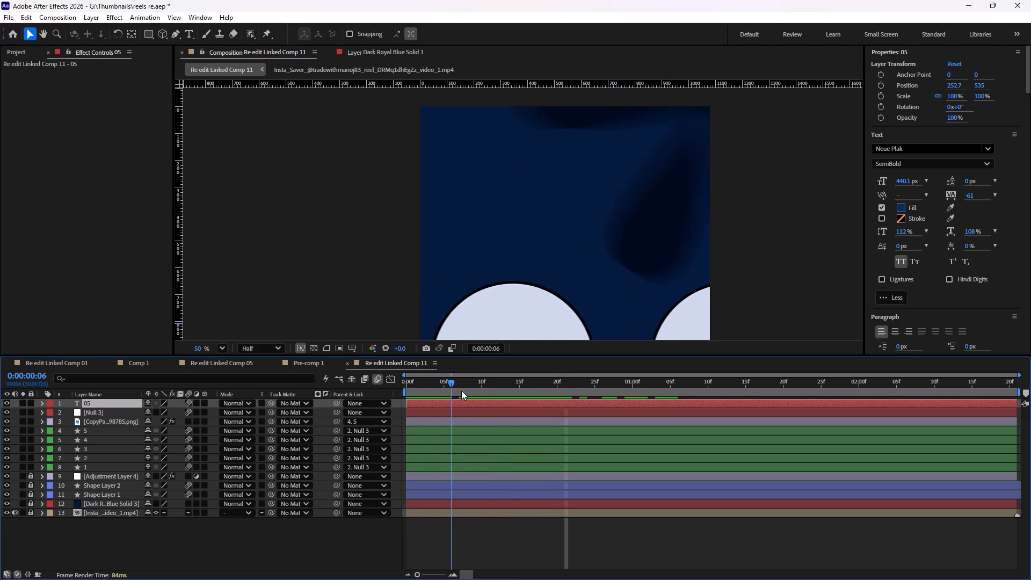
drag(461, 390, 564, 400)
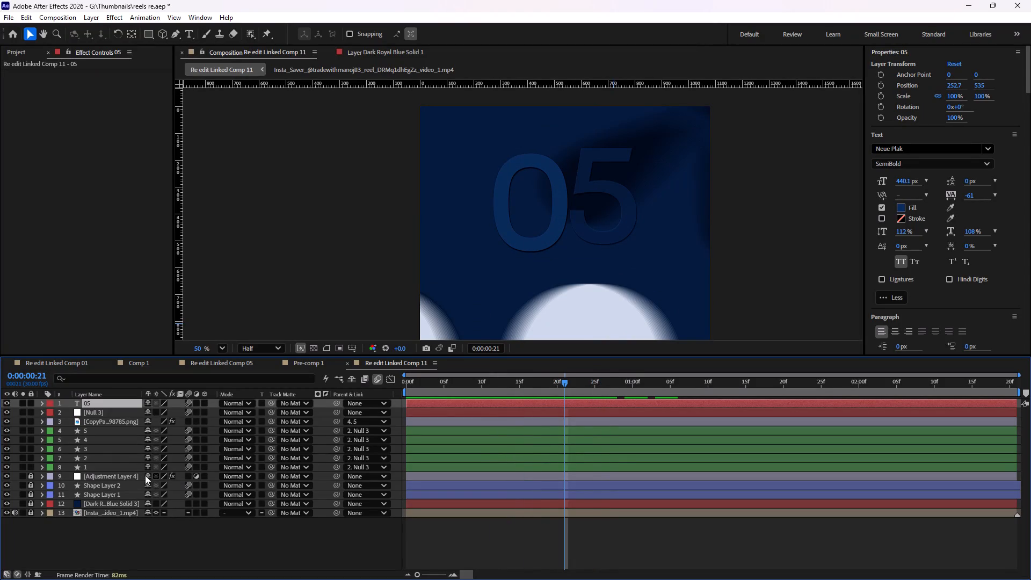
click(95, 466)
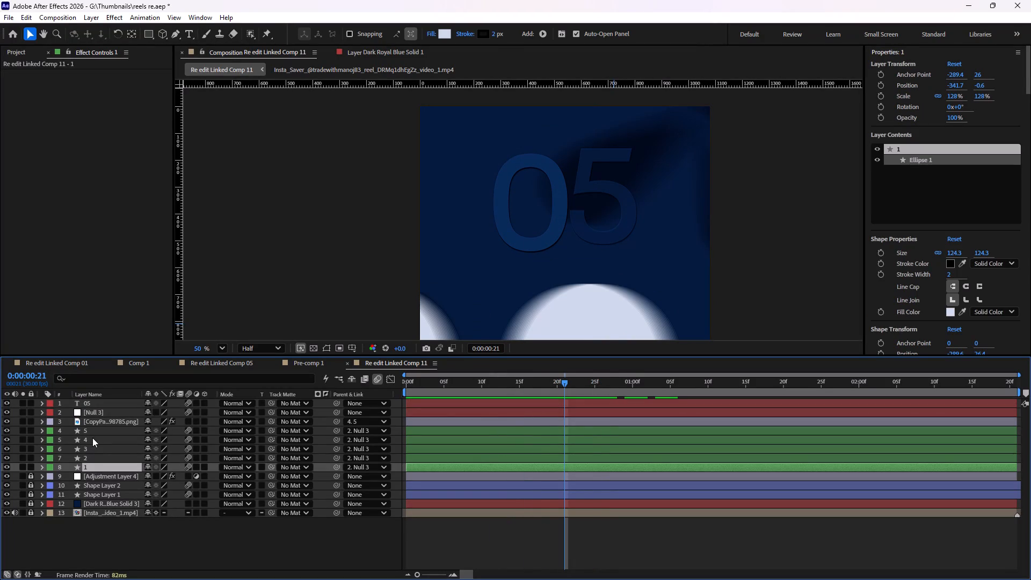
shift+click(94, 432)
right_click(94, 430)
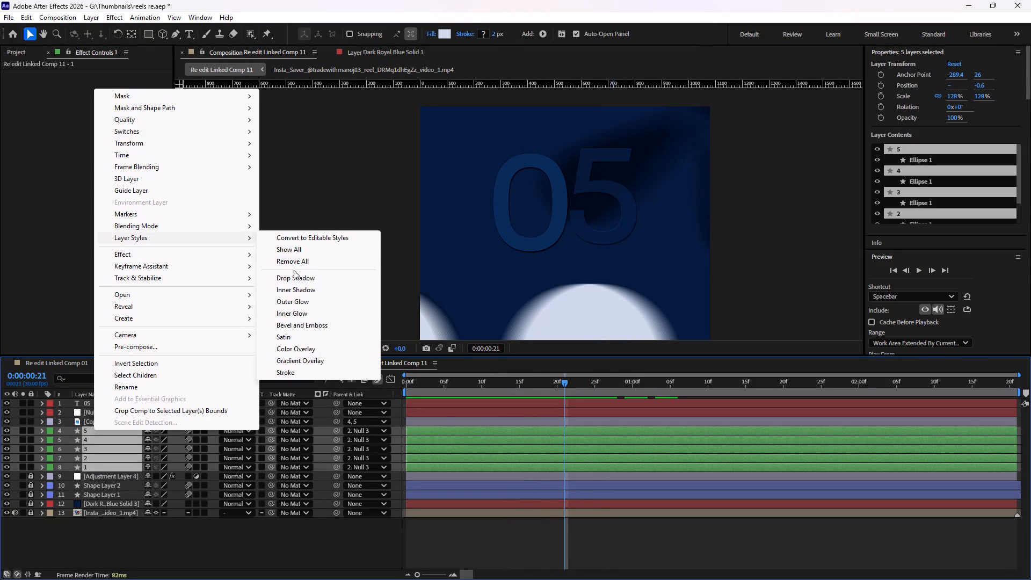
click(294, 279)
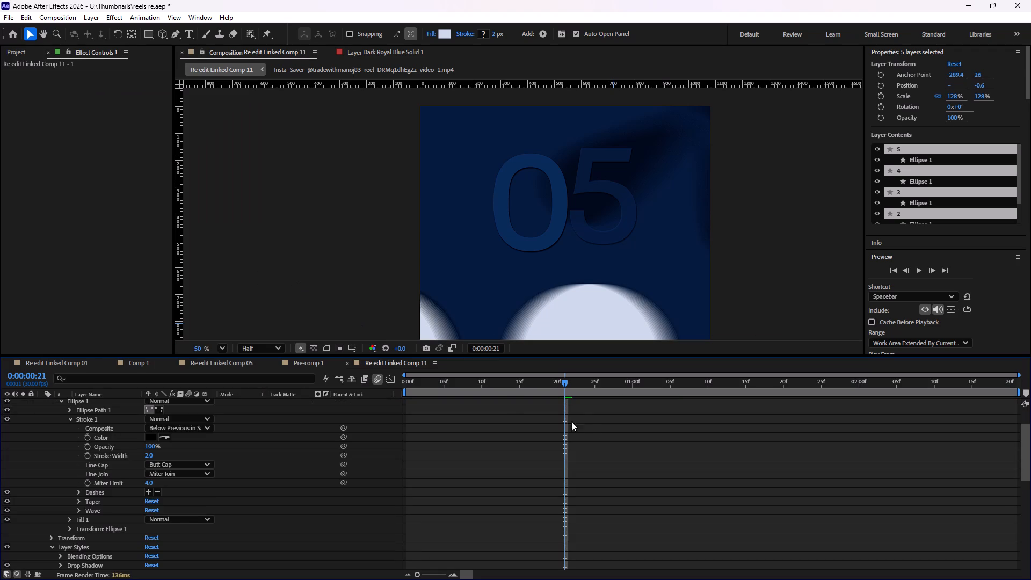
scroll(63, 468, up, 4)
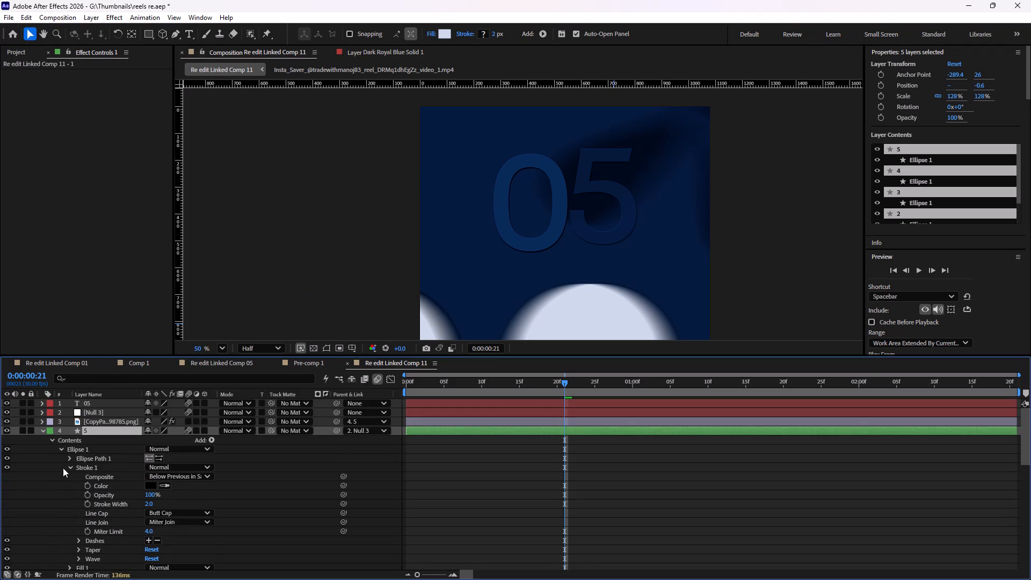
scroll(42, 433, down, 8)
scroll(42, 443, up, 9)
click(42, 432)
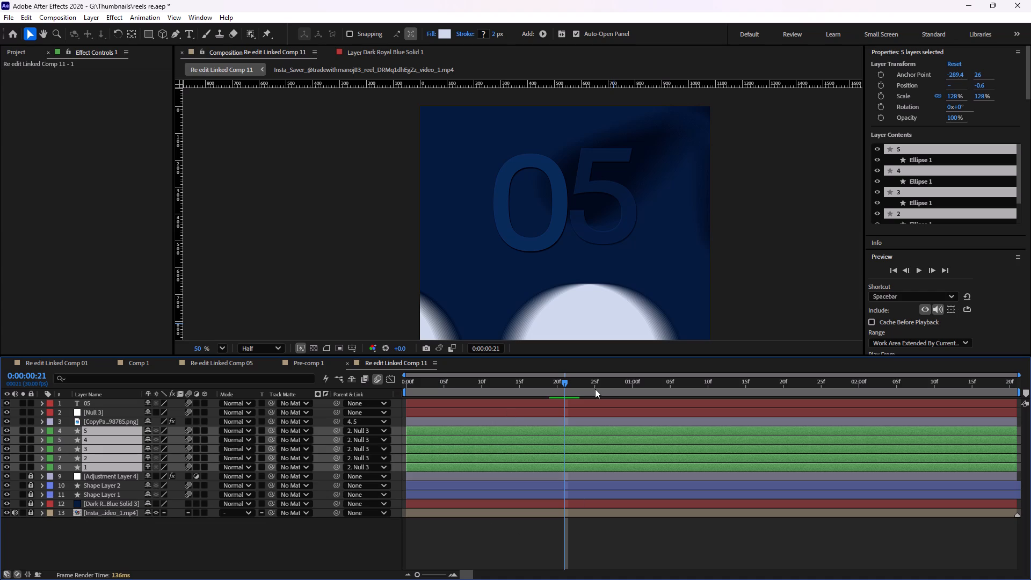
Preview the Sonata logo scene from the start with the whole frame in view, and examine the logo circle up close at 0:00:01:18.
drag(563, 382, 365, 390)
key(space)
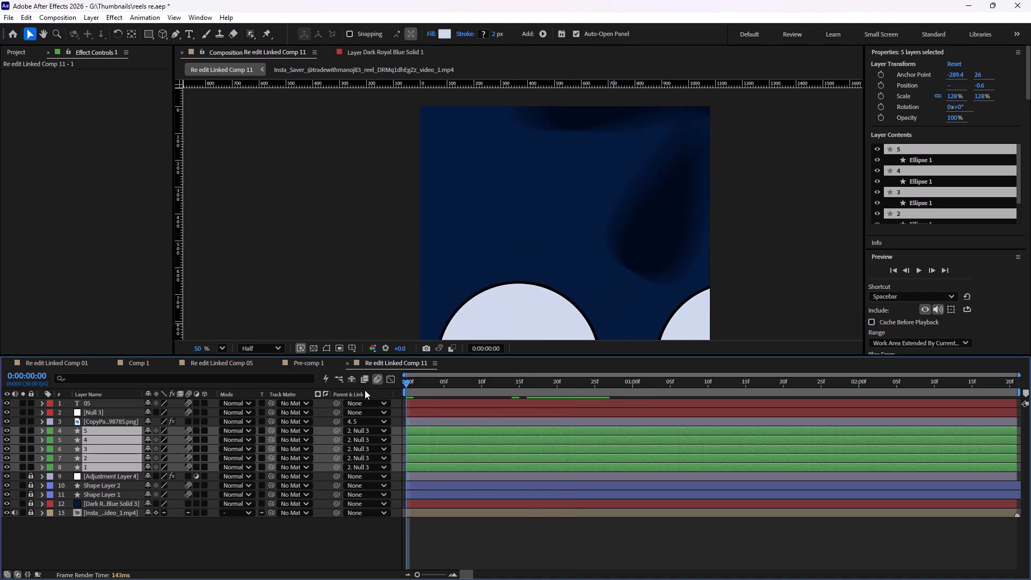
click(226, 347)
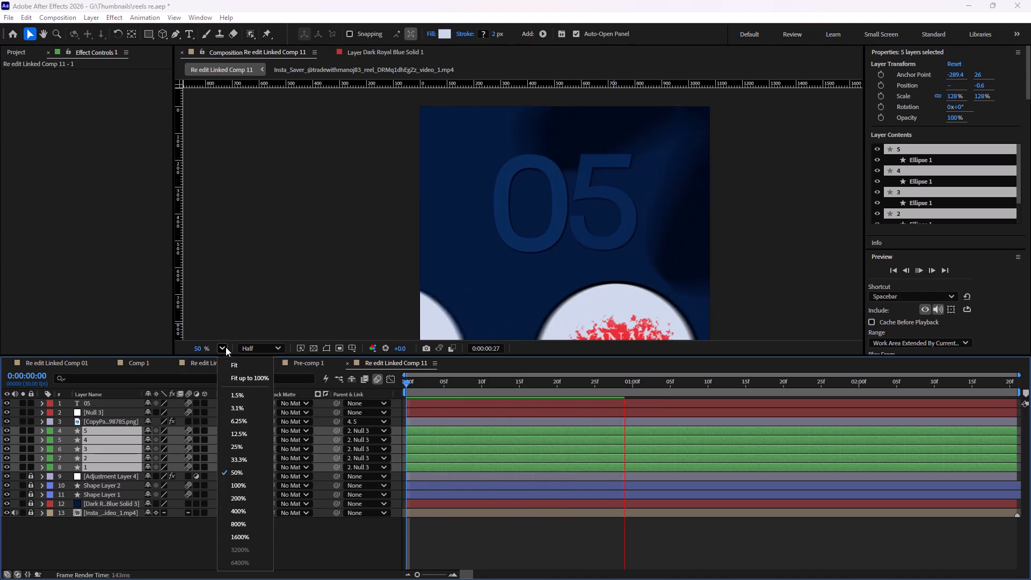
click(229, 360)
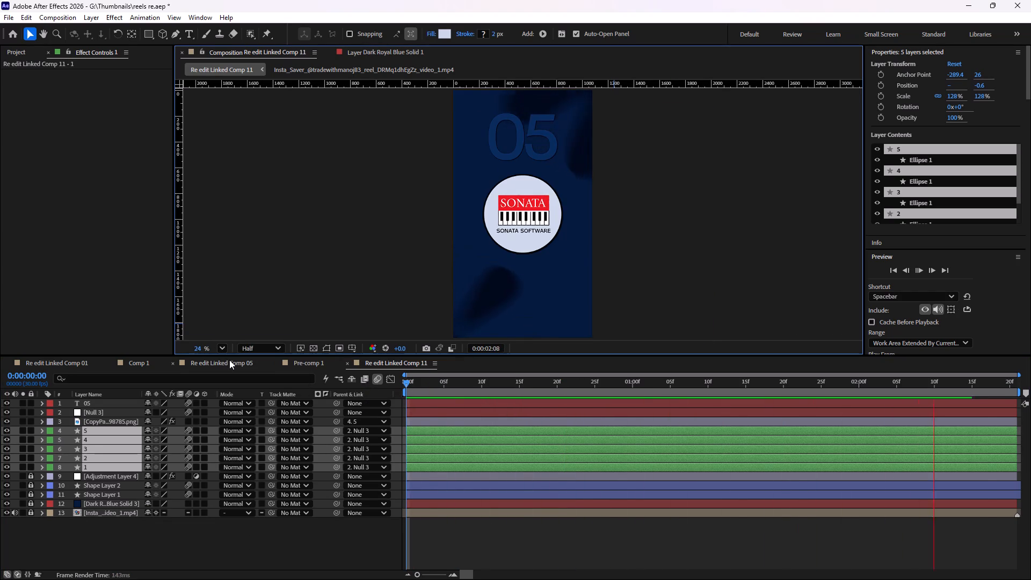
key(space)
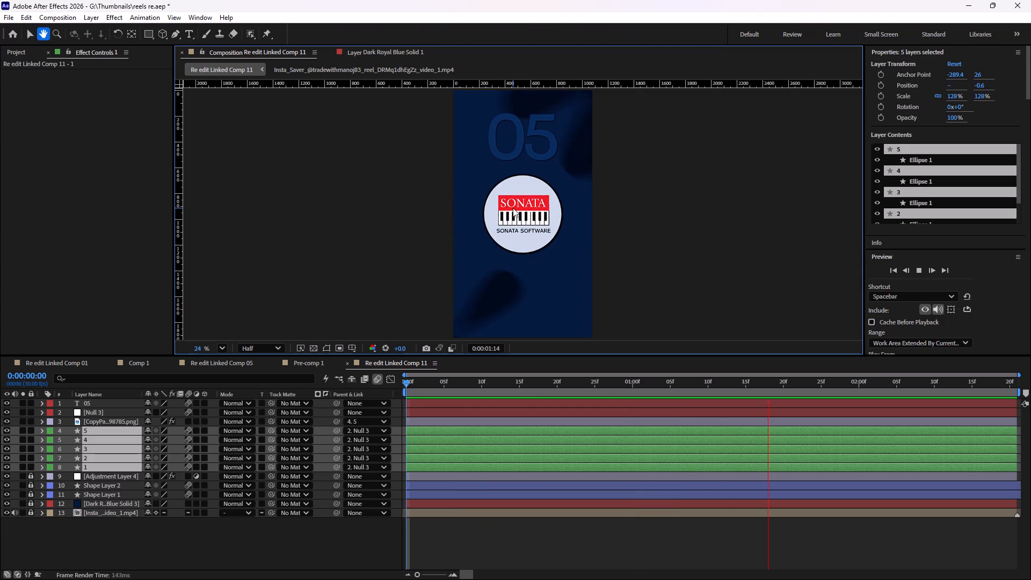
scroll(507, 210, up, 5)
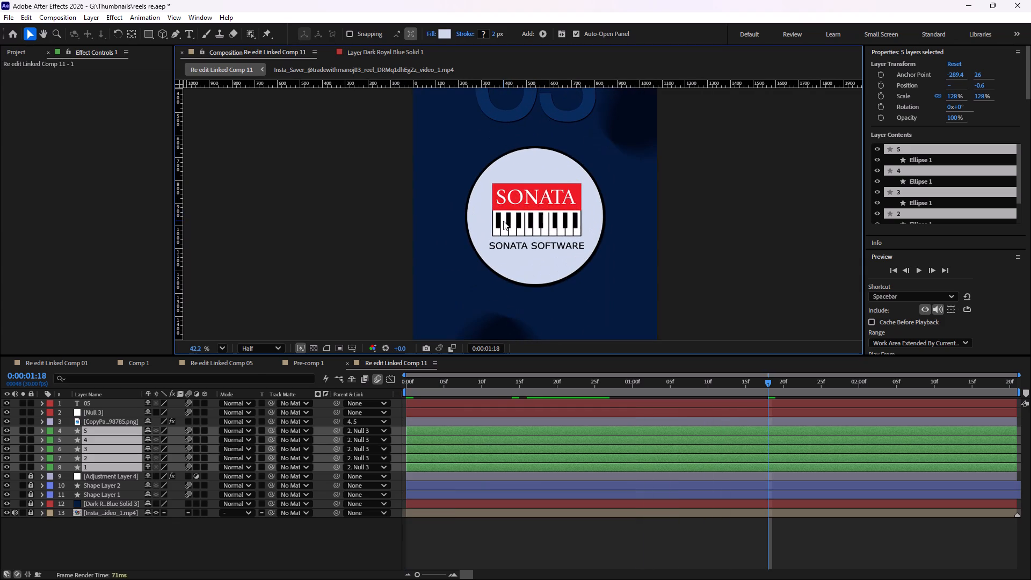
scroll(503, 221, up, 4)
scroll(503, 221, down, 6)
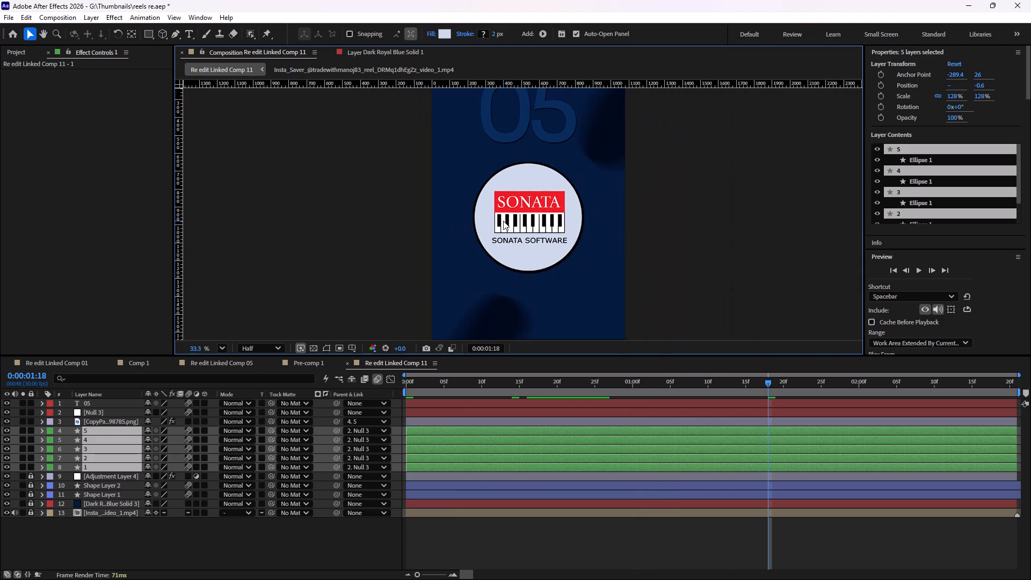
scroll(556, 242, up, 5)
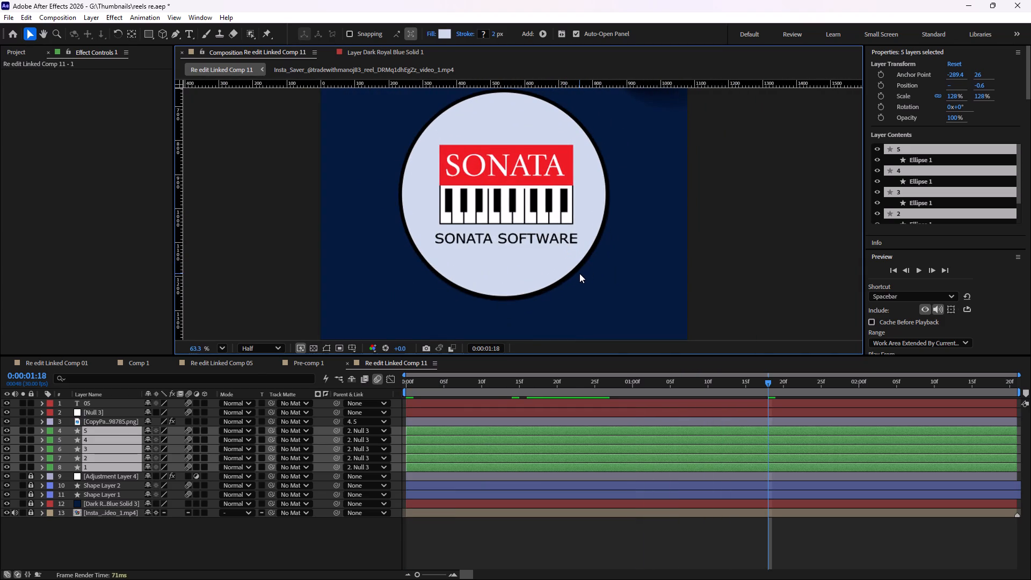
scroll(579, 273, up, 1)
scroll(578, 275, down, 6)
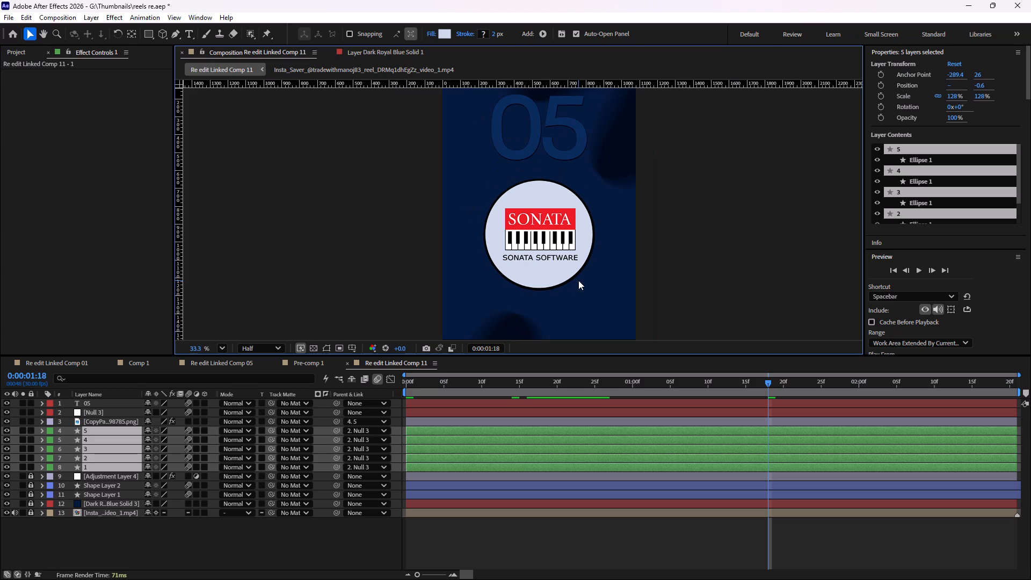
scroll(578, 280, down, 2)
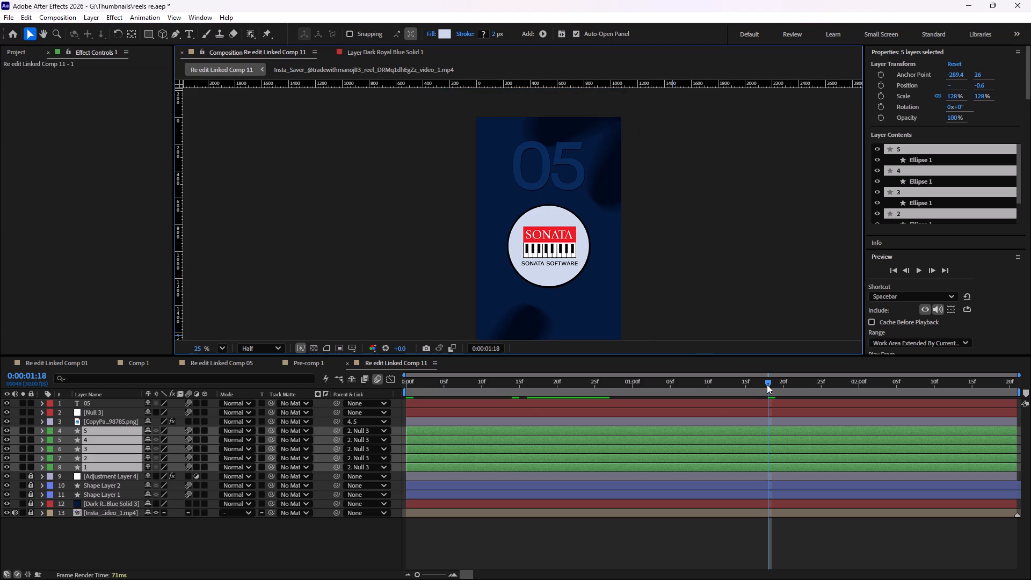
Save the project with the time indicator at 0:00:00:13.
drag(767, 385, 502, 389)
key(ctrl+s)
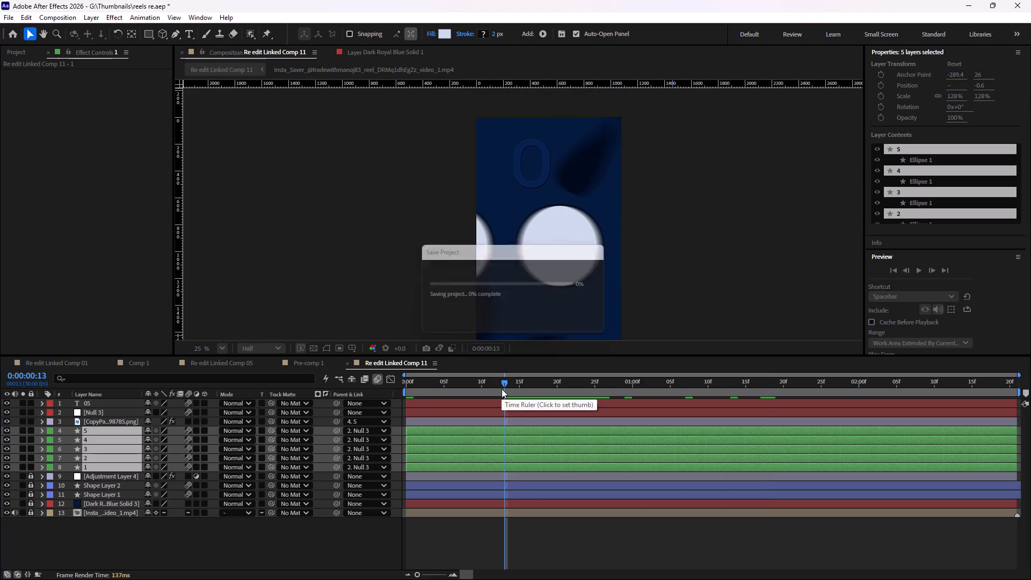
Switch to Adobe Premiere and play Sequence 03 through the linked Sonata logo scene with the 05 label.
click(540, 569)
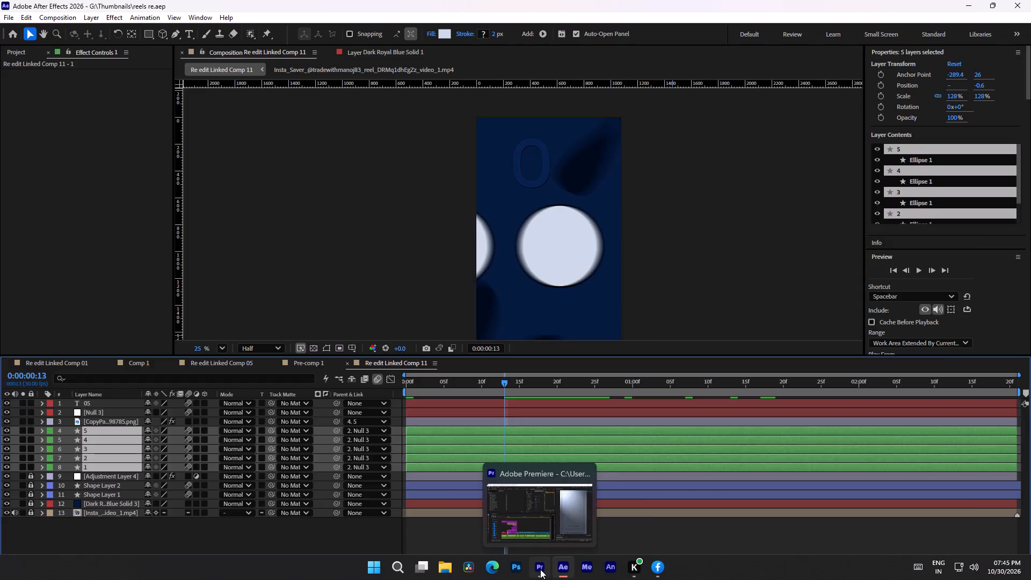
drag(200, 322, 246, 325)
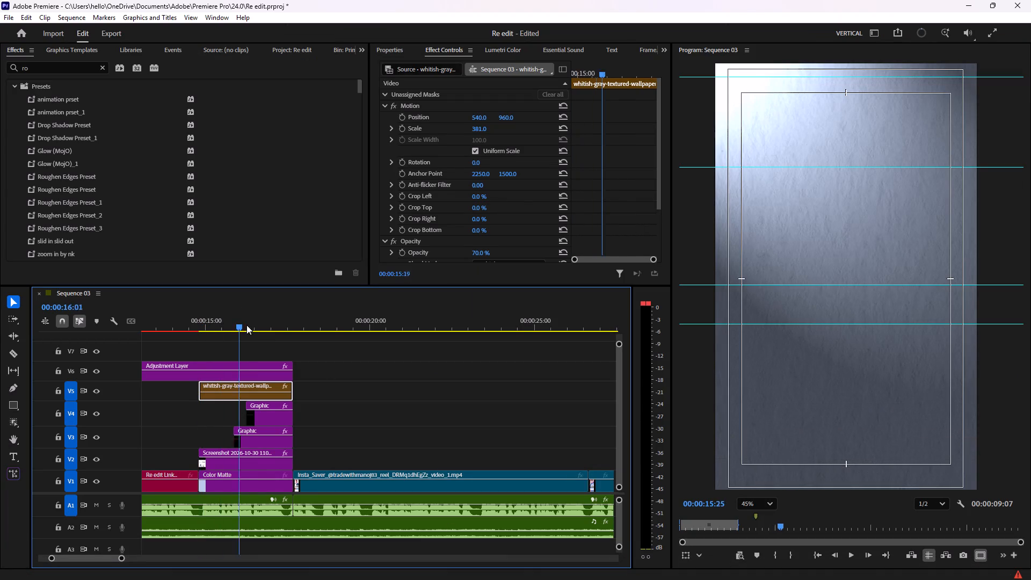
drag(246, 325, 110, 343)
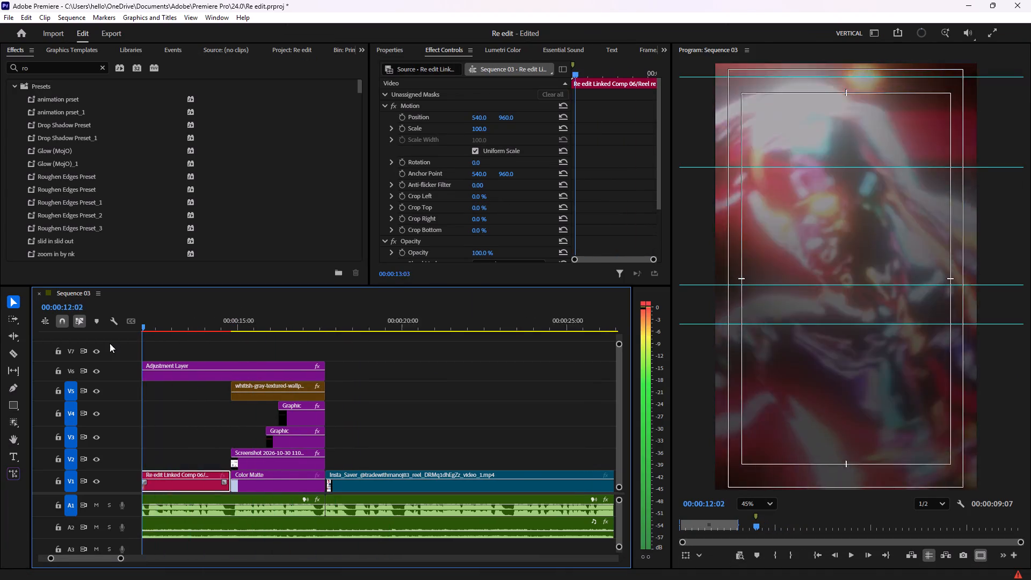
drag(110, 343, 251, 345)
key(space)
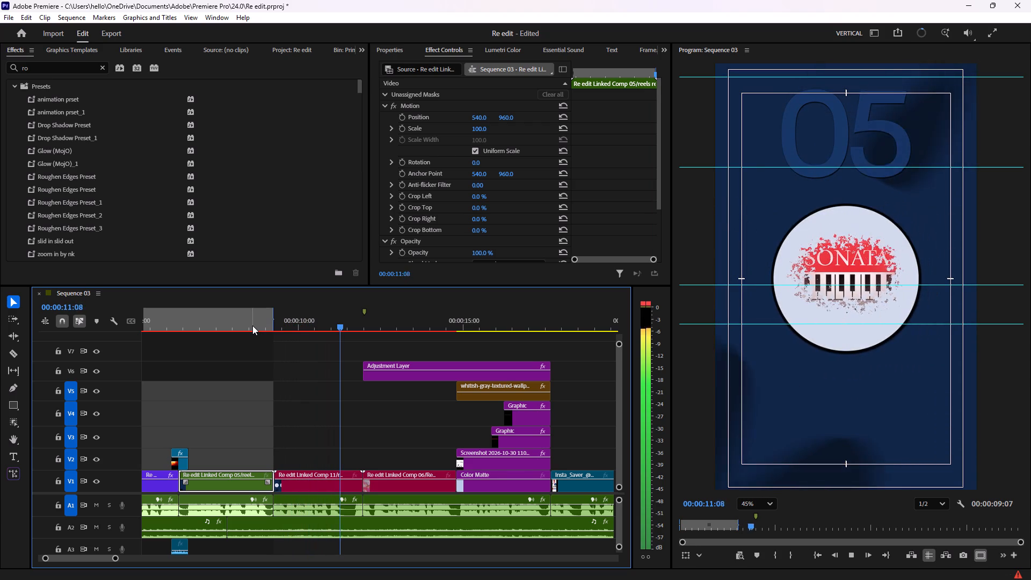
key(space)
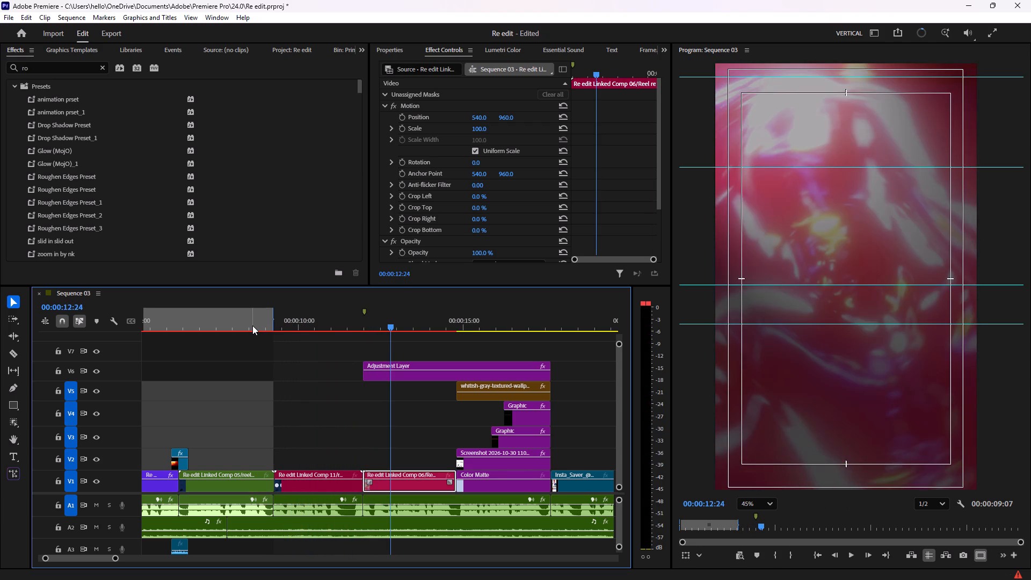
click(256, 317)
key(space)
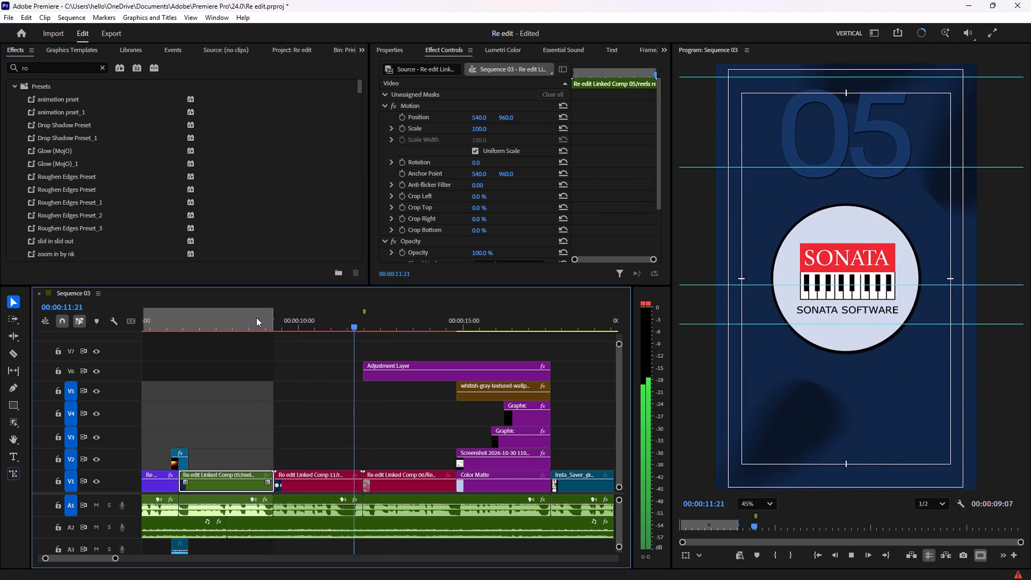
key(space)
Review Sequence 03 from 00:00:10:28 into the Economic Times article section, checking the article's movement between about 00:00:15:06 and 00:00:15:19.
drag(361, 326, 330, 329)
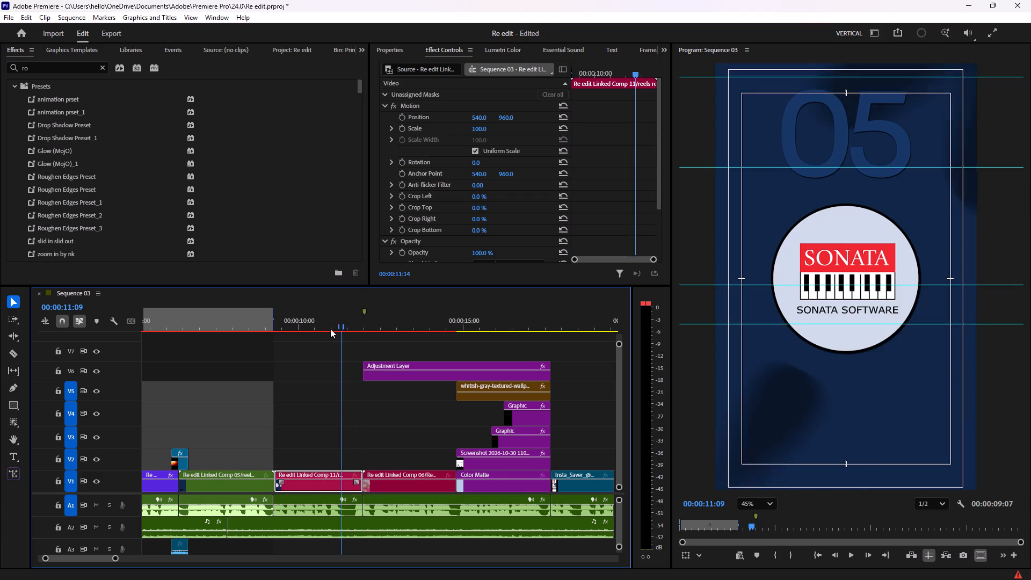
drag(330, 329, 326, 330)
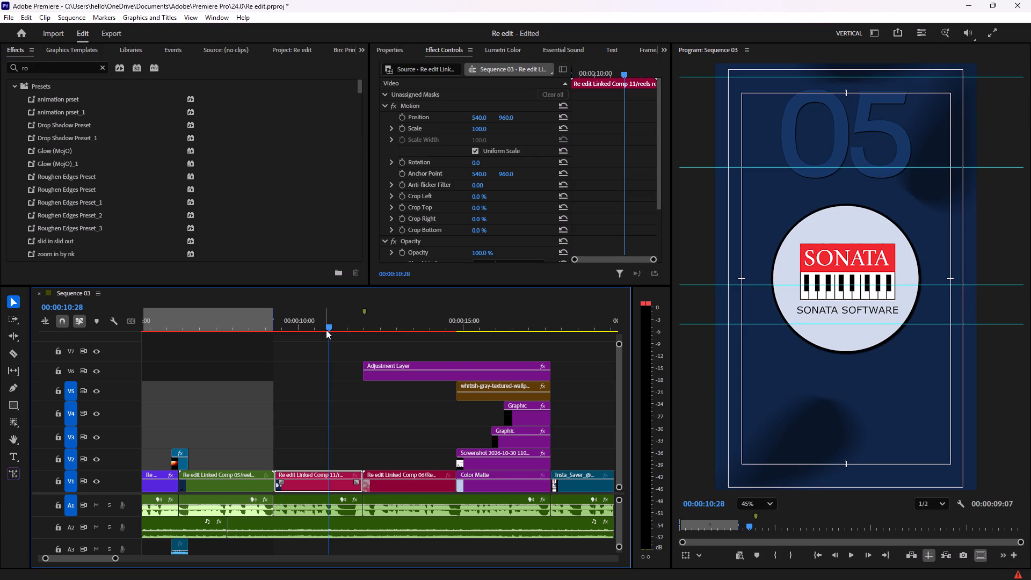
key(space)
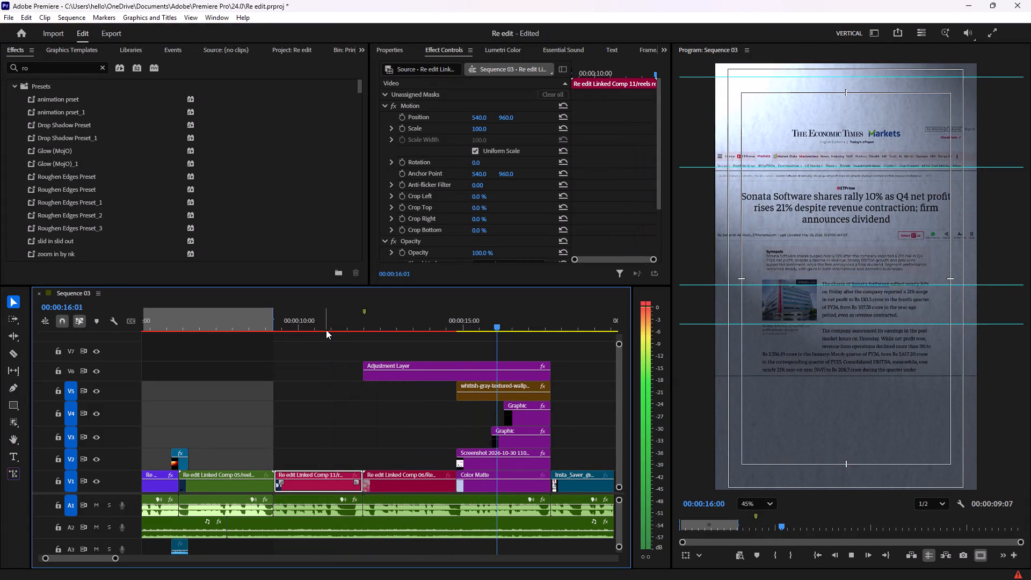
key(space)
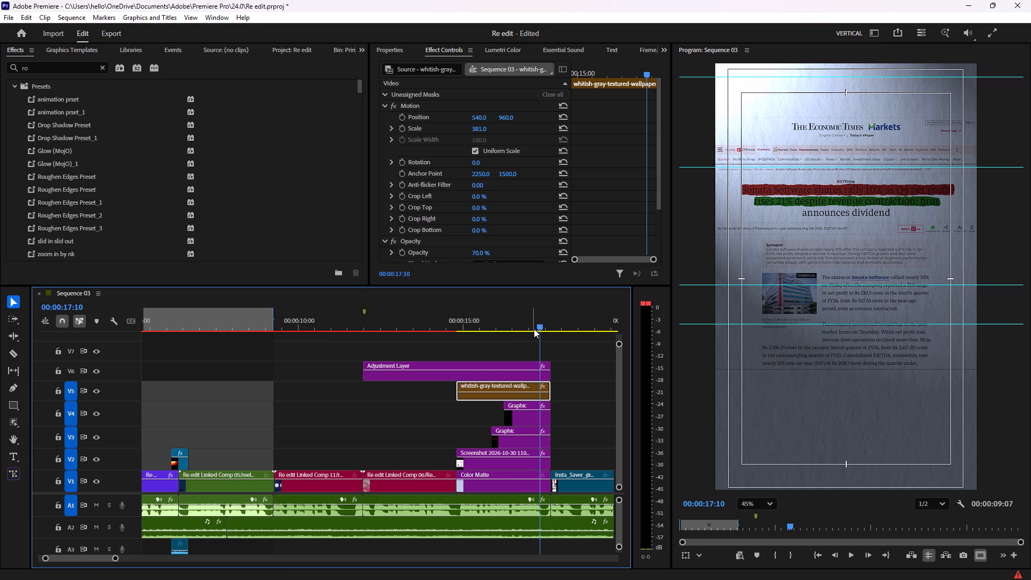
drag(538, 326, 463, 332)
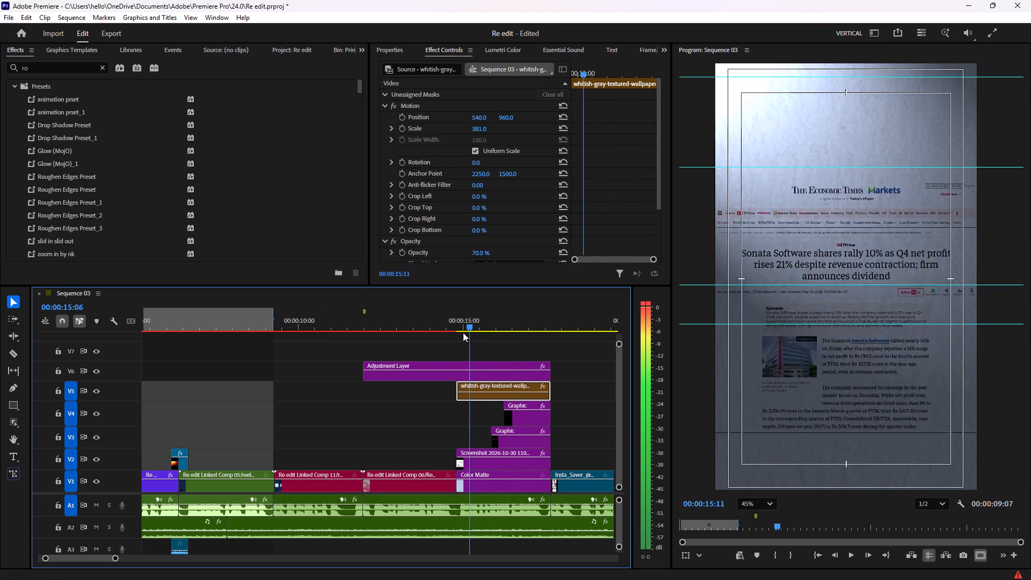
drag(463, 332, 485, 335)
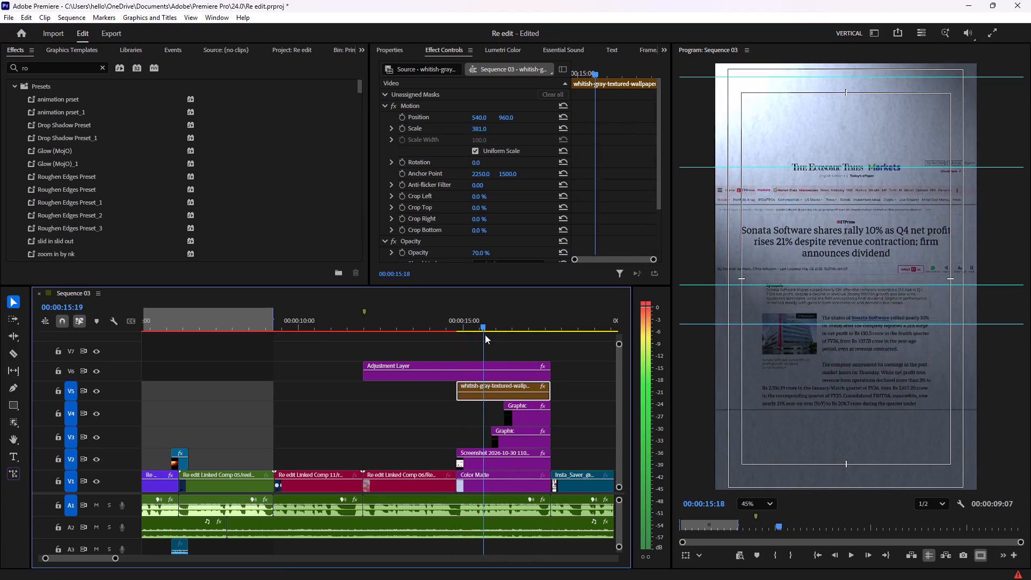
drag(485, 335, 478, 337)
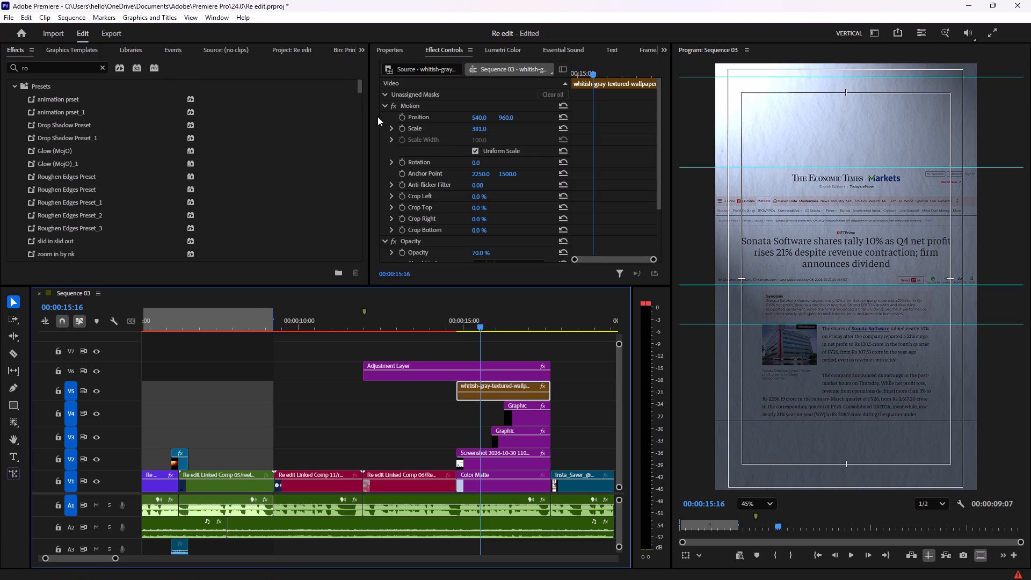
Search the effects for shake and apply Camera Shake to the whitish-gray textured wallpaper clip on V5.
click(40, 70)
key(BackSpace)
key(BackSpace)
key(BackSpace)
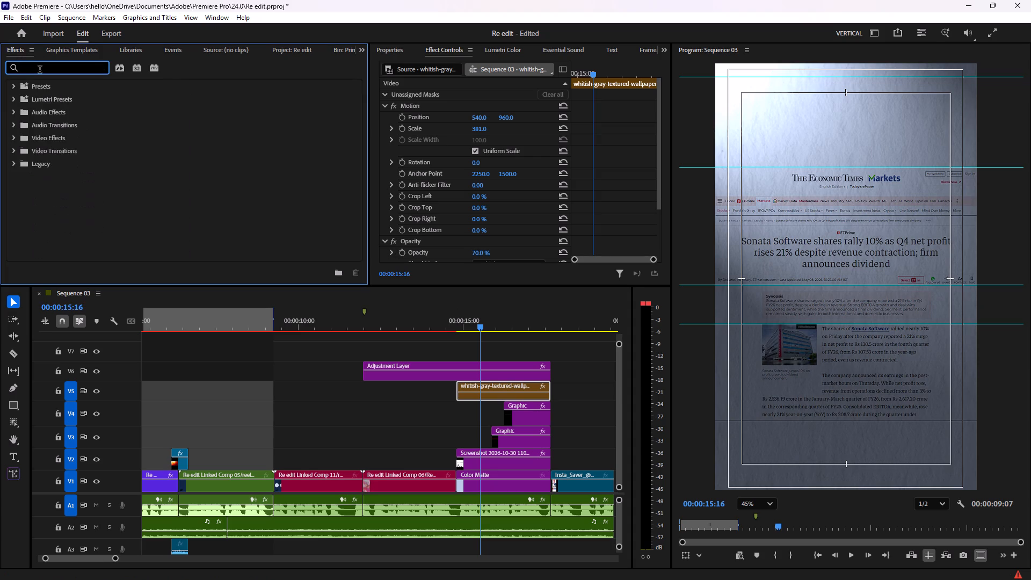
text(shake)
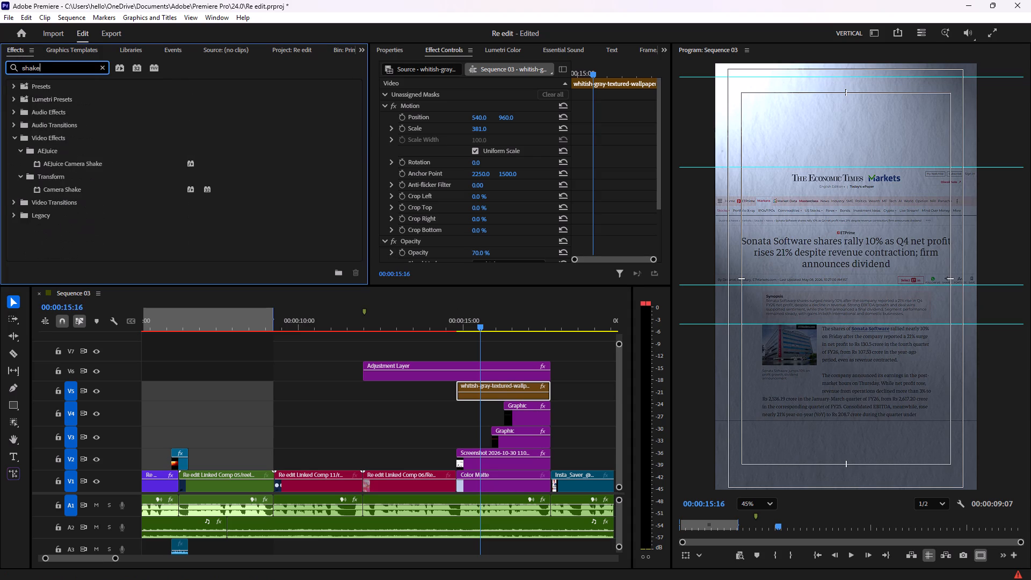
drag(68, 190, 475, 397)
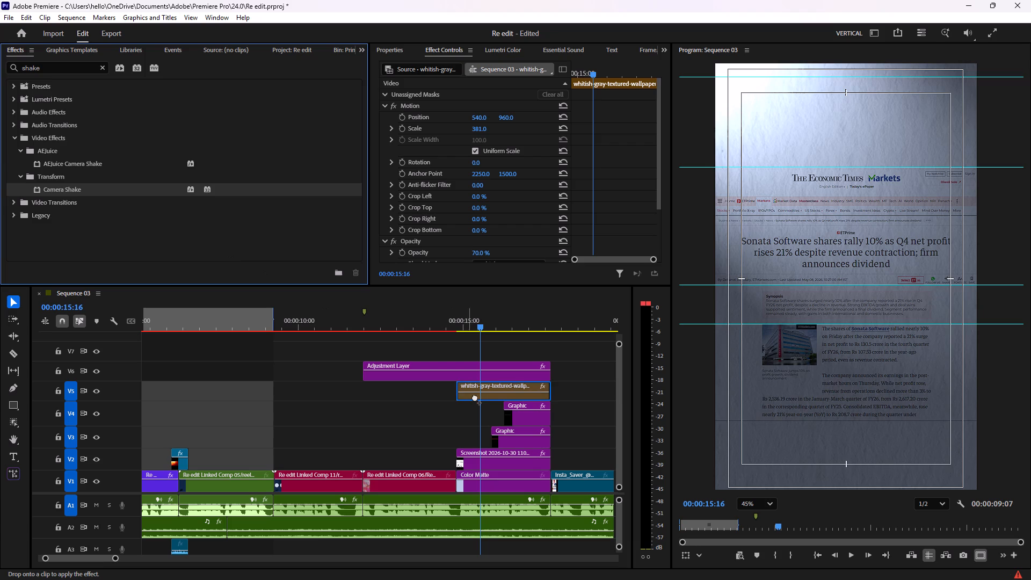
drag(475, 397, 479, 397)
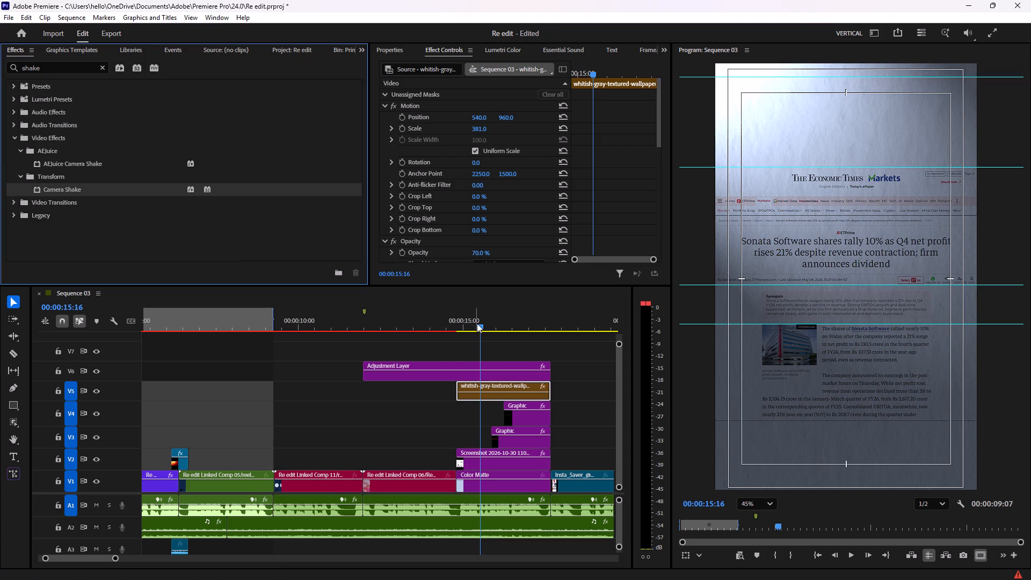
Preview the Economic Times article section and set the wallpaper clip's Camera Shake Strafe and Stride to 2.0 %.
drag(477, 323, 501, 331)
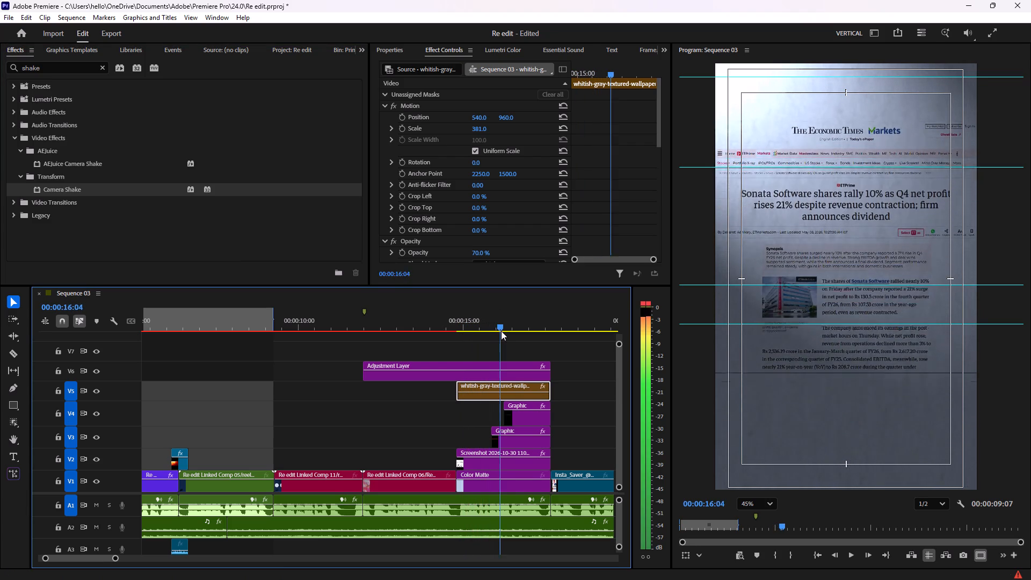
drag(501, 331, 440, 333)
key(space)
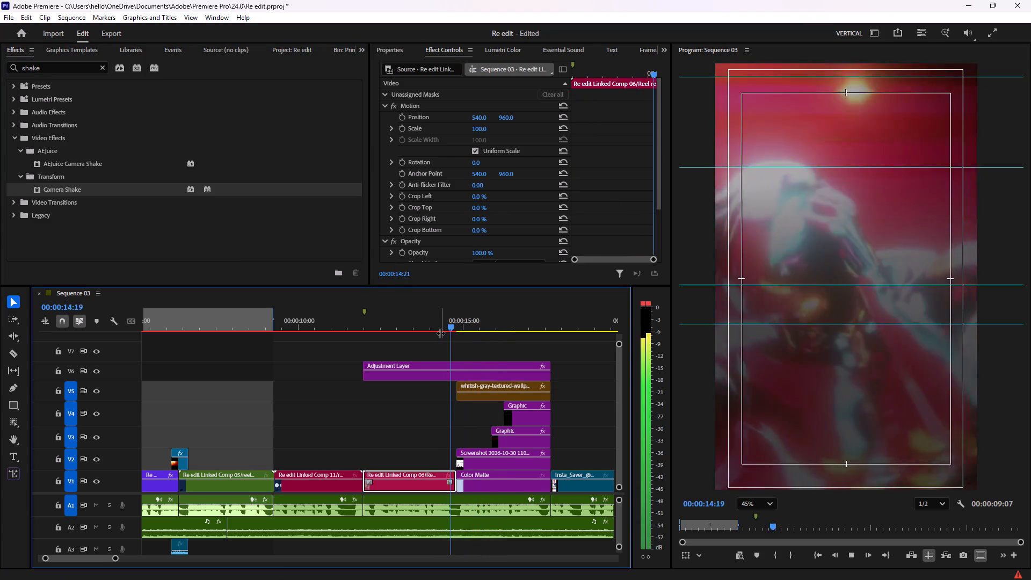
key(space)
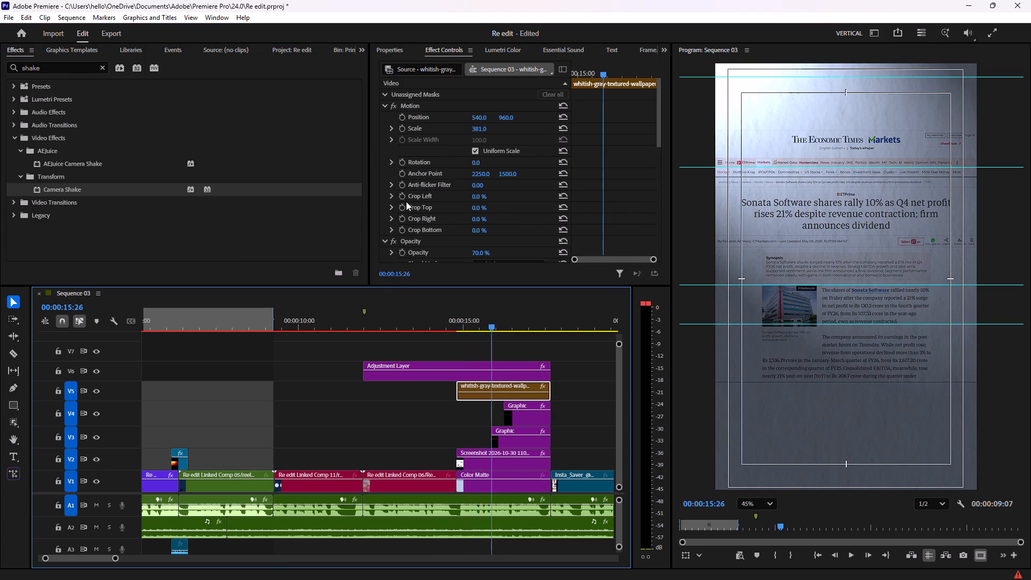
scroll(413, 185, down, 16)
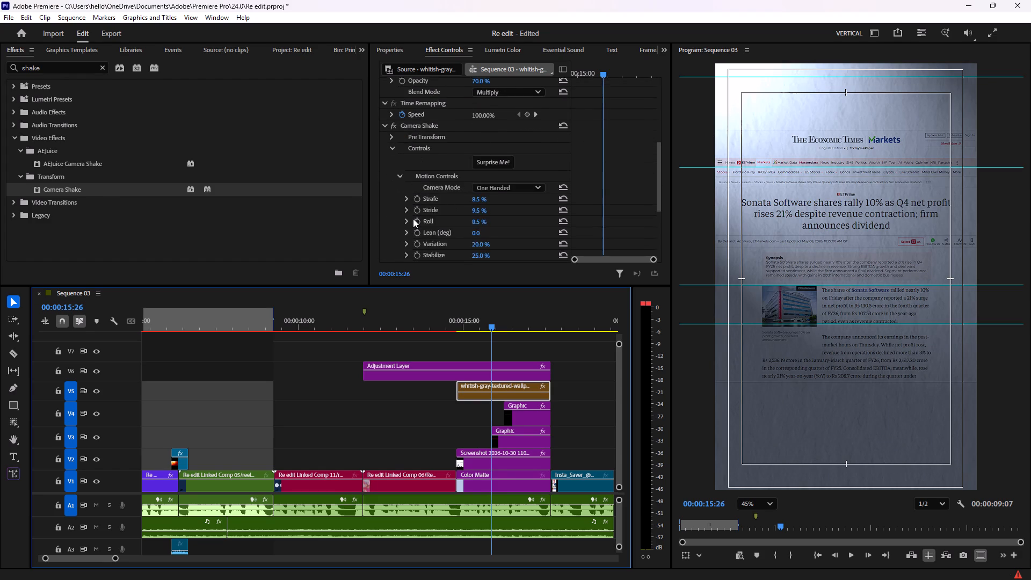
scroll(413, 219, down, 4)
scroll(432, 280, down, 3)
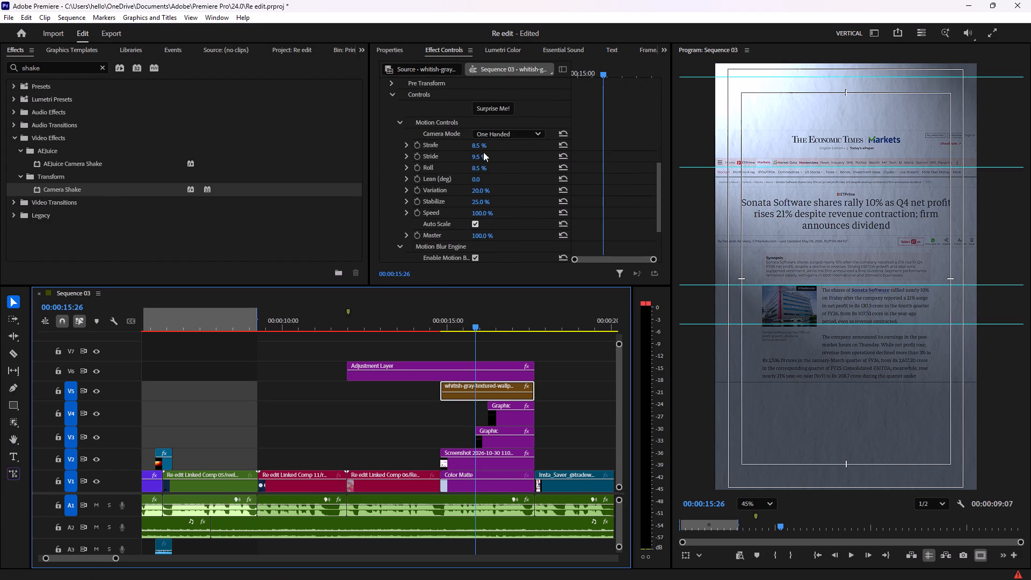
drag(477, 144, 474, 144)
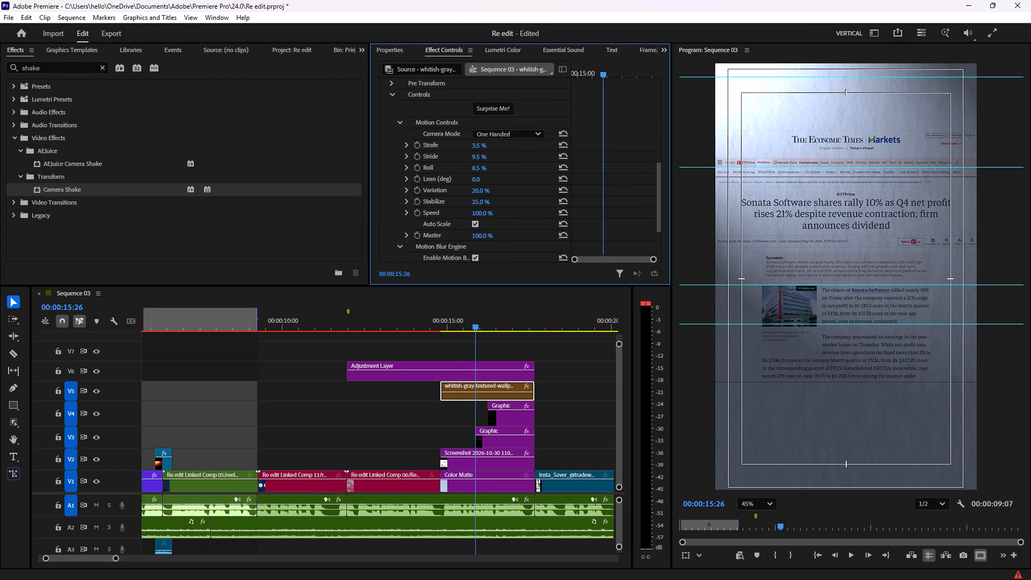
drag(474, 144, 472, 145)
drag(478, 160, 473, 161)
drag(473, 161, 474, 161)
drag(474, 161, 474, 161)
Replay the Economic Times article section from its start into the Natco Pharma clip to check the reduced shake.
drag(474, 326, 442, 330)
key(space)
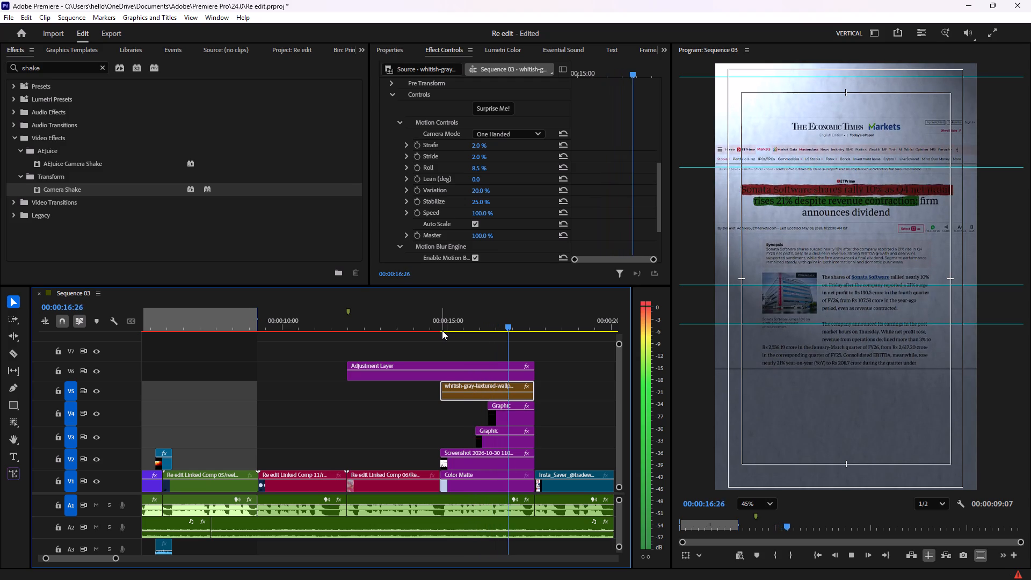
key(space)
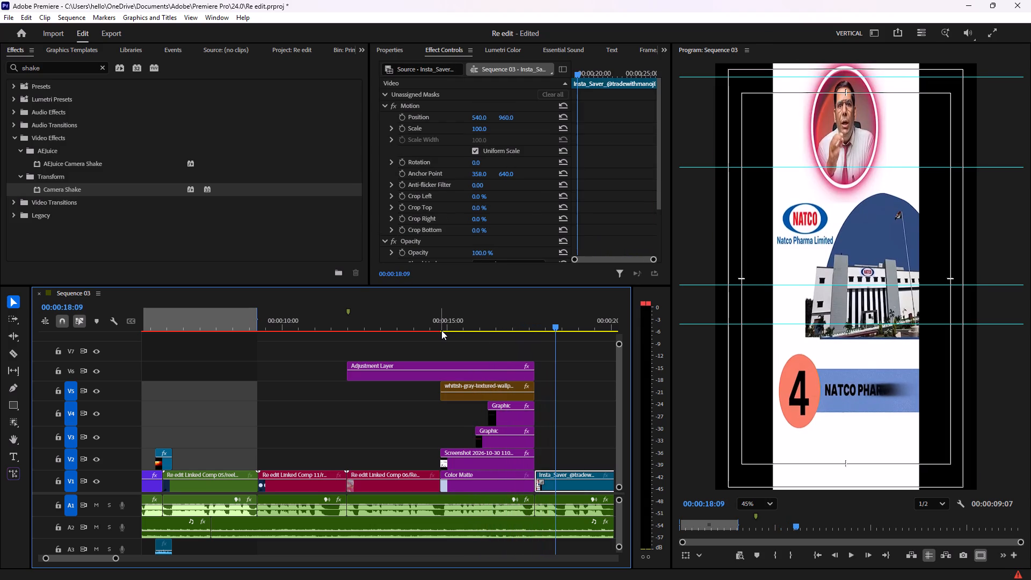
click(441, 330)
key(space)
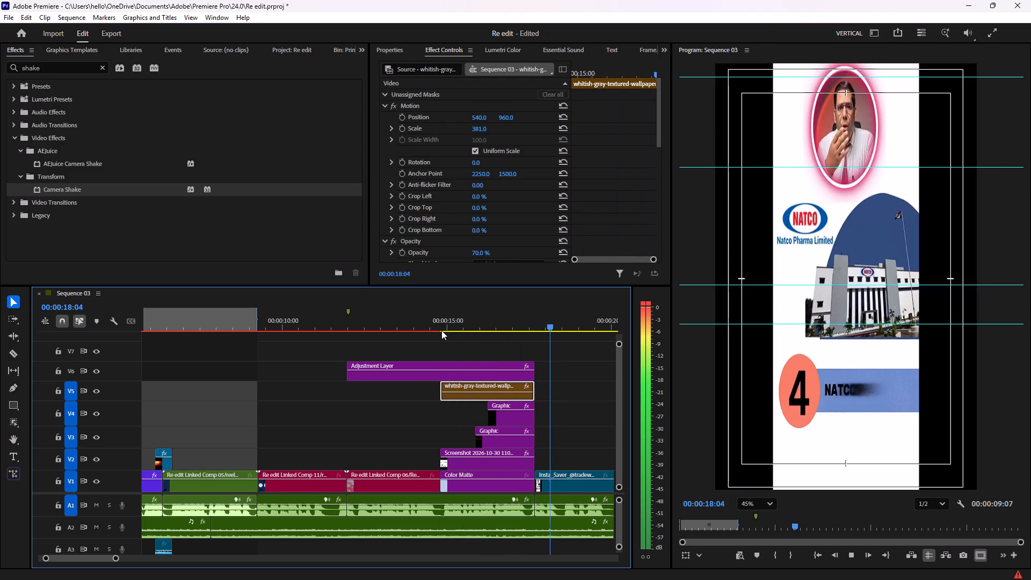
click(441, 330)
key(space)
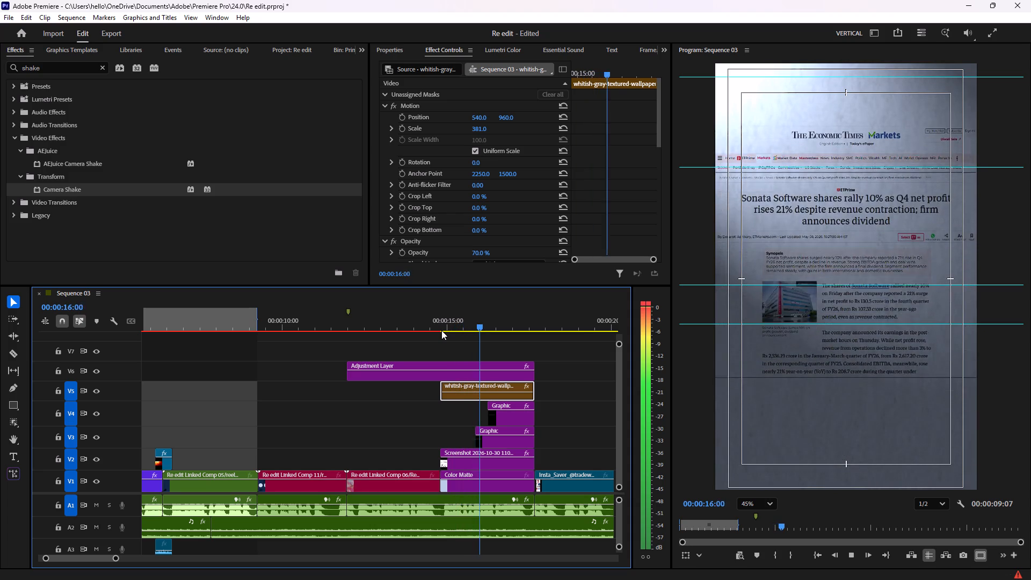
key(space)
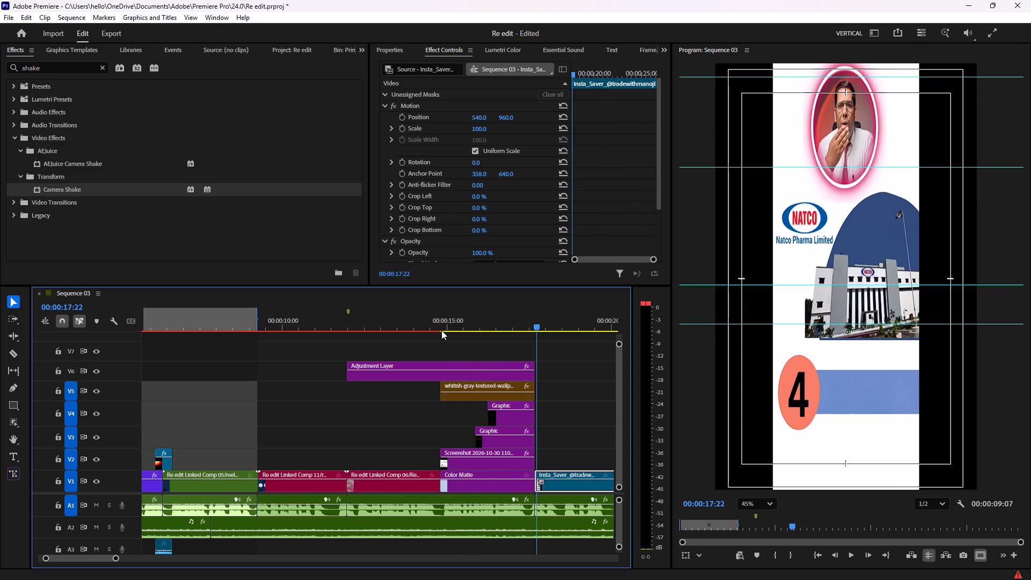
Play Sequence 03 from 00:00:07:26 through the Sonata logo and article scenes to 00:00:20:00 in the Natco Pharma clip.
click(213, 319)
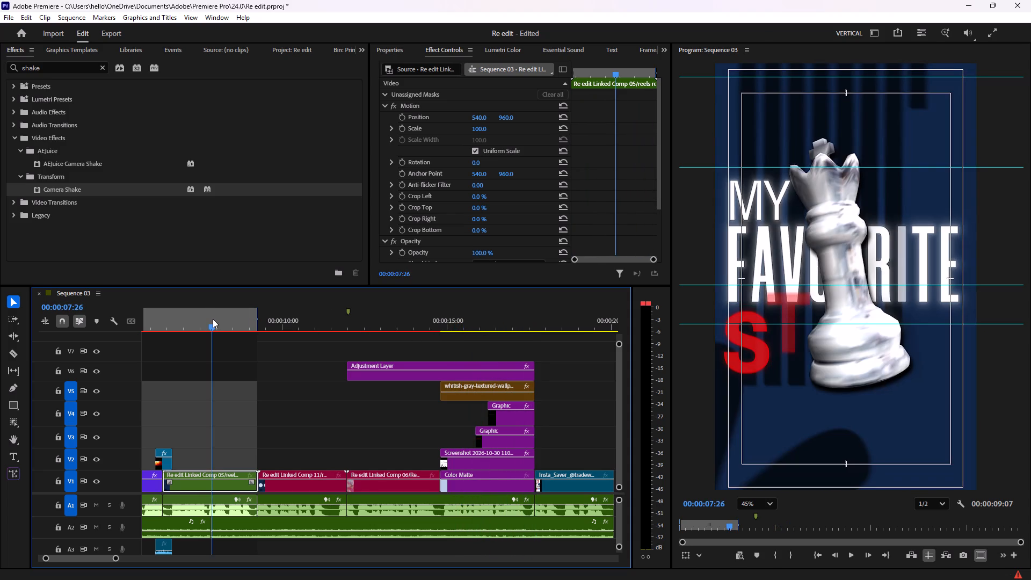
key(space)
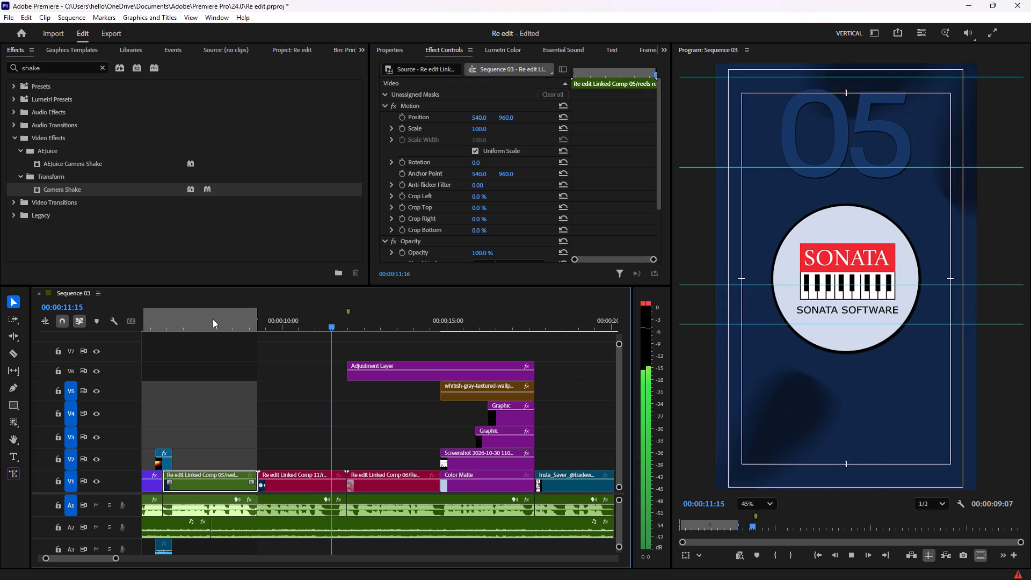
key(space)
key(space)
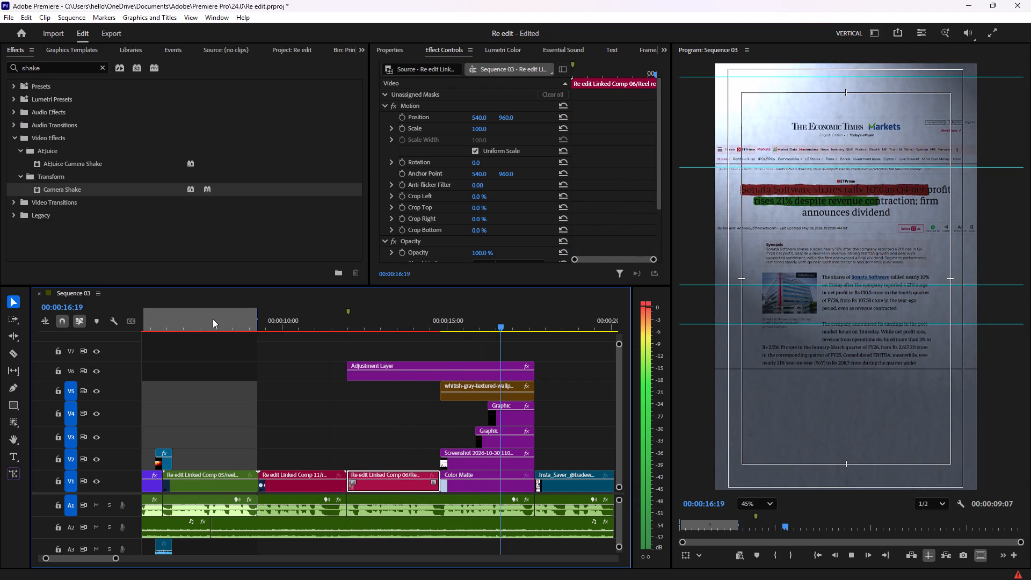
key(space)
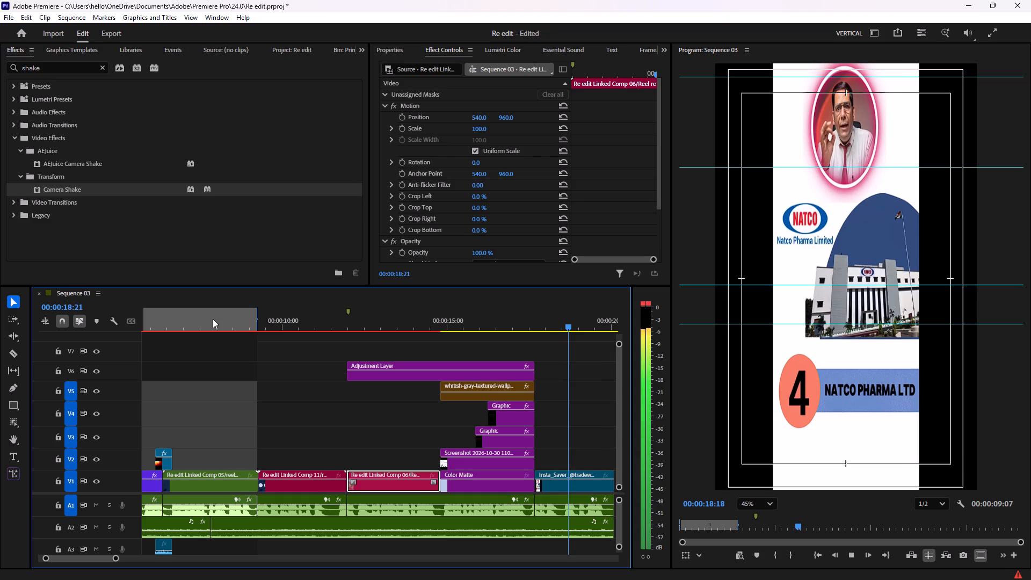
key(space)
key(space)
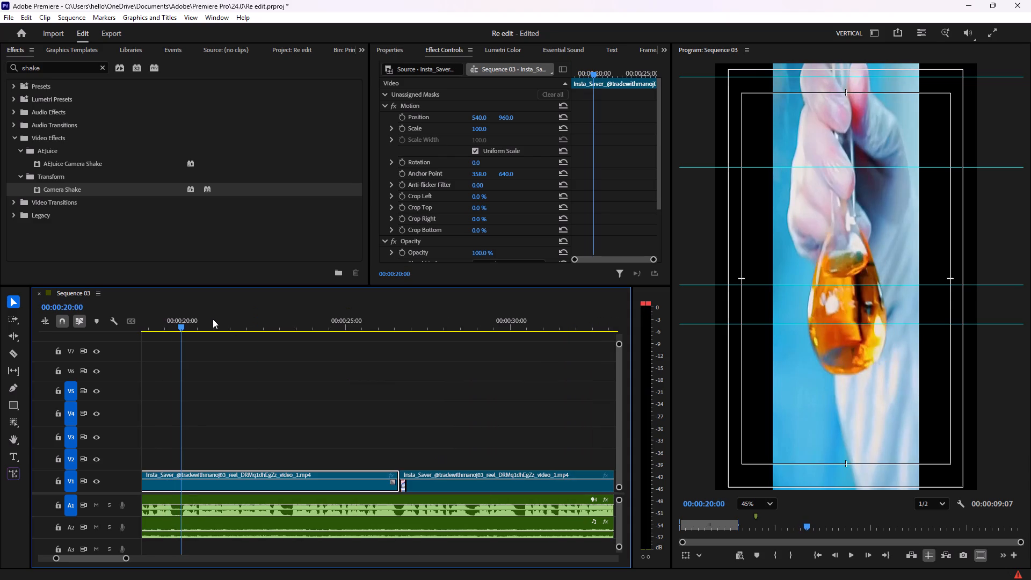
Review the Natco Pharma laboratory footage from 00:00:20:00 to the Alpex Solar title at 00:00:27:21, pausing at intervals.
key(space)
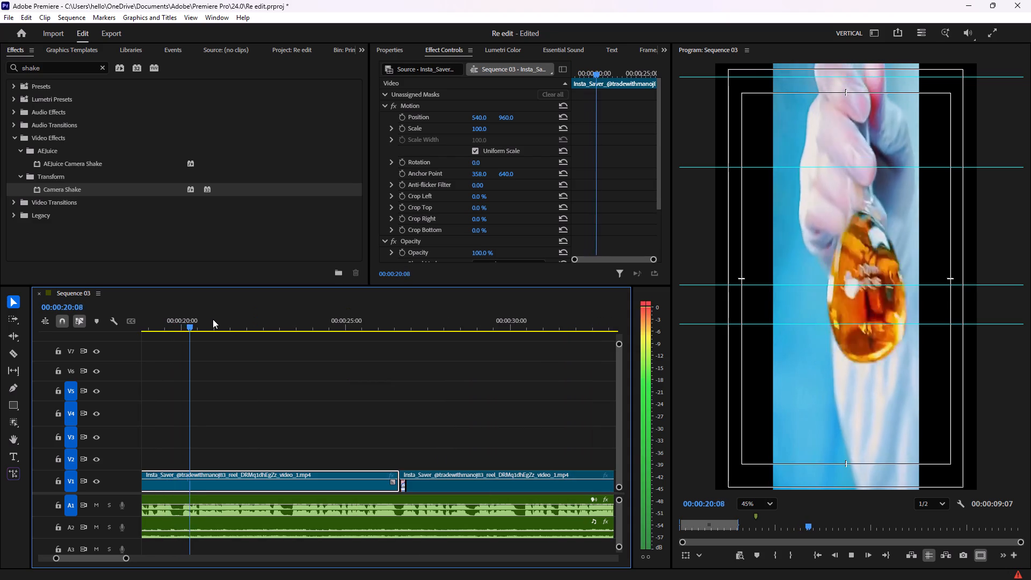
key(space)
key(space)
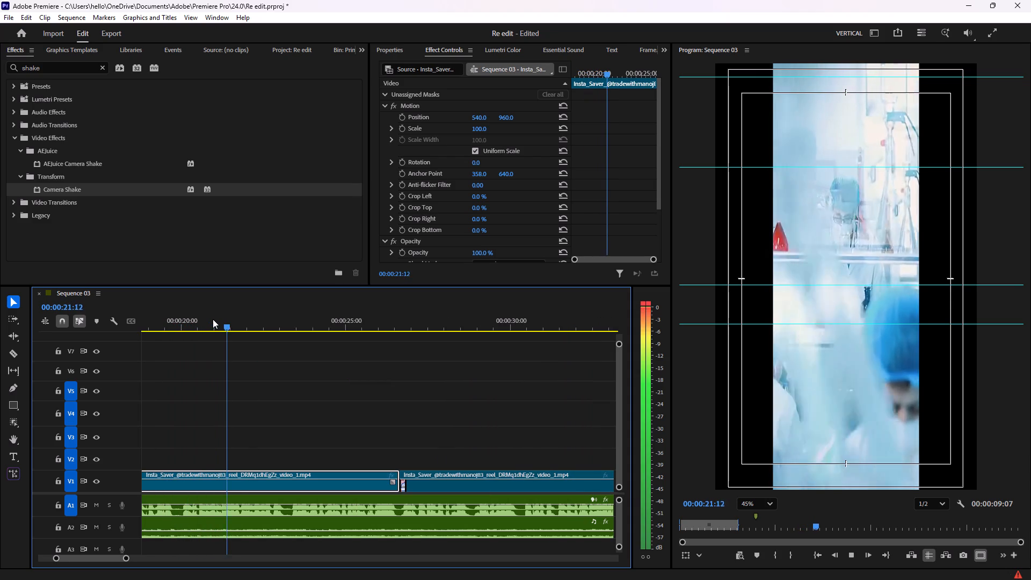
key(space)
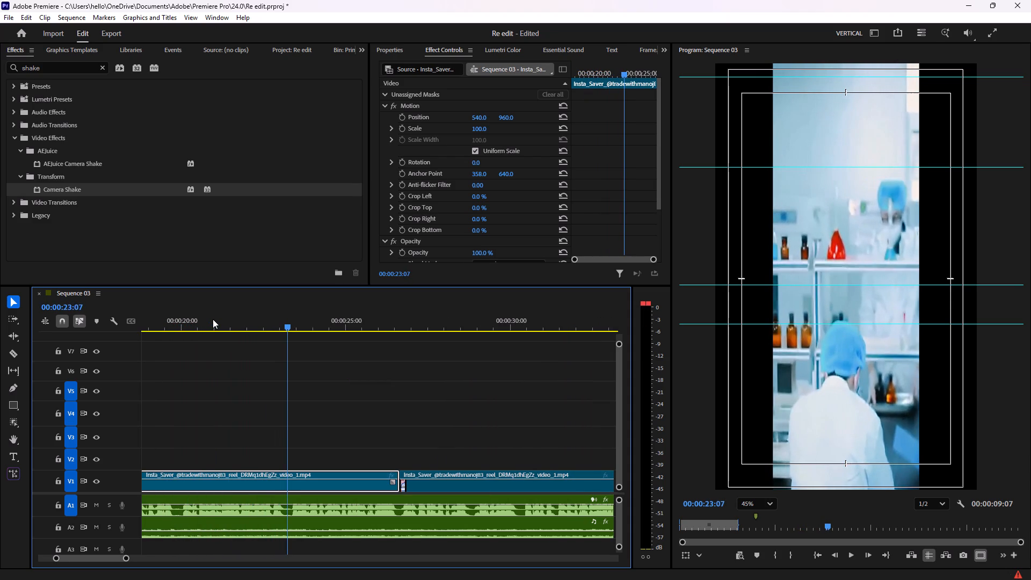
key(space)
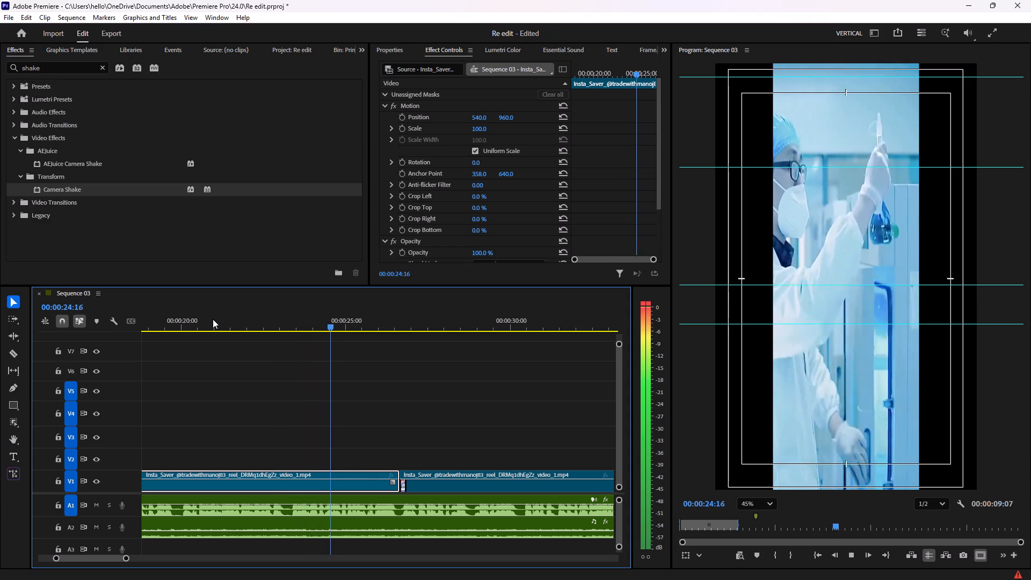
key(space)
key(space)
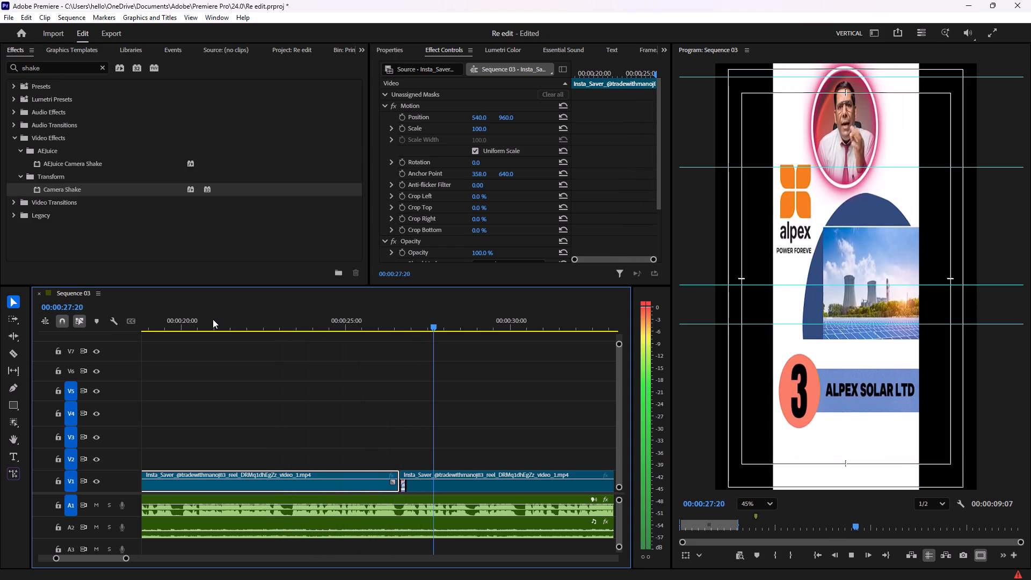
key(space)
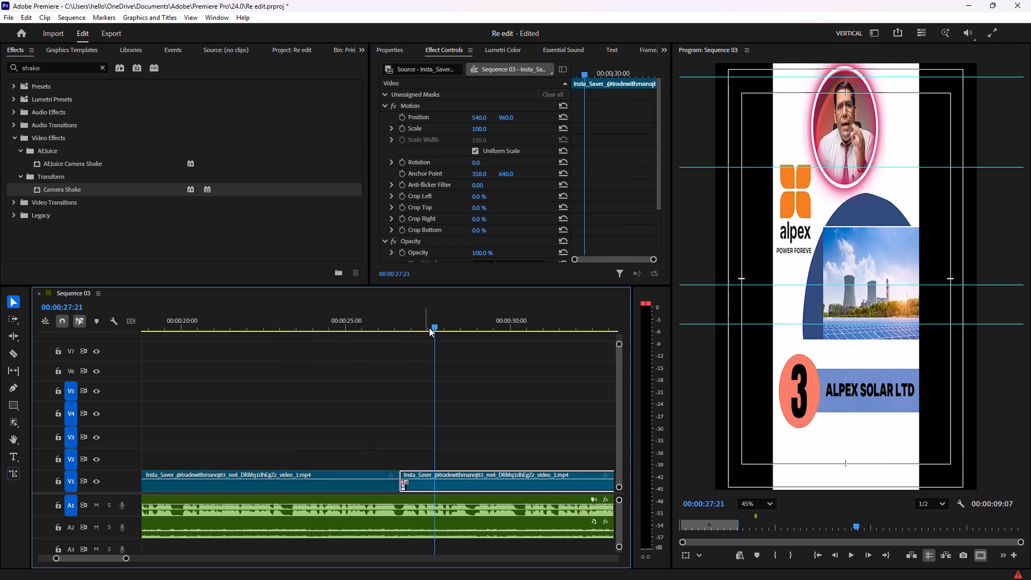
Play Sequence 03 from the beginning through the edited scenes to about 00:00:19:26 in the Natco Pharma section.
drag(433, 327, 83, 342)
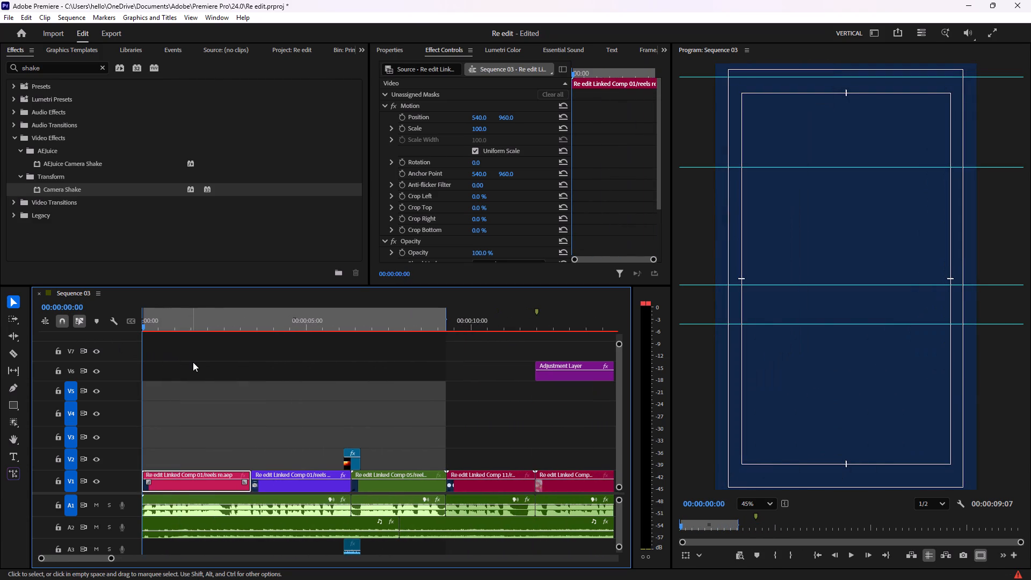
key(space)
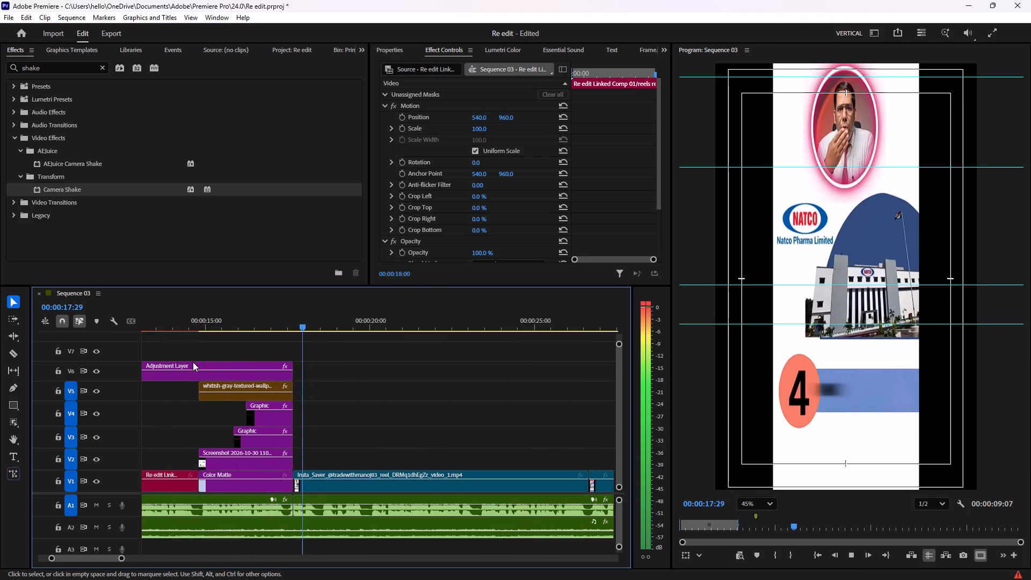
key(space)
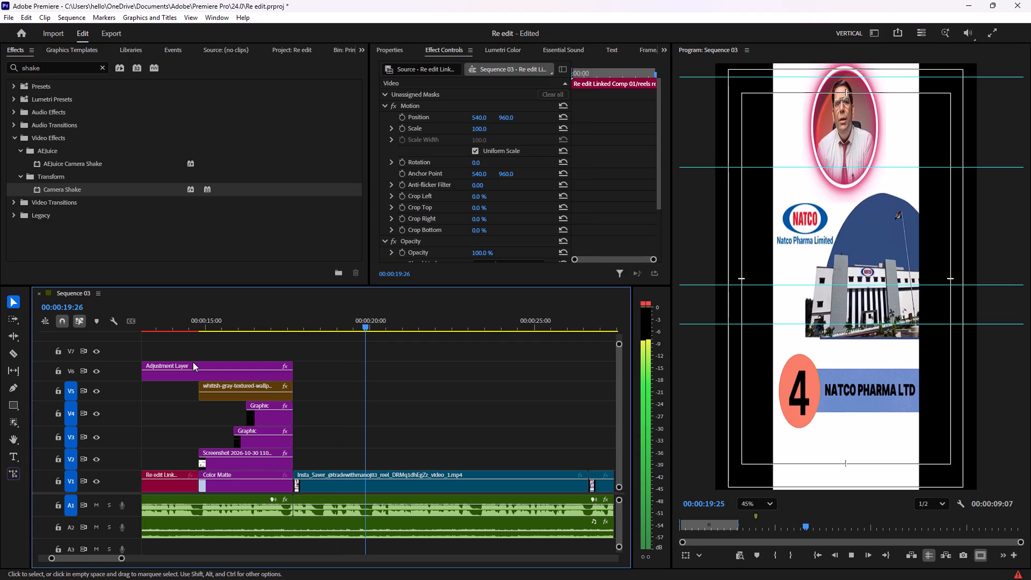
Replay Sequence 03 from the beginning and examine the Natco Pharma laboratory footage up to 00:00:25:29.
drag(363, 324, 274, 331)
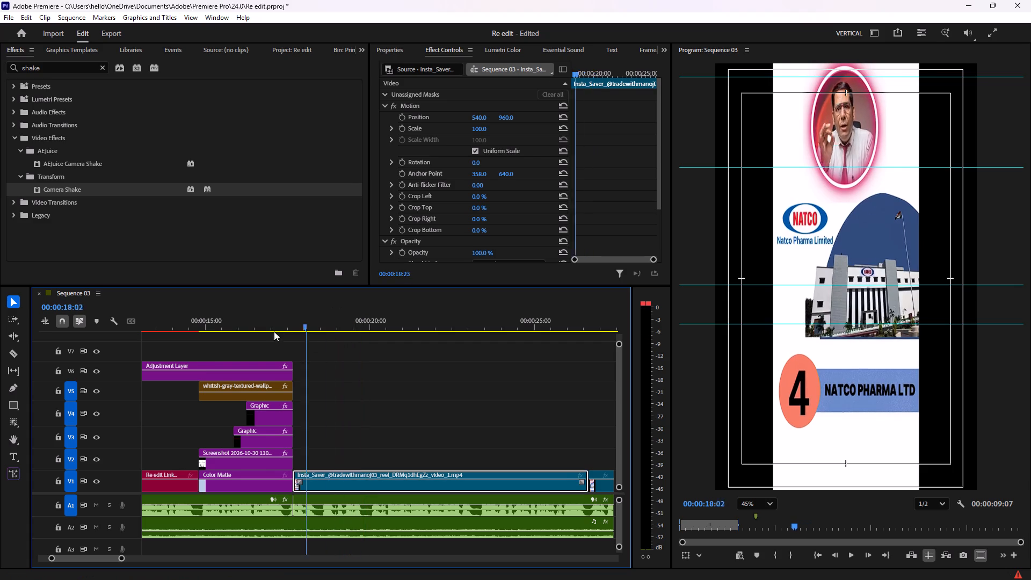
drag(274, 331, 47, 336)
key(space)
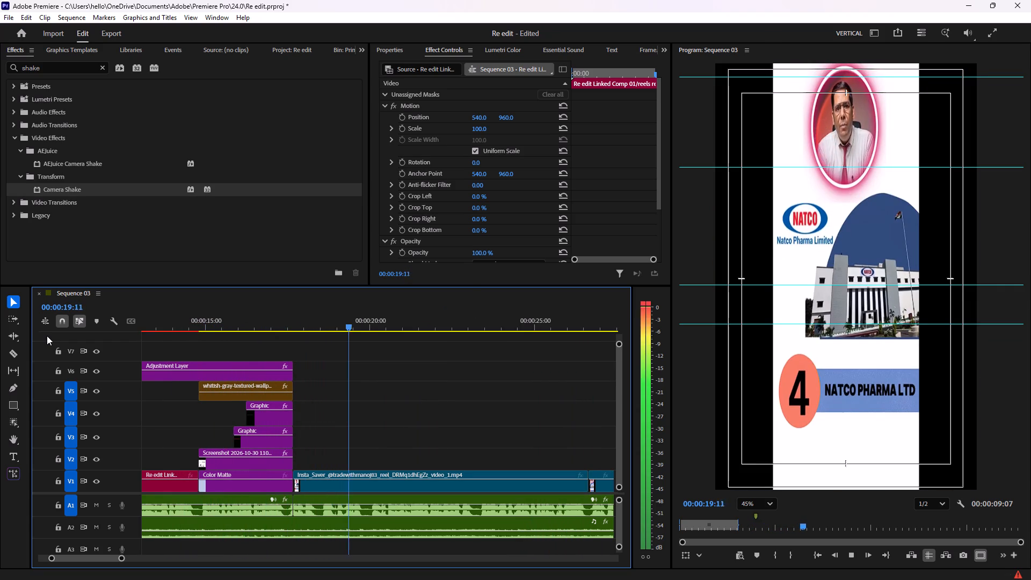
key(space)
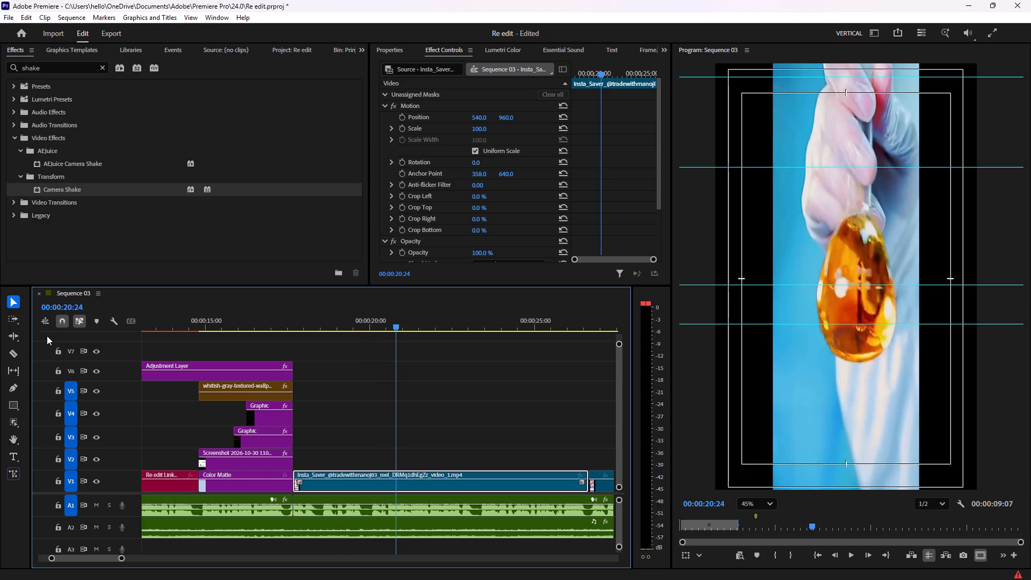
key(space)
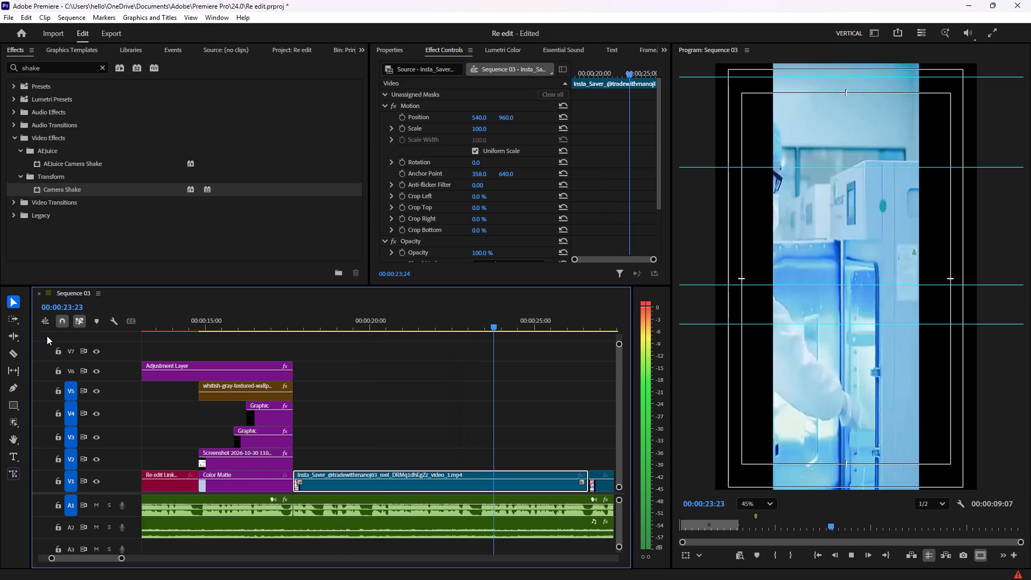
key(space)
key(space)
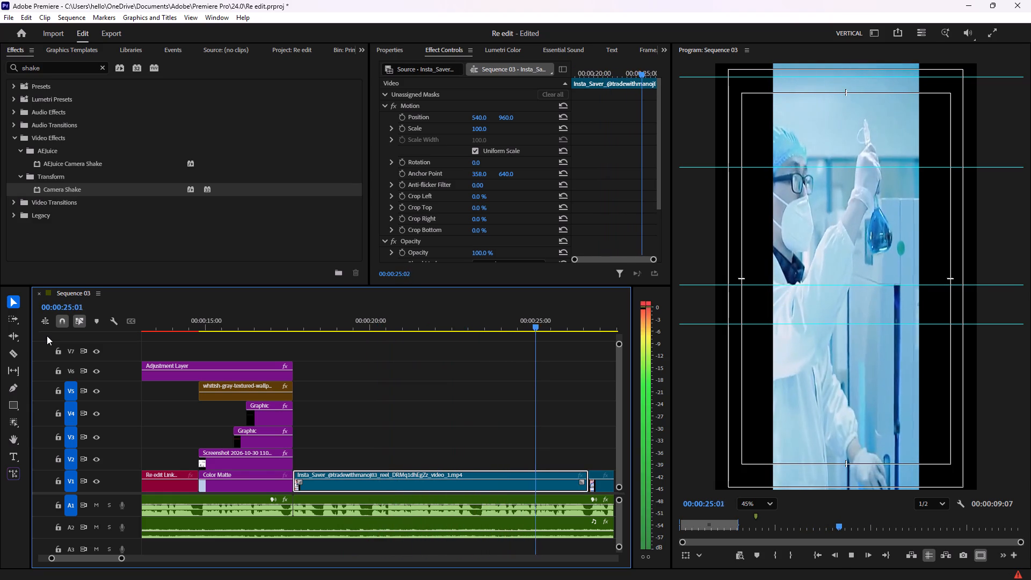
key(space)
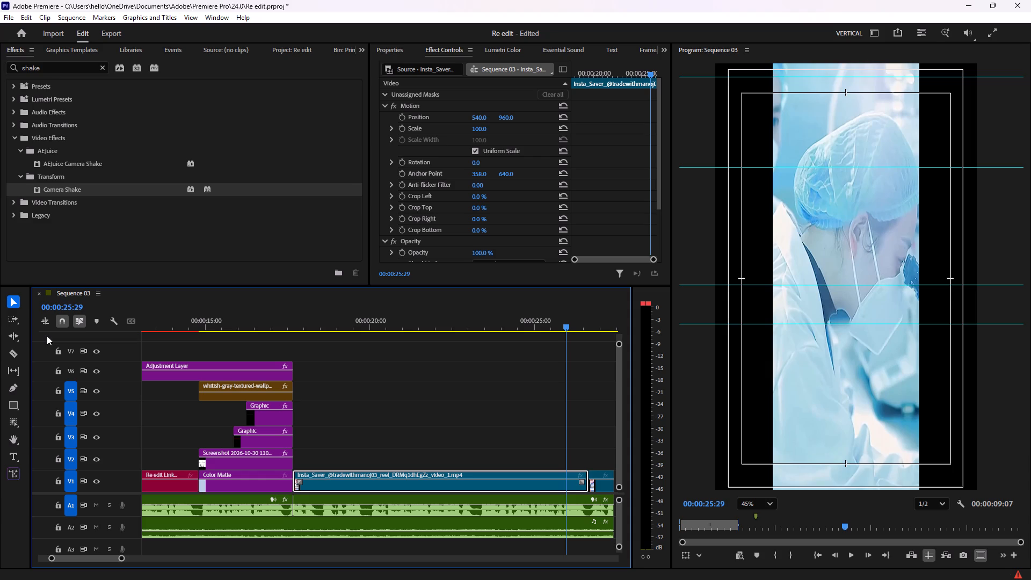
Replay the Natco Pharma logo scene repeatedly to find the frame where it changes to the laboratory footage.
click(286, 326)
key(space)
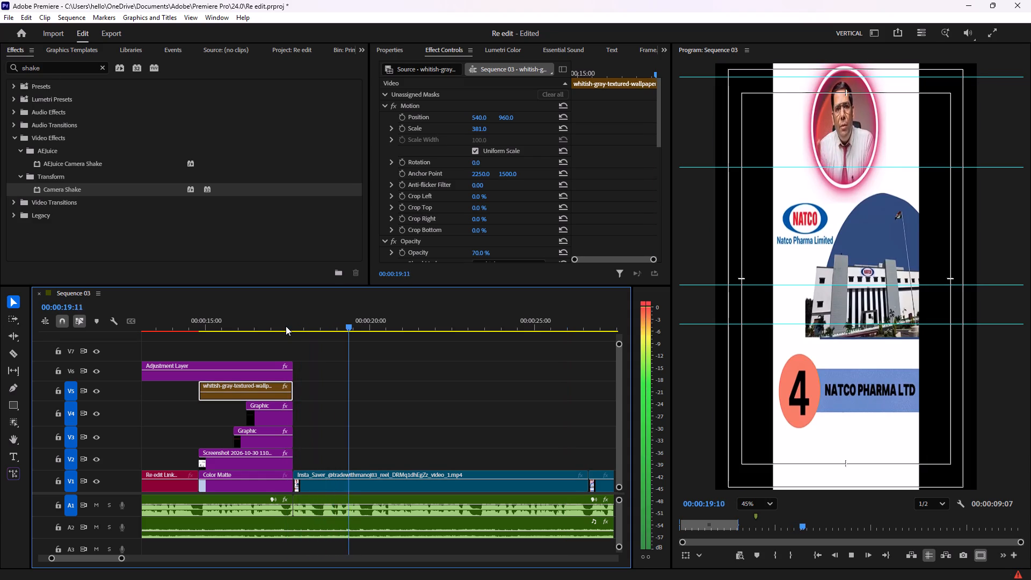
key(space)
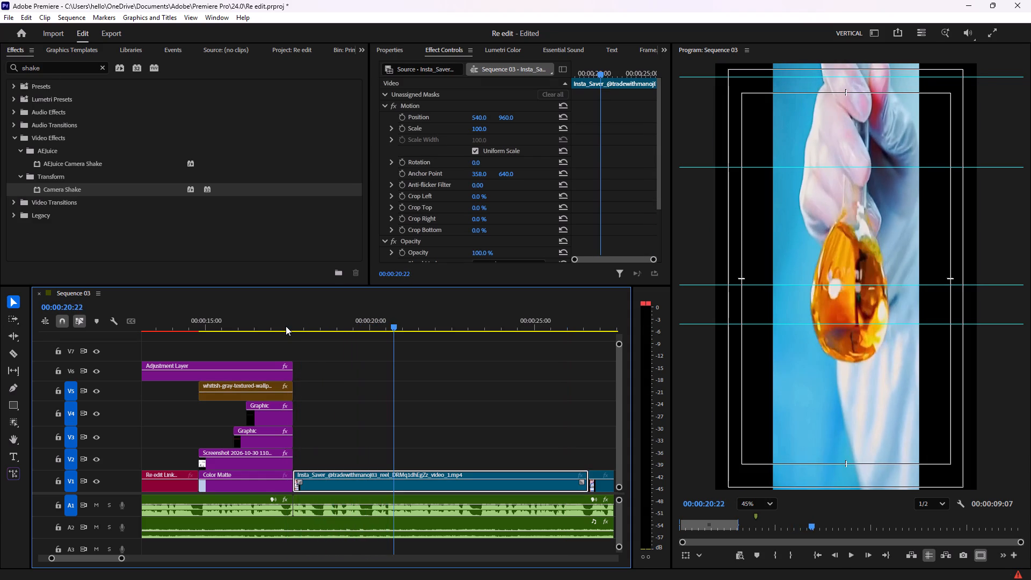
click(295, 322)
key(space)
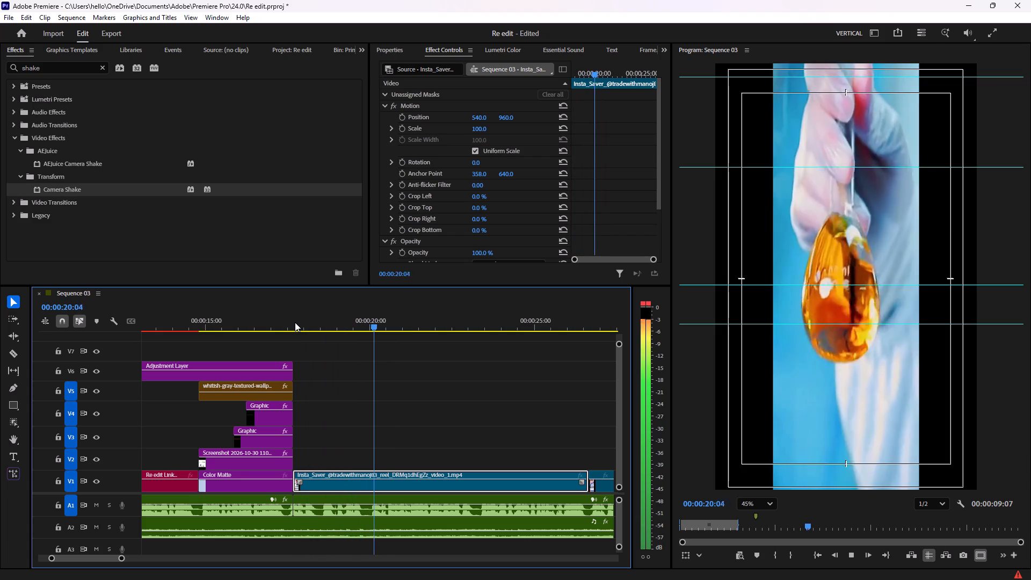
key(space)
key(space)
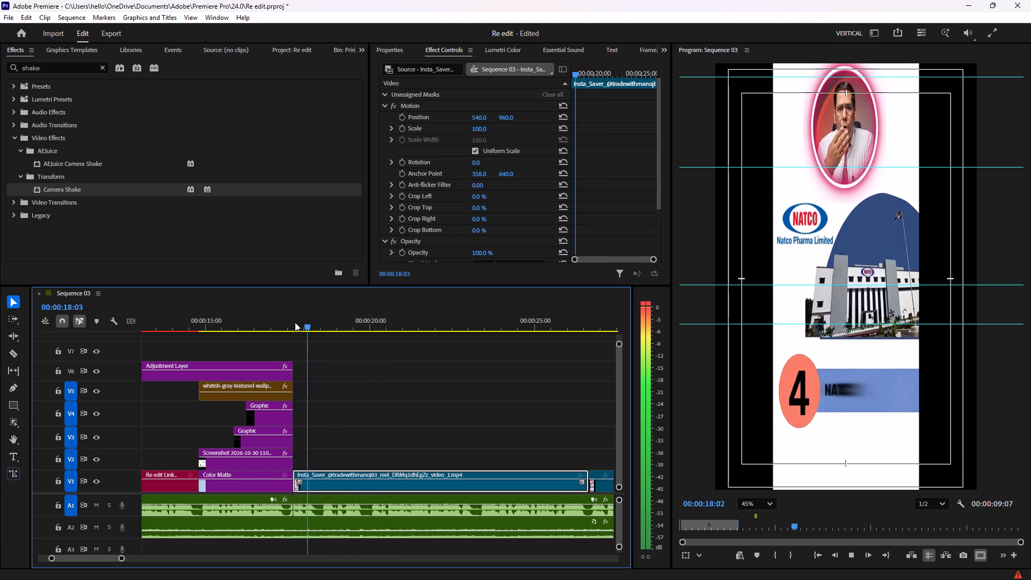
key(space)
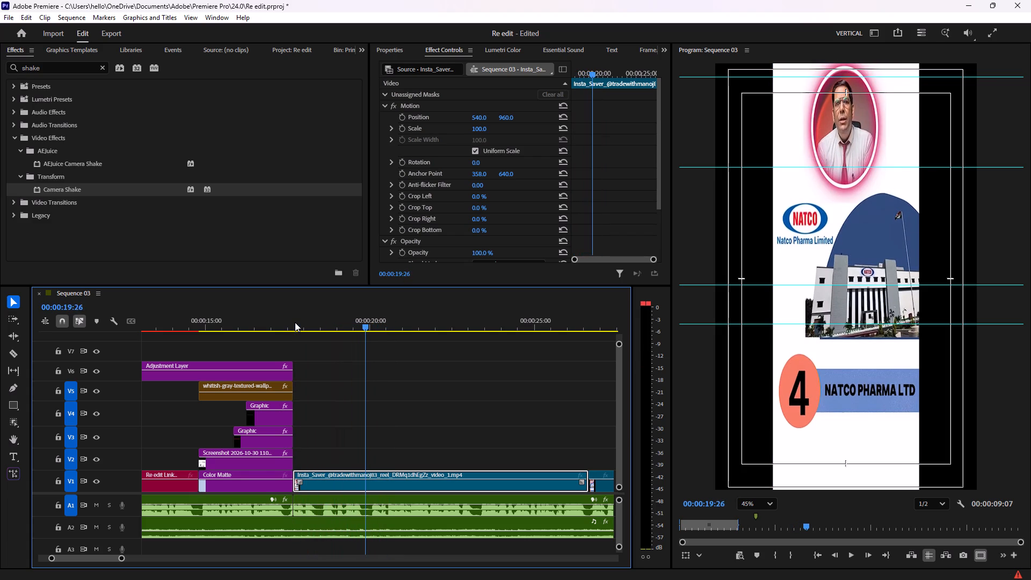
key(space)
key(space)
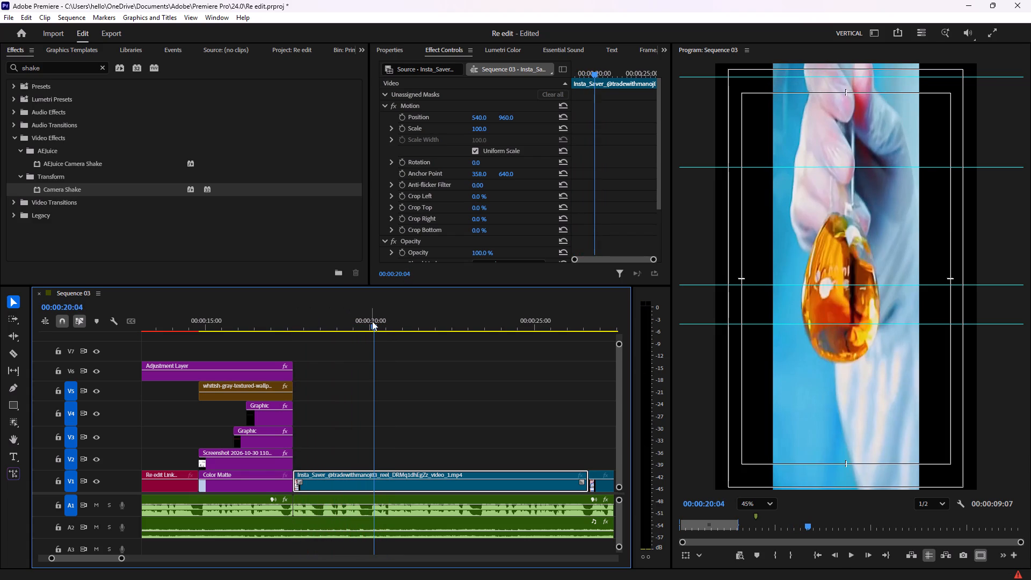
Split the Natco Pharma video clip on V1 and the voice audio on A1 at 00:00:19:28.
drag(372, 325, 366, 328)
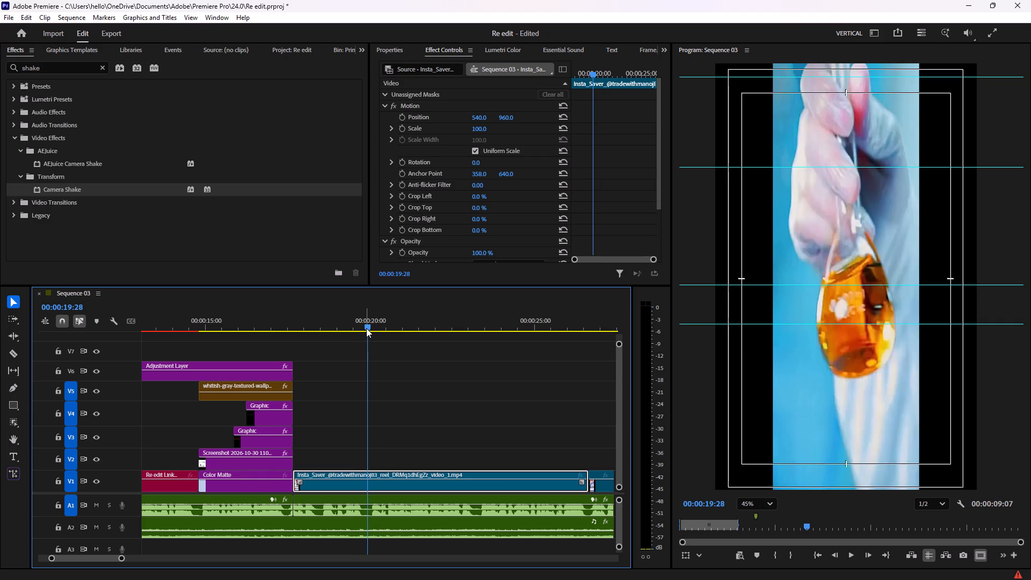
key(c)
click(368, 502)
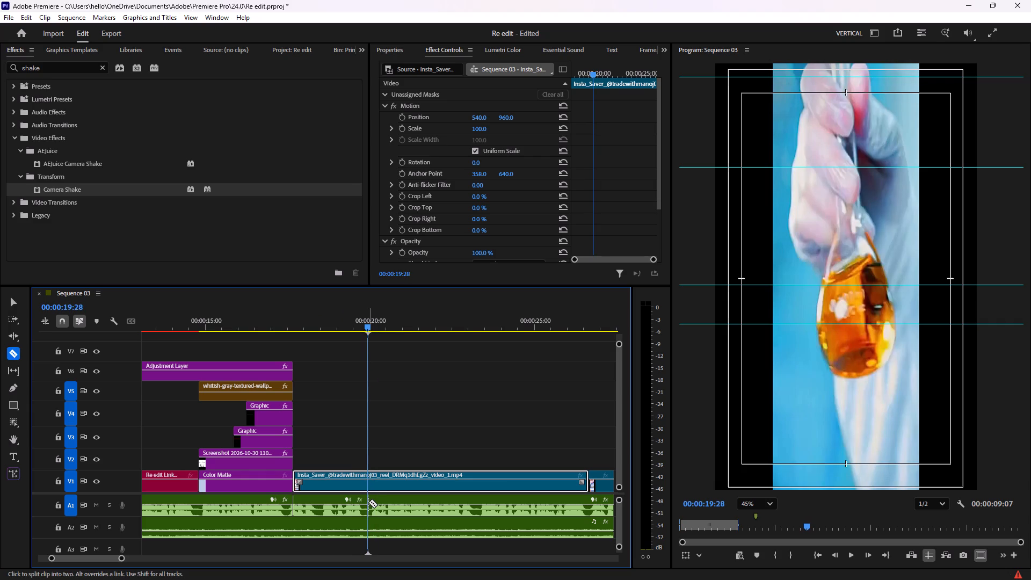
click(369, 482)
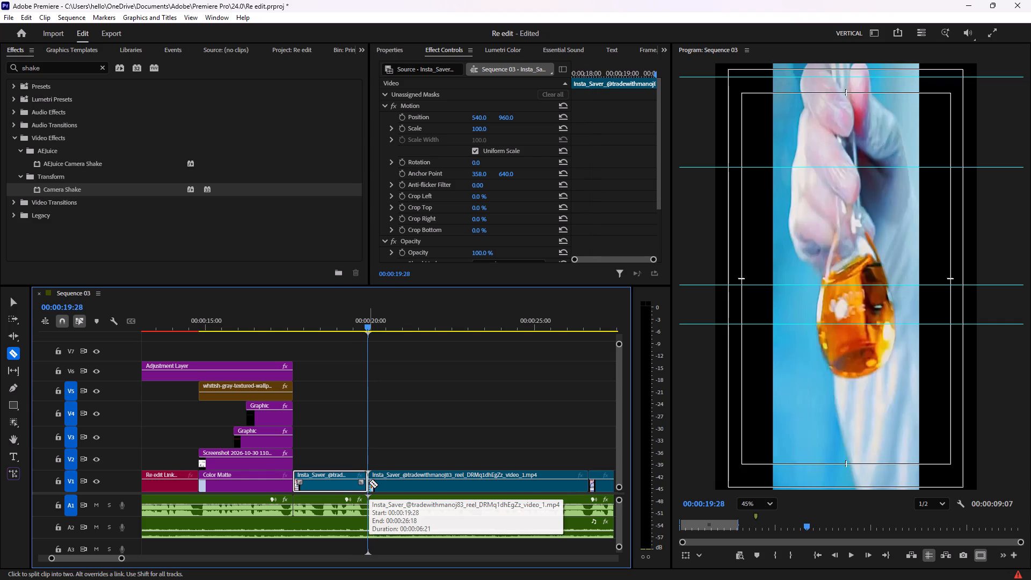
key(v)
Review the Natco logo segment, select it together with its A1 audio, and replace the selection with an After Effects composition.
drag(344, 437, 336, 504)
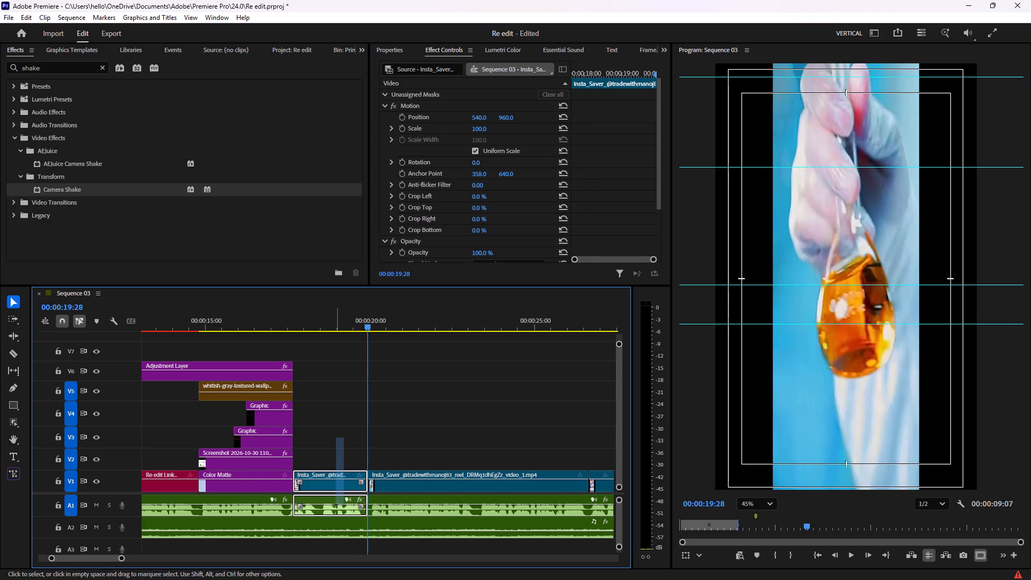
drag(336, 504, 335, 508)
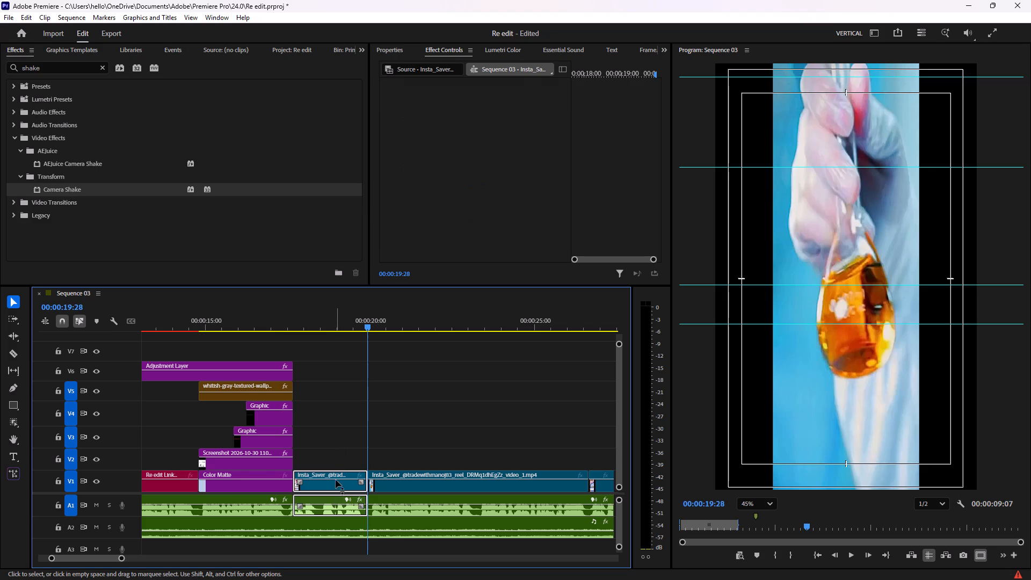
drag(367, 323, 317, 333)
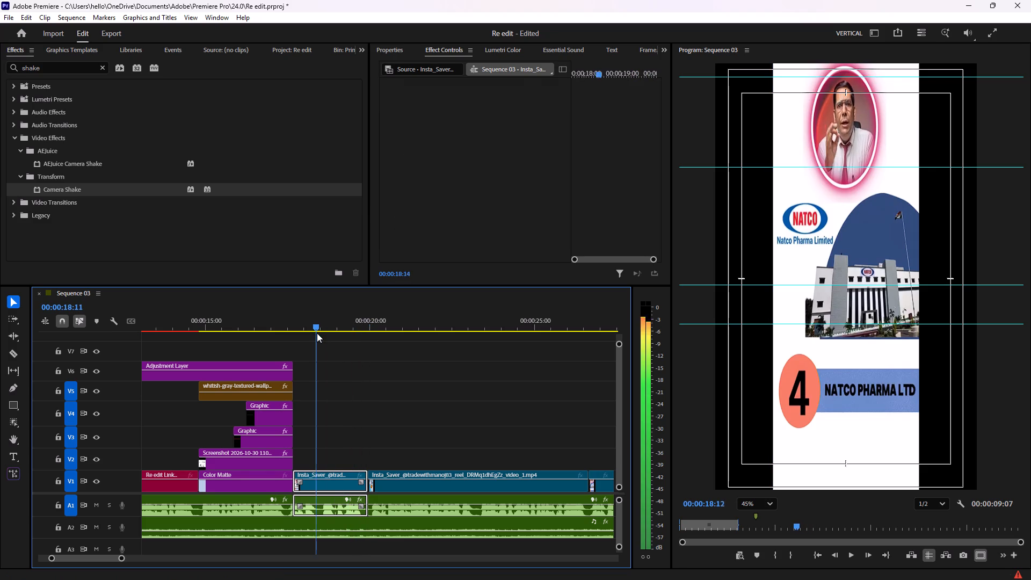
drag(317, 333, 281, 338)
key(space)
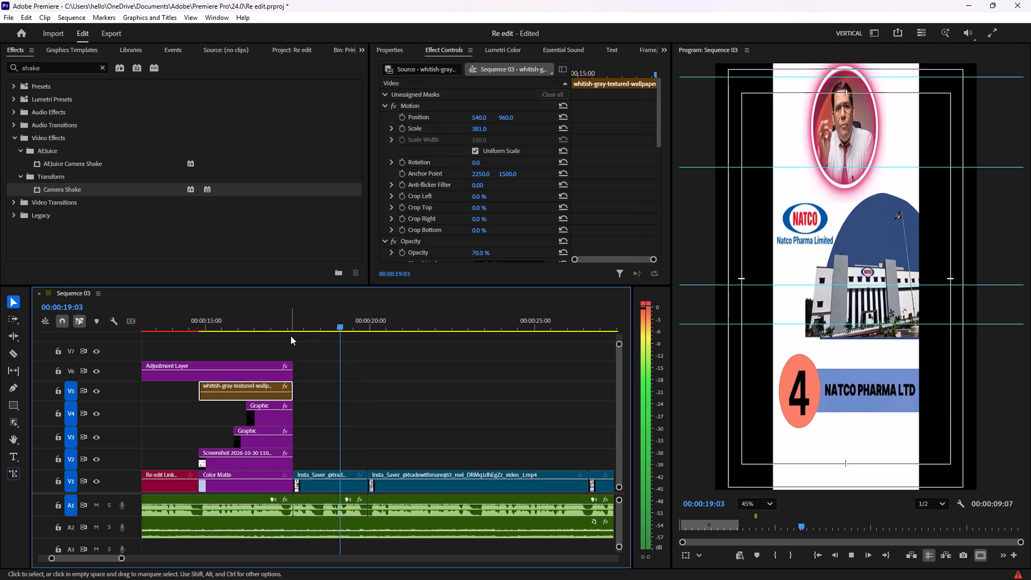
key(space)
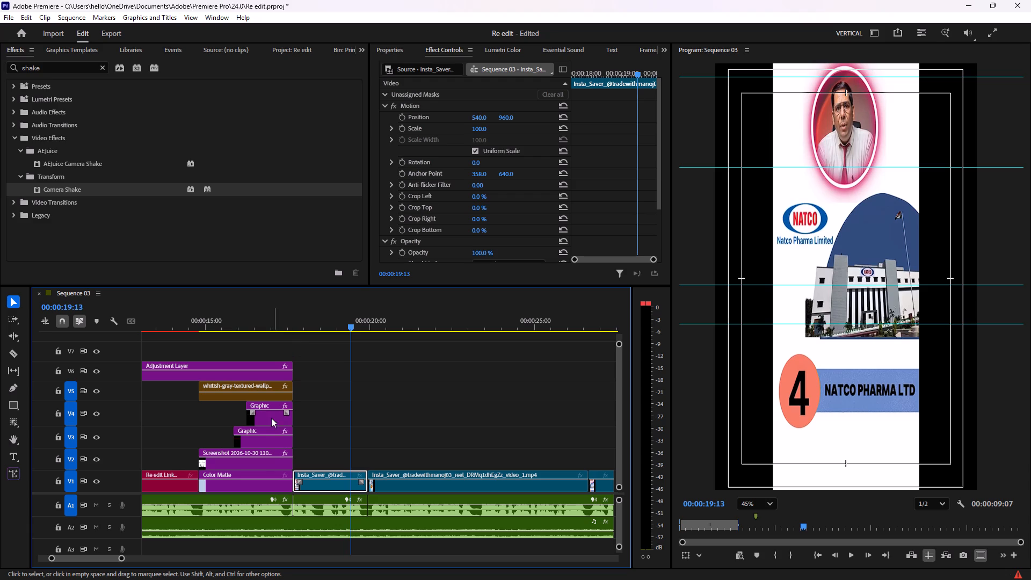
drag(329, 423, 339, 510)
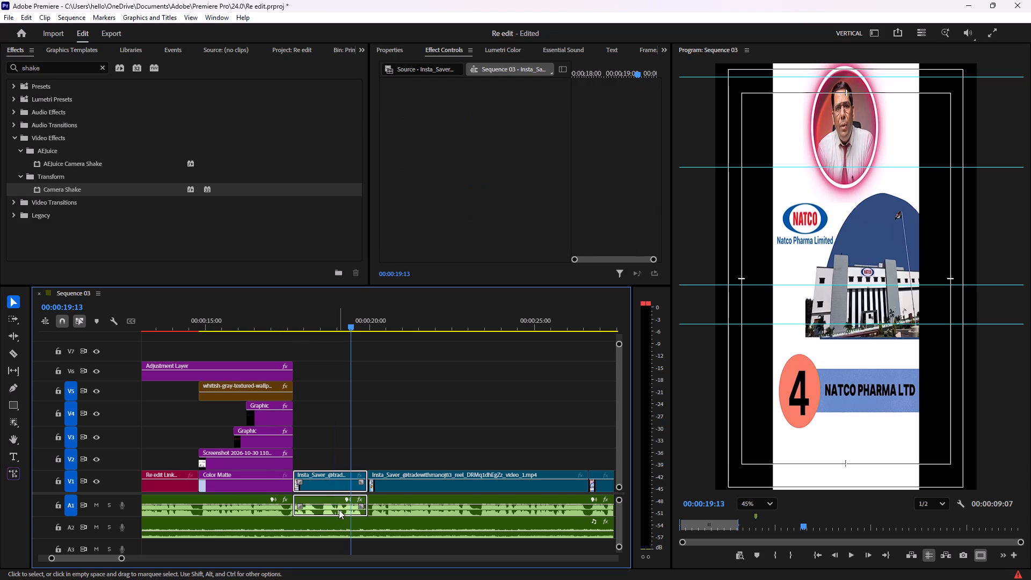
right_click(340, 484)
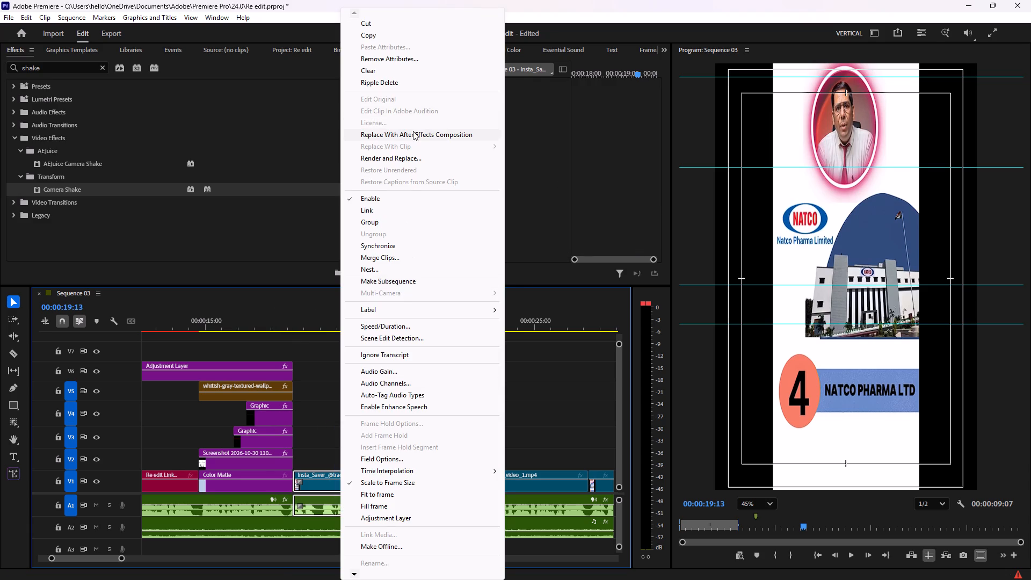
click(413, 131)
In After Effects, review Re edit Linked Comp 11 and unlock its adjustment layer, two shape layers, dark blue solid and video layer.
click(558, 567)
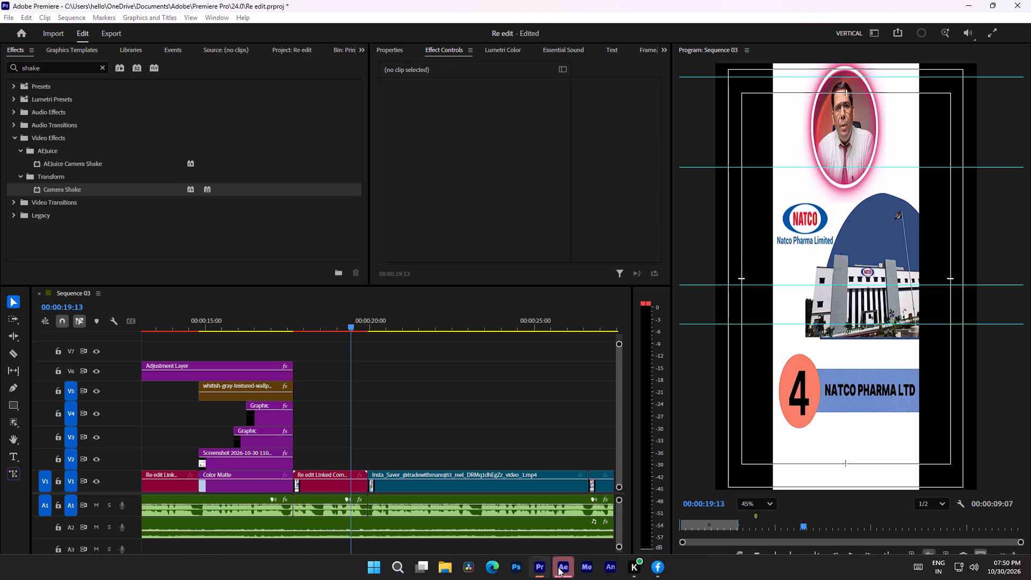
click(408, 357)
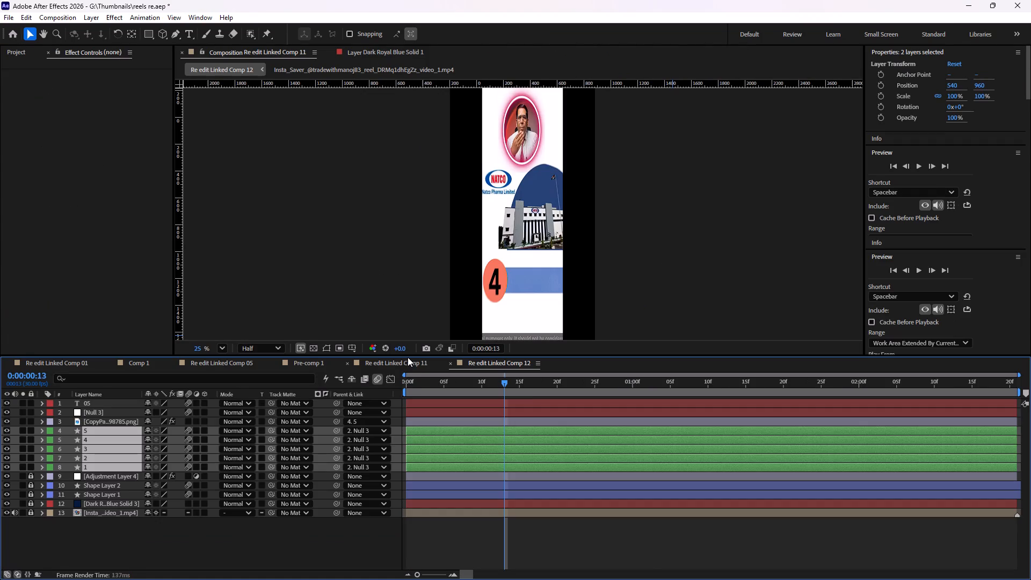
drag(504, 379, 480, 381)
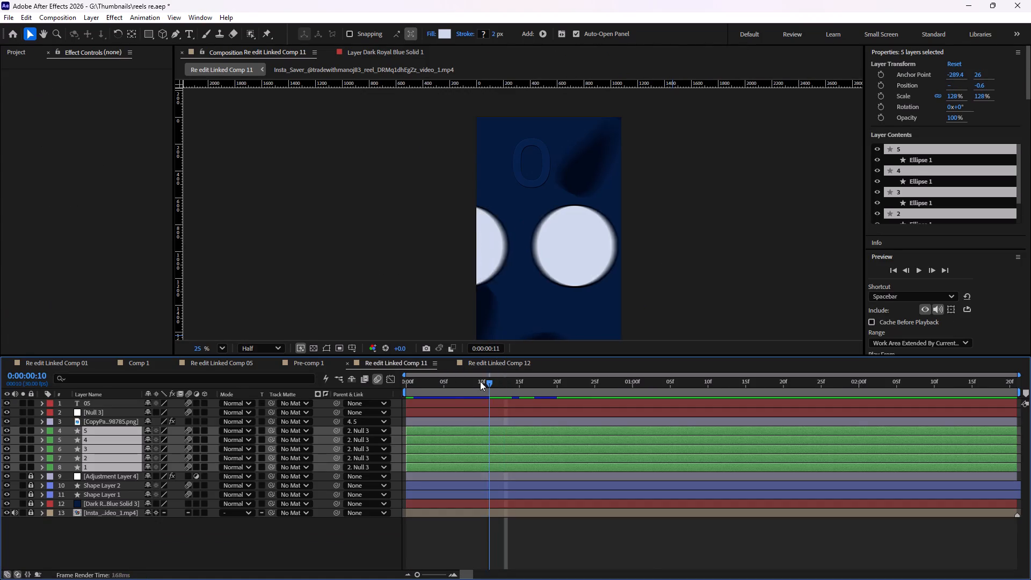
drag(480, 381, 435, 389)
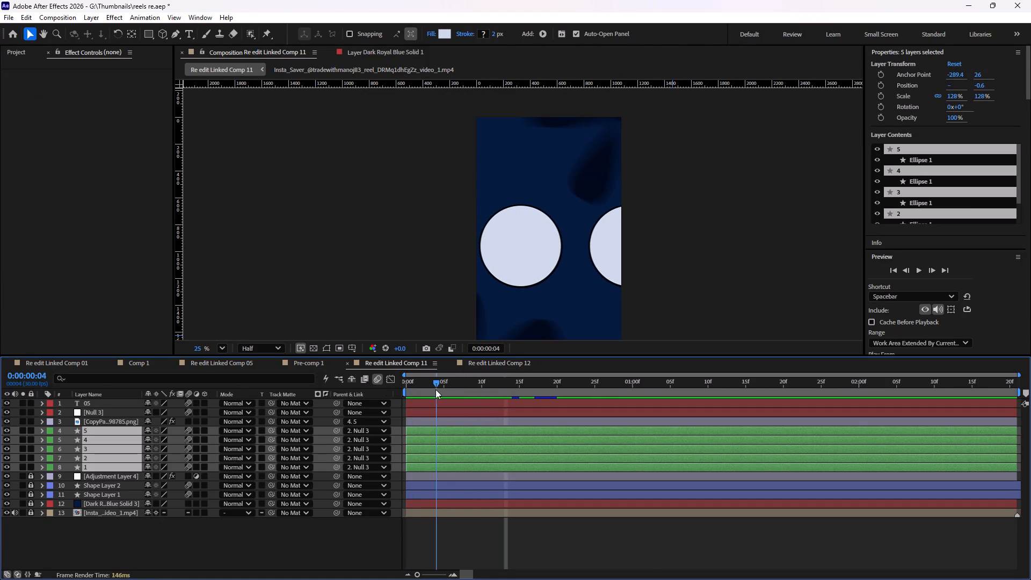
drag(435, 389, 479, 398)
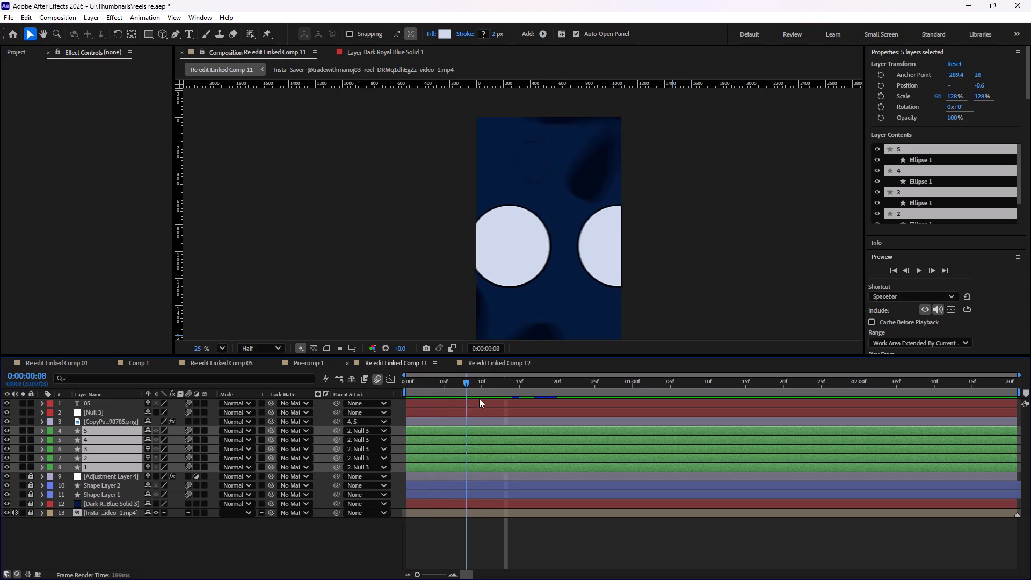
drag(479, 398, 427, 412)
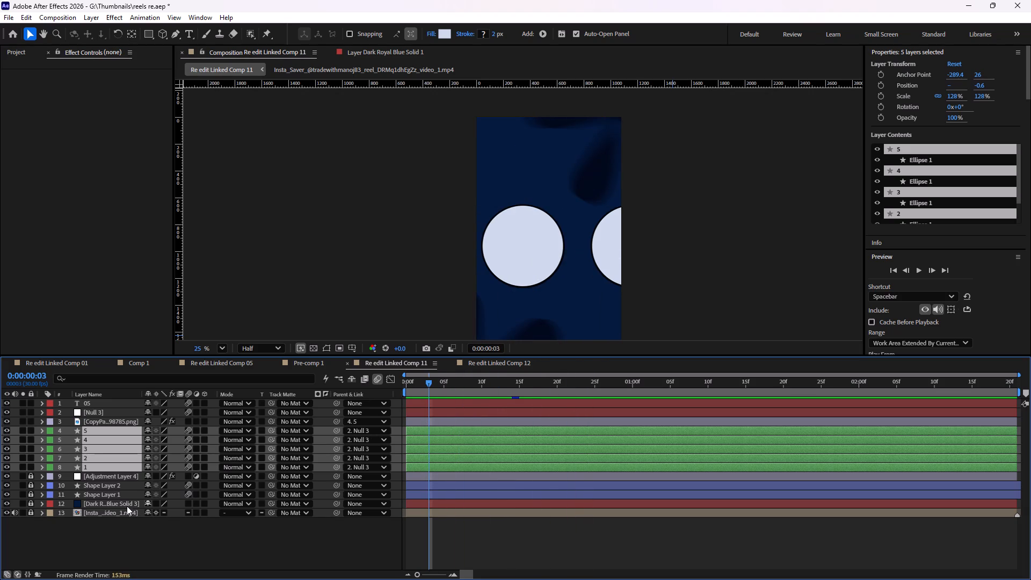
click(127, 504)
click(140, 528)
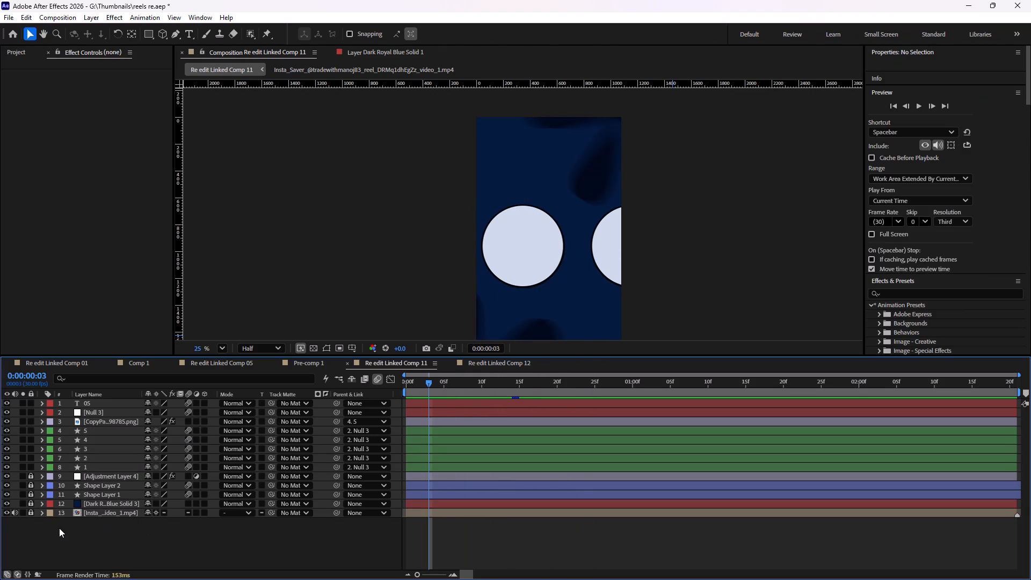
click(33, 476)
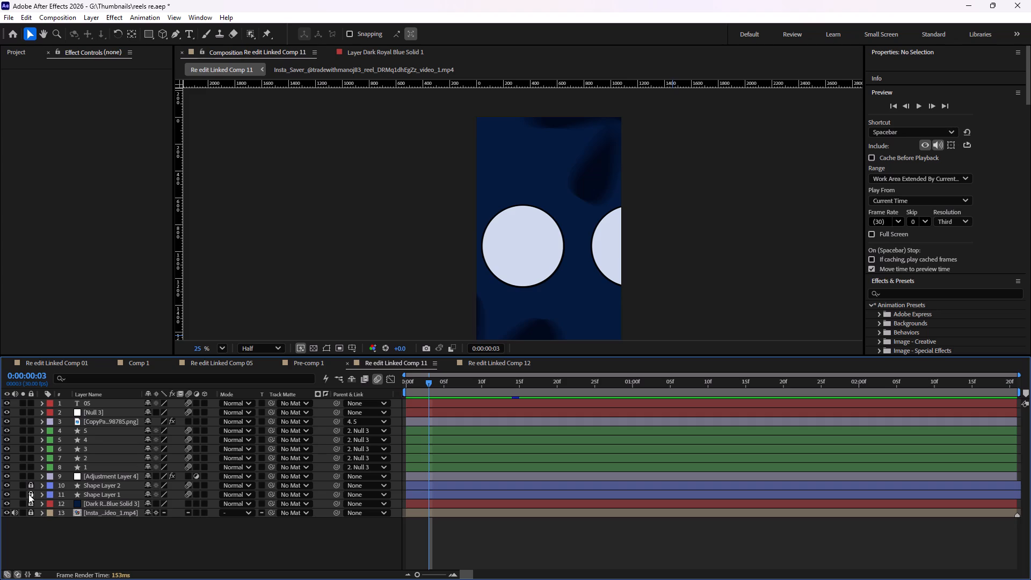
click(30, 483)
click(30, 494)
click(30, 506)
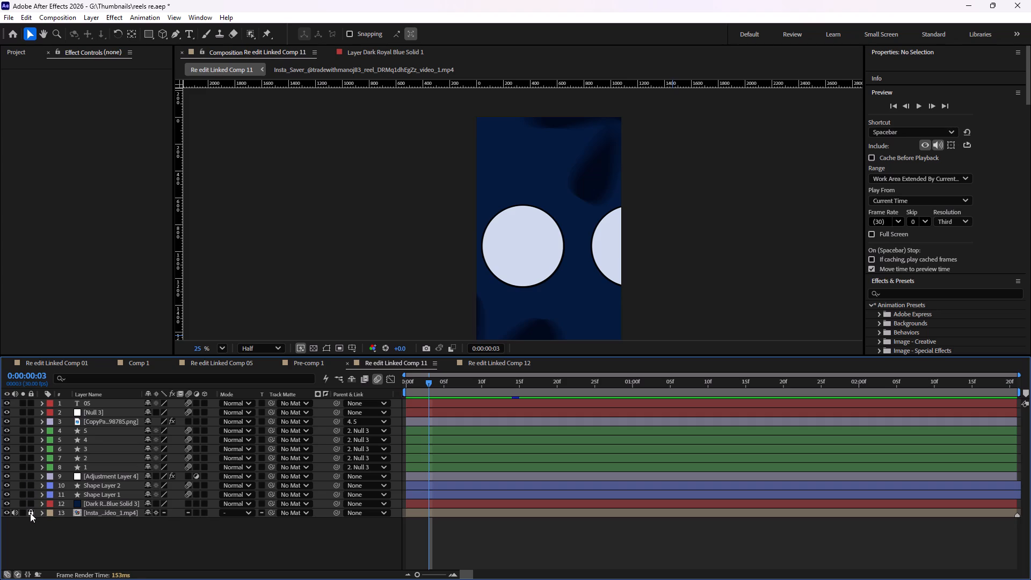
click(30, 513)
Copy all 13 layers of Re edit Linked Comp 11 and paste them into Re edit Linked Comp 12 at its first frame.
drag(117, 533, 62, 401)
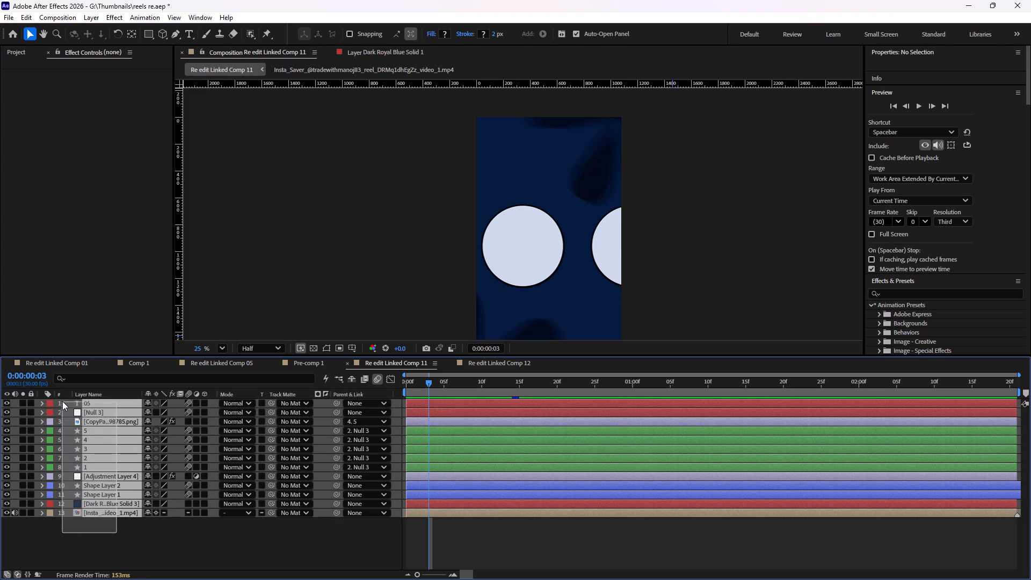
drag(62, 401, 62, 400)
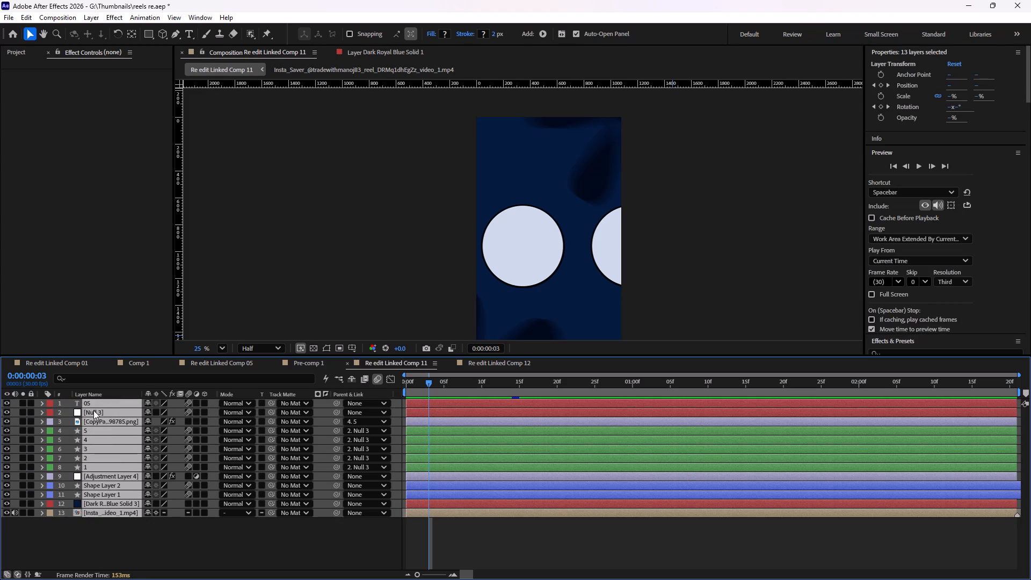
key(ctrl+c)
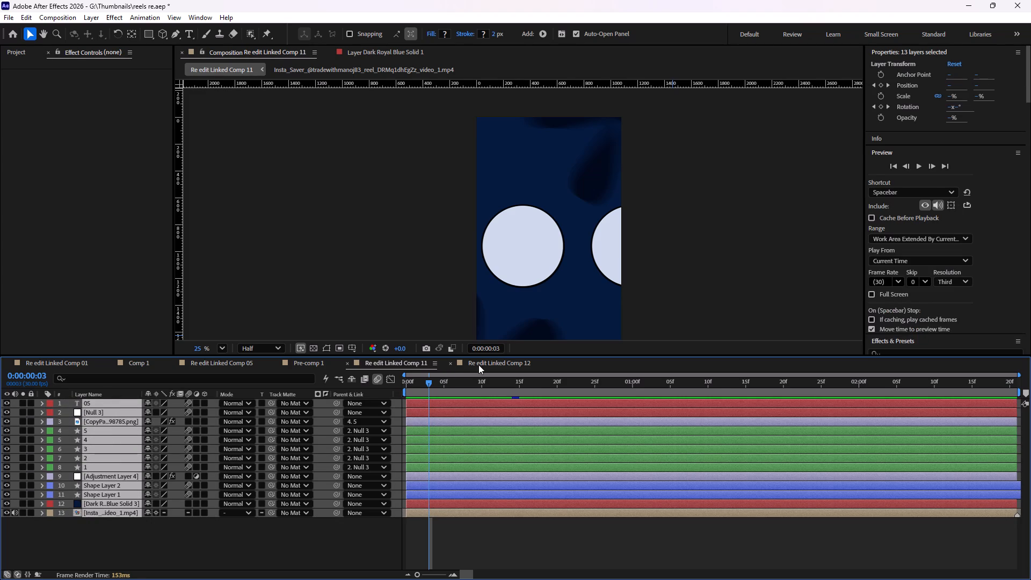
click(478, 365)
click(439, 453)
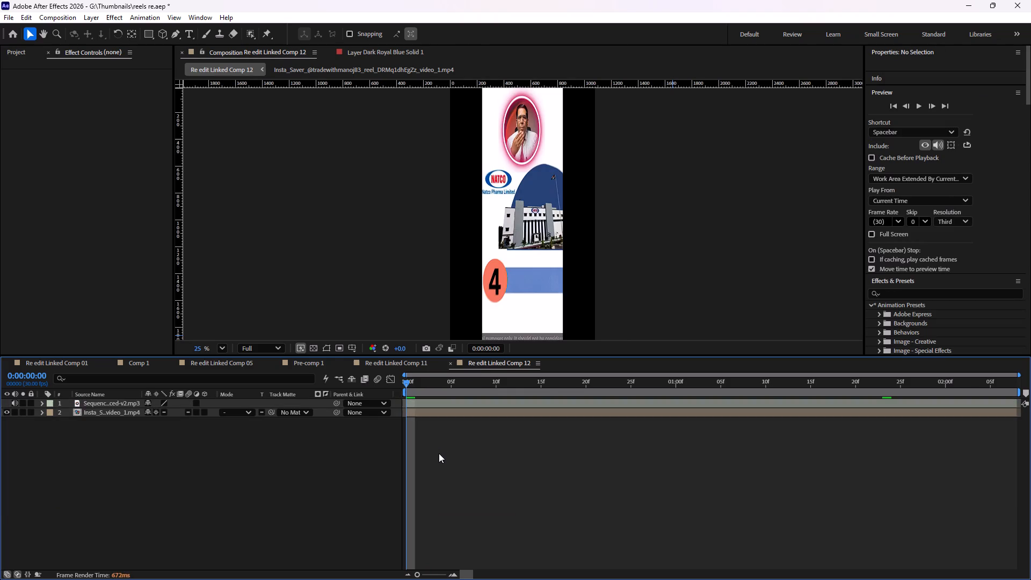
key(ctrl+v)
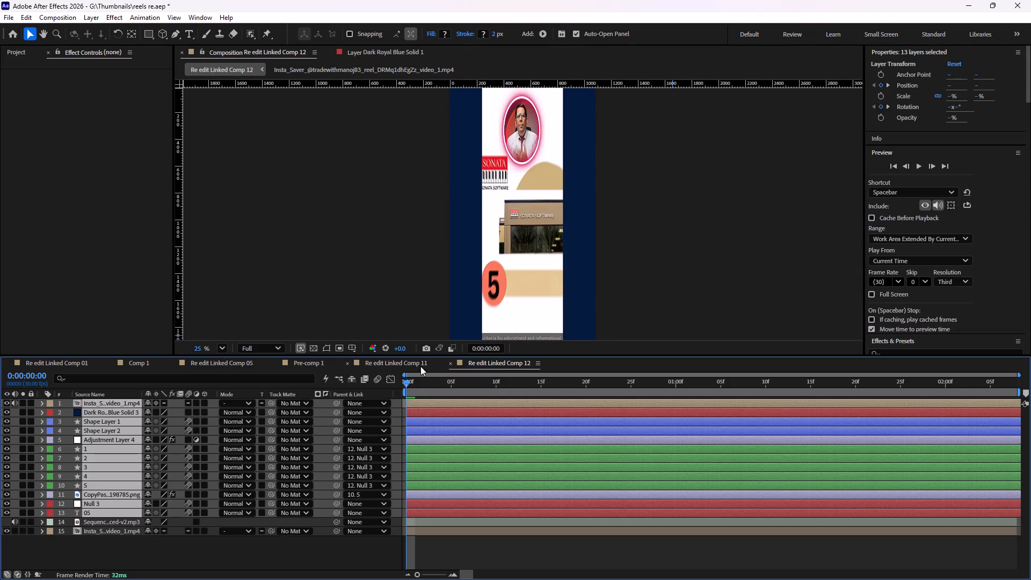
Preview Re edit Linked Comp 12 from the start to frame 28 to check the pasted layers.
drag(404, 385, 477, 388)
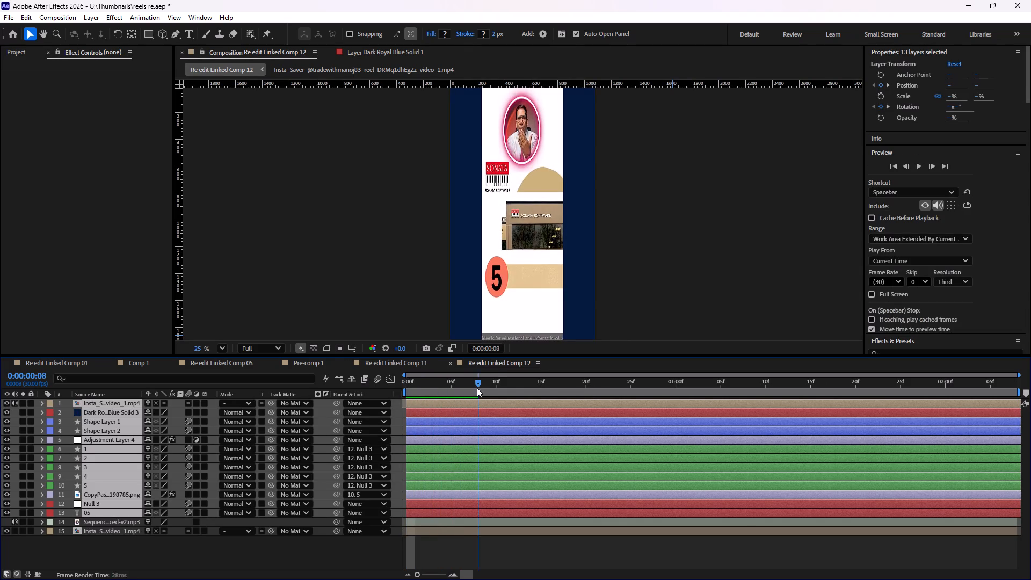
drag(477, 388, 406, 389)
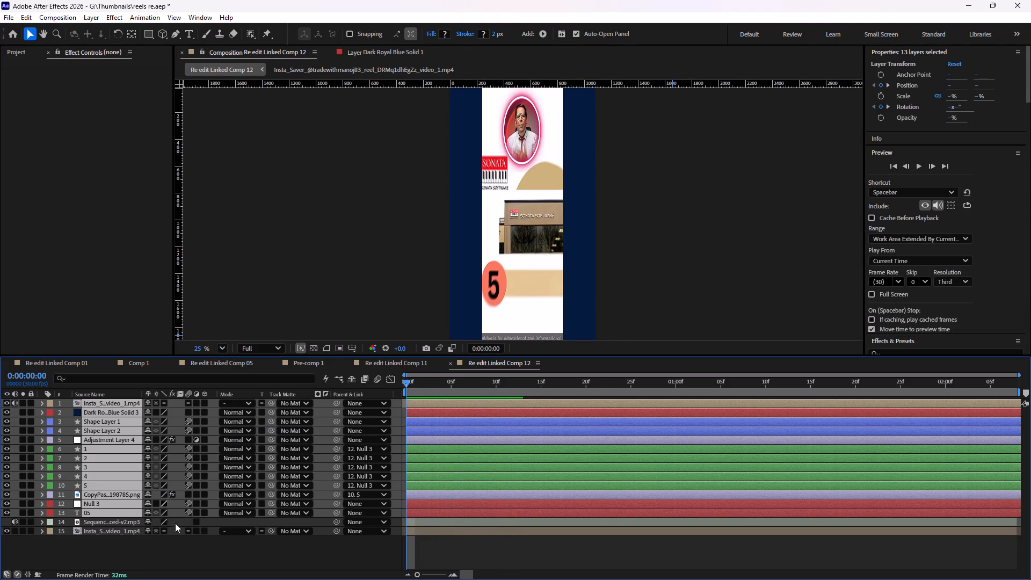
click(173, 546)
key(space)
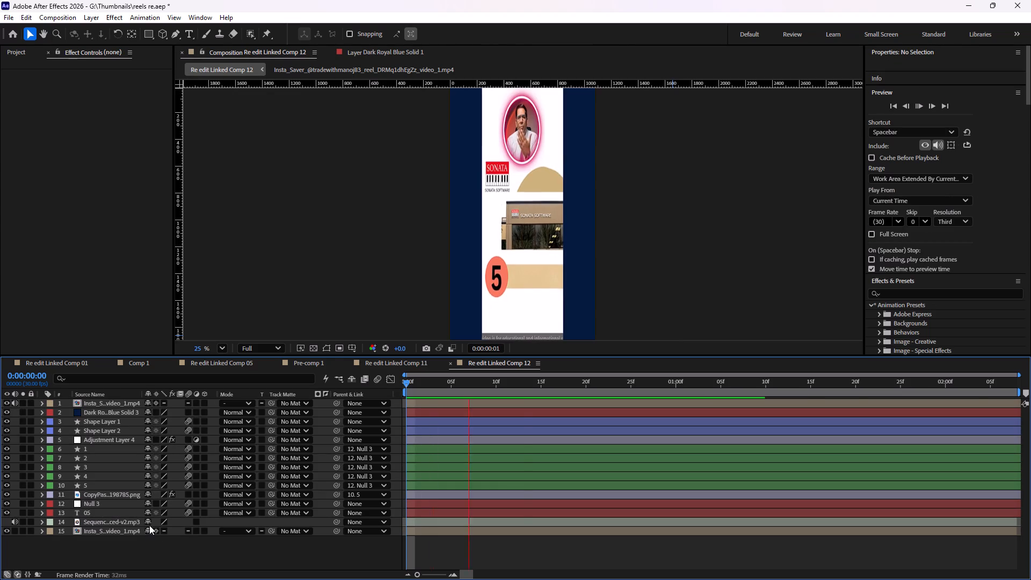
key(space)
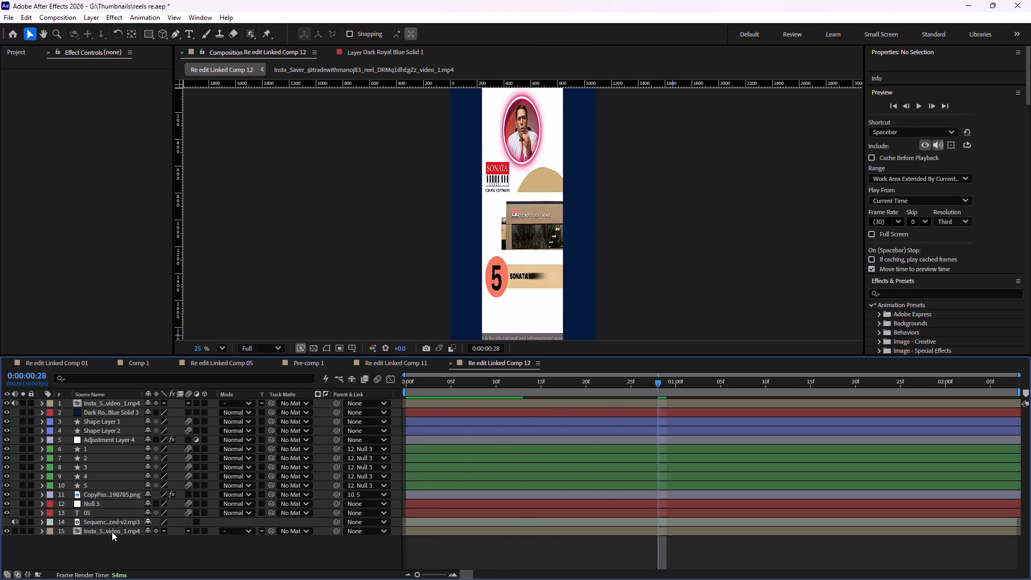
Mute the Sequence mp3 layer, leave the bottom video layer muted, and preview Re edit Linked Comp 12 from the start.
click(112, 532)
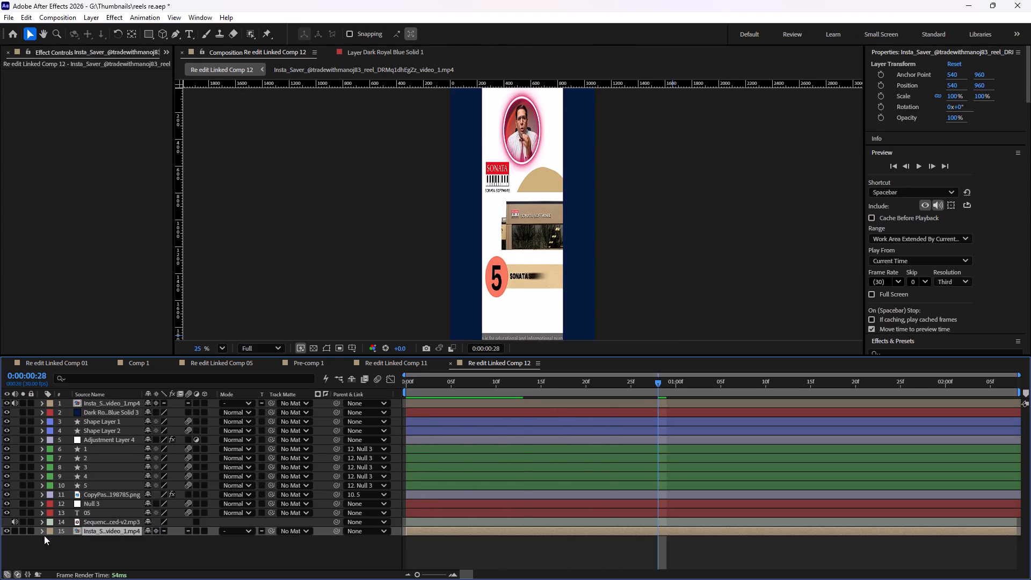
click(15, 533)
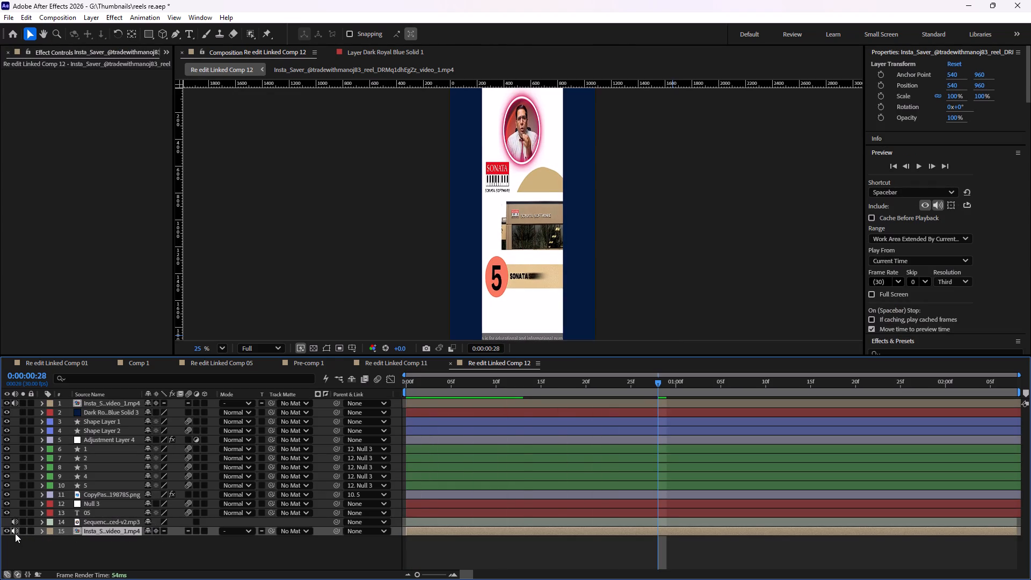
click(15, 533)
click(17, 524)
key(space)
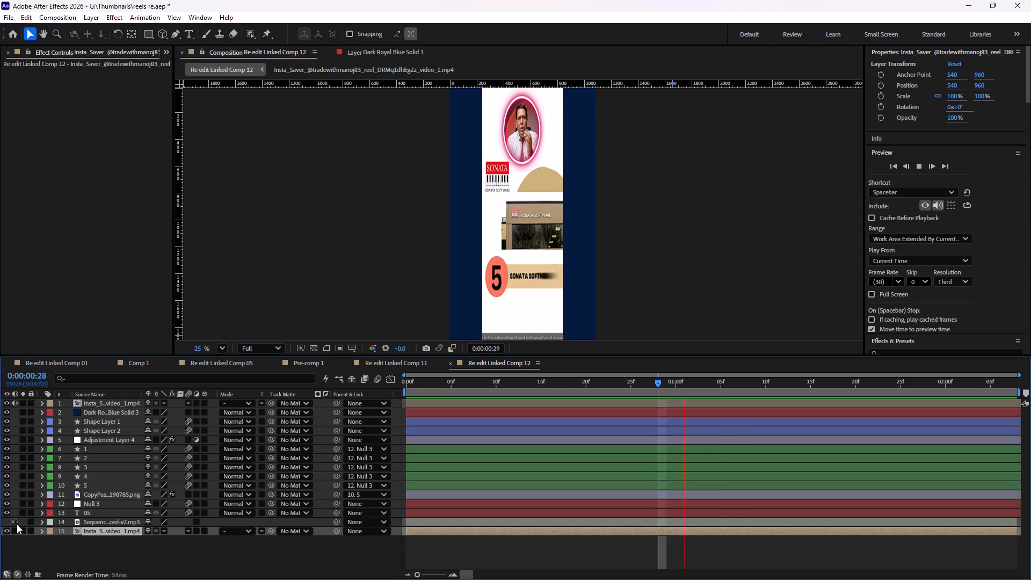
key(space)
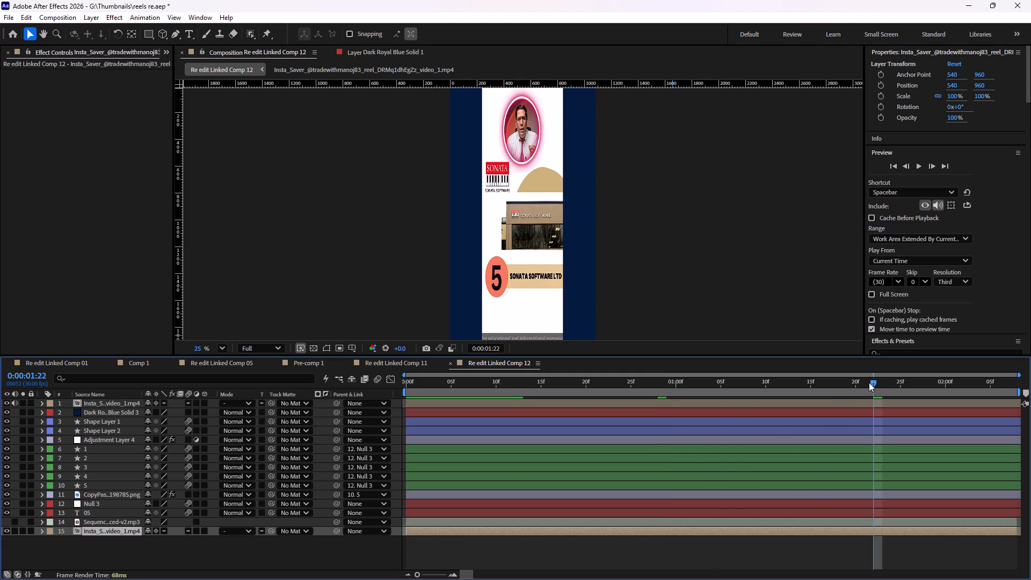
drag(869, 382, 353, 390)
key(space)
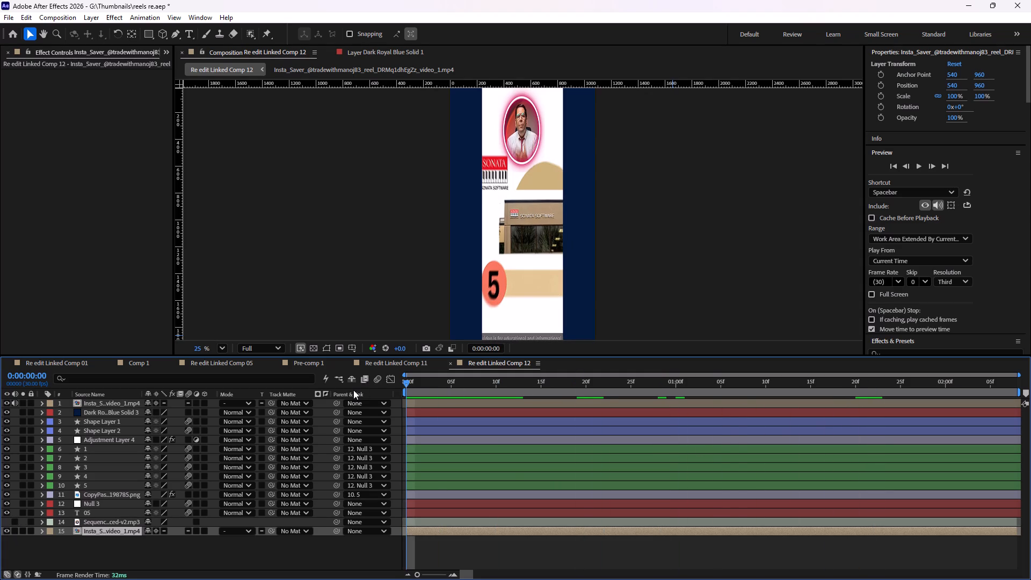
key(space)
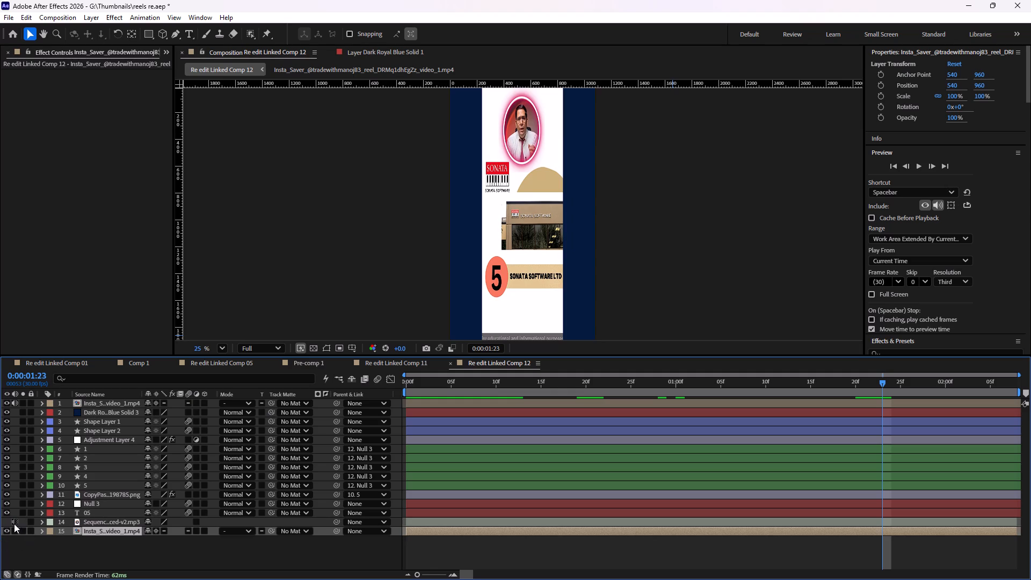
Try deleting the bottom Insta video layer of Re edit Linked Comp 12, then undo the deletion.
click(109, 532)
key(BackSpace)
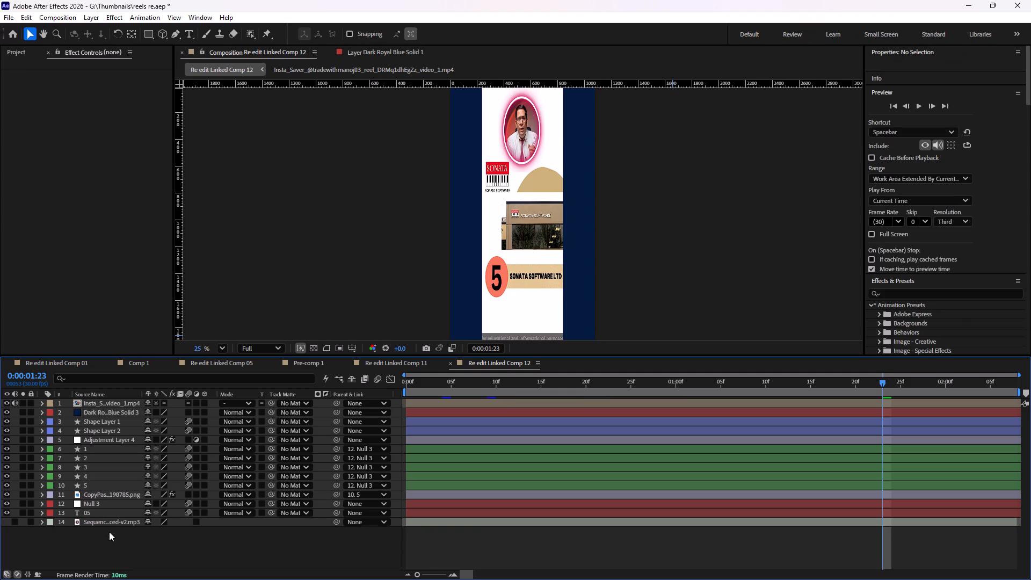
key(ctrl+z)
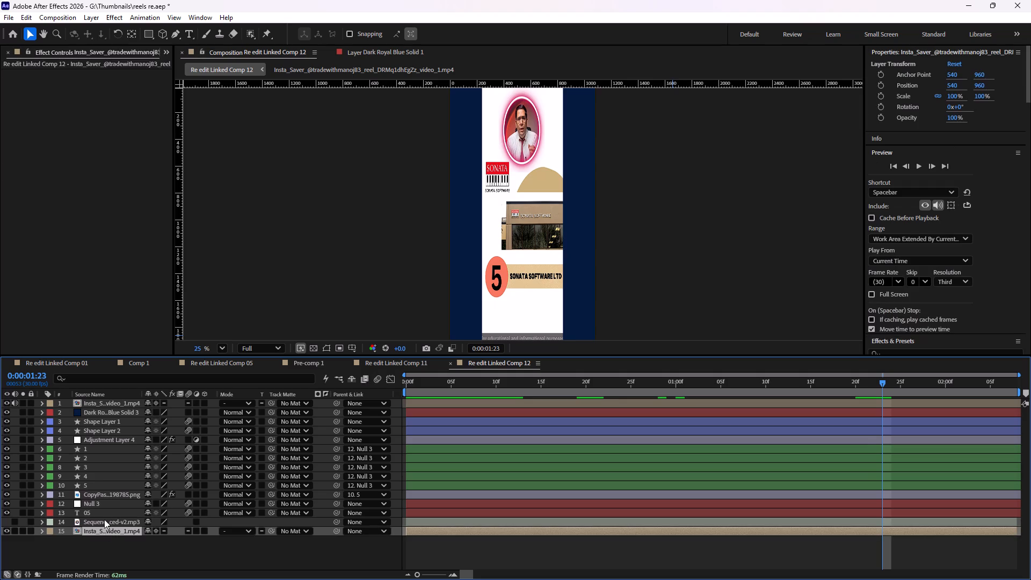
Delete the top Insta video layer from Re edit Linked Comp 12.
click(100, 401)
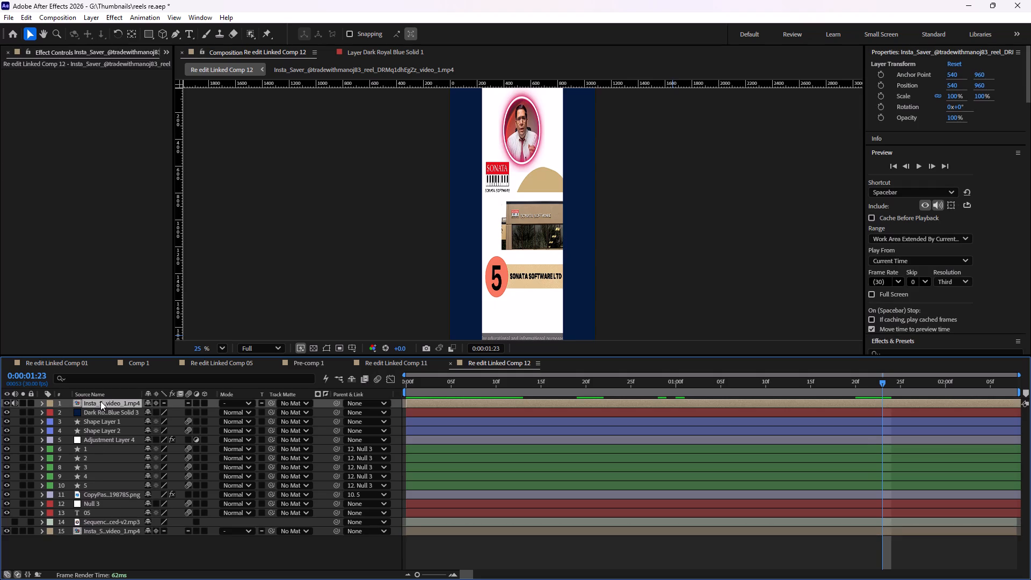
click(97, 531)
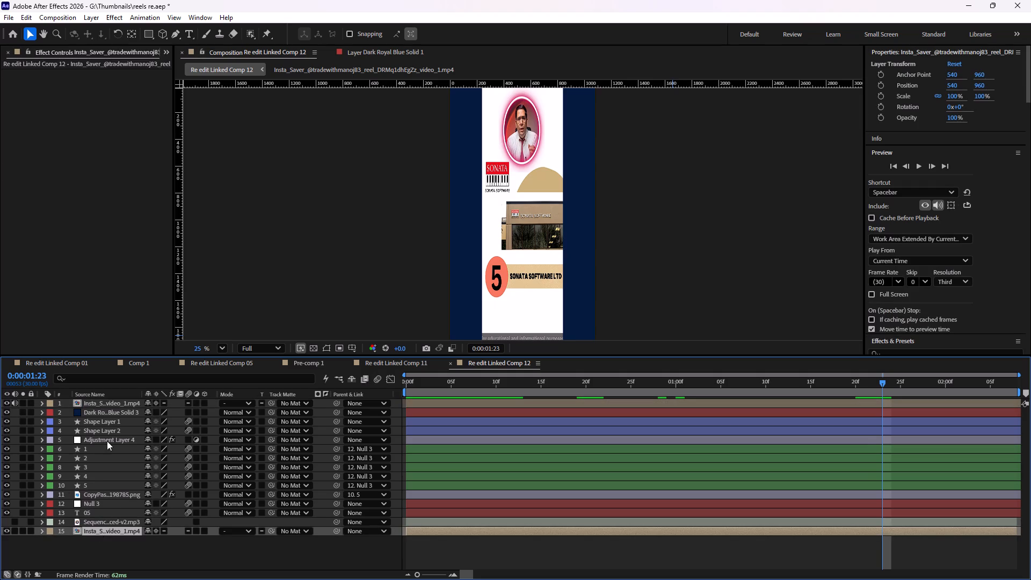
click(108, 401)
key(BackSpace)
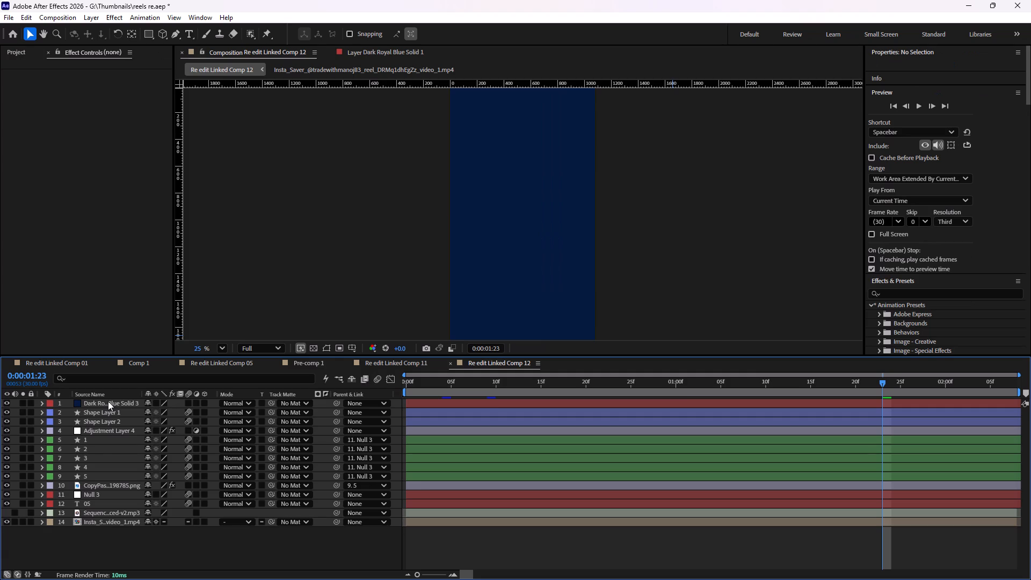
Preview Re edit Linked Comp 12 from its first frame to check the remaining layers.
drag(877, 381, 587, 389)
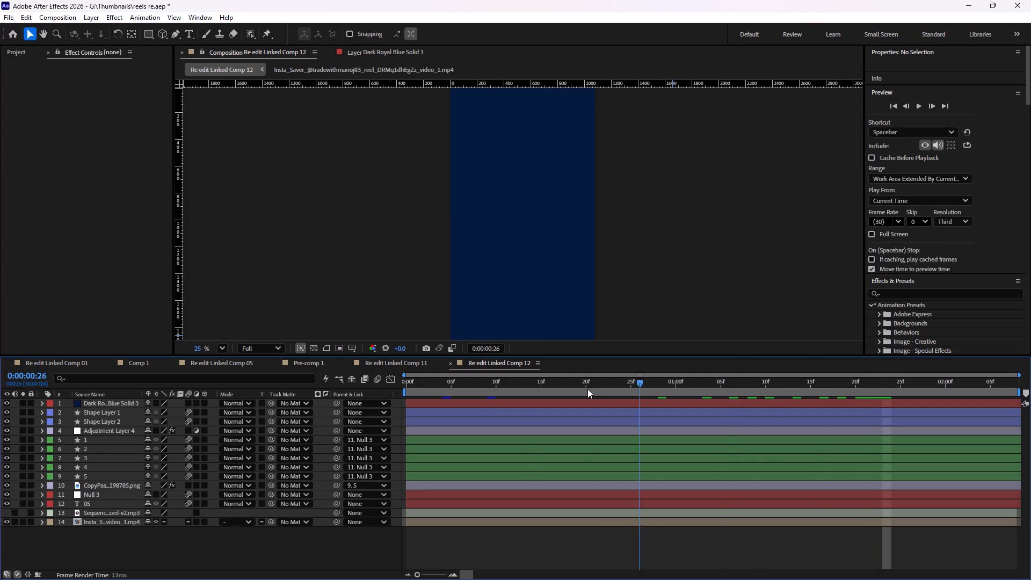
drag(587, 389, 336, 387)
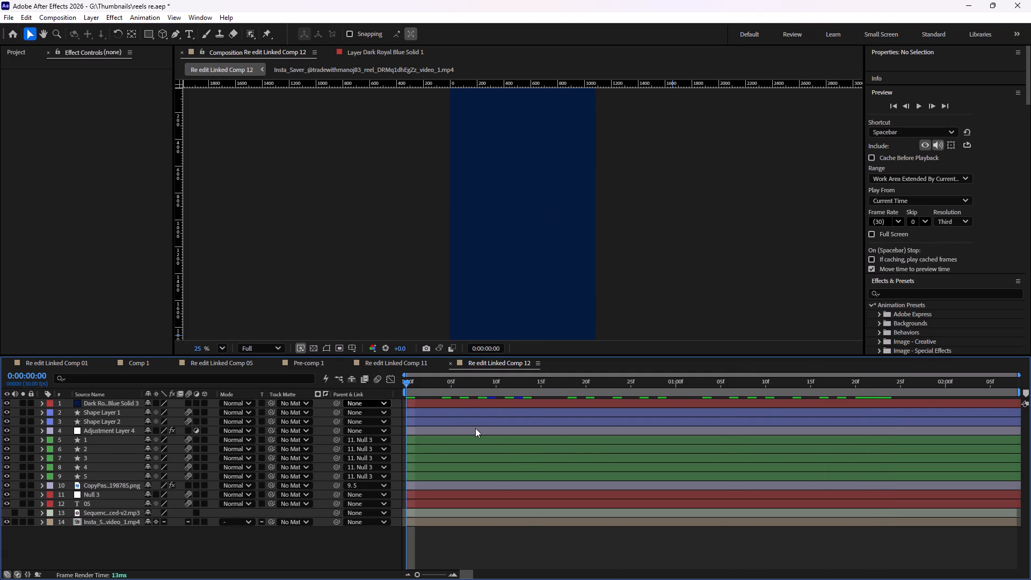
key(space)
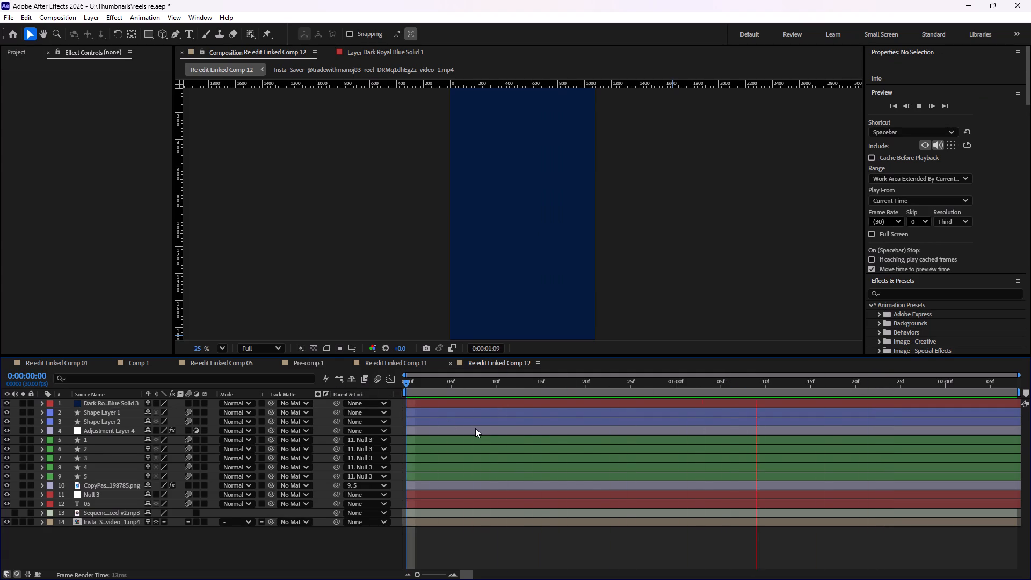
key(space)
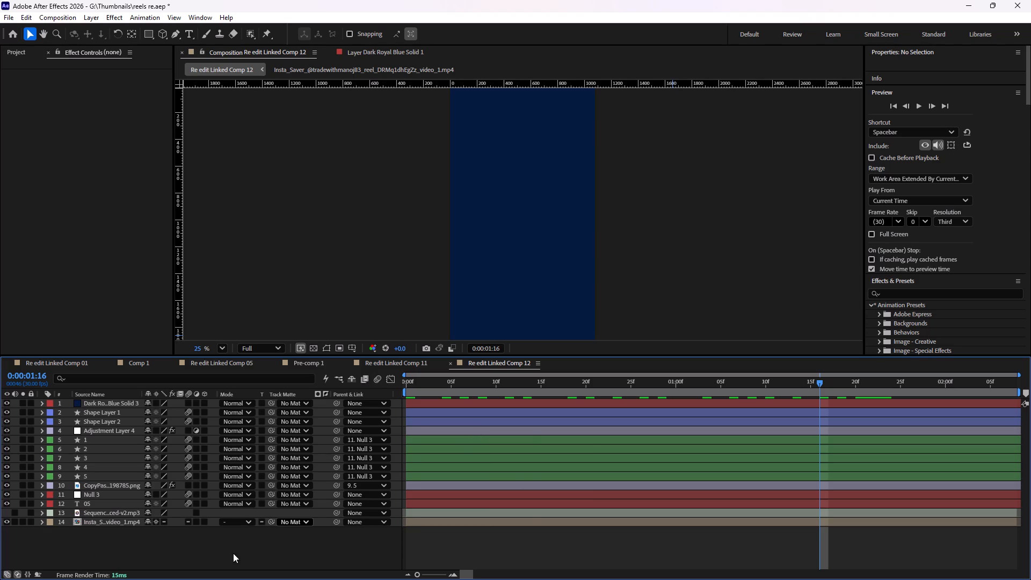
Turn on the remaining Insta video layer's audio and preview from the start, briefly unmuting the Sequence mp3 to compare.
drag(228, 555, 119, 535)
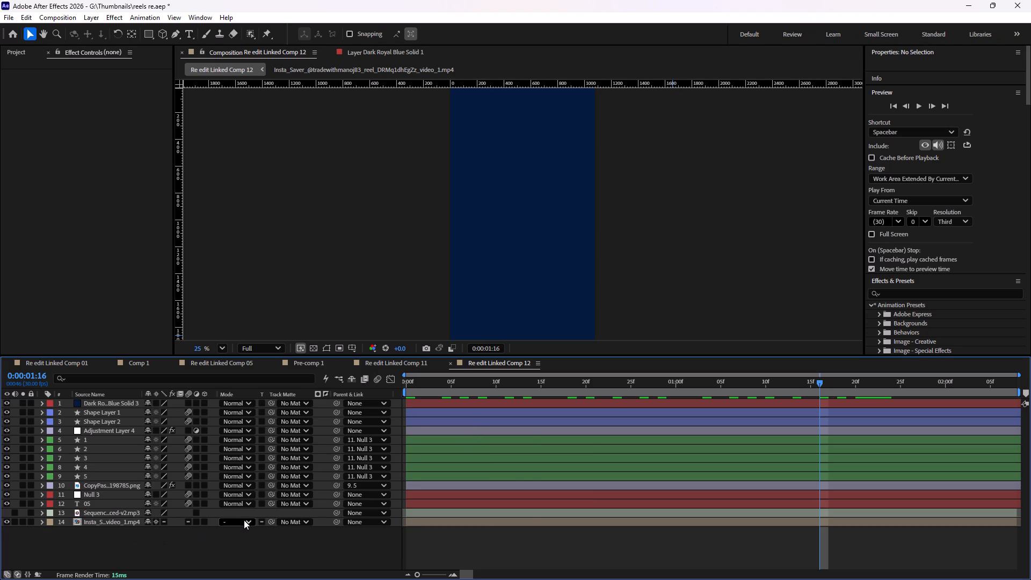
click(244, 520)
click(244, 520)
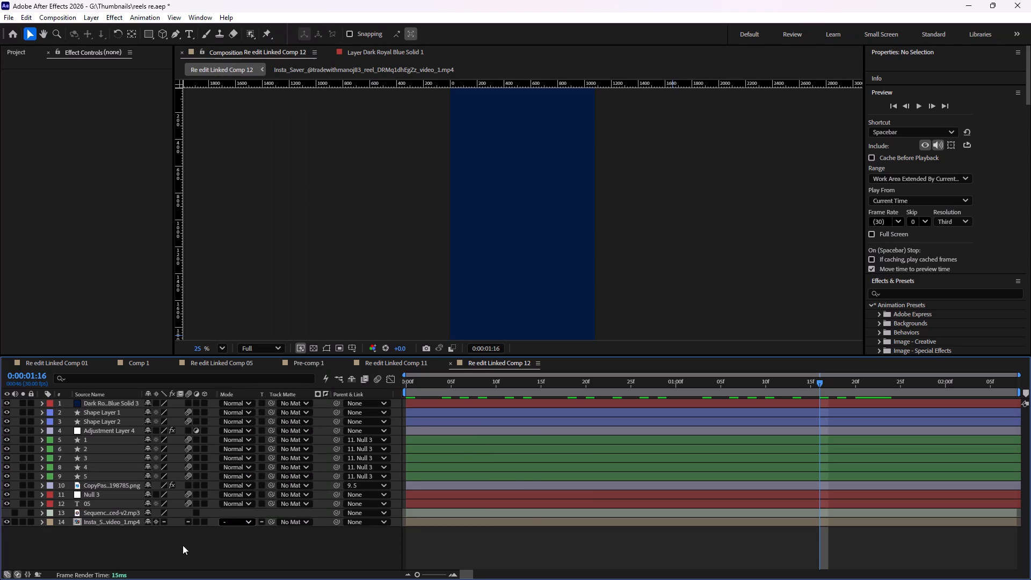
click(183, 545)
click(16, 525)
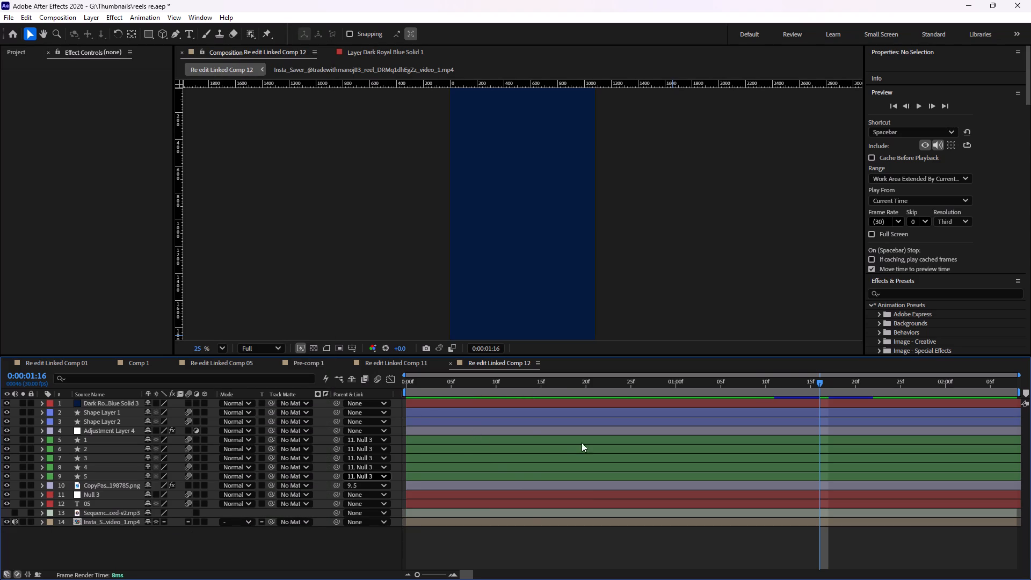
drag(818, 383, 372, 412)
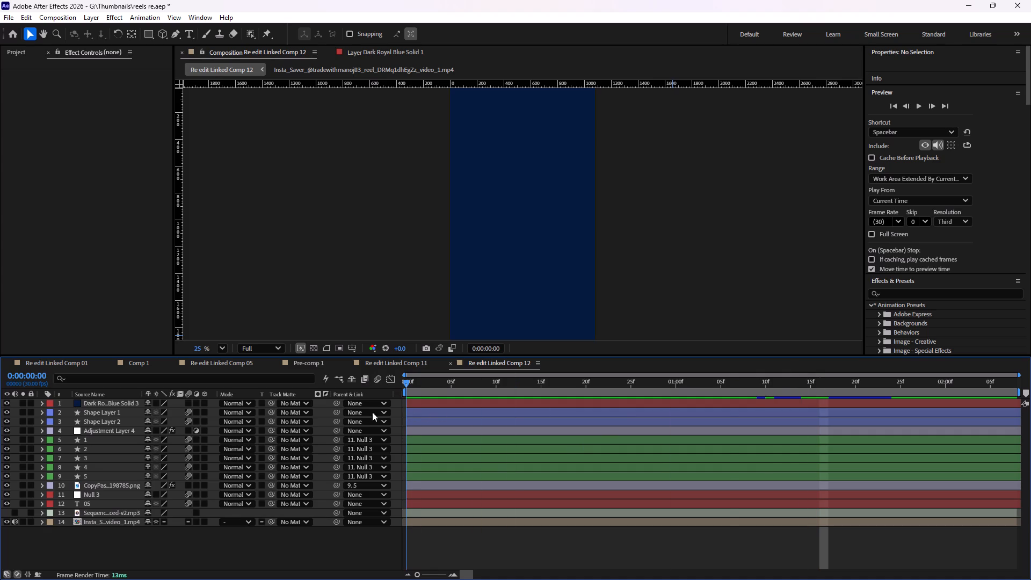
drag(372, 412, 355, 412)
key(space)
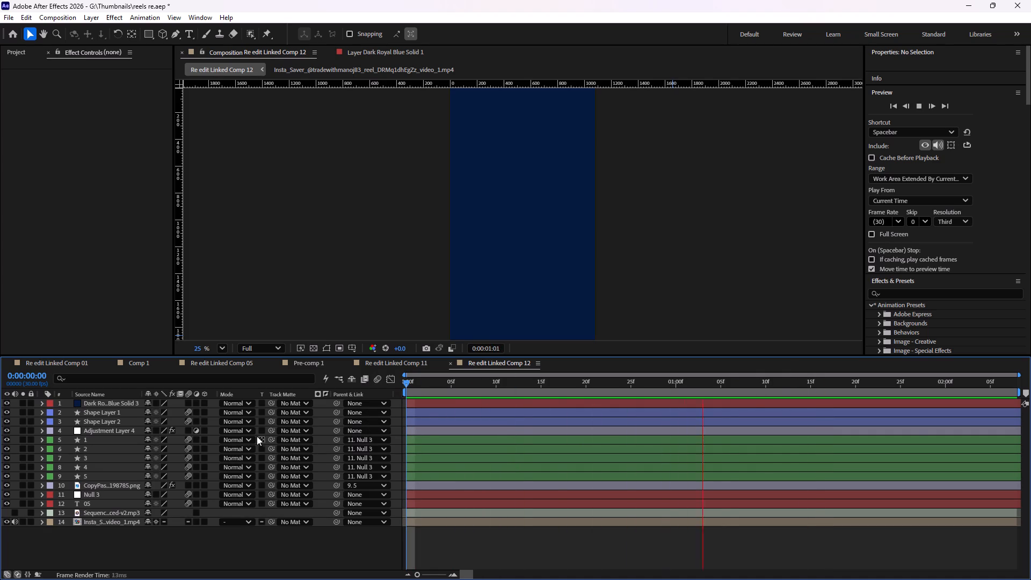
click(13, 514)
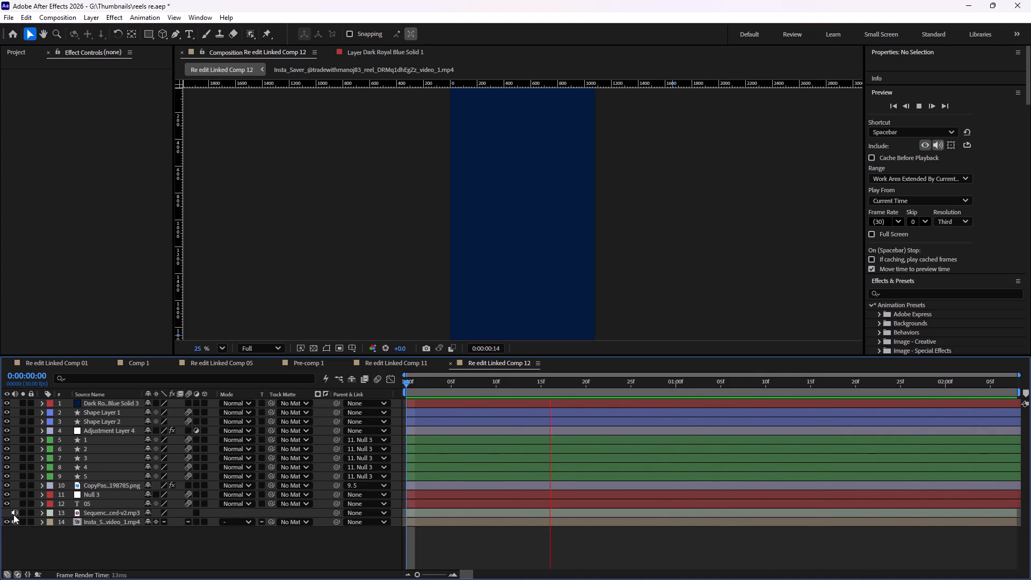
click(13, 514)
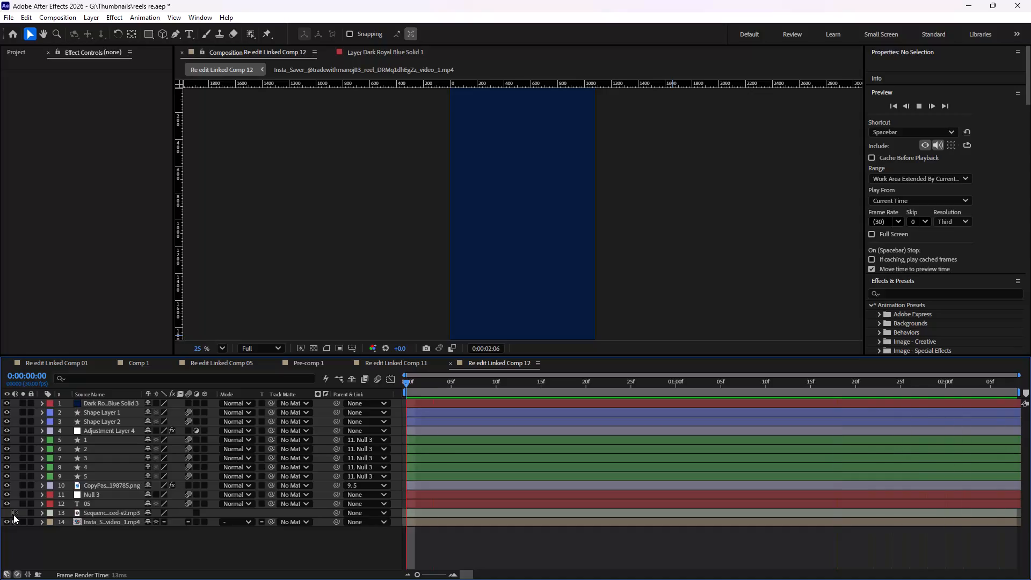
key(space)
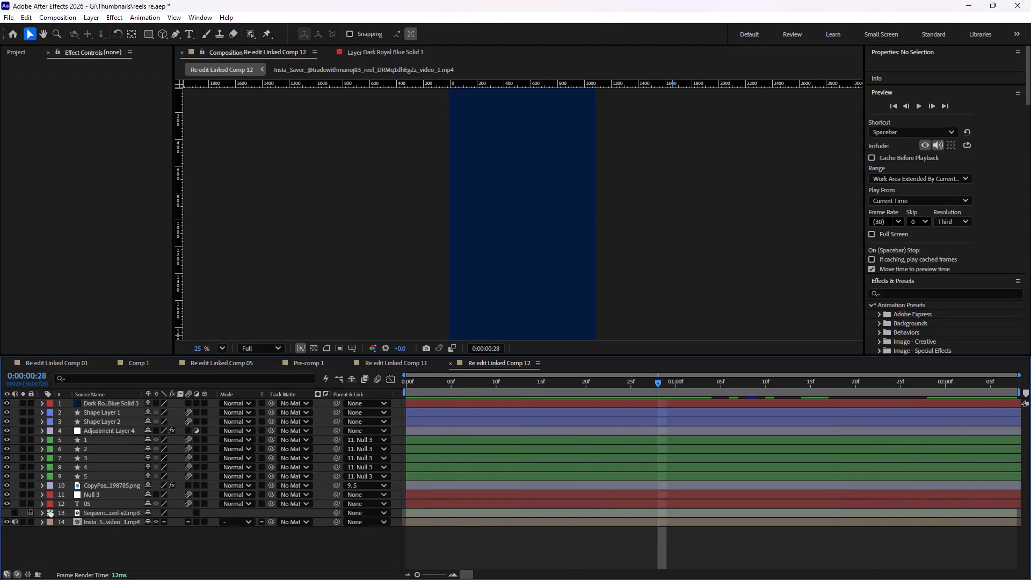
Delete all 14 layers from Re edit Linked Comp 12.
drag(207, 552, 50, 400)
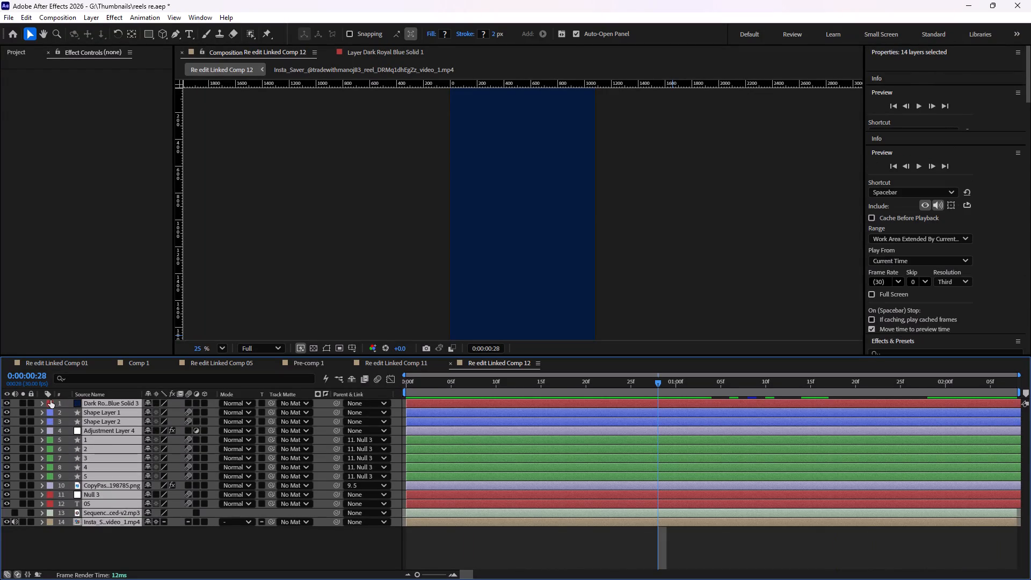
key(BackSpace)
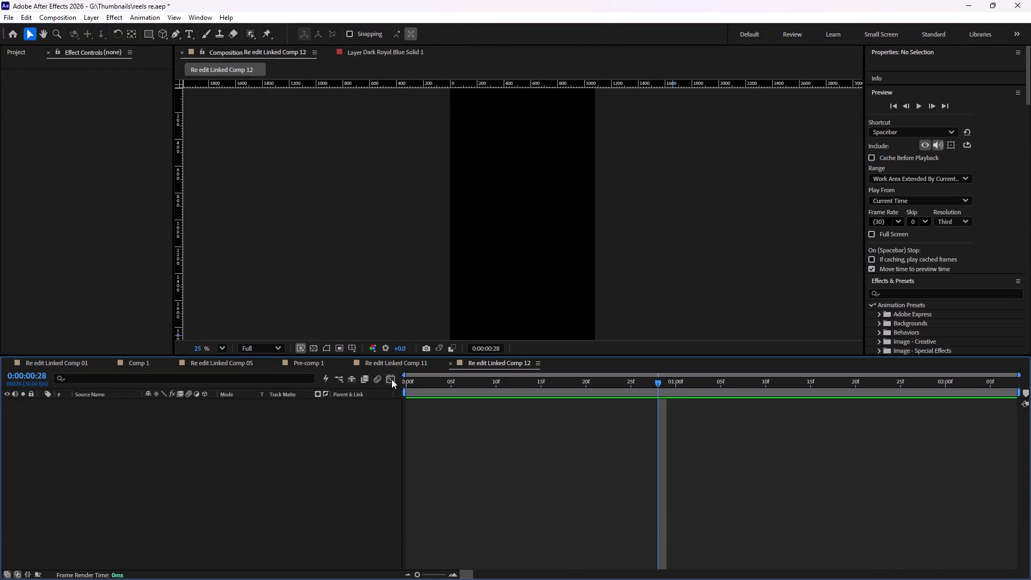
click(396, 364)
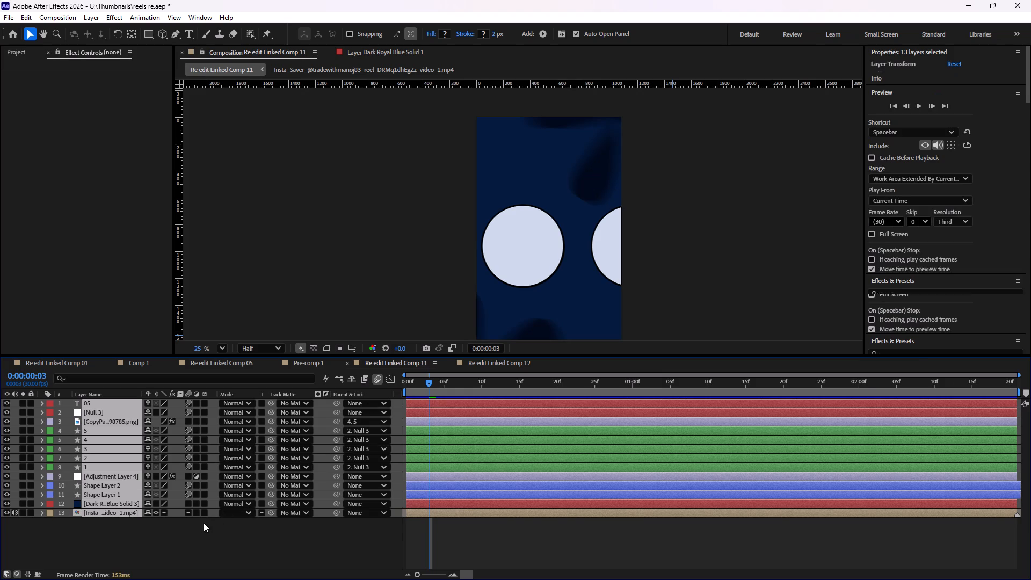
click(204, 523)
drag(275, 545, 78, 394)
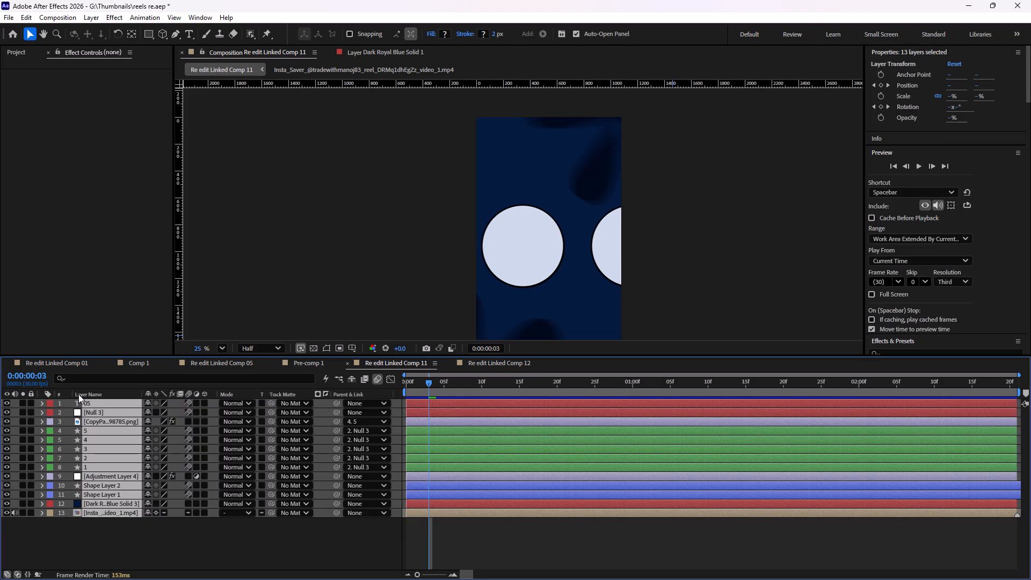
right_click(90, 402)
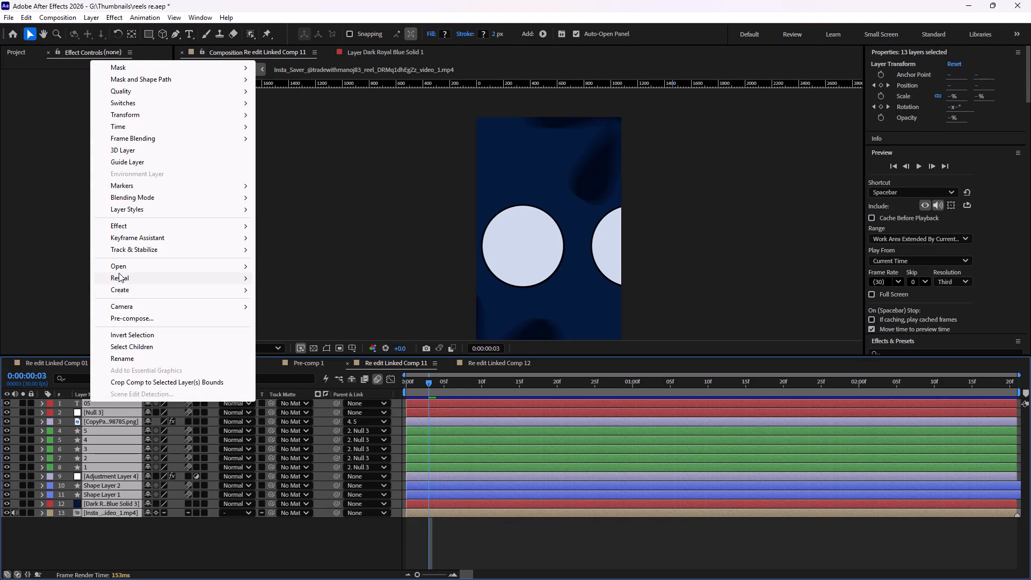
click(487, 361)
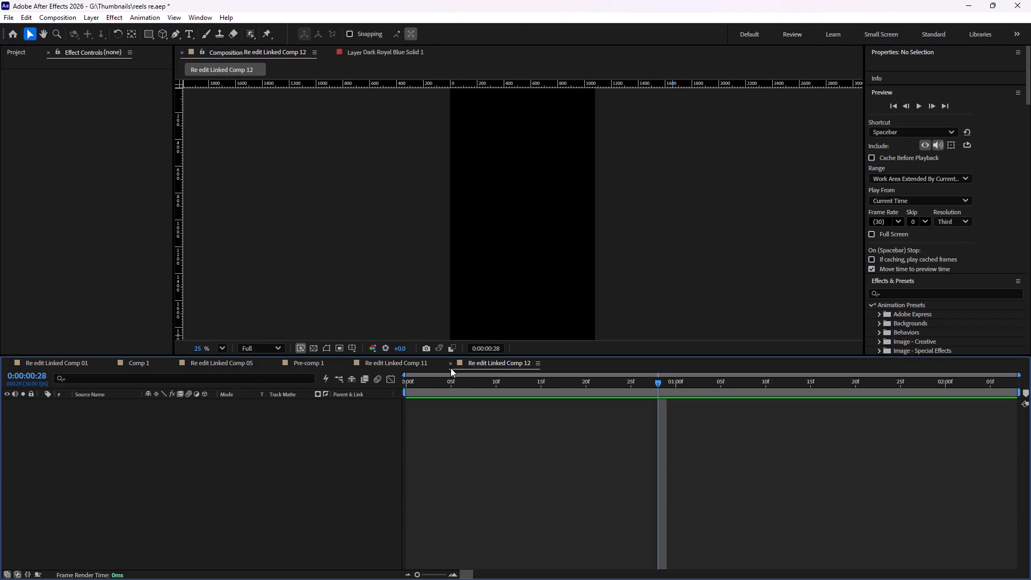
Close the Re edit Linked Comp 12 timeline.
click(451, 365)
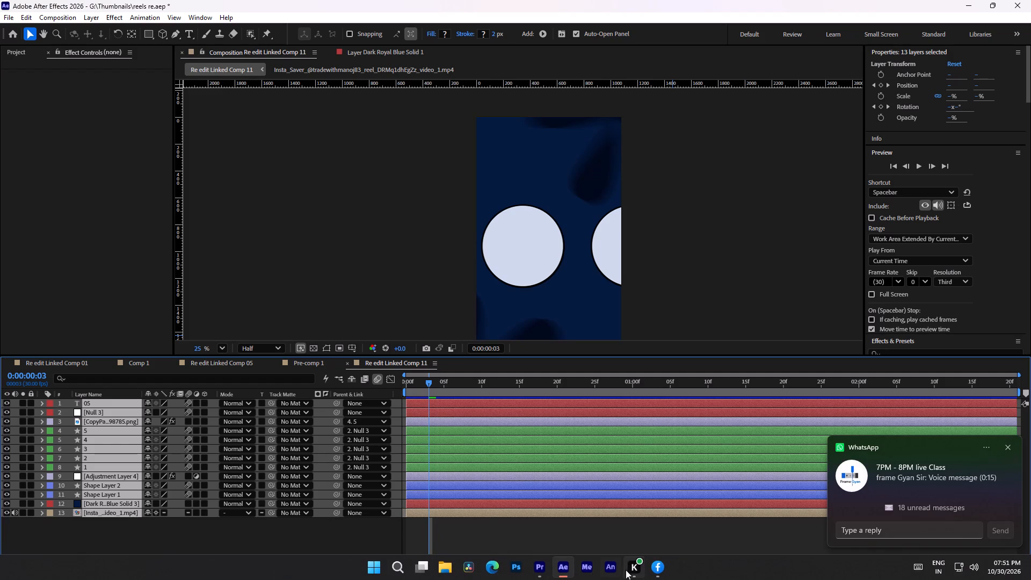
Switch to Premiere and play Sequence 03 from about 00:00:16:25 into the new linked composition clip.
click(535, 570)
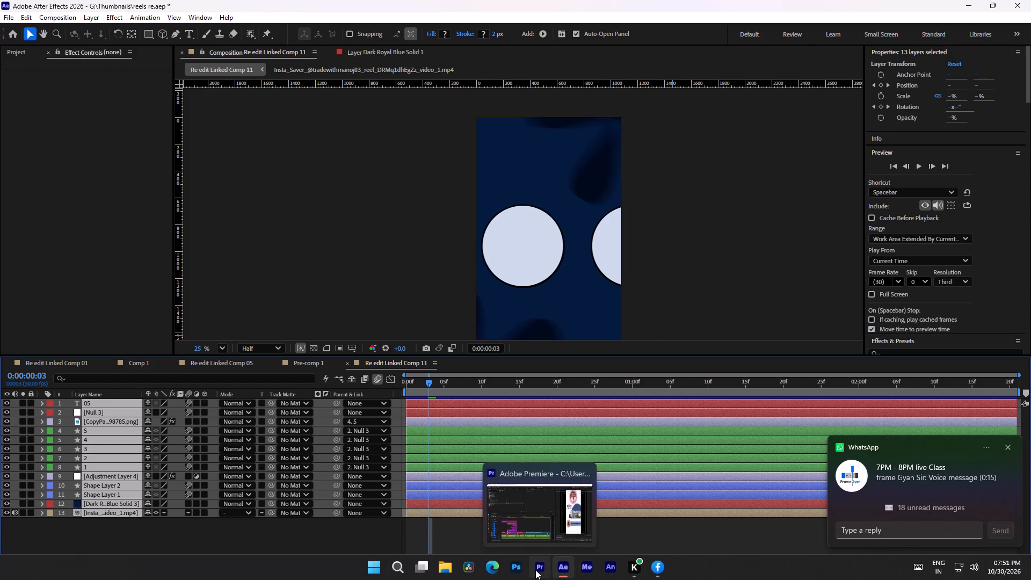
click(266, 315)
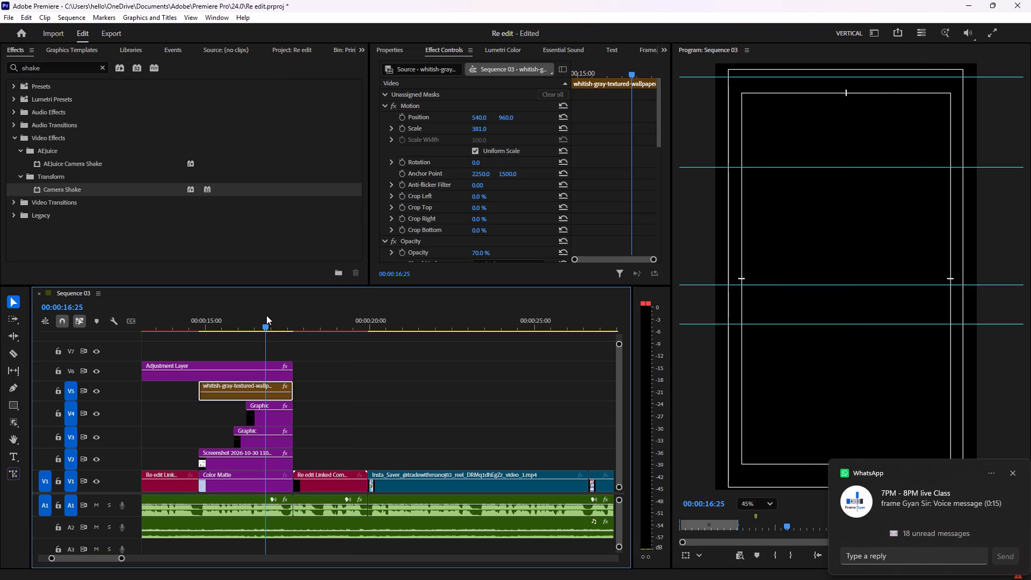
key(space)
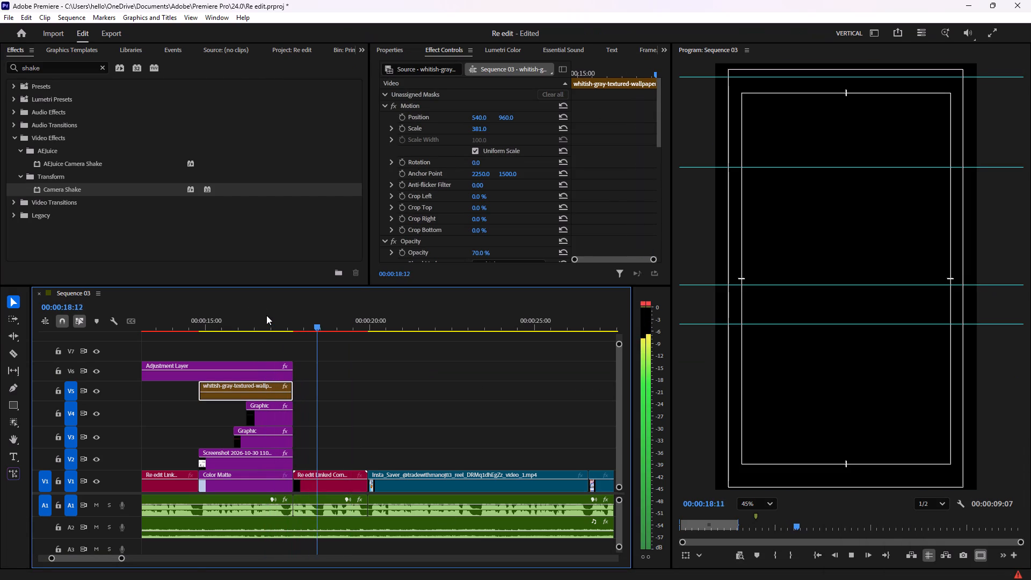
key(space)
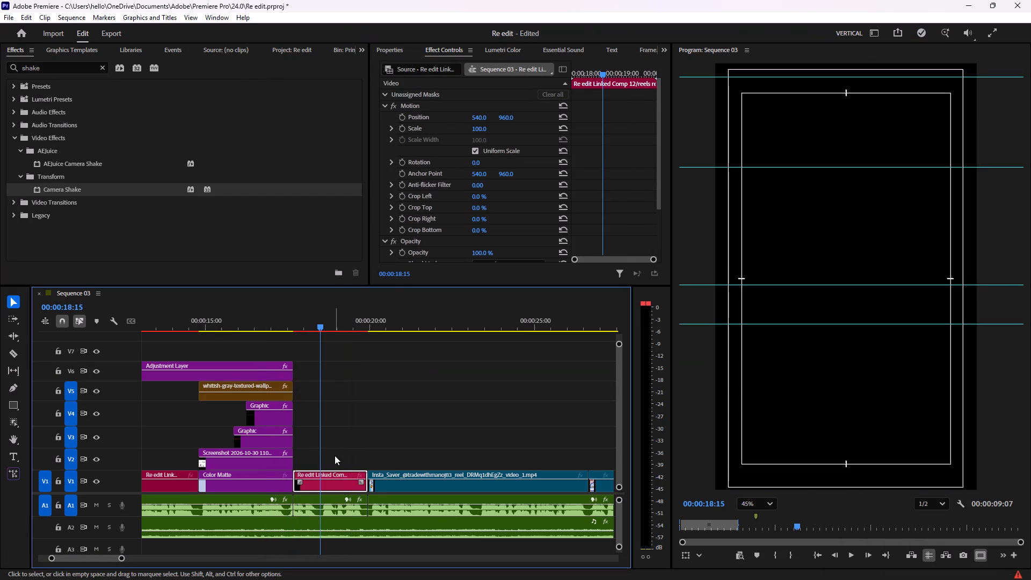
Undo the replacement of the Natco clip on V1 with the emptied linked composition.
click(331, 476)
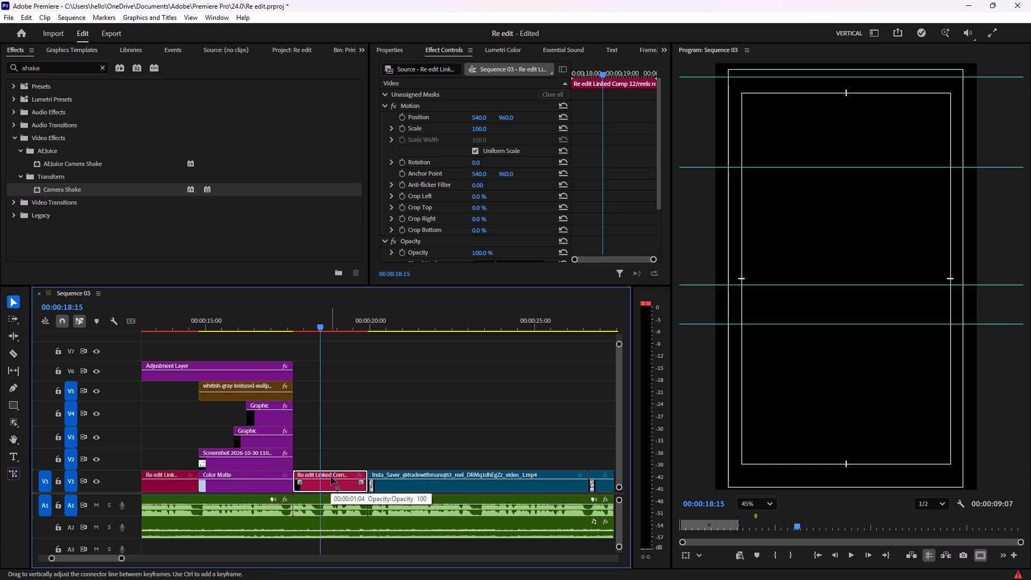
key(ctrl+z)
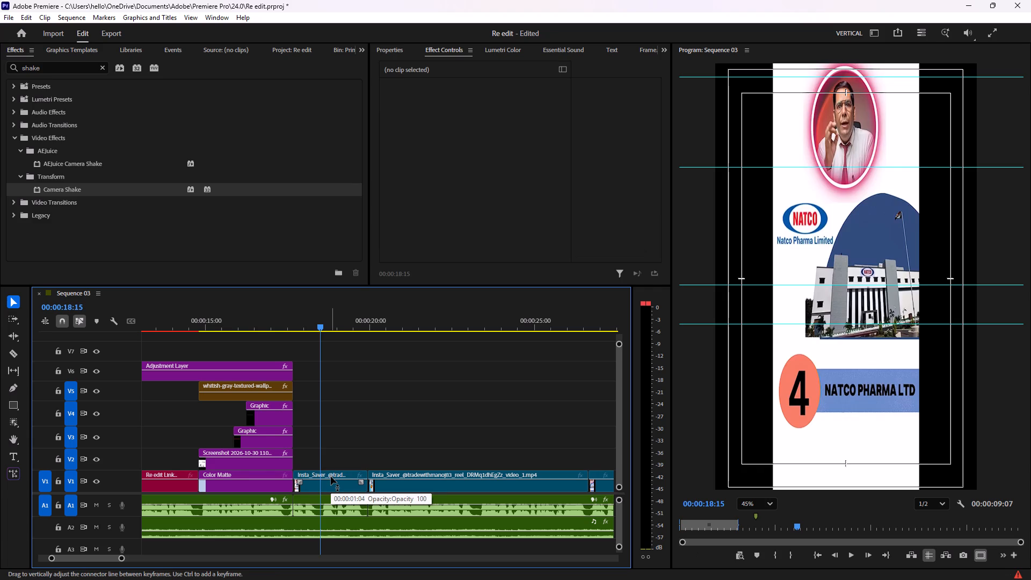
Mute audio track A1 and play Sequence 03 from 00:00:17:22 through the Natco clip to check which track carries the voice.
drag(317, 329, 293, 332)
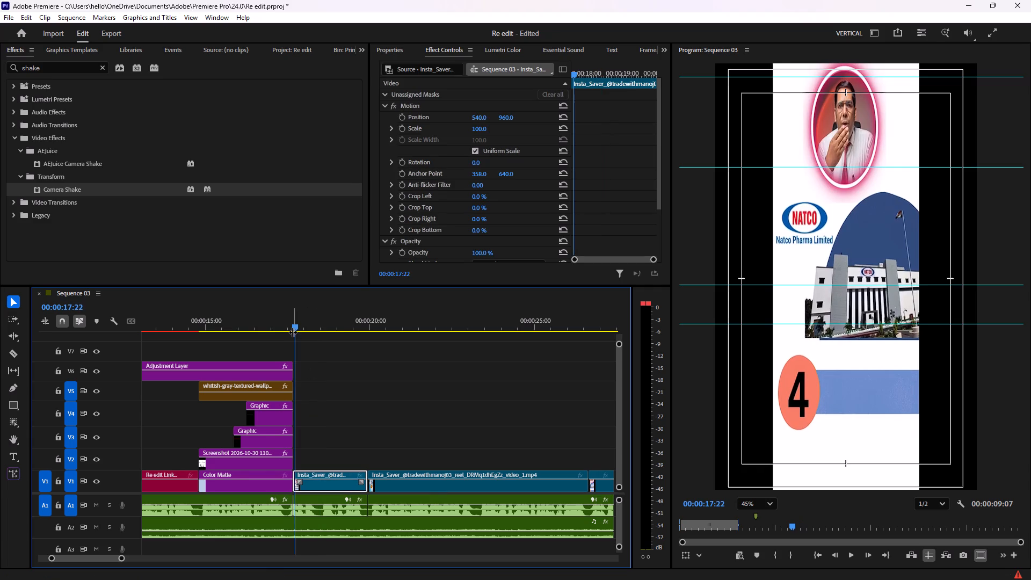
click(94, 502)
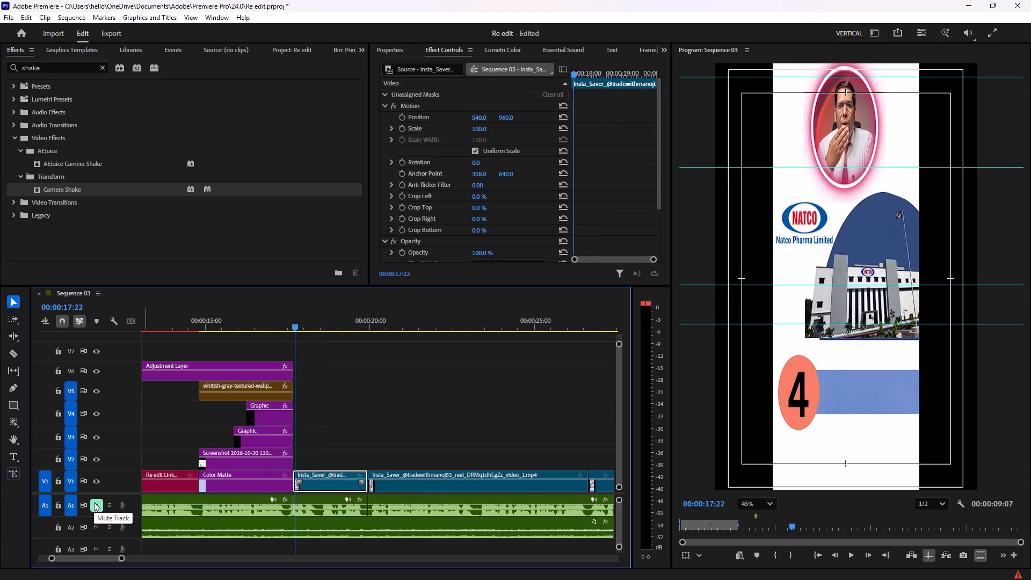
key(space)
key(space)
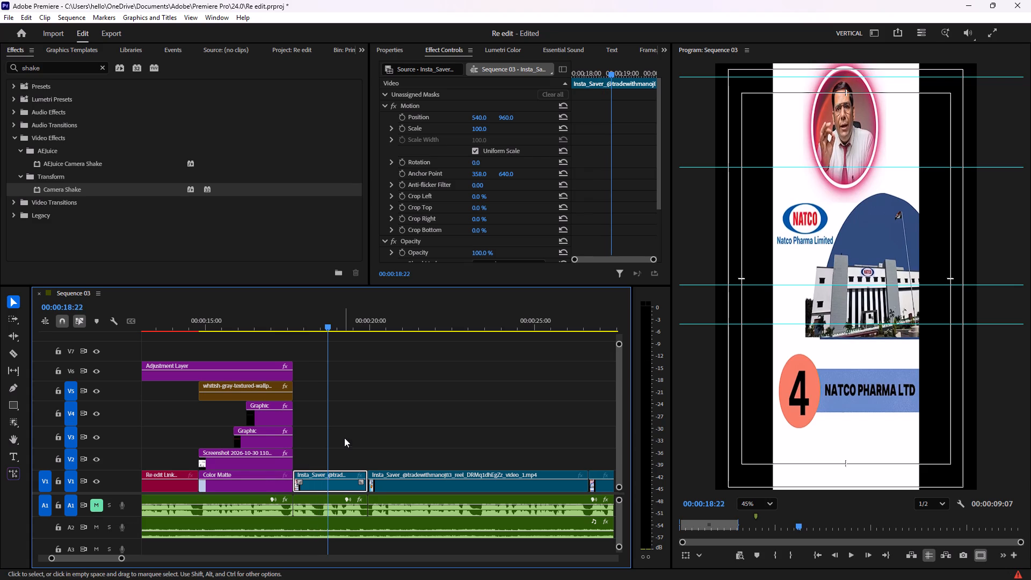
Unmute track A1 and replace the Natco video clip together with its A1 audio with an After Effects composition.
drag(344, 438, 316, 505)
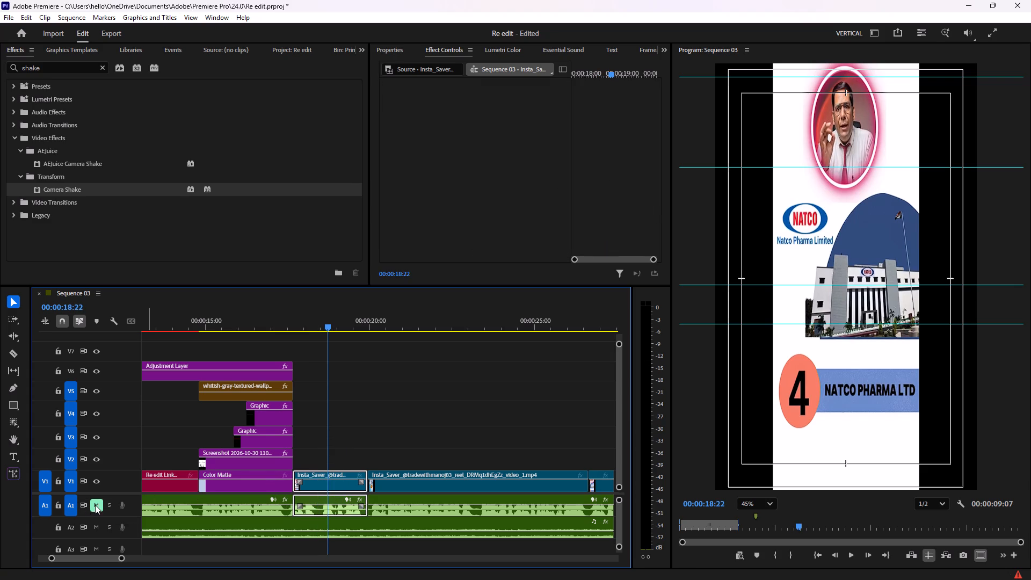
click(95, 505)
right_click(312, 488)
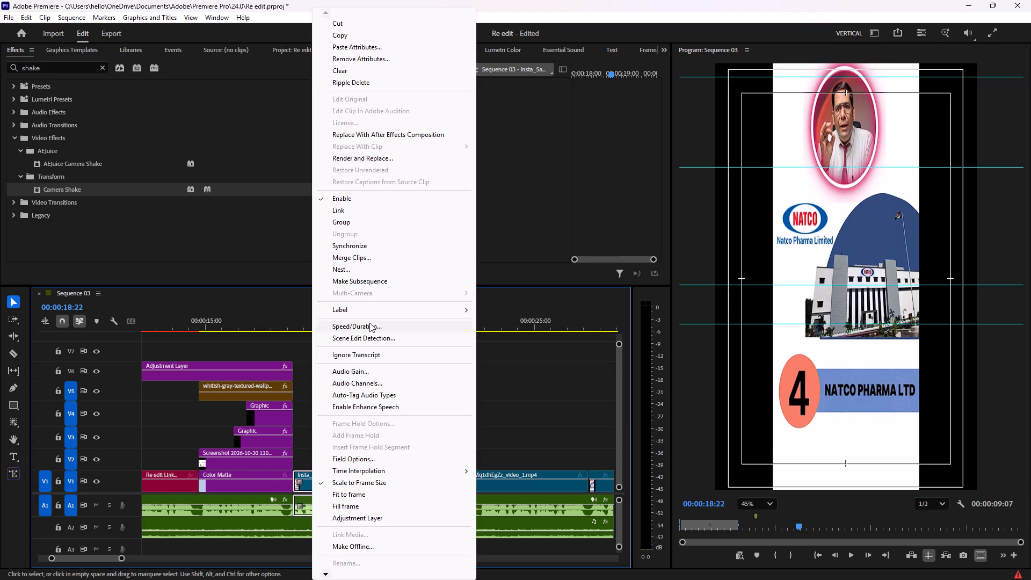
click(406, 137)
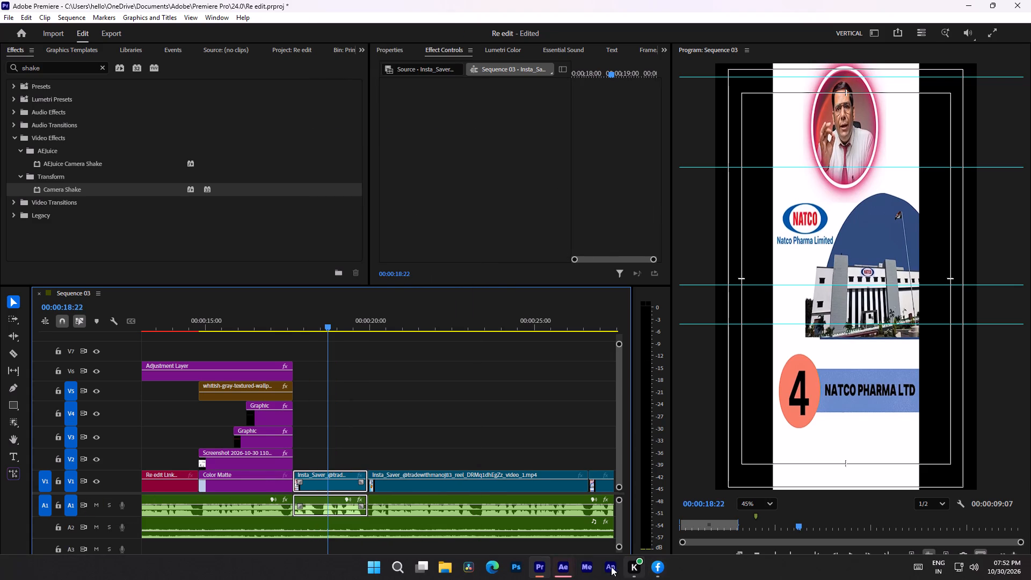
Switch to After Effects and preview the Natco footage in Re edit Linked Comp 13 from the start.
click(564, 568)
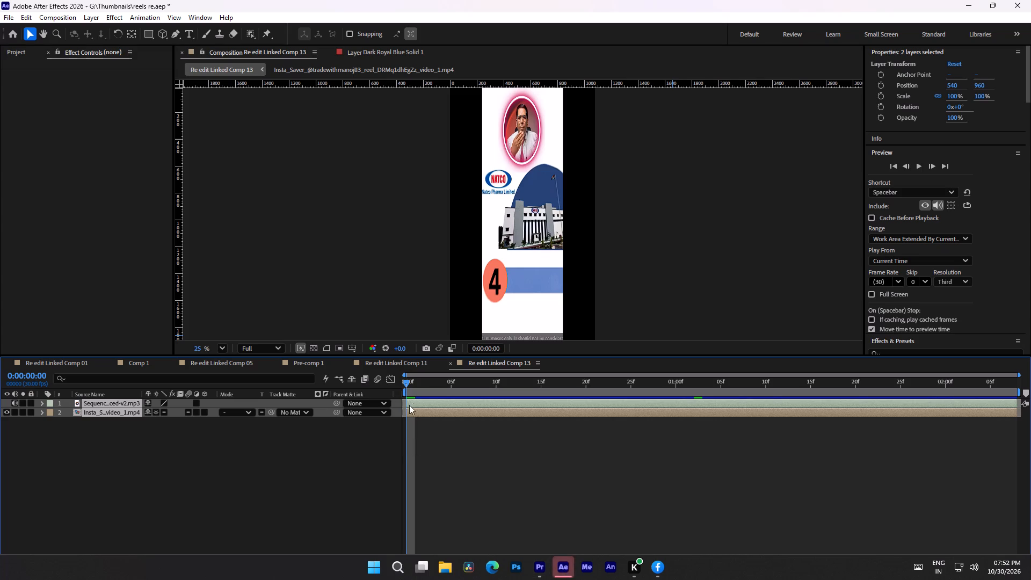
drag(409, 382, 551, 395)
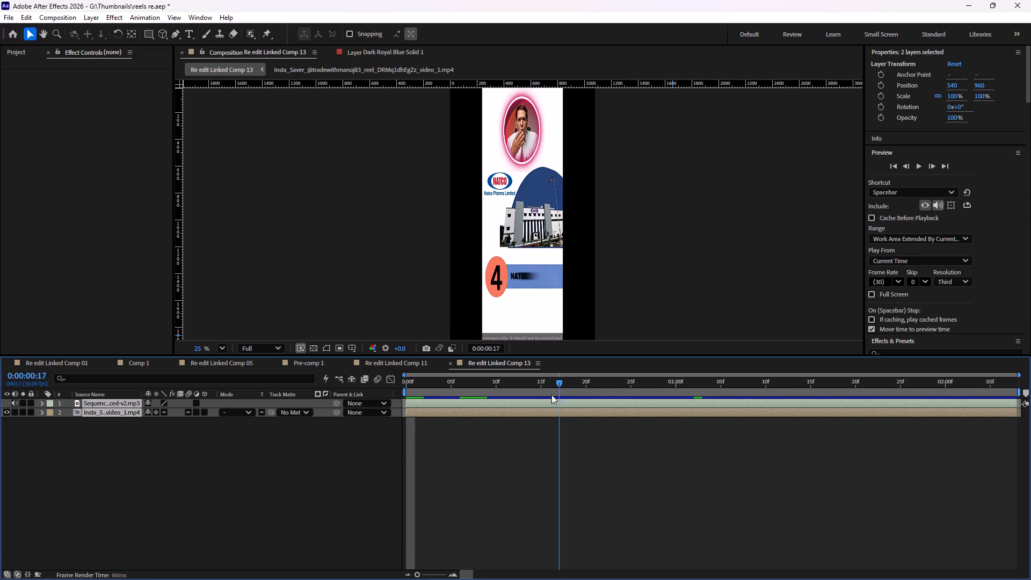
drag(551, 395, 370, 396)
key(space)
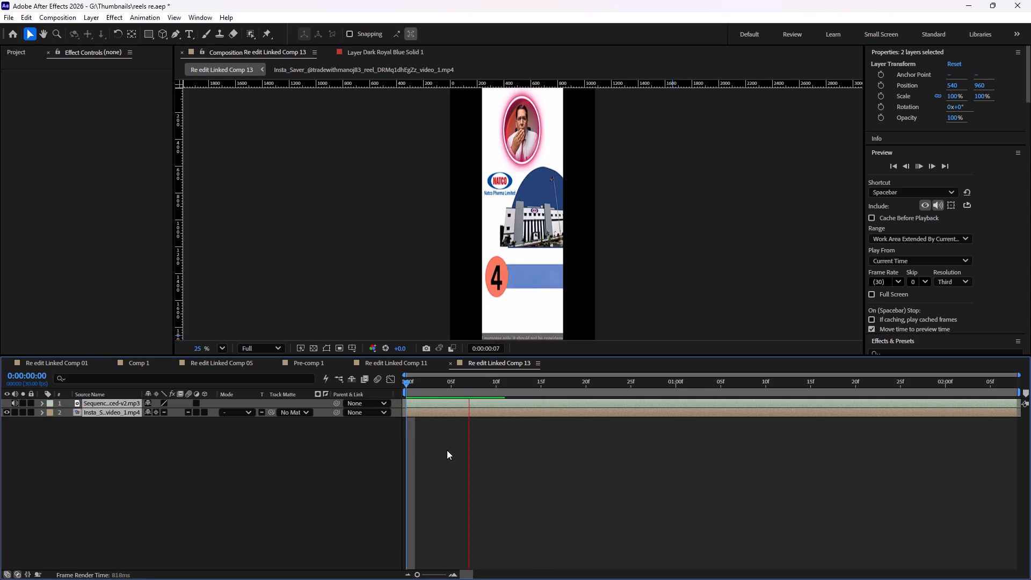
key(space)
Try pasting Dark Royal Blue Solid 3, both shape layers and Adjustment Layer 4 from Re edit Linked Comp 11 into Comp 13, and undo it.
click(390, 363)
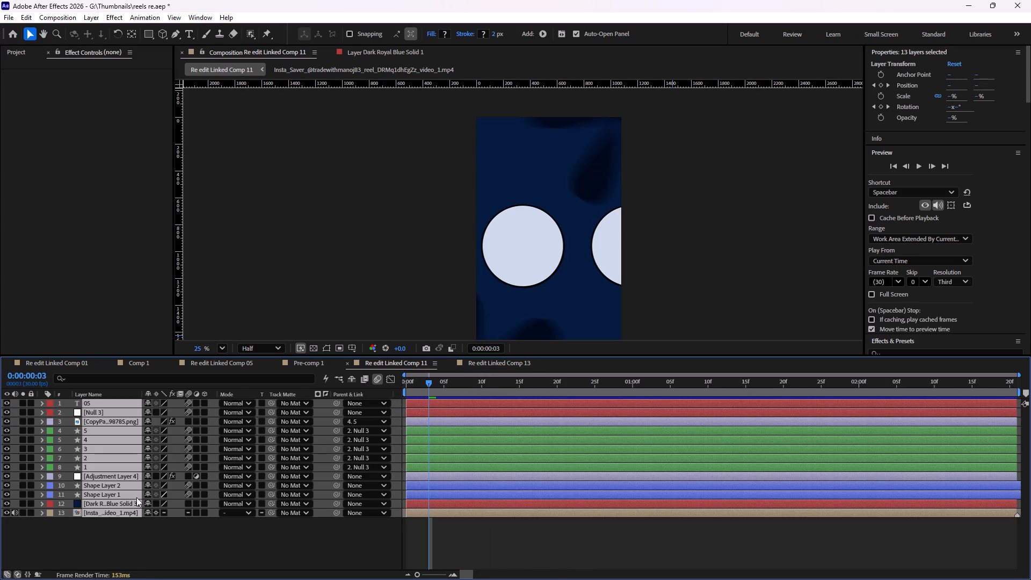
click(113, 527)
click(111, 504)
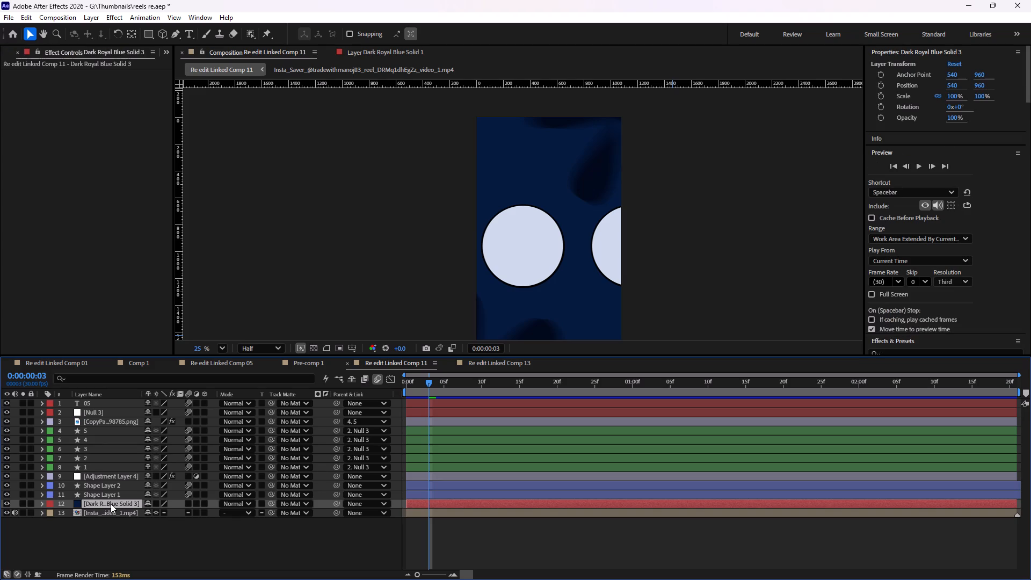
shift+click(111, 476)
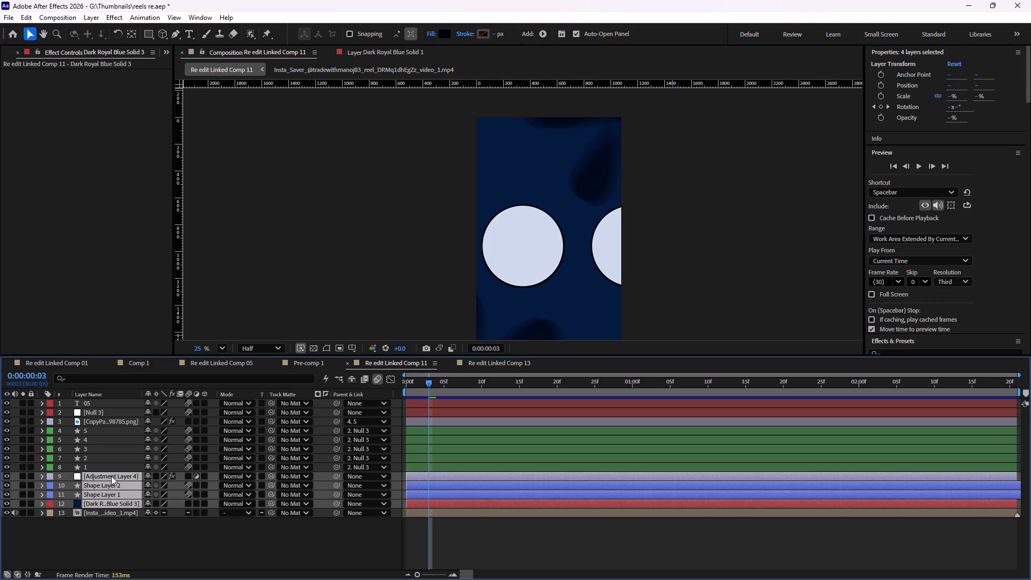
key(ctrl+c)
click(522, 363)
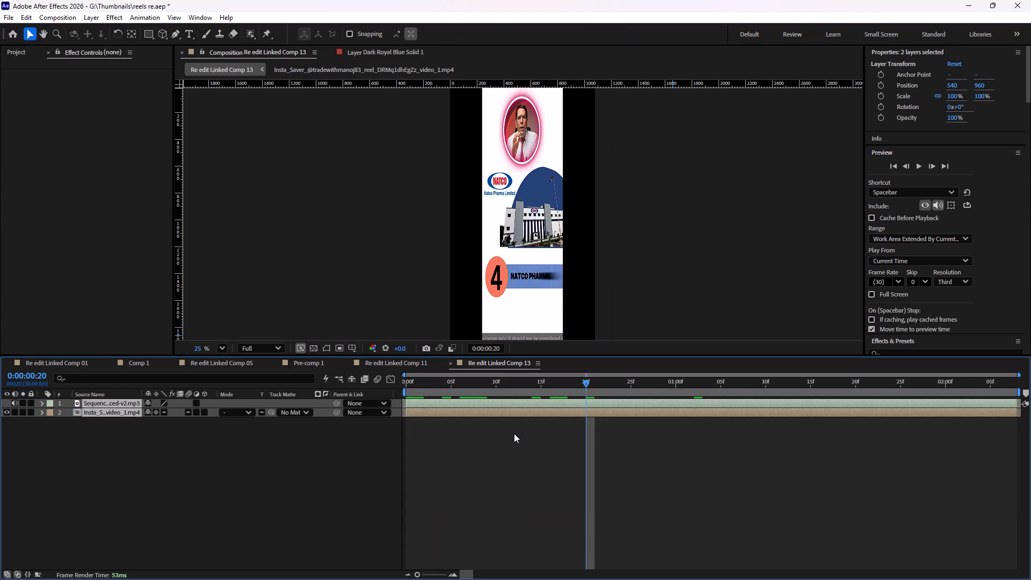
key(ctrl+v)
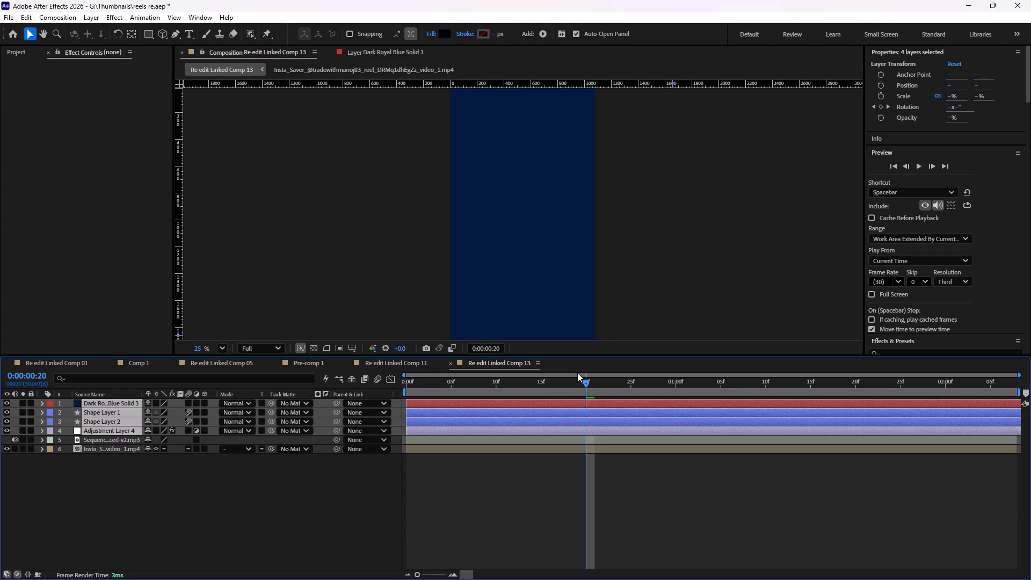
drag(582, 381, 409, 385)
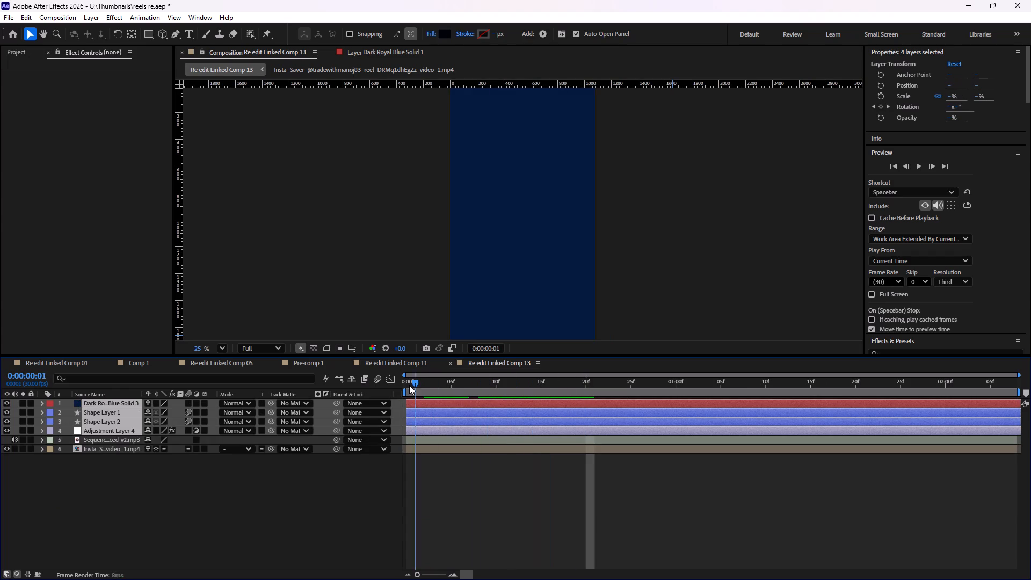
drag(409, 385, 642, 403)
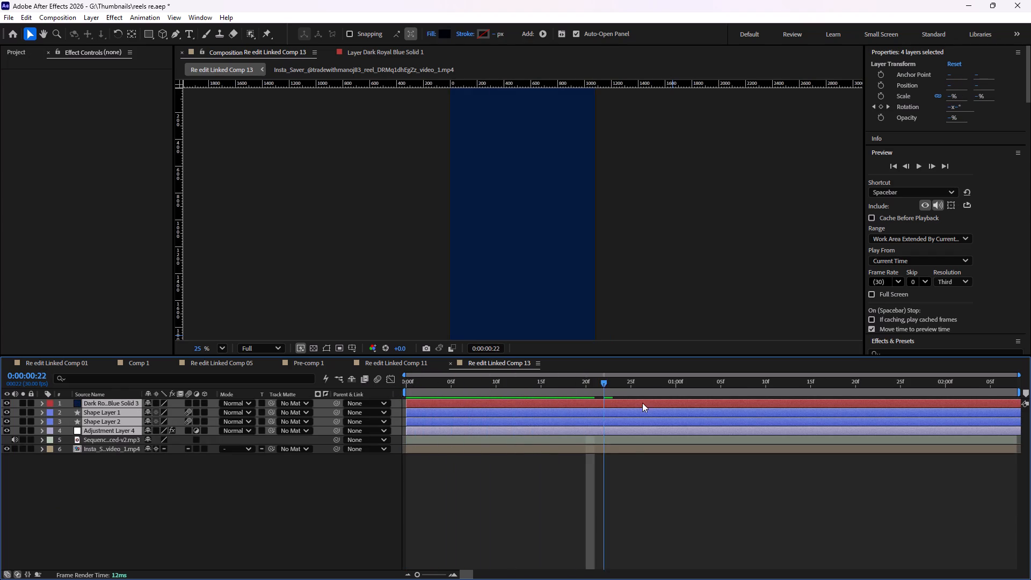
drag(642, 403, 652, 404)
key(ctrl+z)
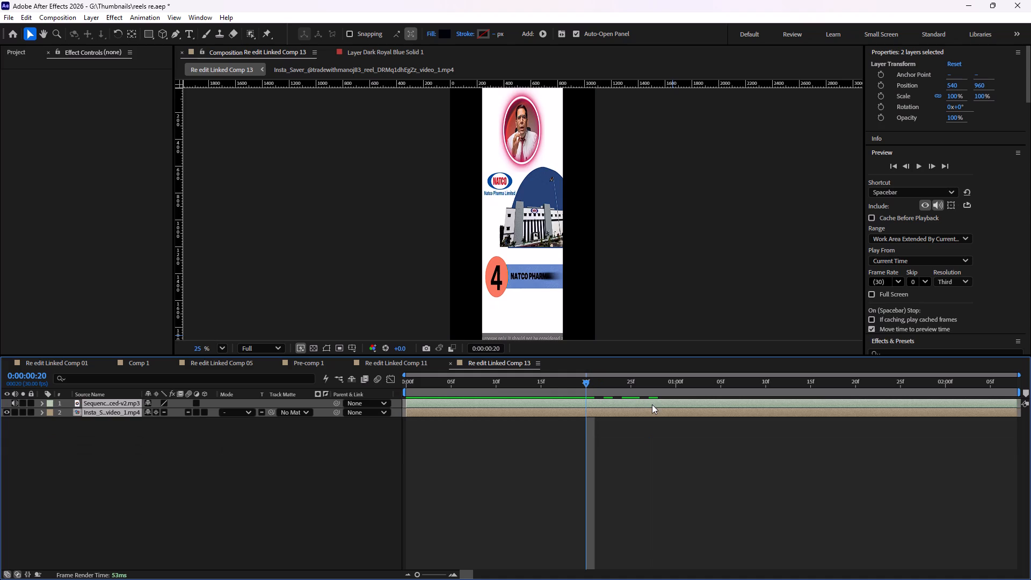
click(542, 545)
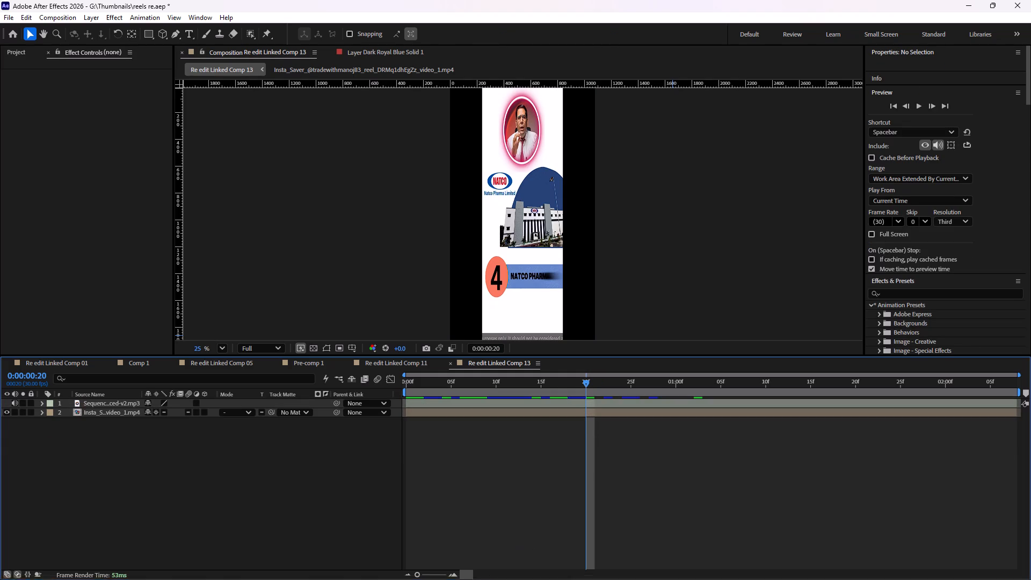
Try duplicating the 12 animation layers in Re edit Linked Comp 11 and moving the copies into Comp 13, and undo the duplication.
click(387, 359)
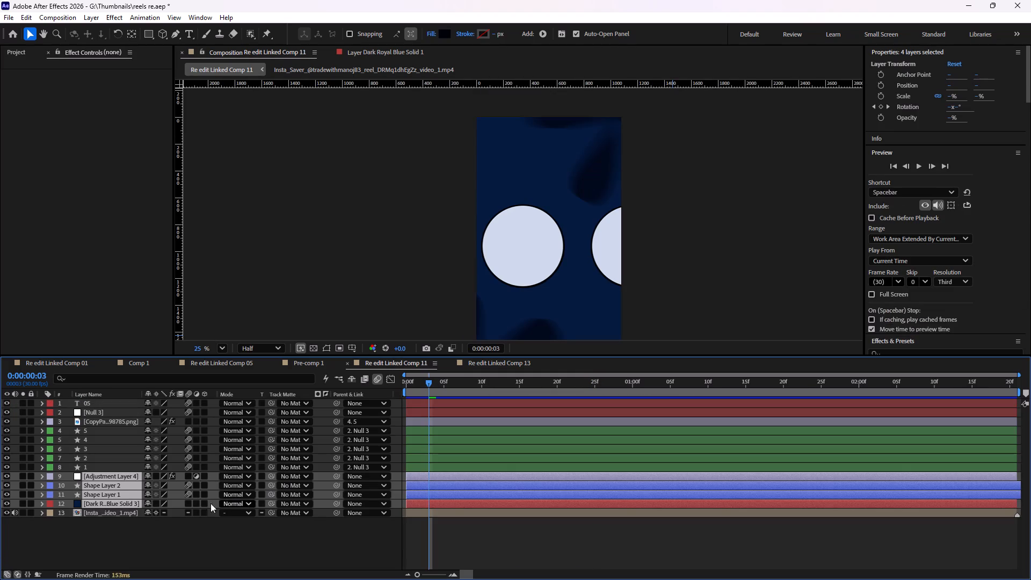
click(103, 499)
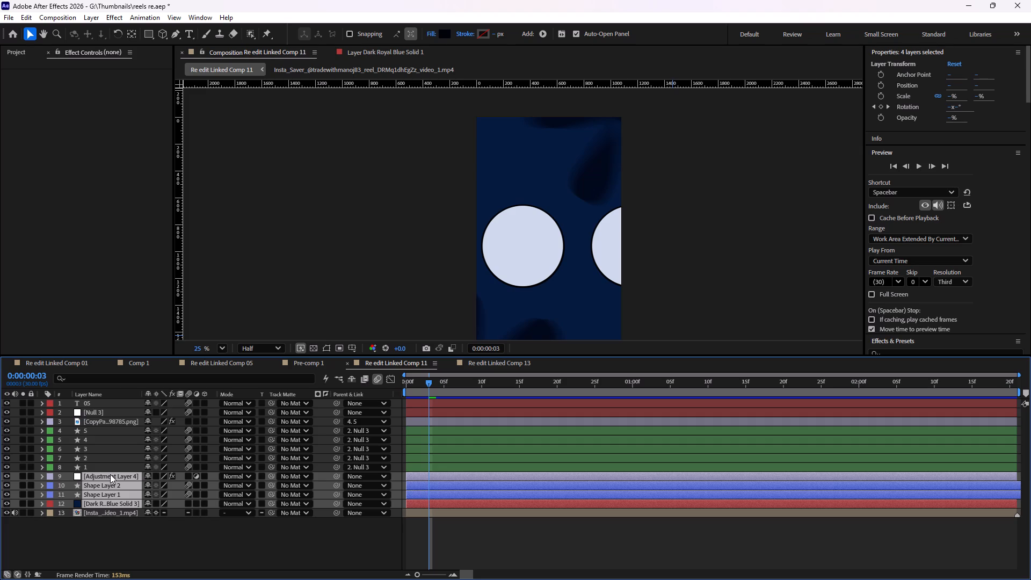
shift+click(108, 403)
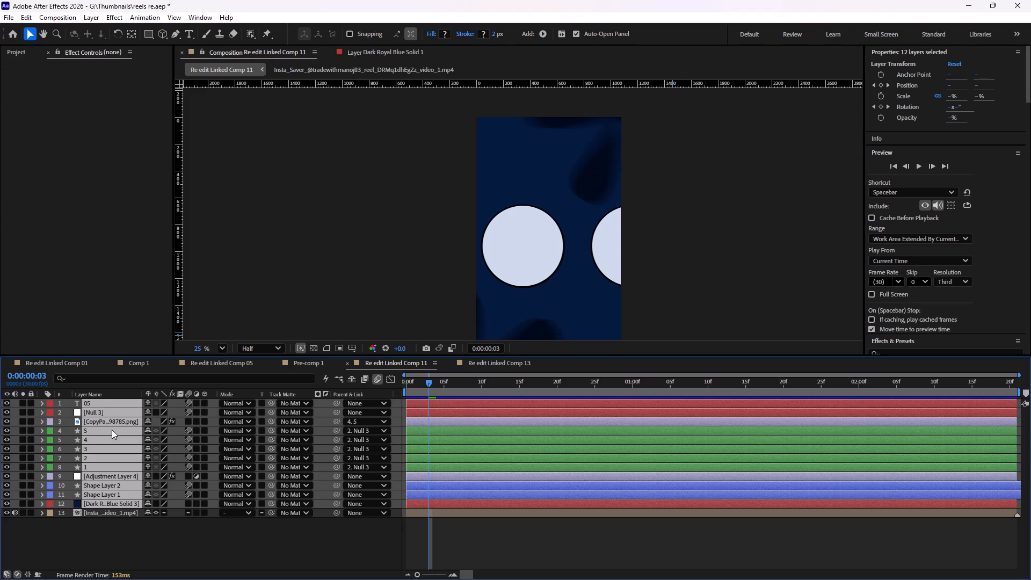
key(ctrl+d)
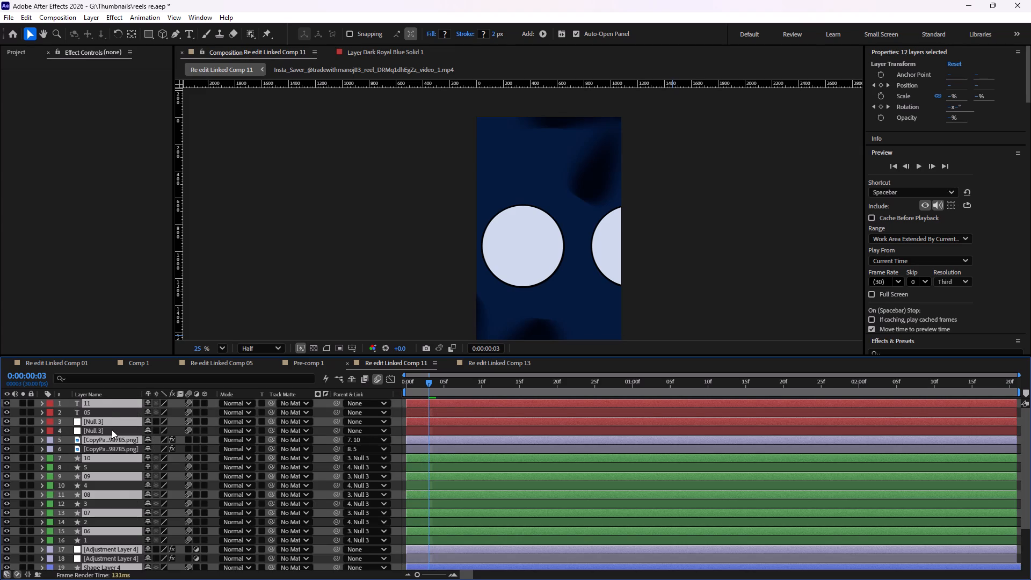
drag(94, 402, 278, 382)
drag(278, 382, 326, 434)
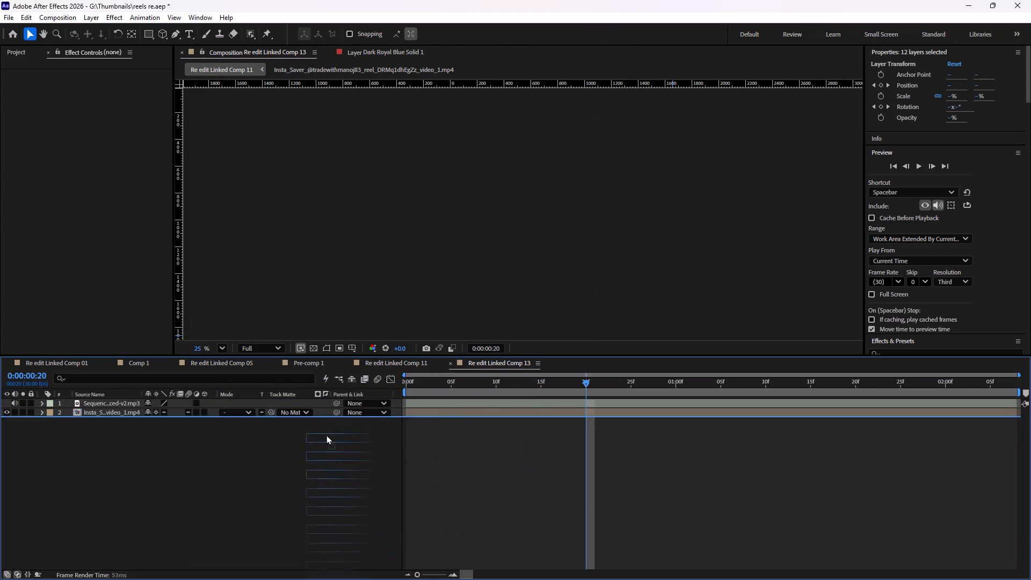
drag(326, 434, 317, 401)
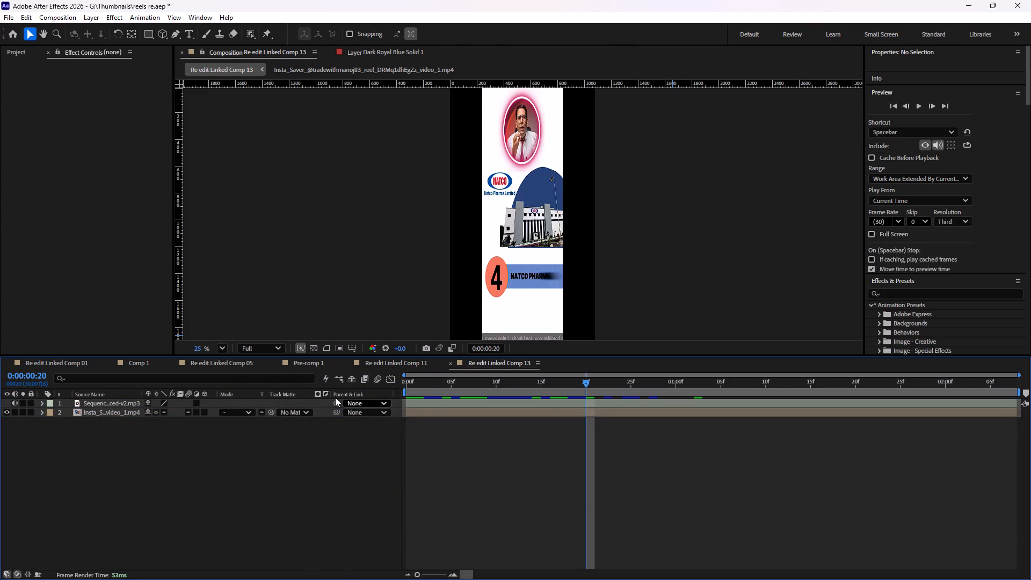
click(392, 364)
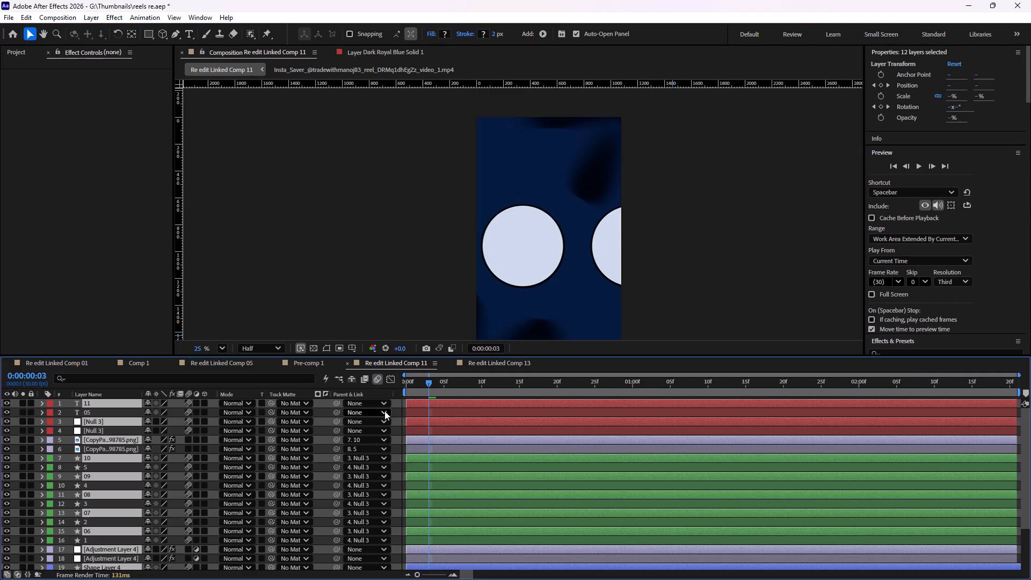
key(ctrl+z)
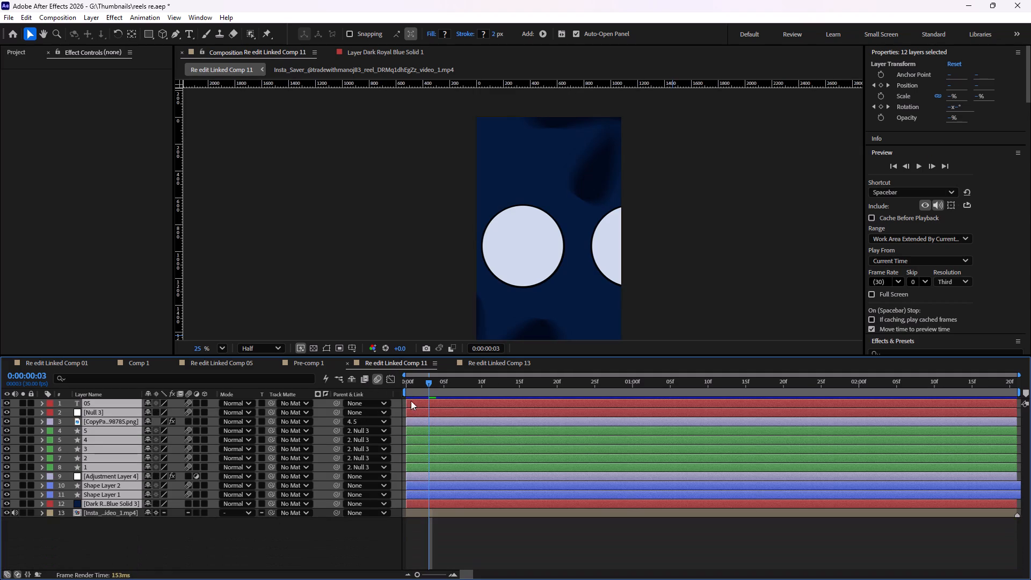
Preview the 05 Sonata circle animation in Re edit Linked Comp 11.
drag(425, 383, 605, 412)
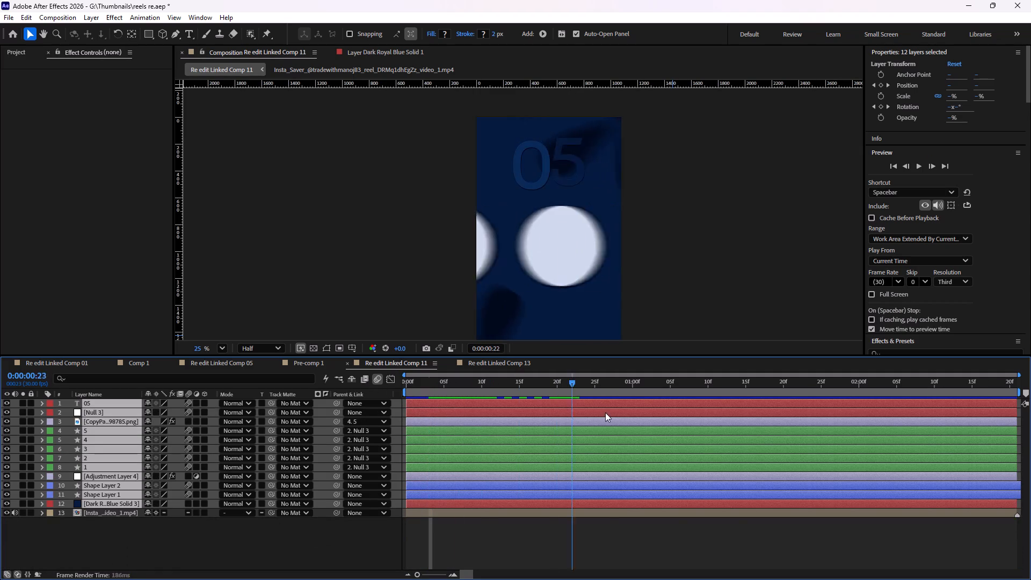
drag(605, 412, 707, 463)
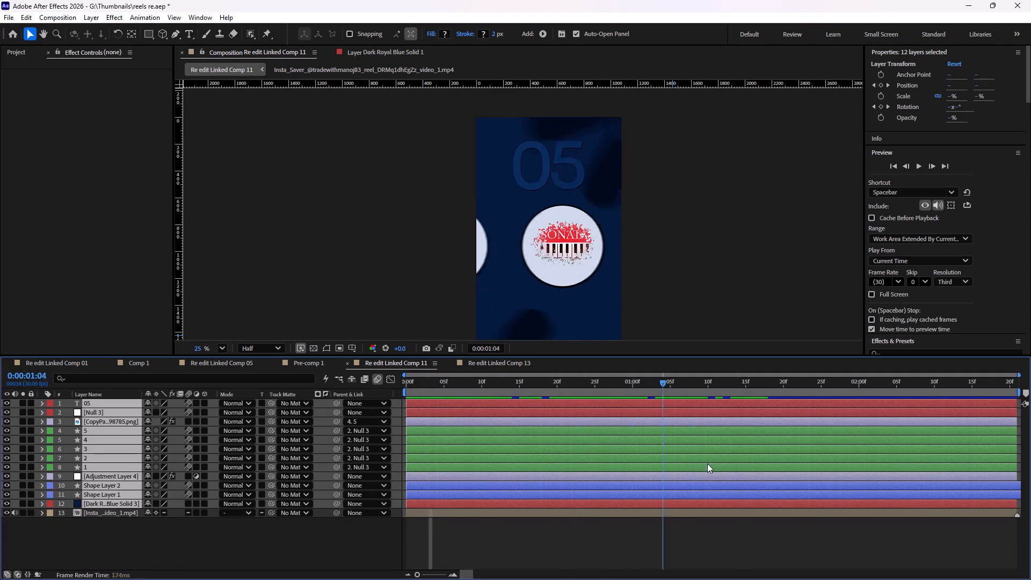
drag(707, 463, 418, 458)
key(space)
key(space)
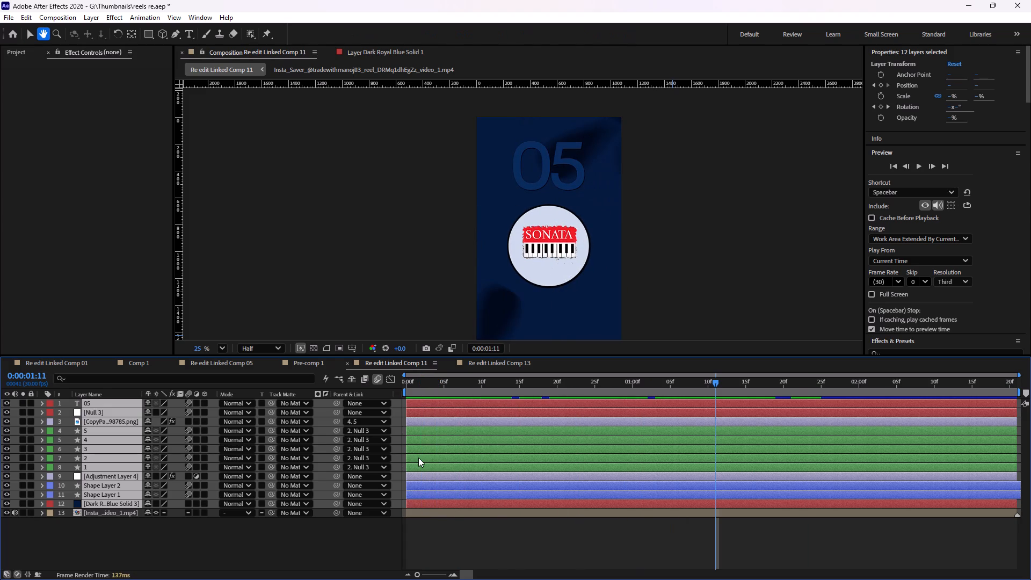
Copy Dark Royal Blue Solid 3 from Re edit Linked Comp 11 into Re edit Linked Comp 13 as the background.
click(110, 505)
click(136, 541)
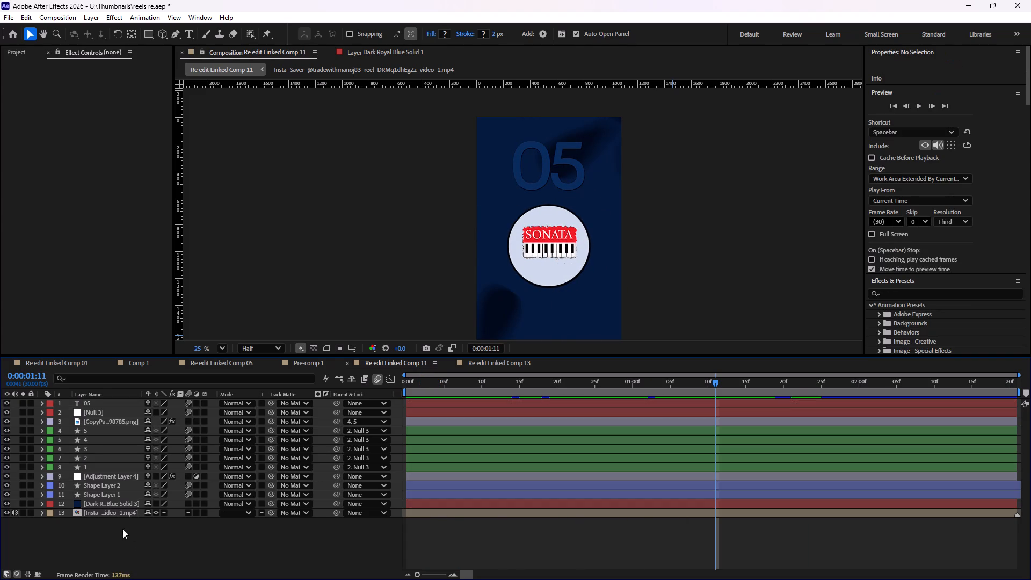
click(121, 504)
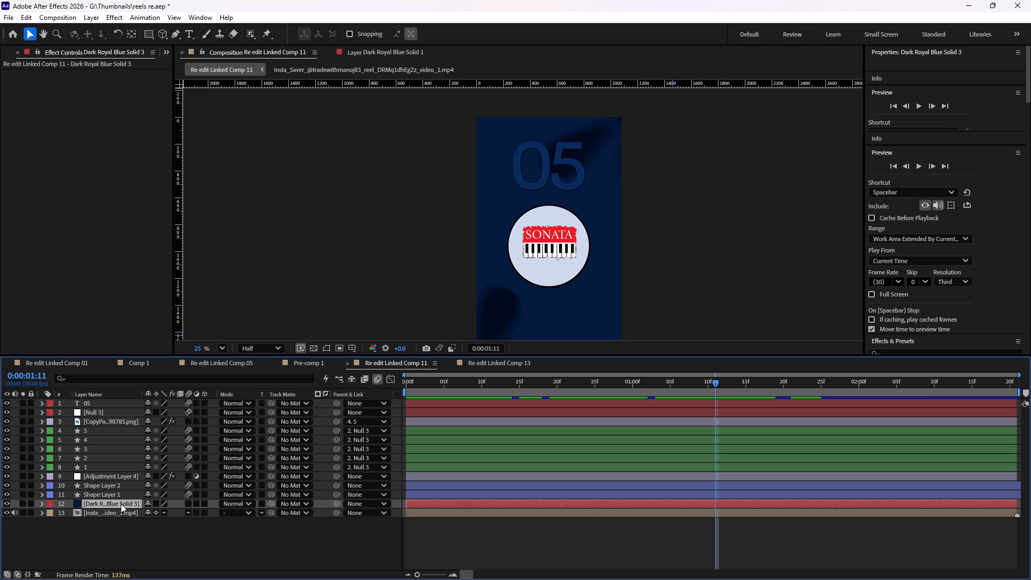
key(ctrl+c)
click(492, 360)
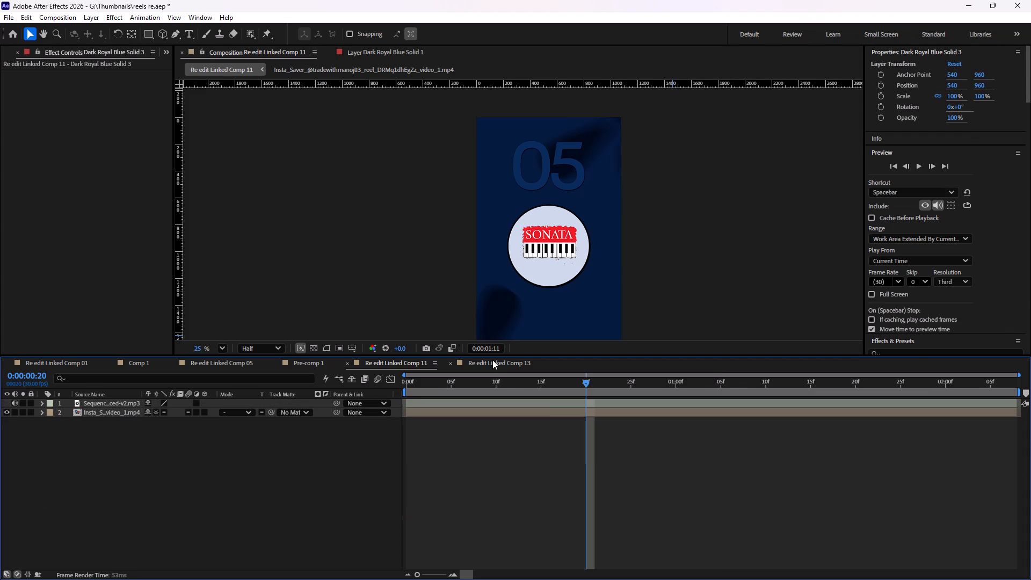
key(ctrl+v)
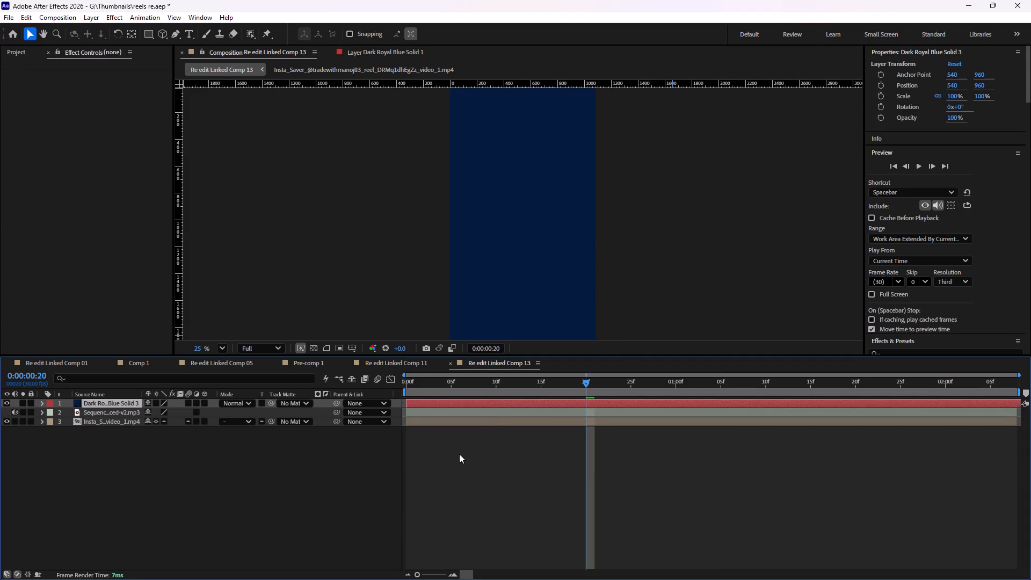
Copy Shape Layer 1 and Shape Layer 2 one at a time from Re edit Linked Comp 11 into Comp 13, above the solid.
click(391, 368)
click(99, 496)
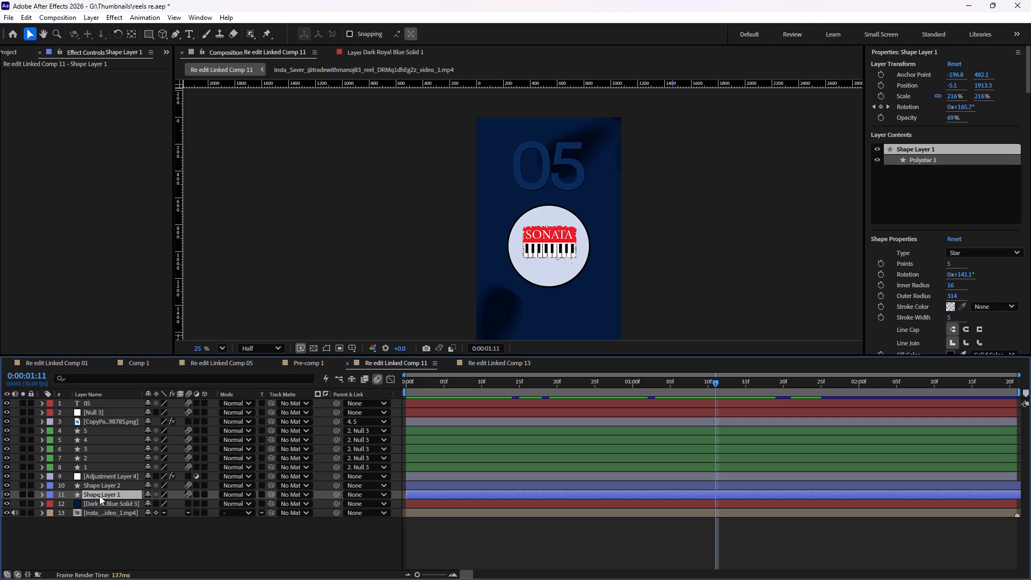
key(ctrl+c)
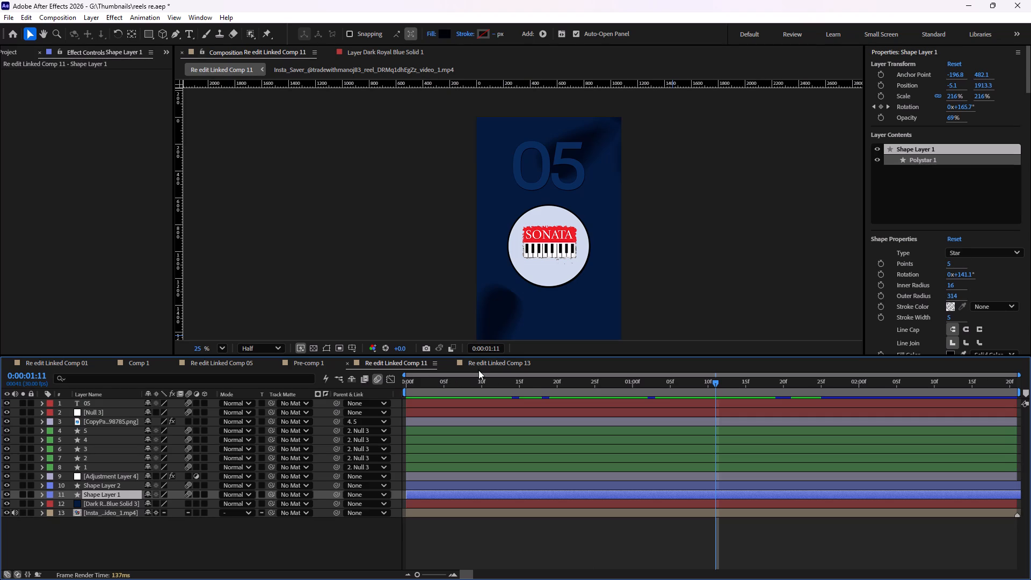
click(481, 366)
key(ctrl+v)
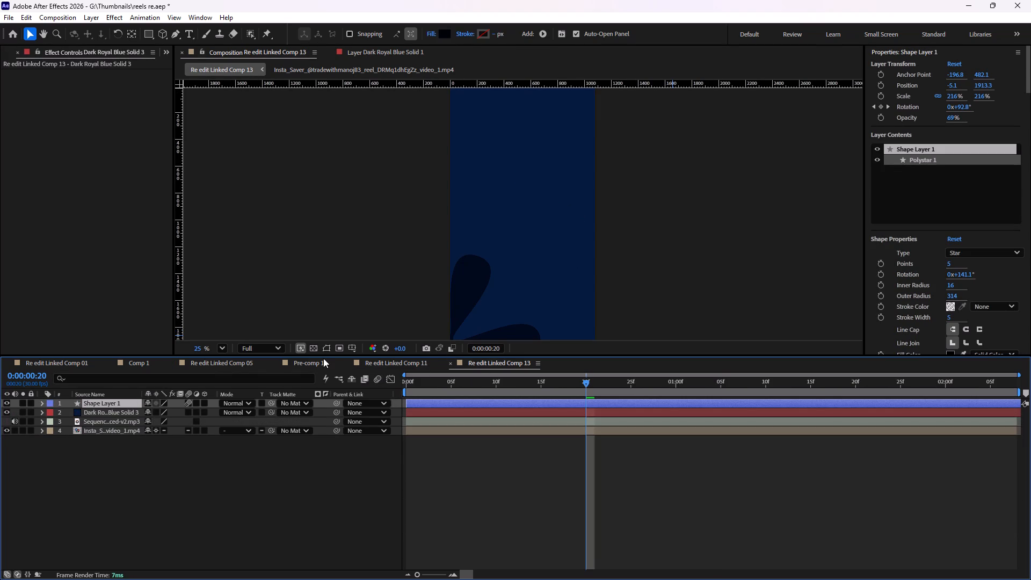
click(408, 360)
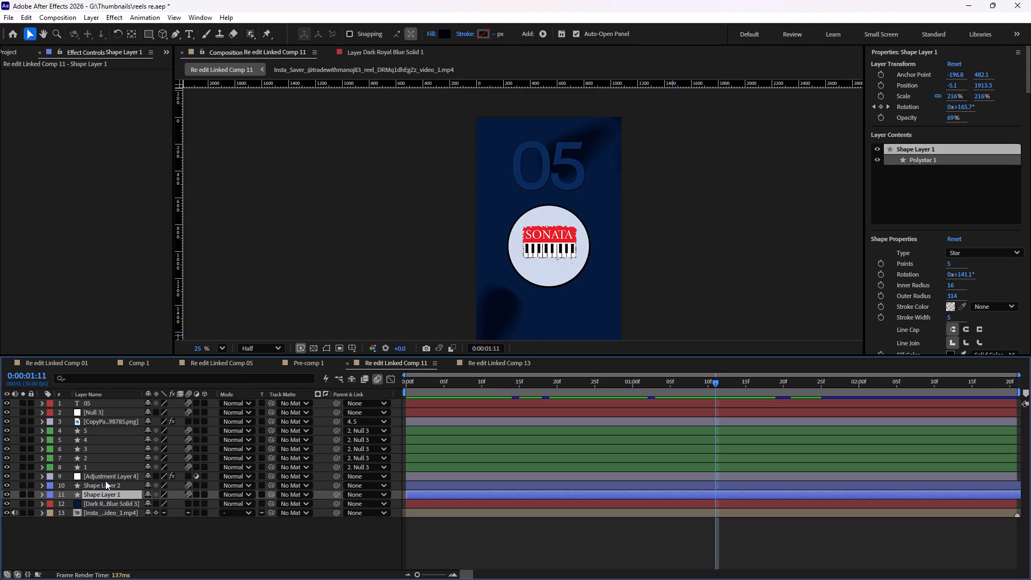
click(103, 483)
key(ctrl+c)
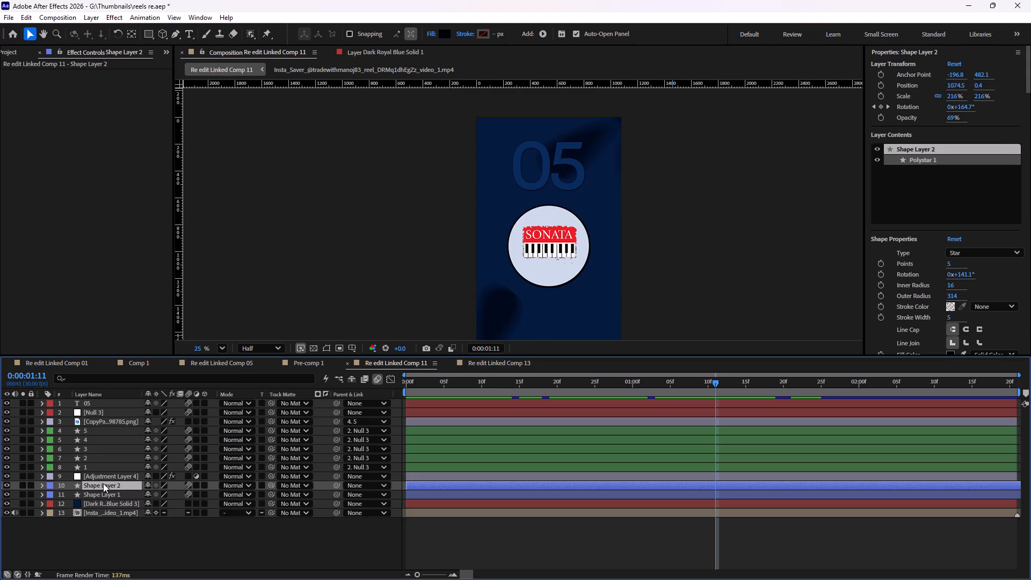
click(490, 358)
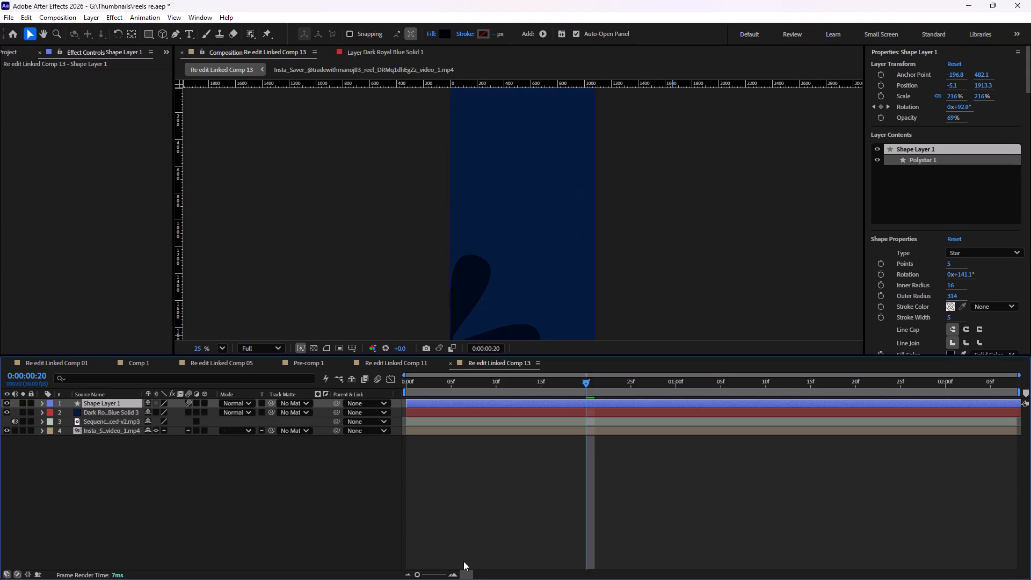
key(ctrl+v)
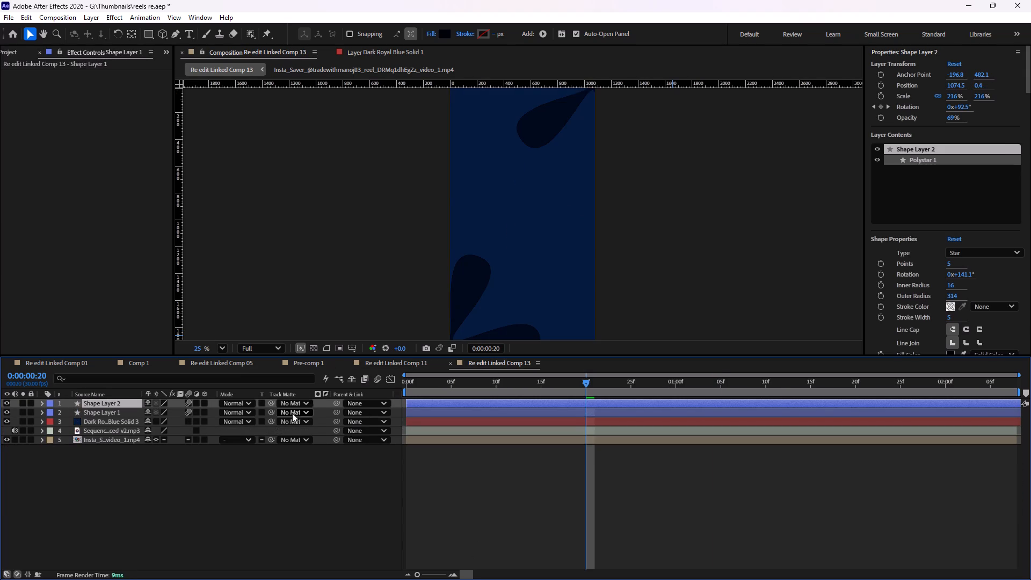
Copy Adjustment Layer 4 with its Radial Blur from Re edit Linked Comp 11 to the top of Comp 13.
click(388, 361)
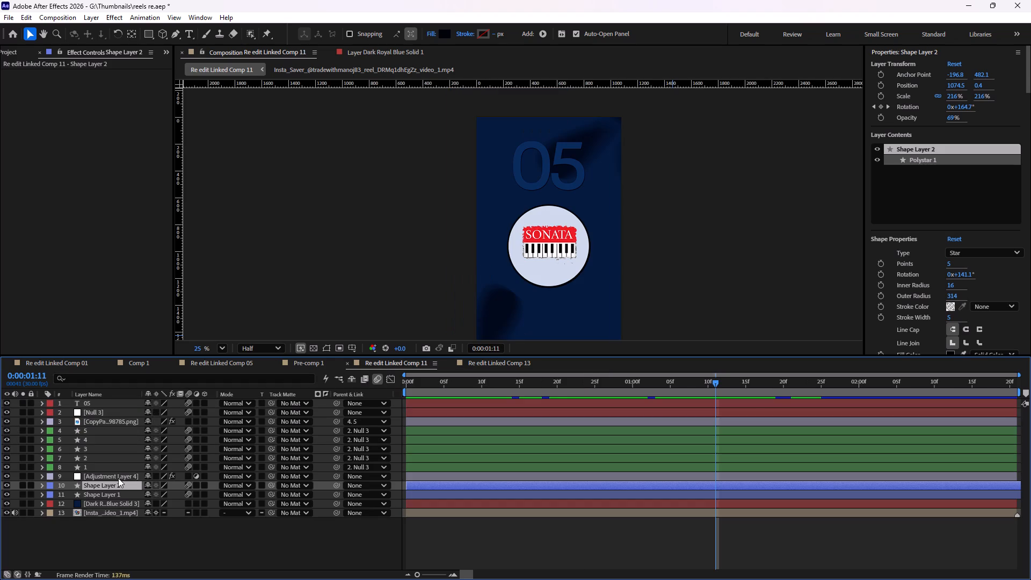
click(118, 475)
key(ctrl+c)
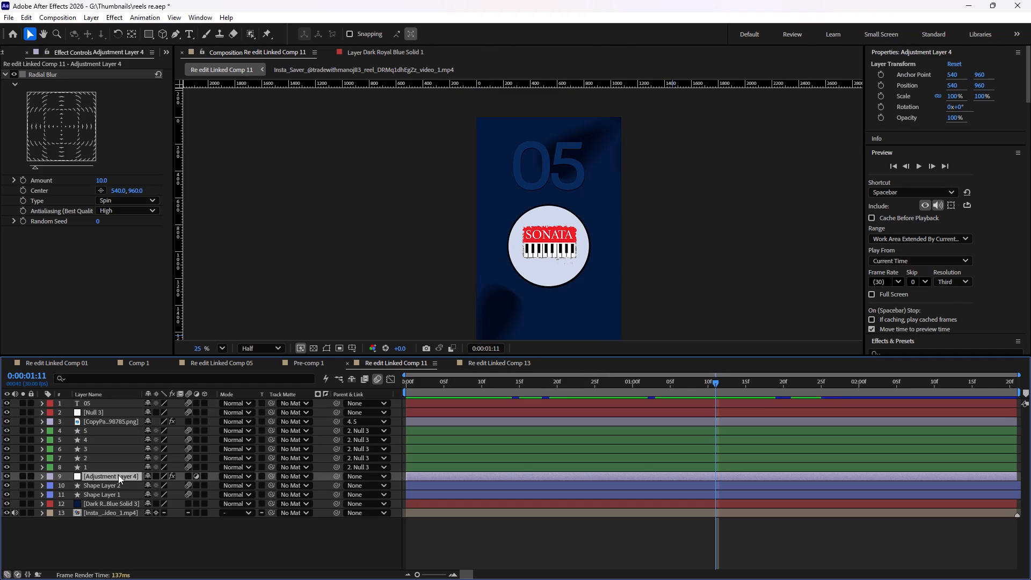
click(488, 361)
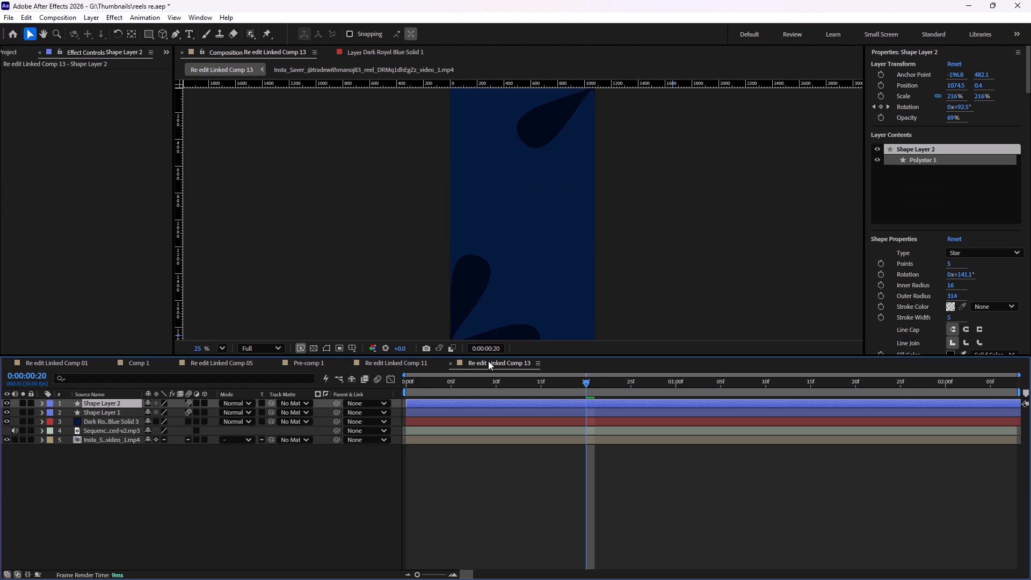
key(ctrl+v)
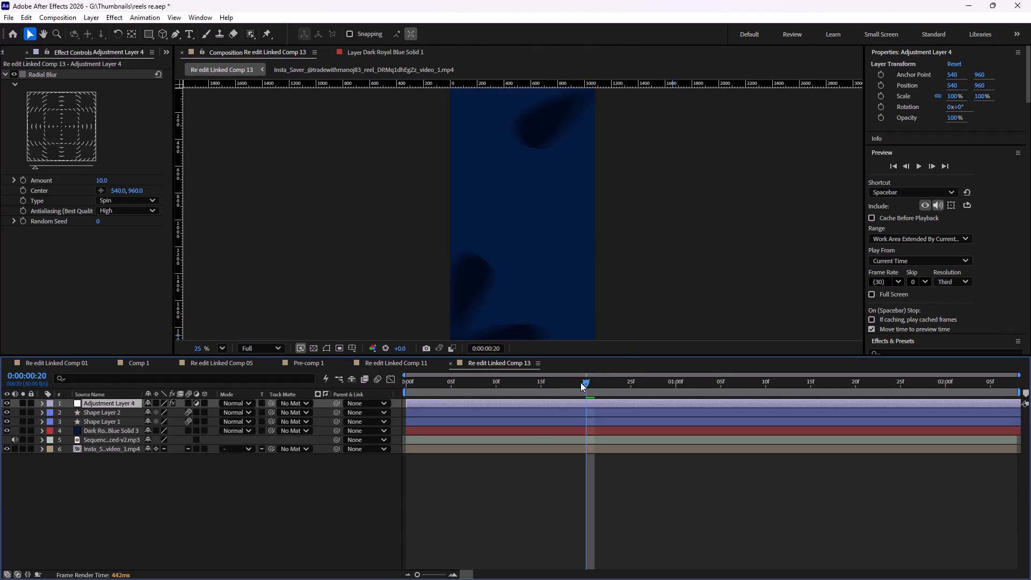
Return Comp 13 to its first frame and paste in circle layers 1 to 5 copied from Re edit Linked Comp 11.
drag(590, 382, 713, 400)
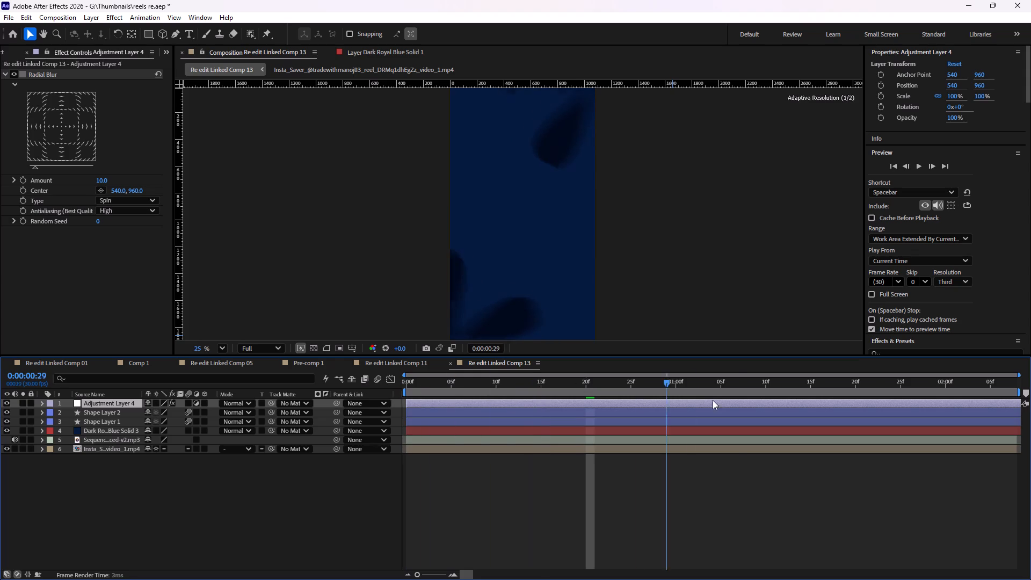
drag(713, 400, 390, 415)
click(387, 360)
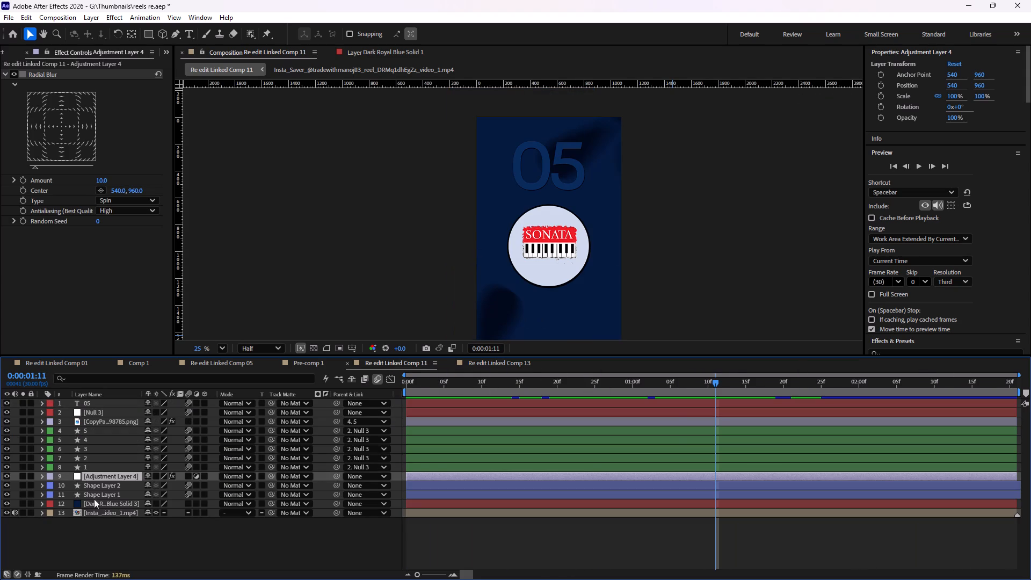
click(93, 468)
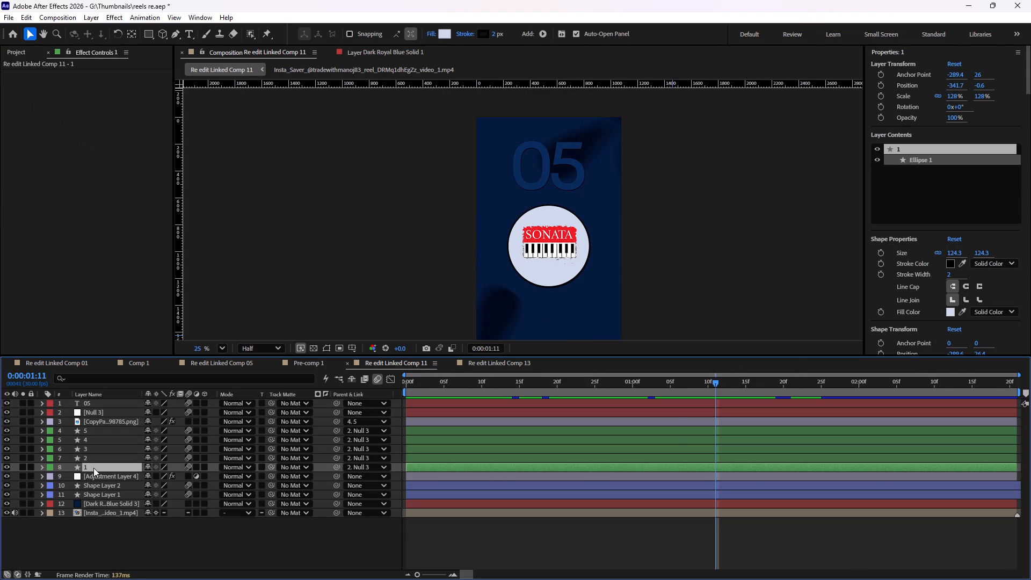
shift+click(93, 433)
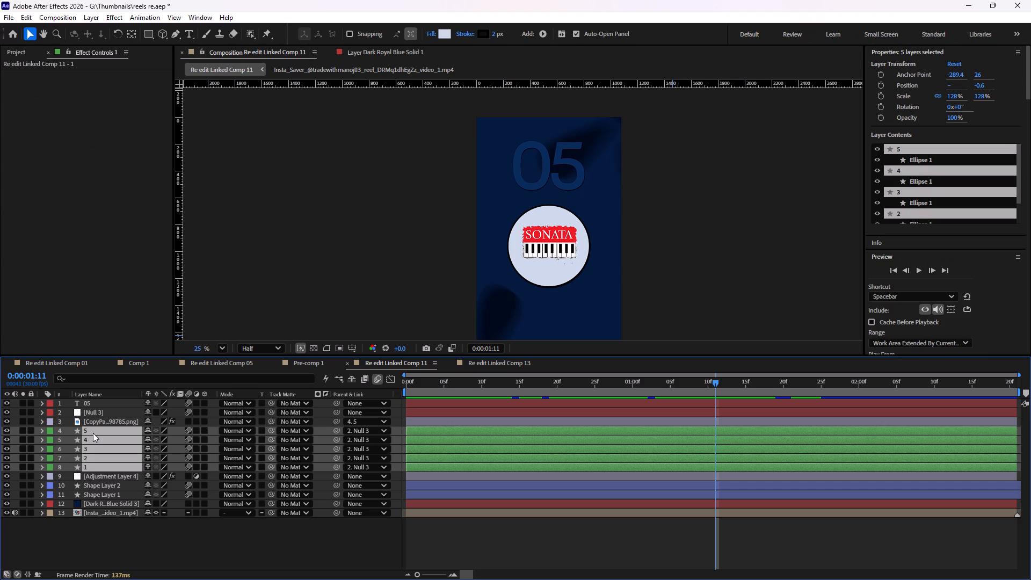
key(ctrl+c)
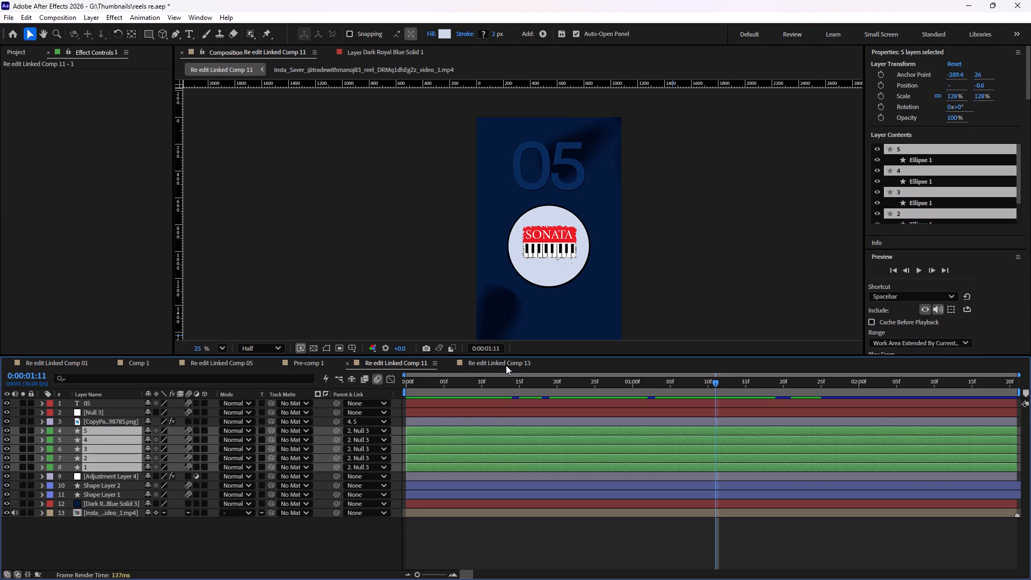
click(506, 363)
key(ctrl+v)
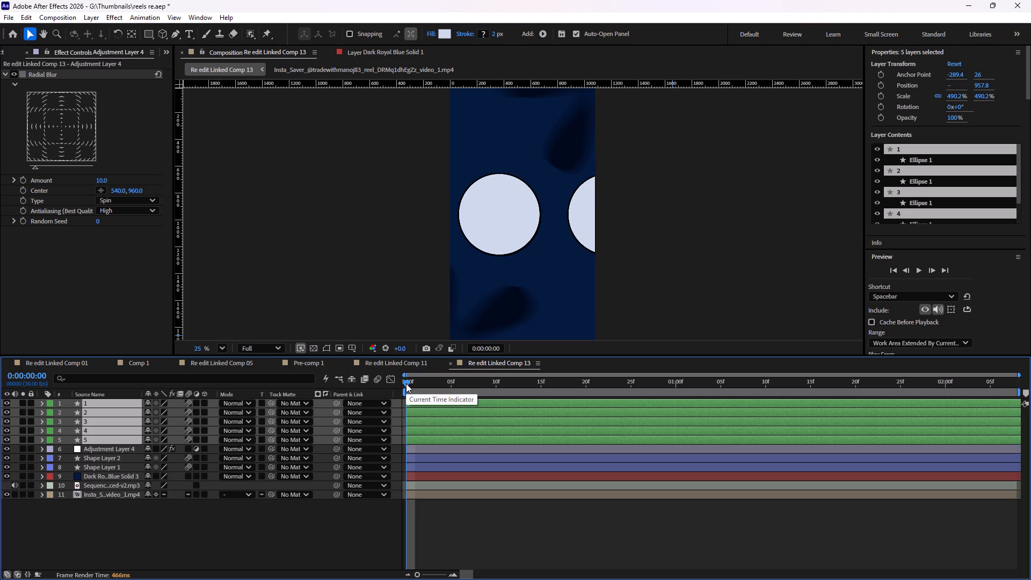
Reorder the pasted circle layers in Comp 13 to 5, 4, 3, 2, 1 from top to bottom, matching Re edit Linked Comp 11.
click(386, 364)
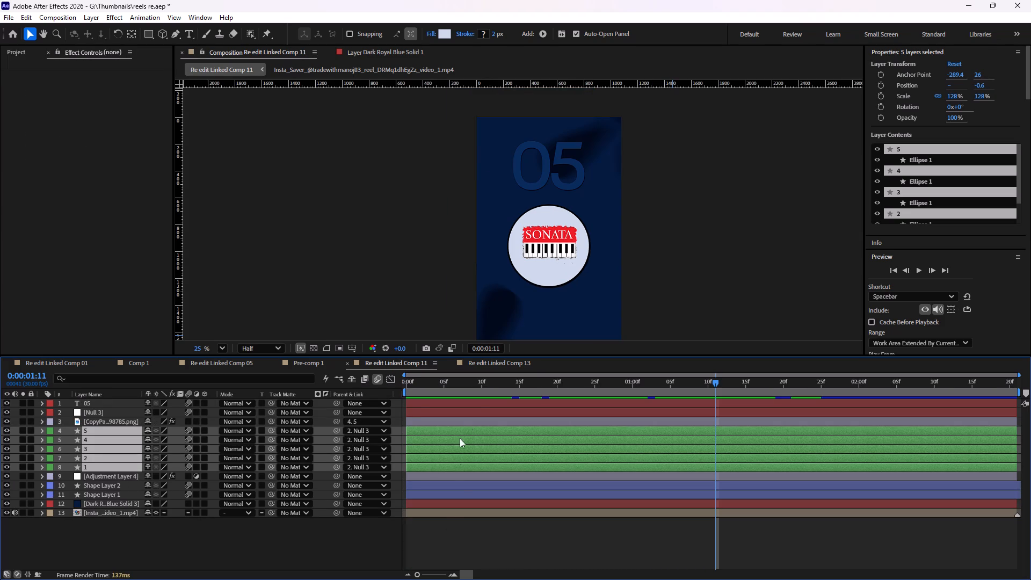
click(483, 361)
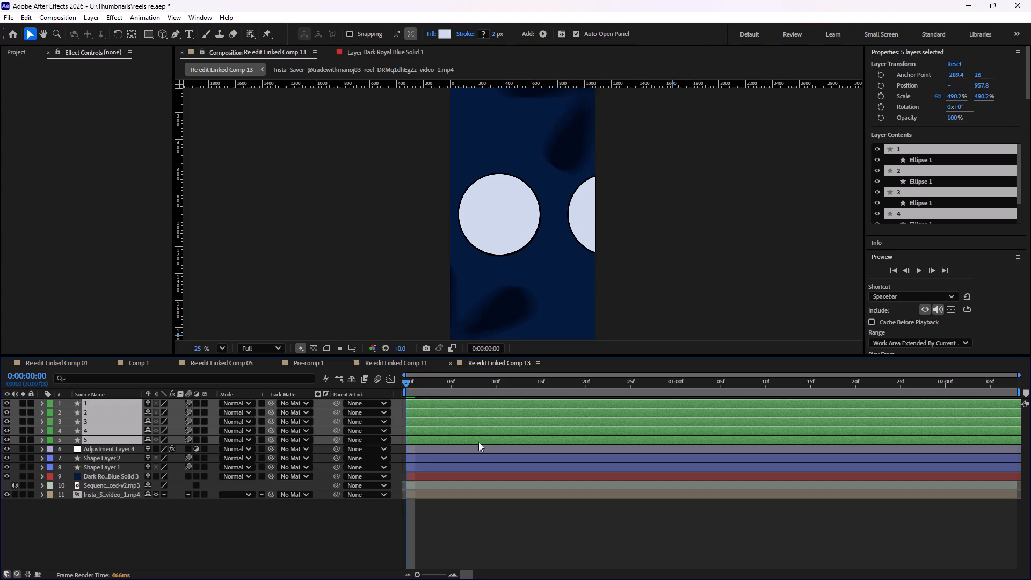
click(223, 540)
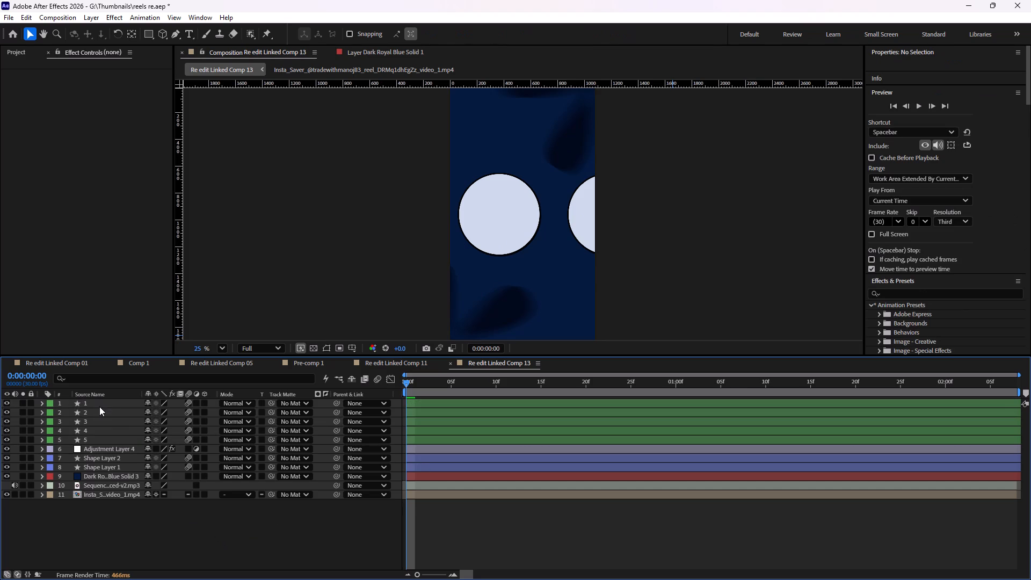
click(101, 403)
drag(101, 403, 93, 442)
click(99, 404)
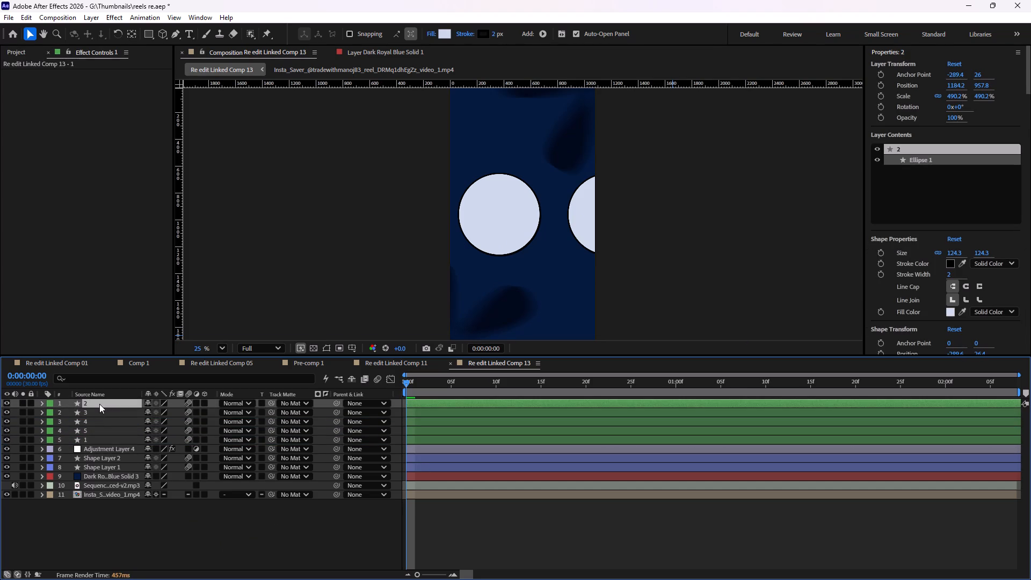
drag(99, 404, 99, 435)
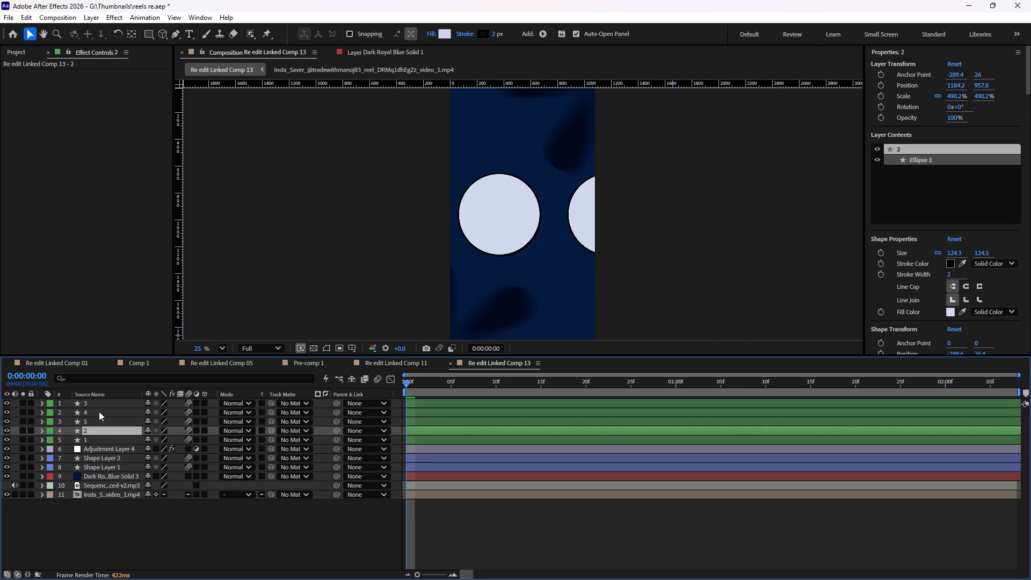
click(101, 404)
drag(101, 404, 99, 421)
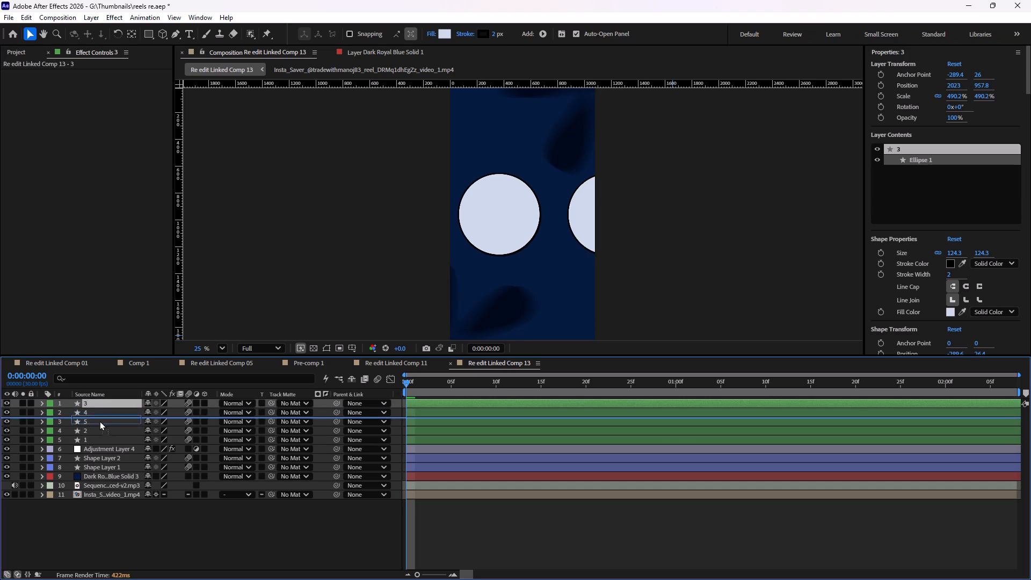
drag(99, 421, 99, 422)
click(101, 402)
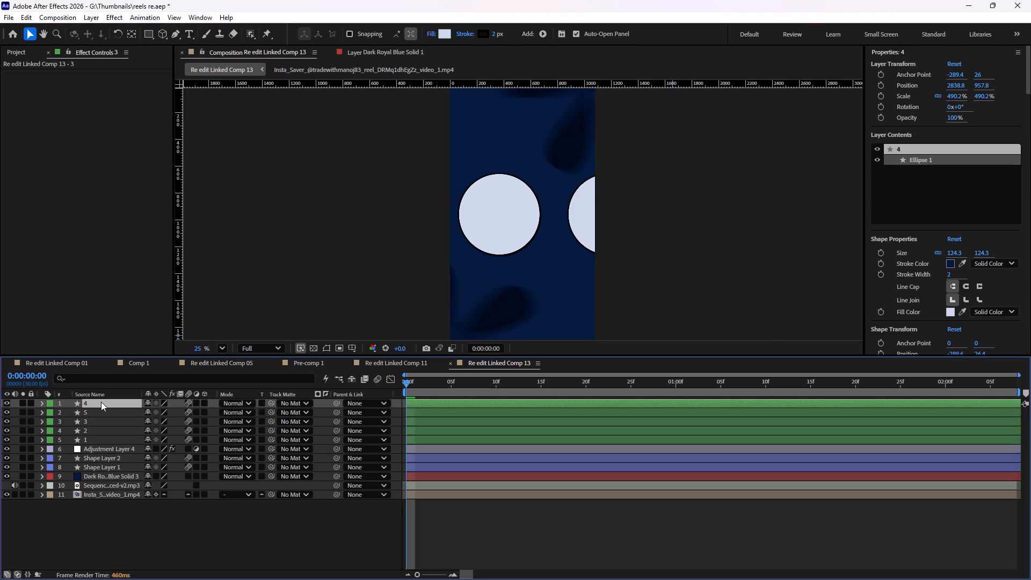
drag(101, 402, 101, 416)
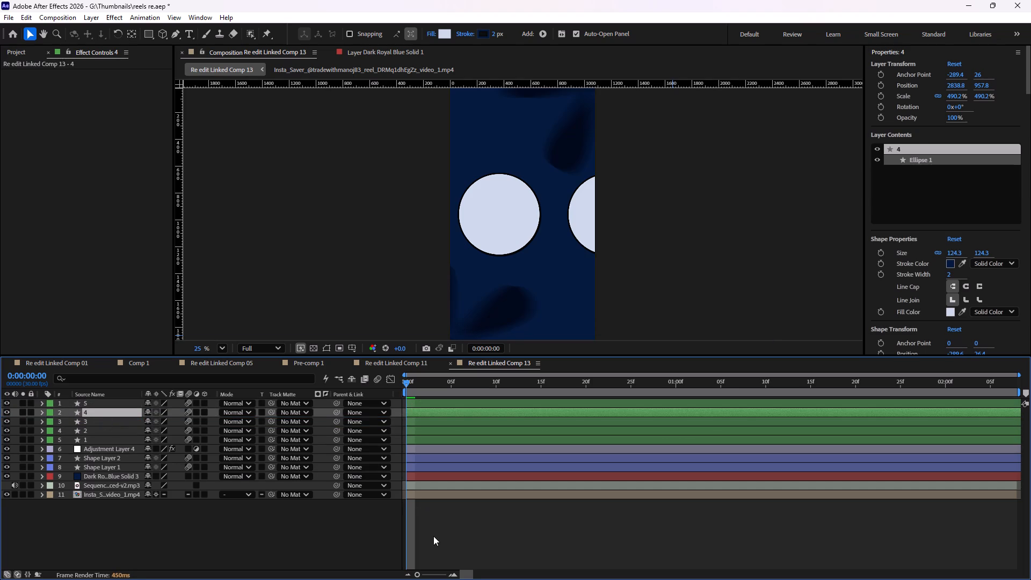
click(433, 535)
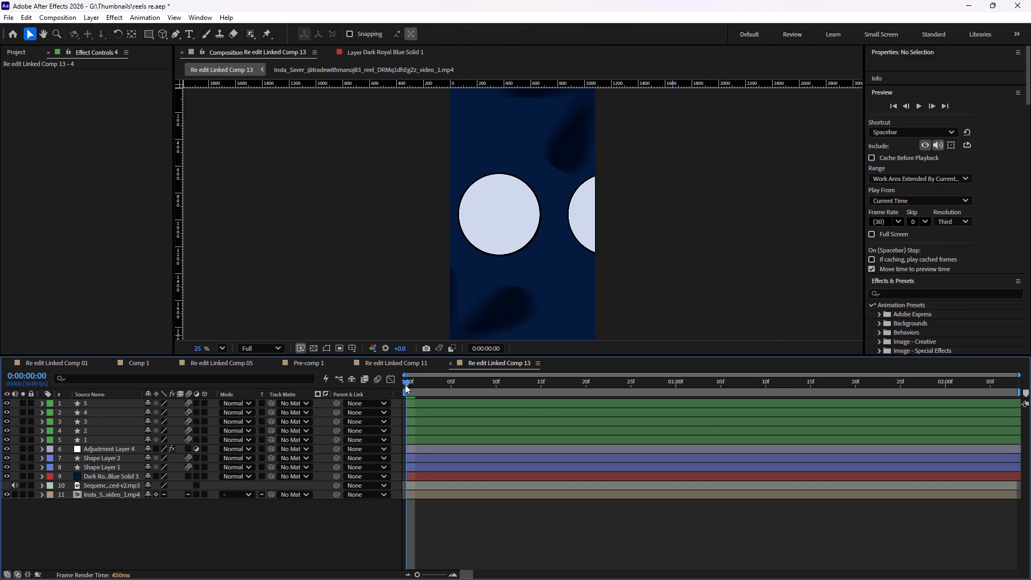
Preview Re edit Linked Comp 13 from the start to check the pasted background and circles.
drag(406, 383, 368, 394)
key(space)
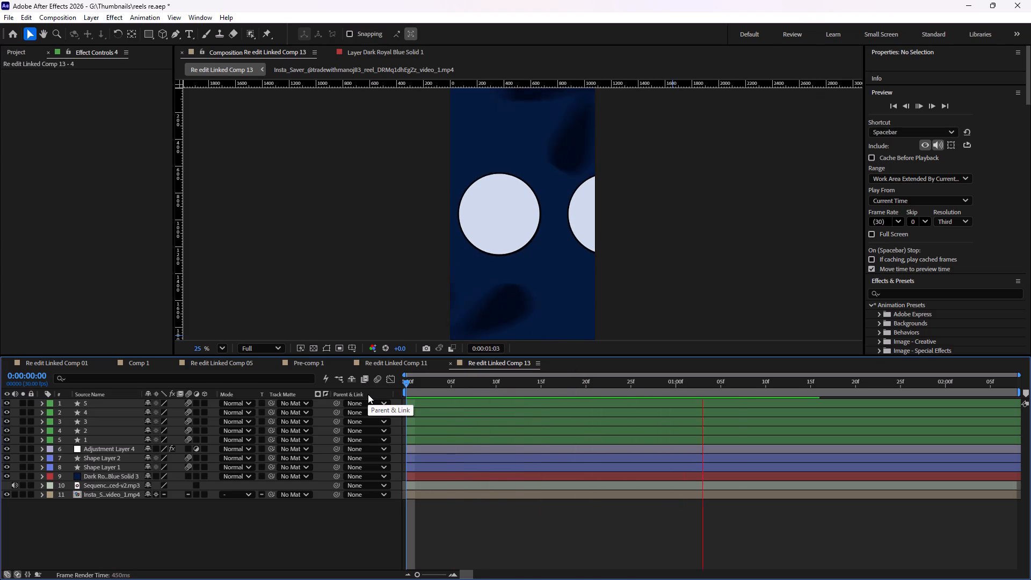
key(space)
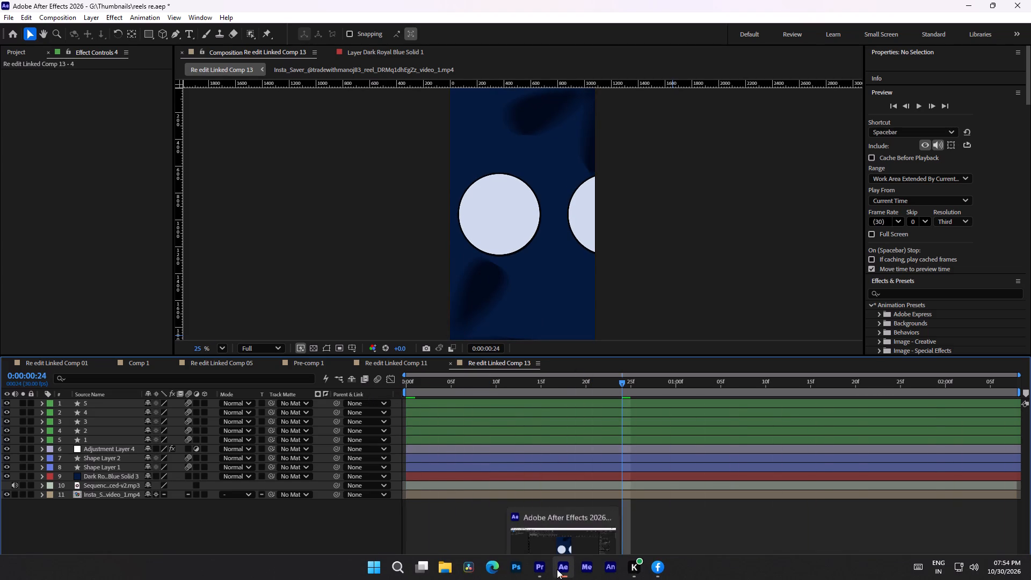
Copy the Sonata logo image layer with its Roughen Edges effect from Re edit Linked Comp 11 to the top of Comp 13.
click(403, 361)
click(124, 423)
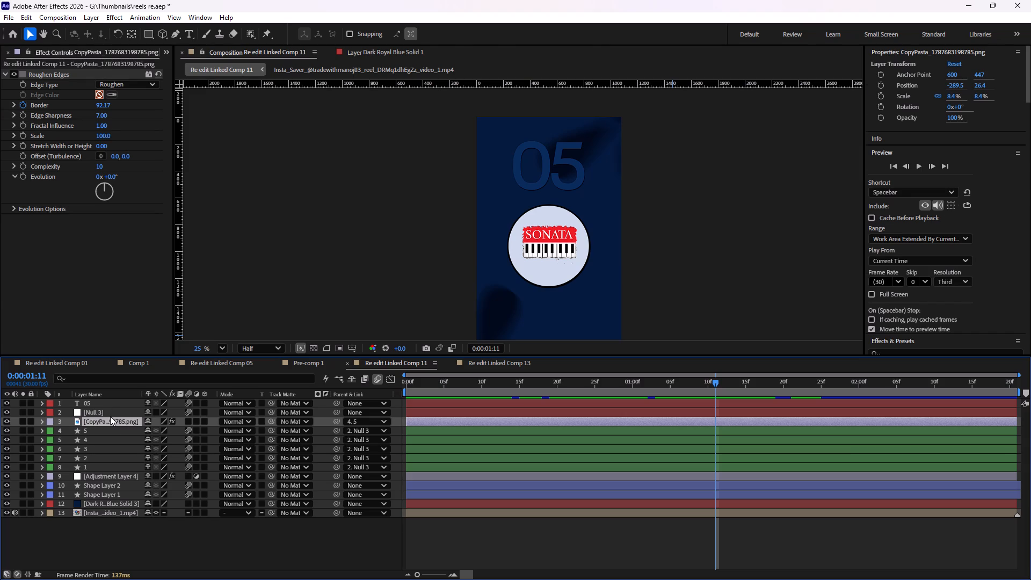
key(ctrl+c)
click(492, 360)
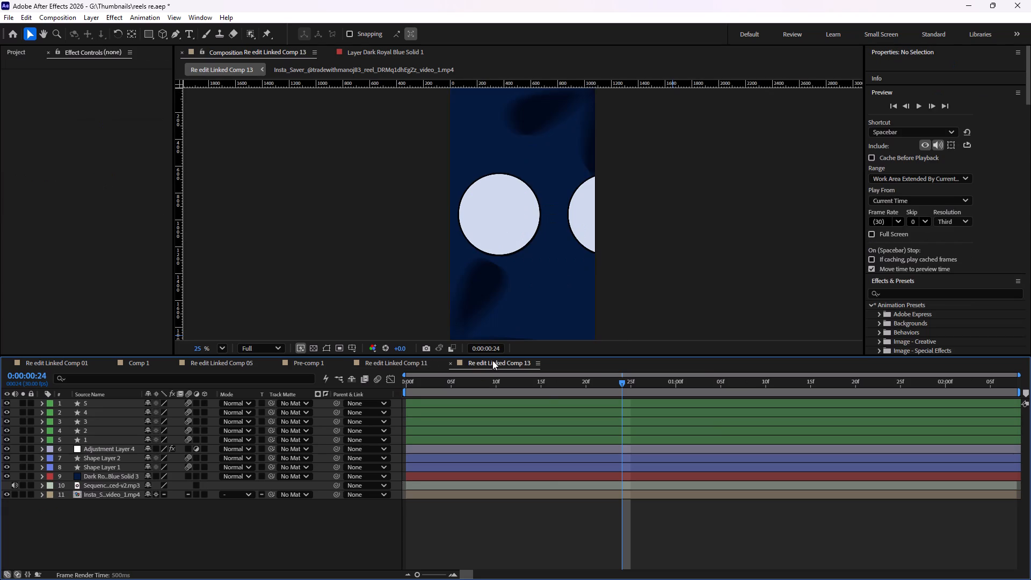
key(ctrl+v)
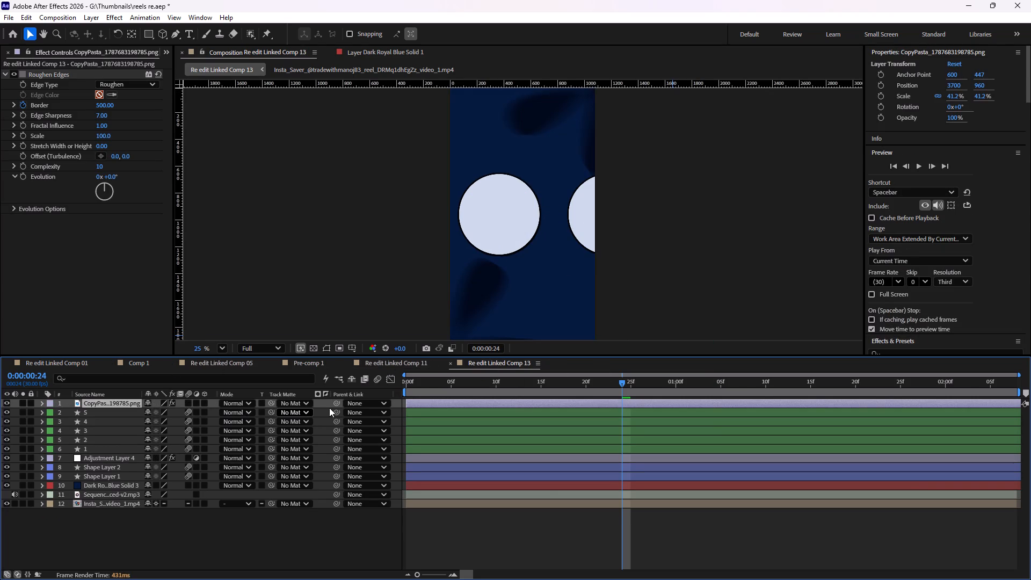
Parent the pasted Sonata logo layer to circle layer 5 and return Comp 13 to its first frame.
drag(337, 403, 100, 411)
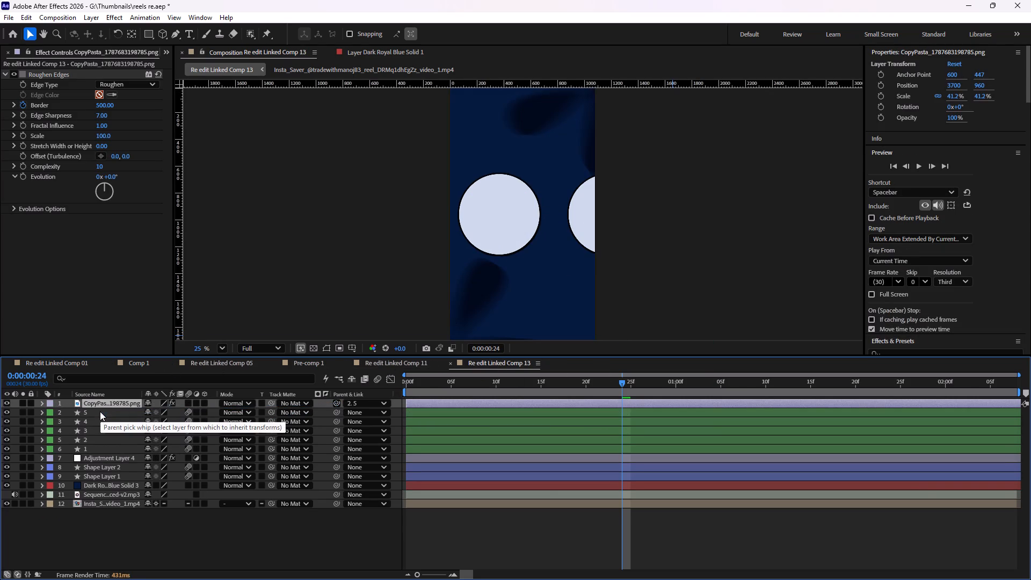
drag(622, 384, 827, 397)
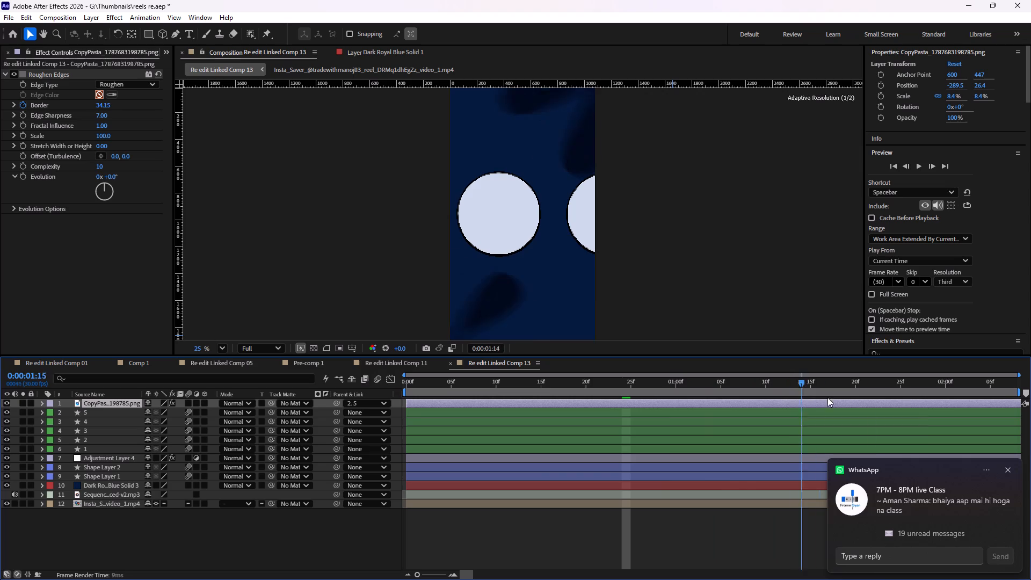
drag(827, 397, 382, 400)
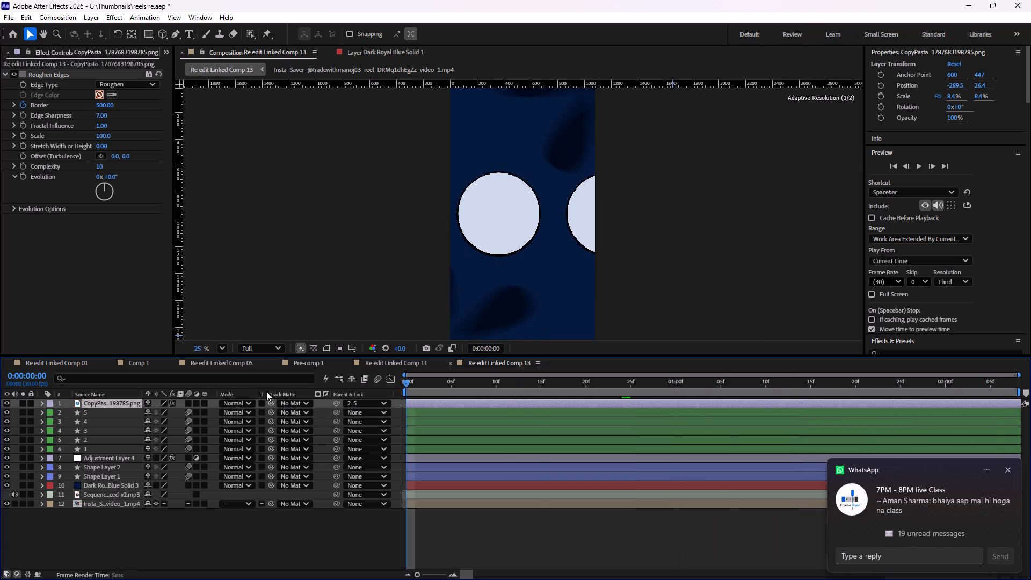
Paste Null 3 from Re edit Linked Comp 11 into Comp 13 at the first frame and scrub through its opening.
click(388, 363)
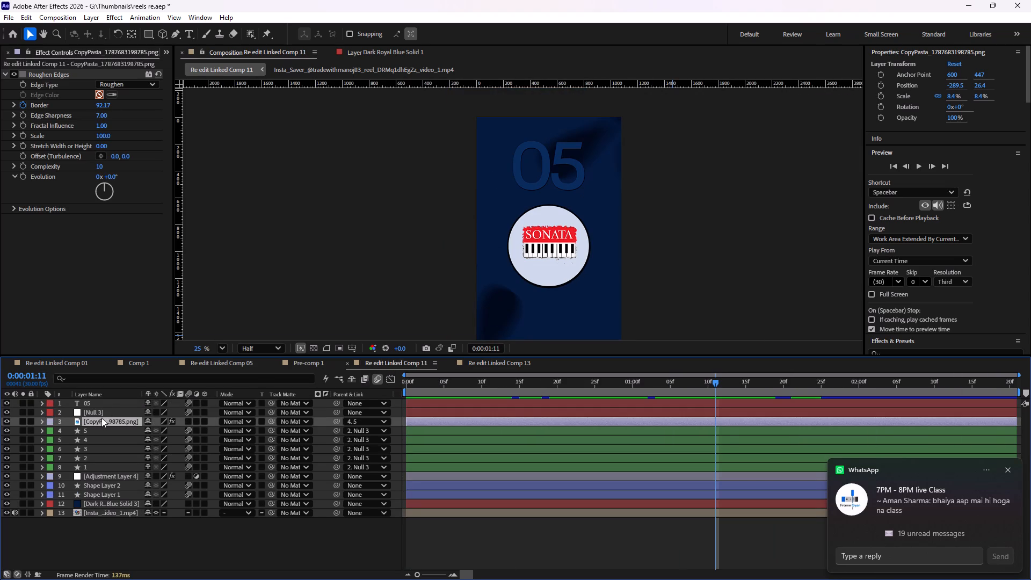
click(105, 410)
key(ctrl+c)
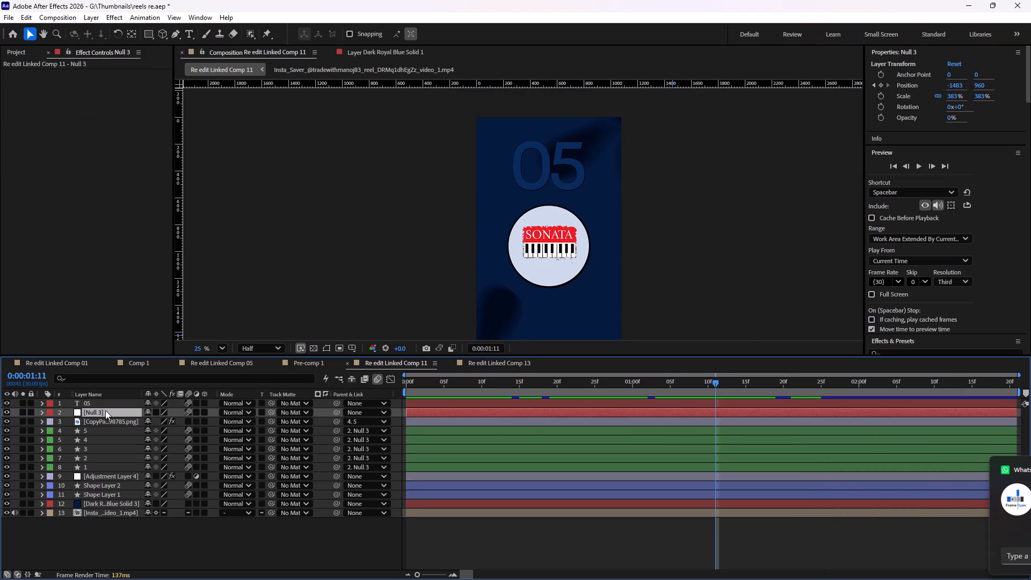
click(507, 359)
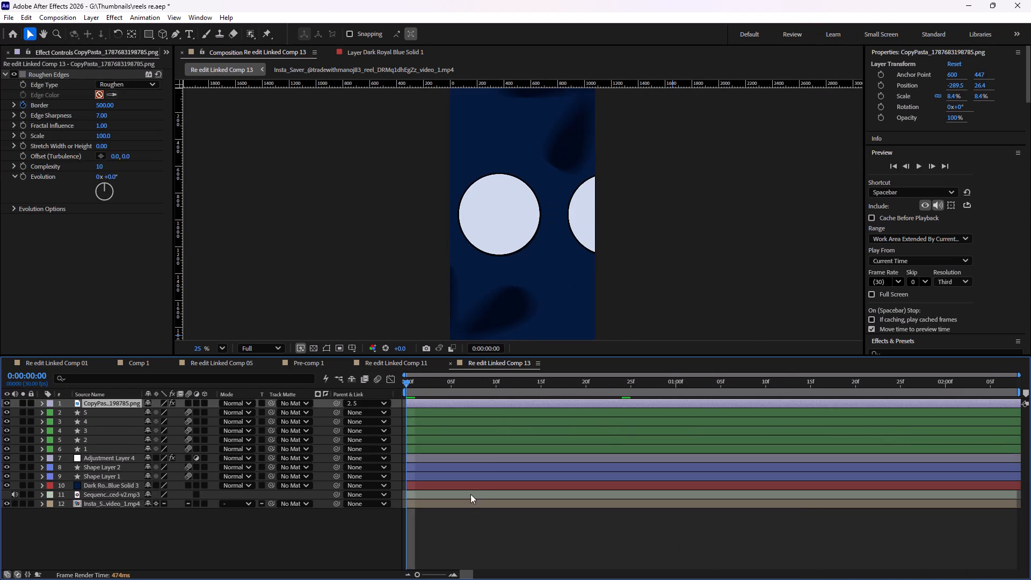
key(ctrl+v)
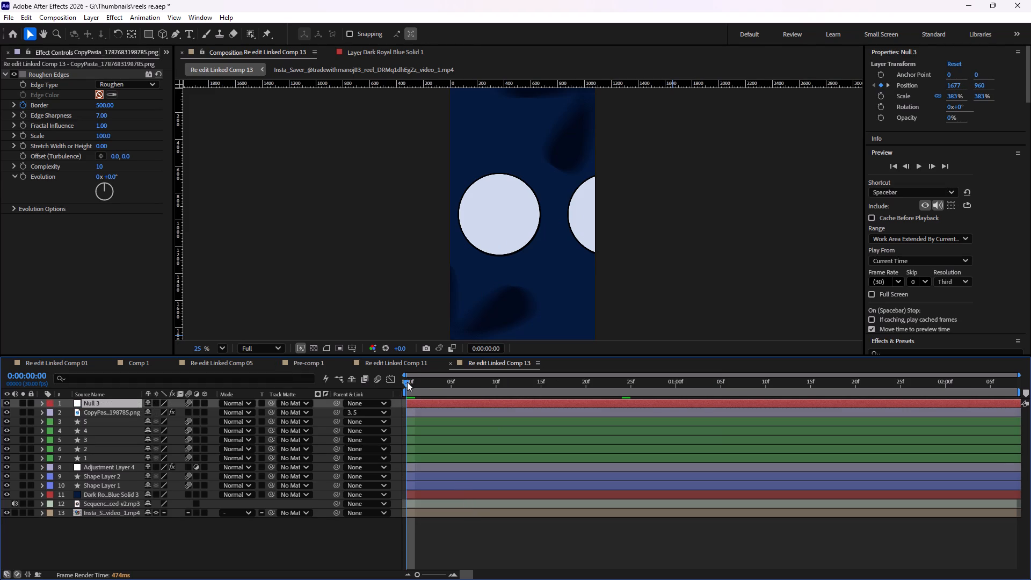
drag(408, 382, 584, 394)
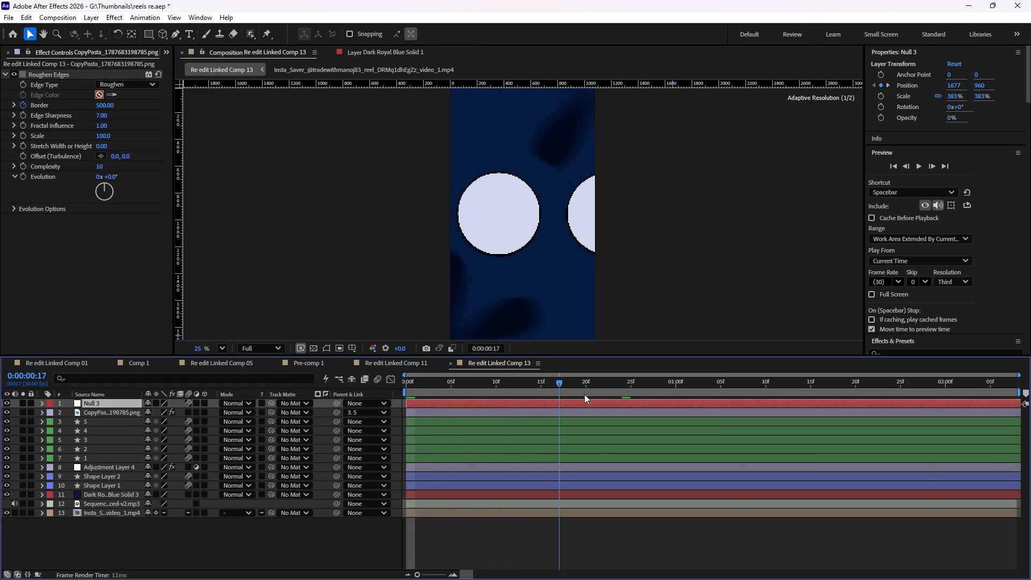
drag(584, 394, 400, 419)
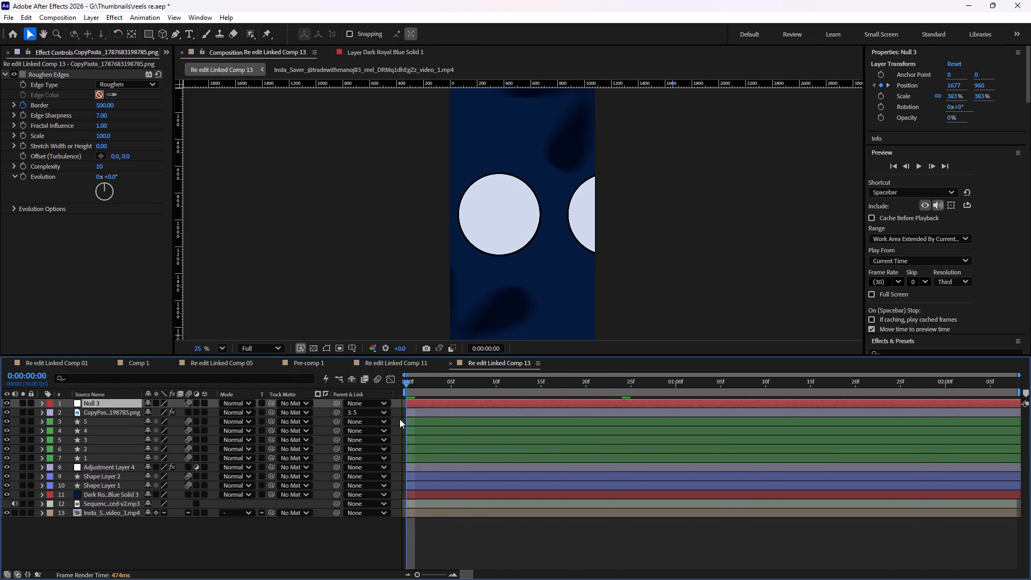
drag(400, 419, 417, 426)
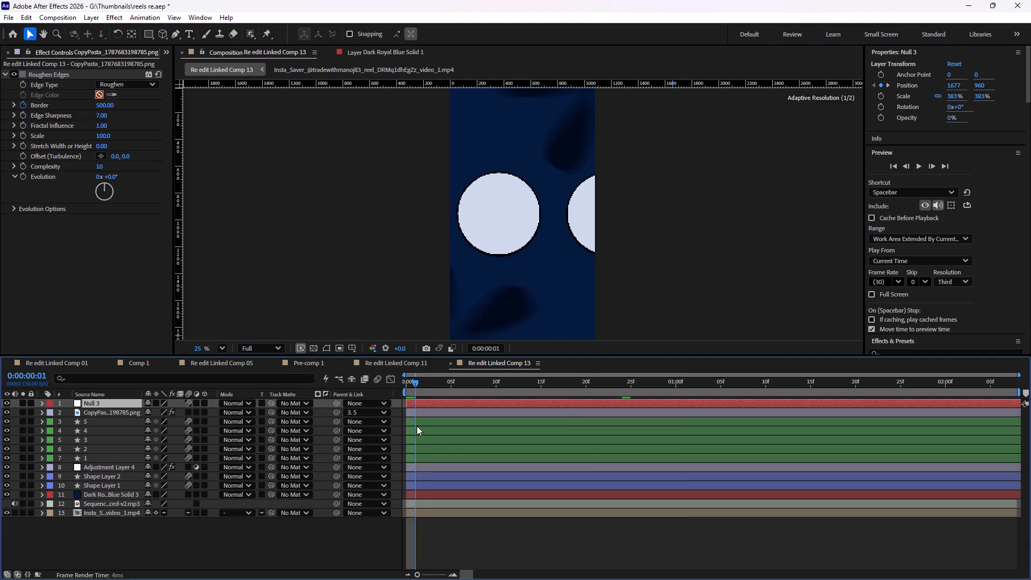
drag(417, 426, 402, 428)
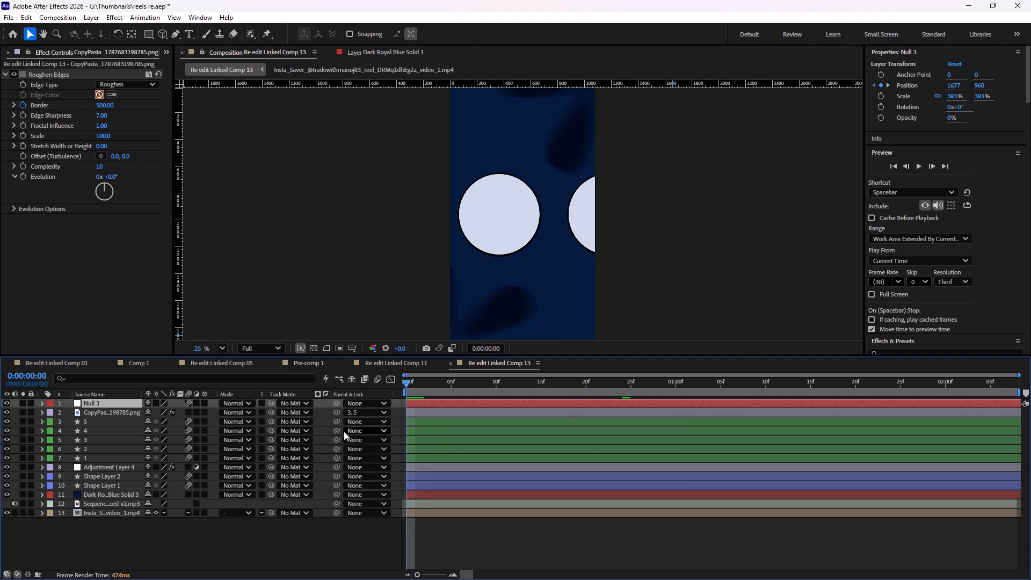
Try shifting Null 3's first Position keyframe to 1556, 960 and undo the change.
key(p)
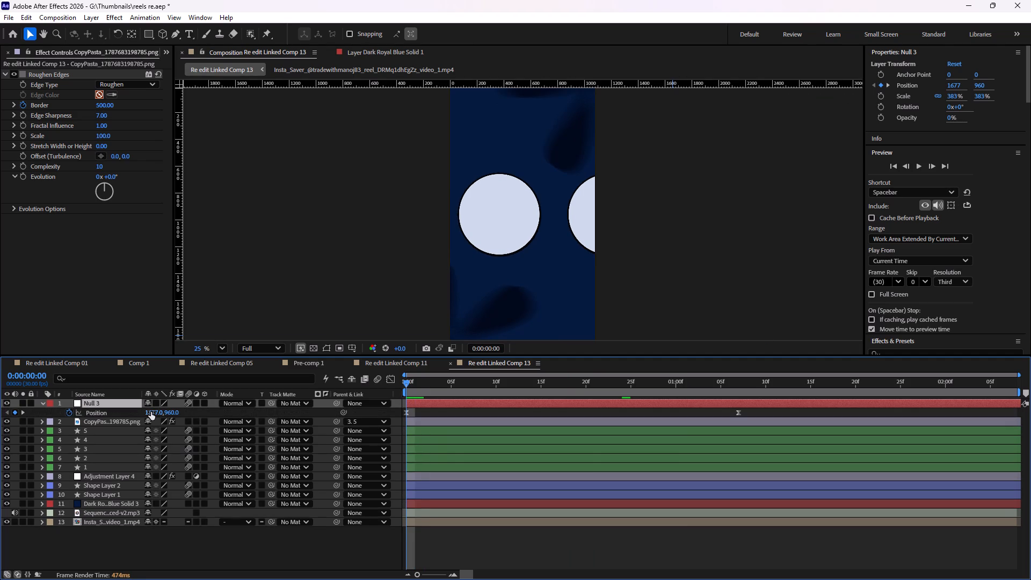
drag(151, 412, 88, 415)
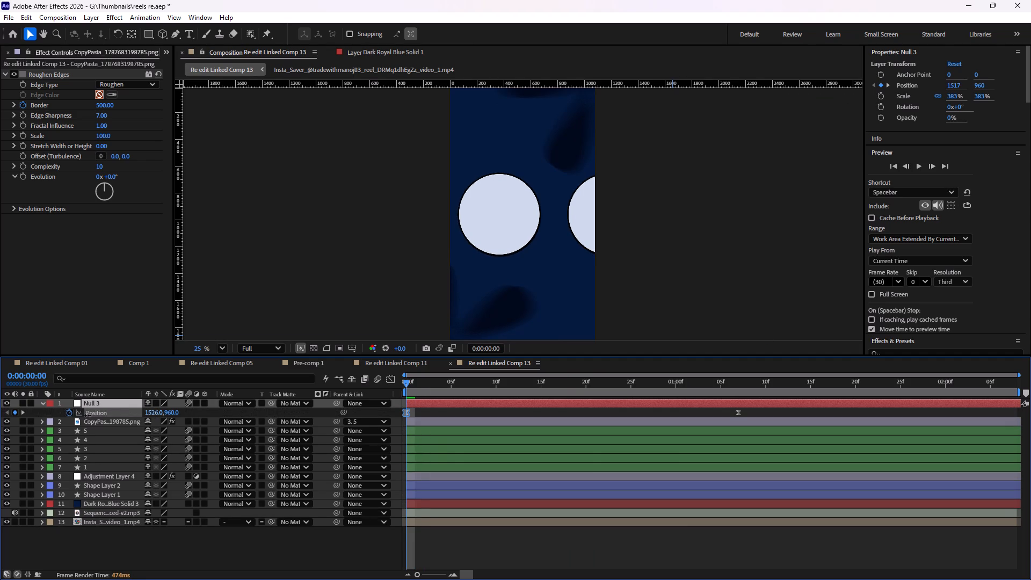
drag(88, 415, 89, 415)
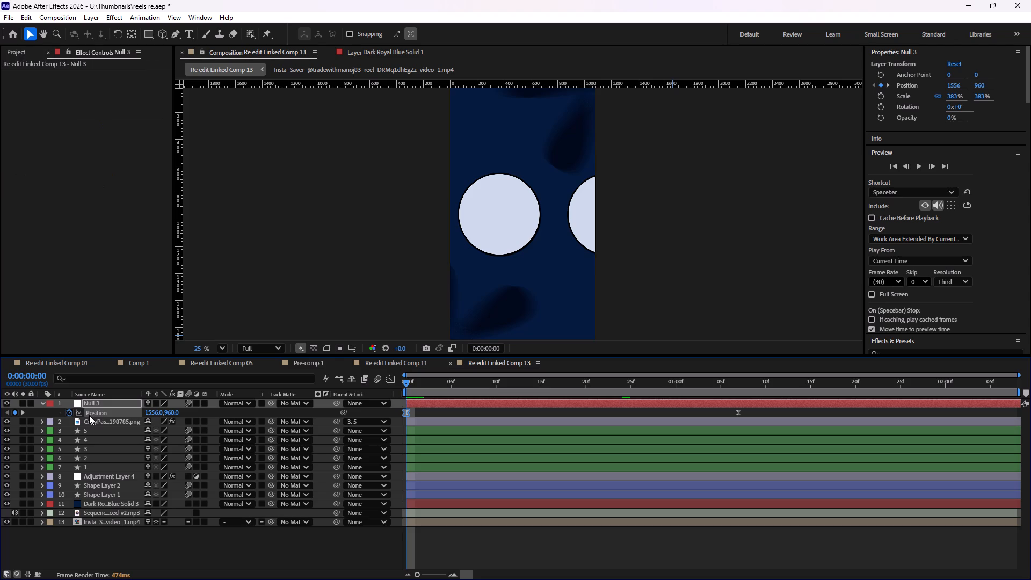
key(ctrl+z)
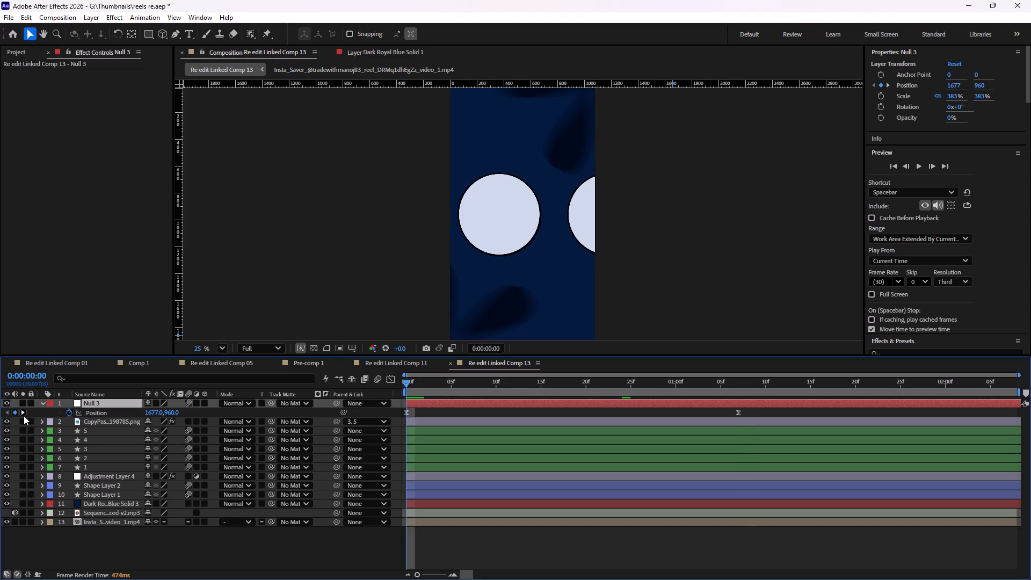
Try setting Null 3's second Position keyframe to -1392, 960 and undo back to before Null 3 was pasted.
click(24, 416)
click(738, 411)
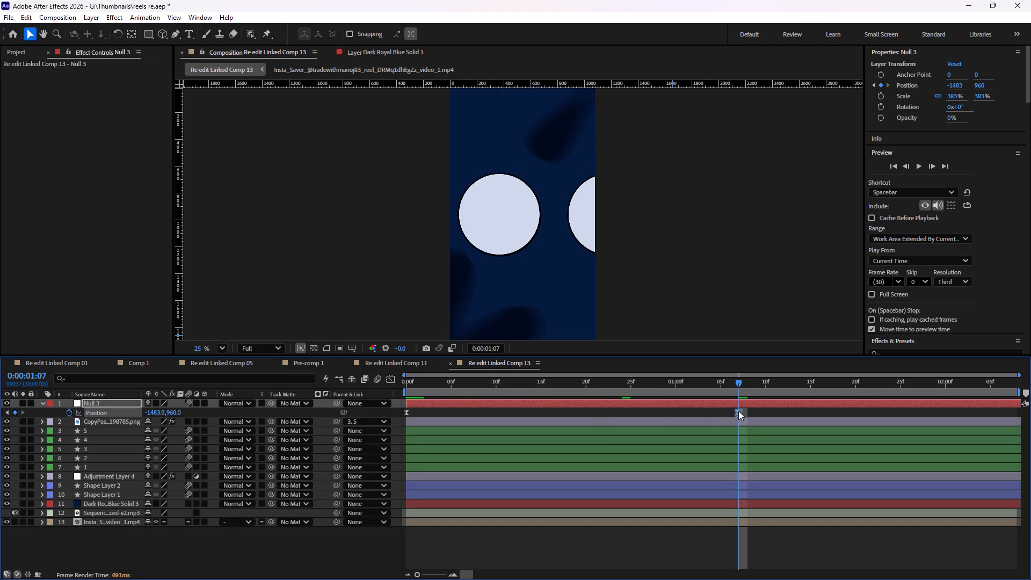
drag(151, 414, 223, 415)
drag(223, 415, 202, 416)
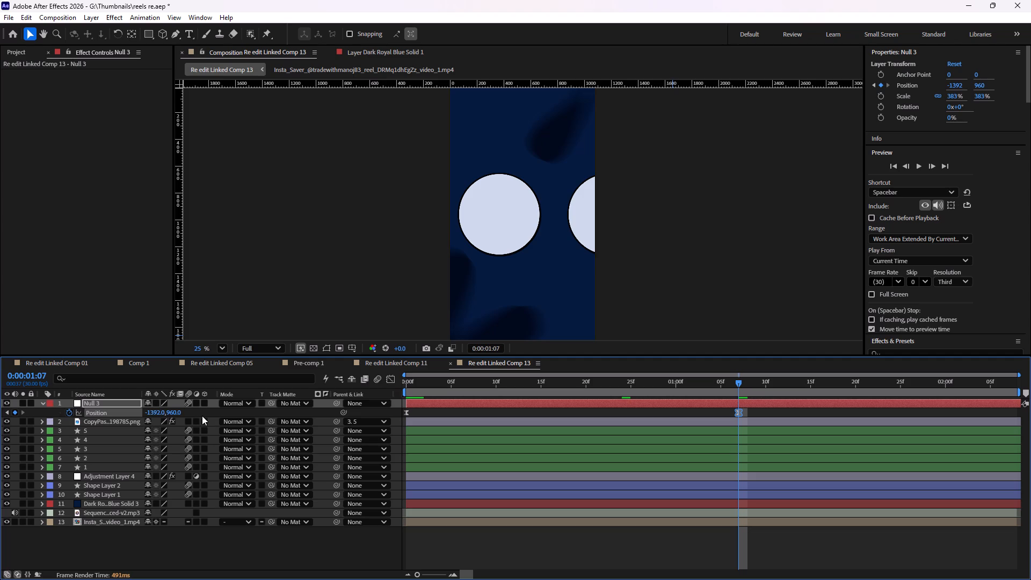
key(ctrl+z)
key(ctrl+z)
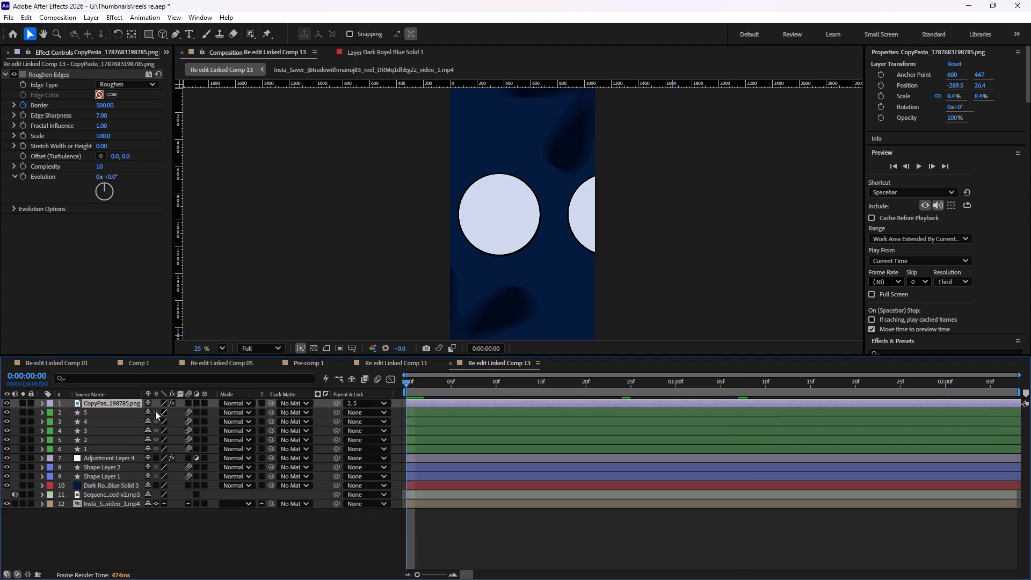
Copy Null 3 again from Re edit Linked Comp 11 and paste it at the top of Comp 13 at the first frame.
click(396, 360)
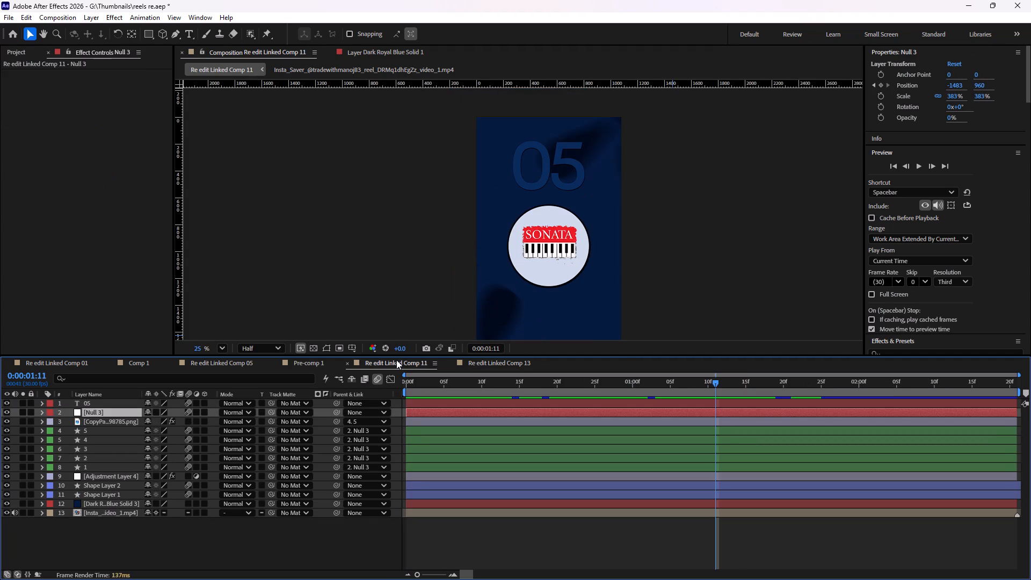
key(ctrl+c)
click(504, 361)
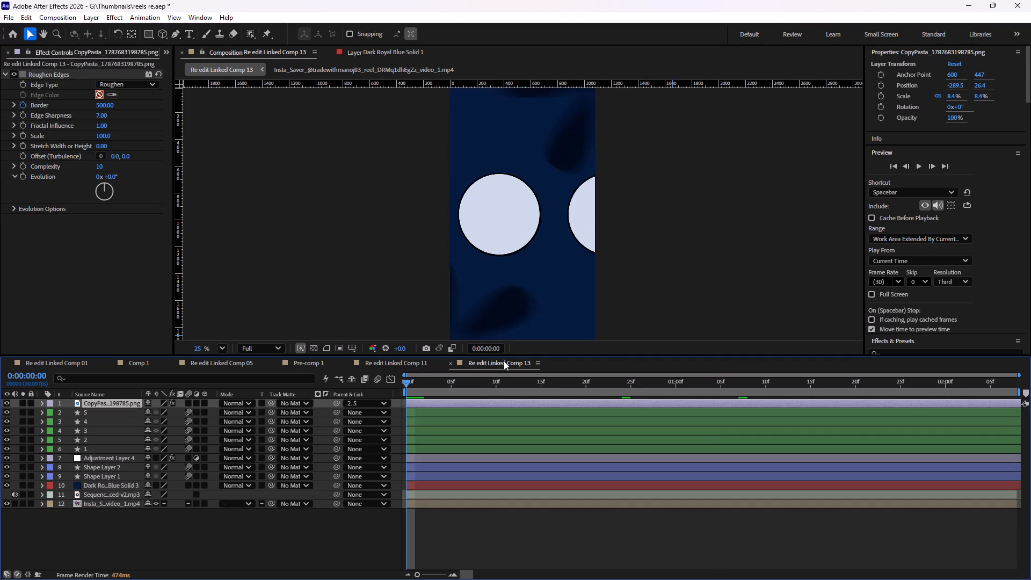
key(ctrl+v)
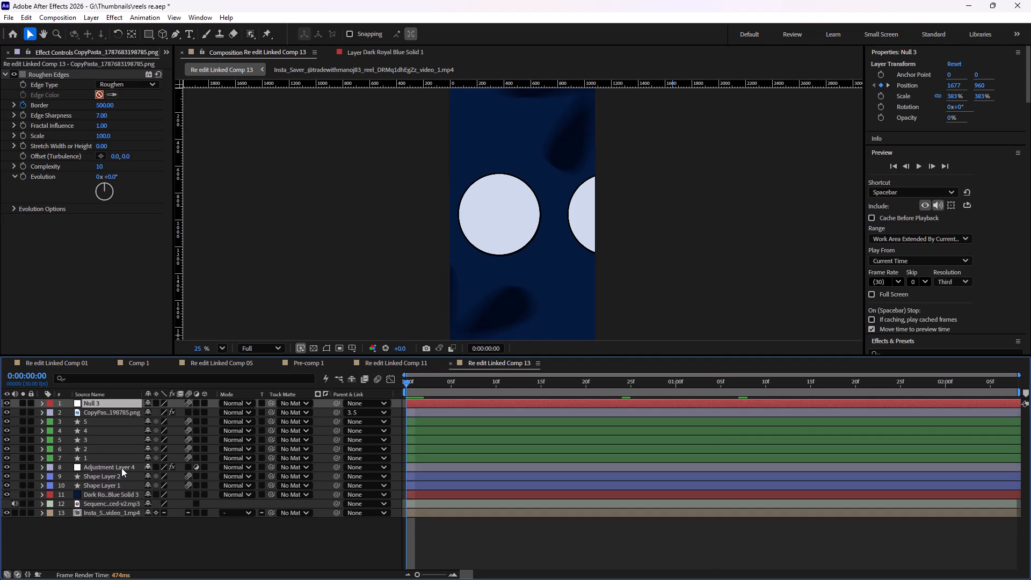
Parent circle layers 1 to 5 to Null 3 in Comp 13 and preview the circle and logo animation from the first frame.
click(119, 458)
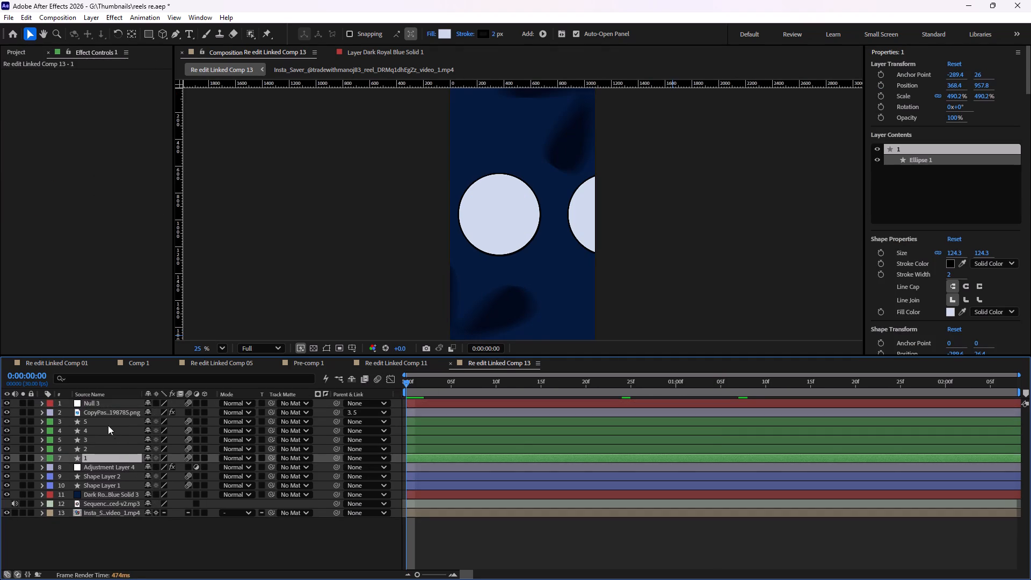
shift+click(107, 424)
drag(333, 423, 137, 405)
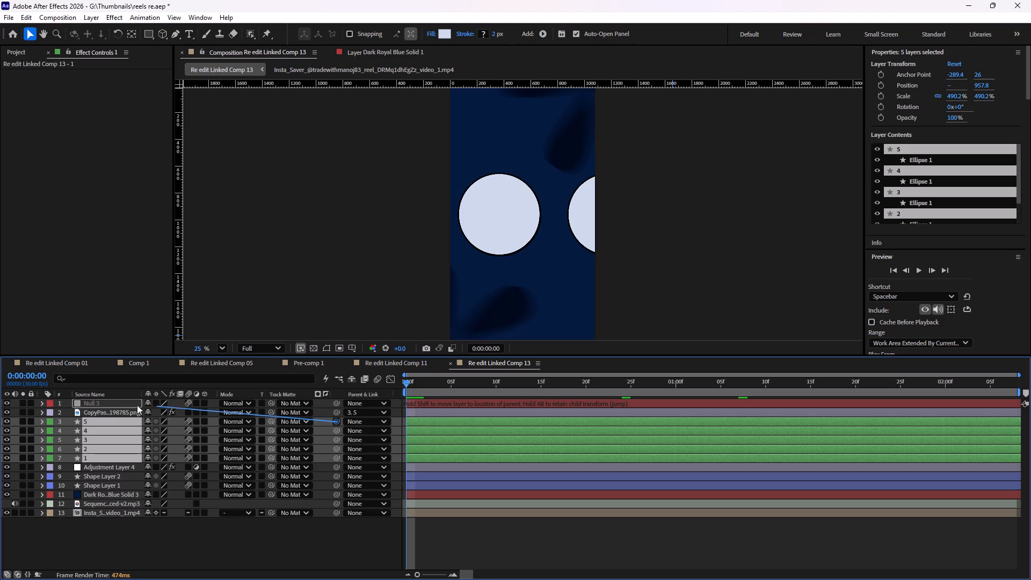
drag(137, 405, 98, 404)
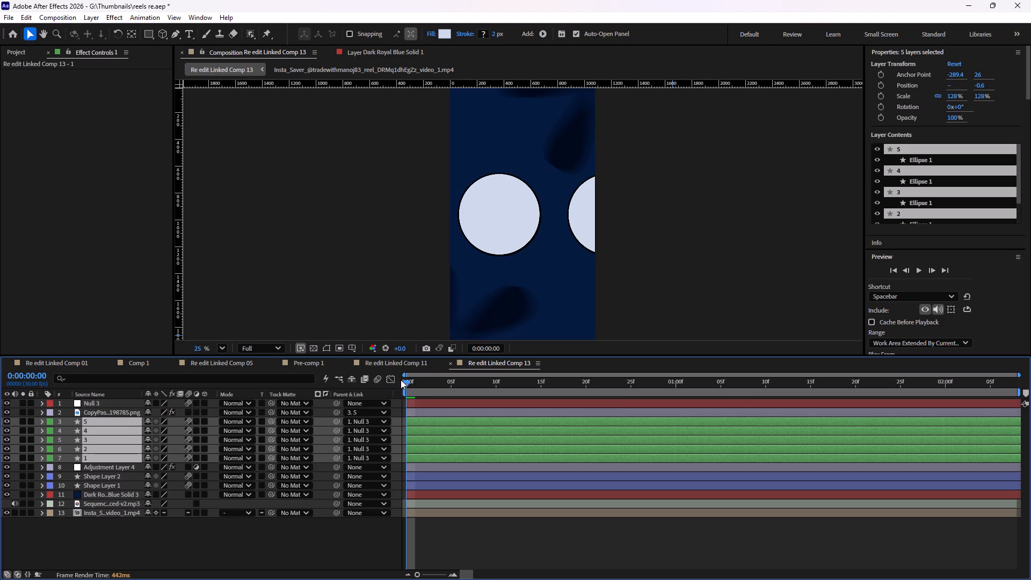
drag(405, 381, 783, 414)
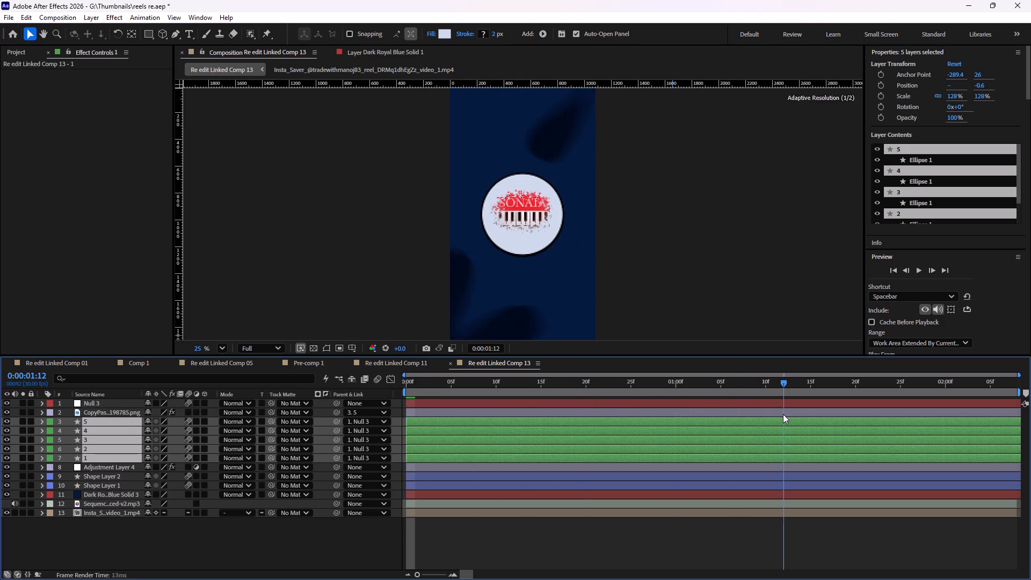
drag(783, 414, 495, 431)
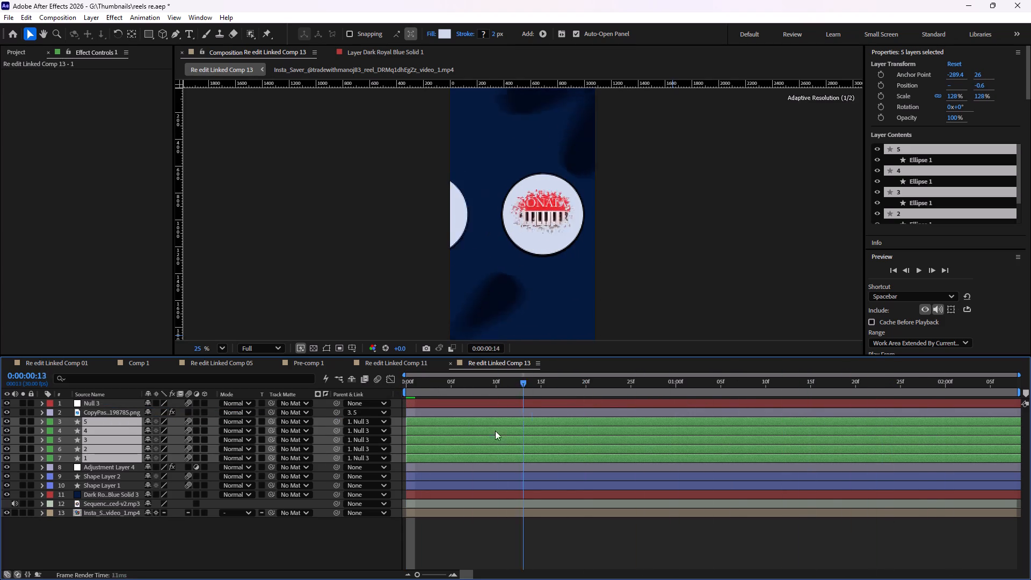
drag(495, 431, 374, 430)
key(space)
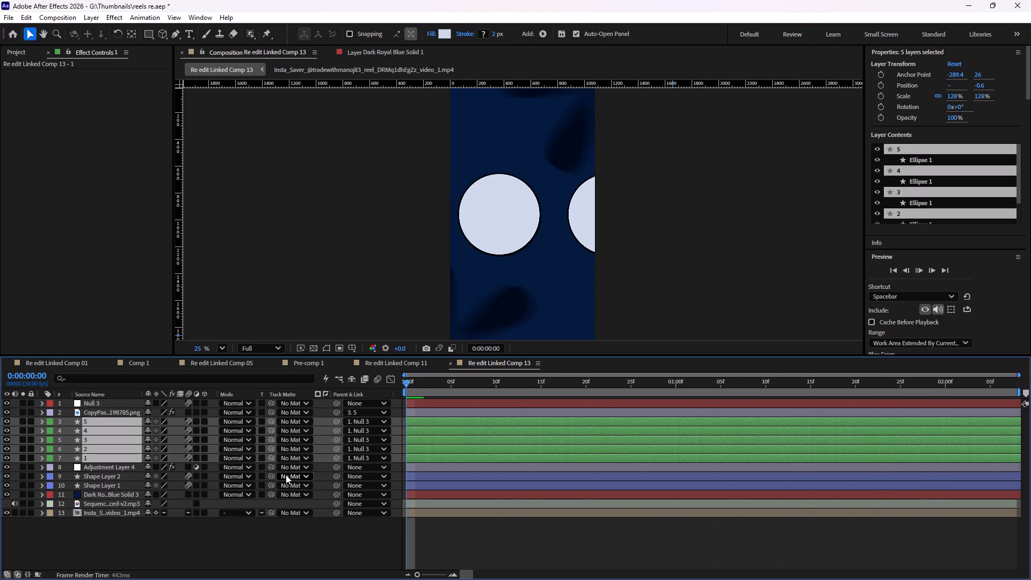
key(space)
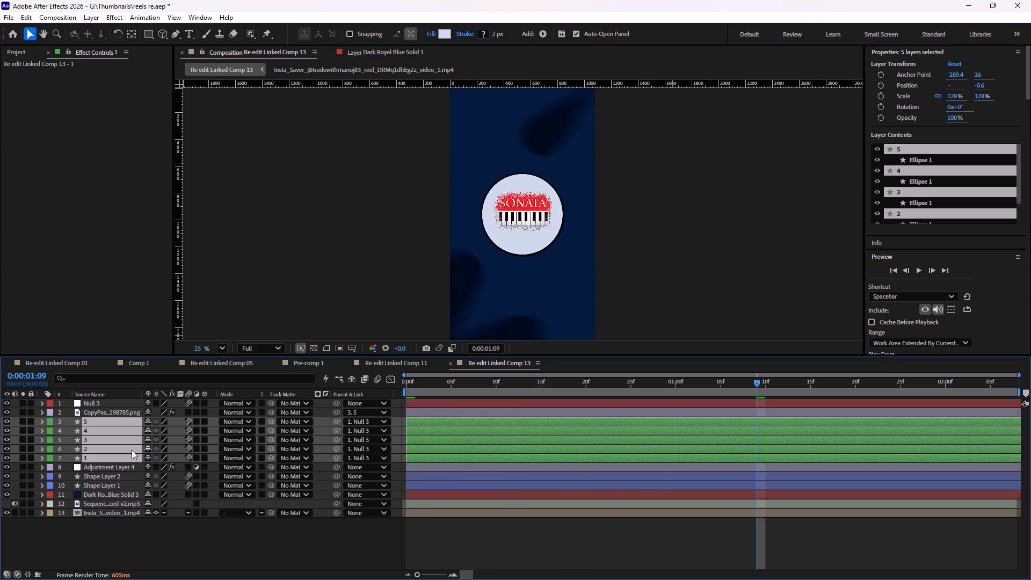
Copy the 05 text layer from Re edit Linked Comp 11, paste it at the top of Comp 13, and preview from the first frame.
click(394, 367)
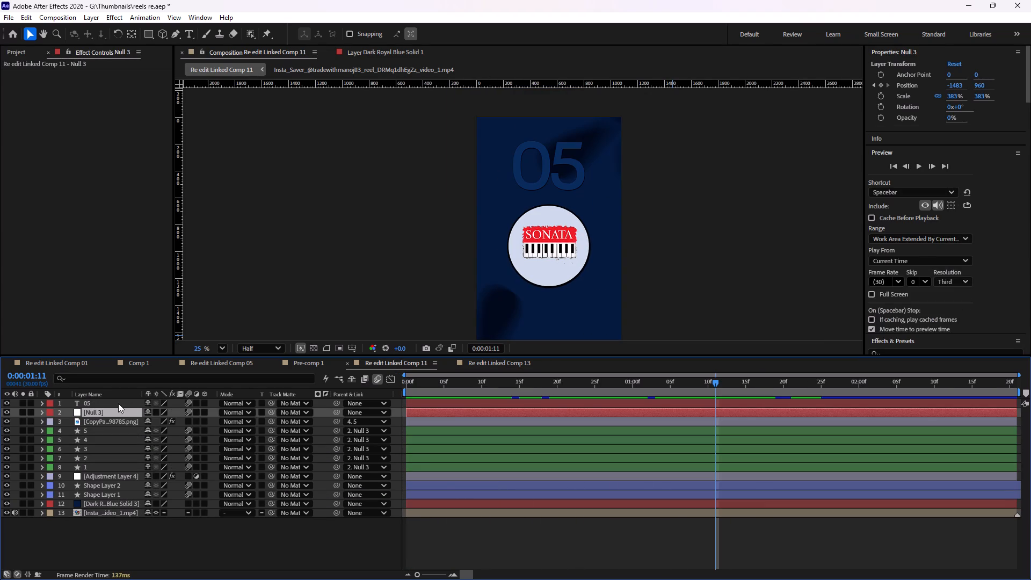
click(118, 403)
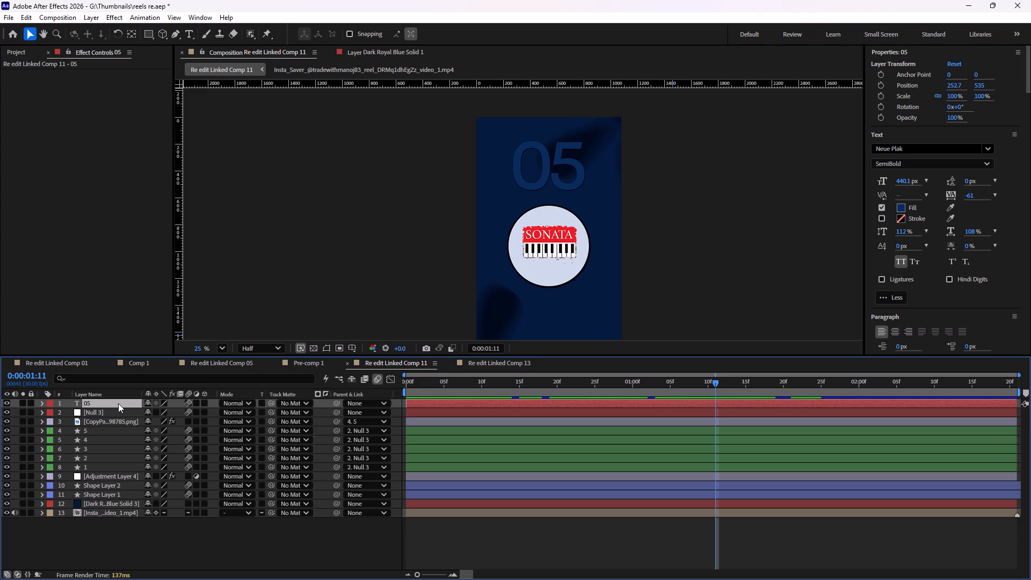
key(ctrl+c)
click(484, 365)
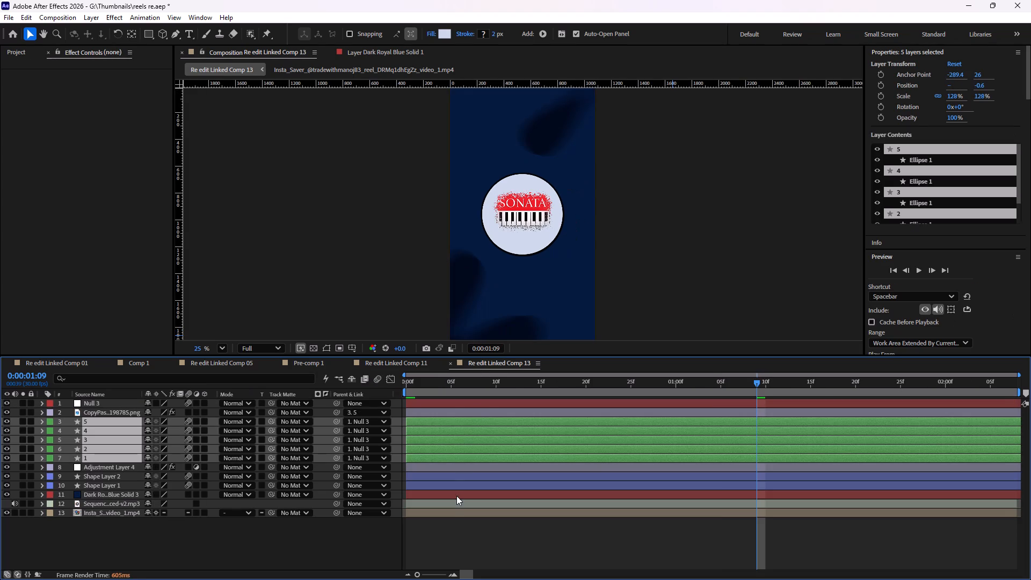
click(452, 524)
key(ctrl+v)
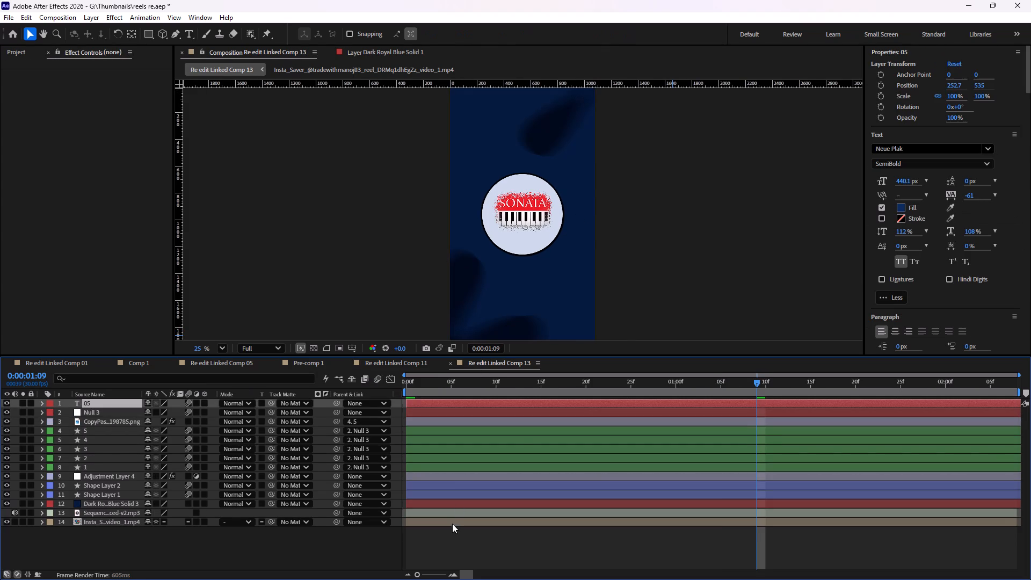
drag(757, 384, 660, 383)
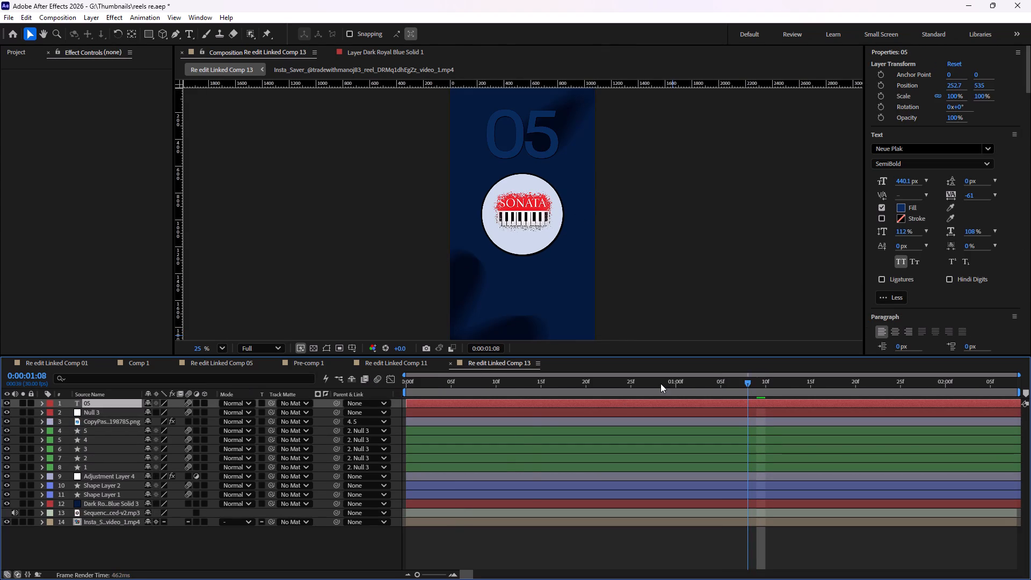
drag(660, 383, 388, 398)
key(space)
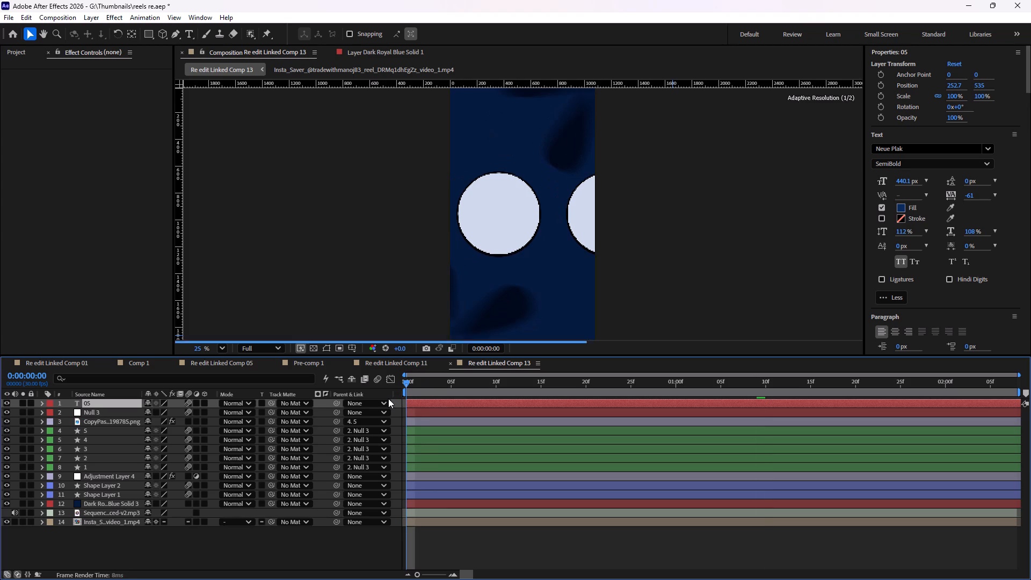
key(space)
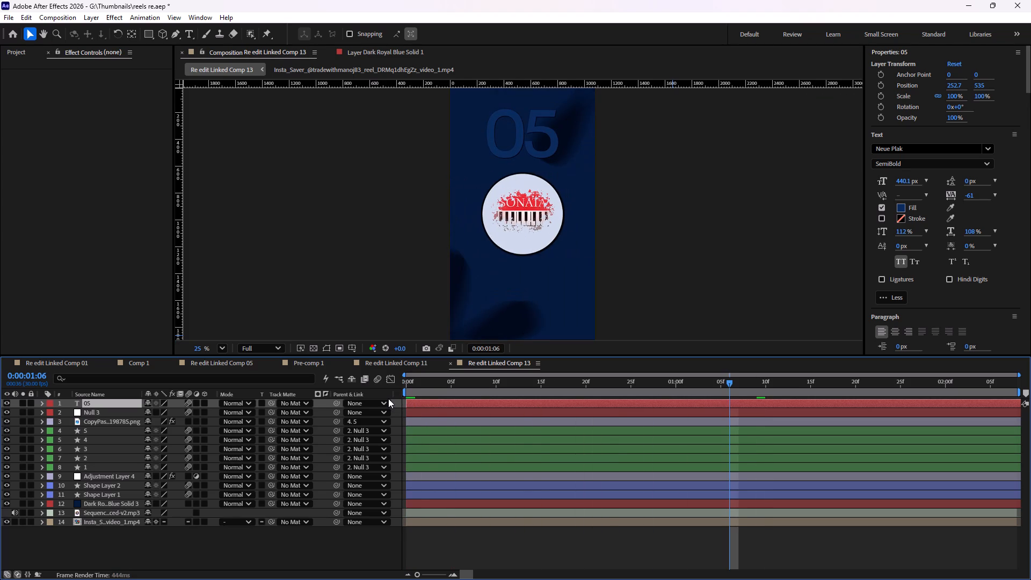
Change the pasted number text from 05 to 04 in Comp 13.
double_click(538, 134)
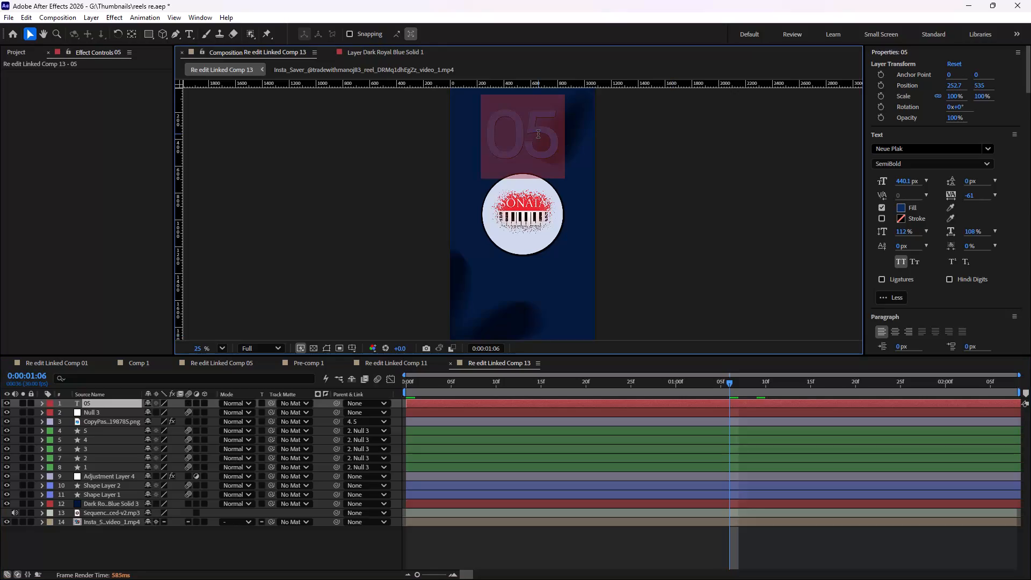
click(546, 131)
drag(549, 130, 547, 130)
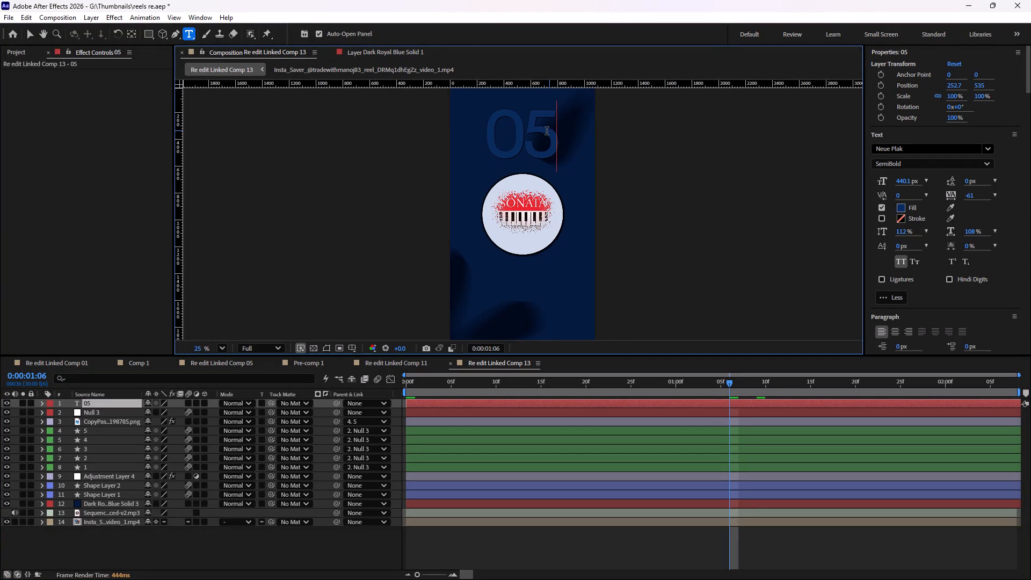
drag(547, 130, 532, 130)
key(BackSpace)
key(4)
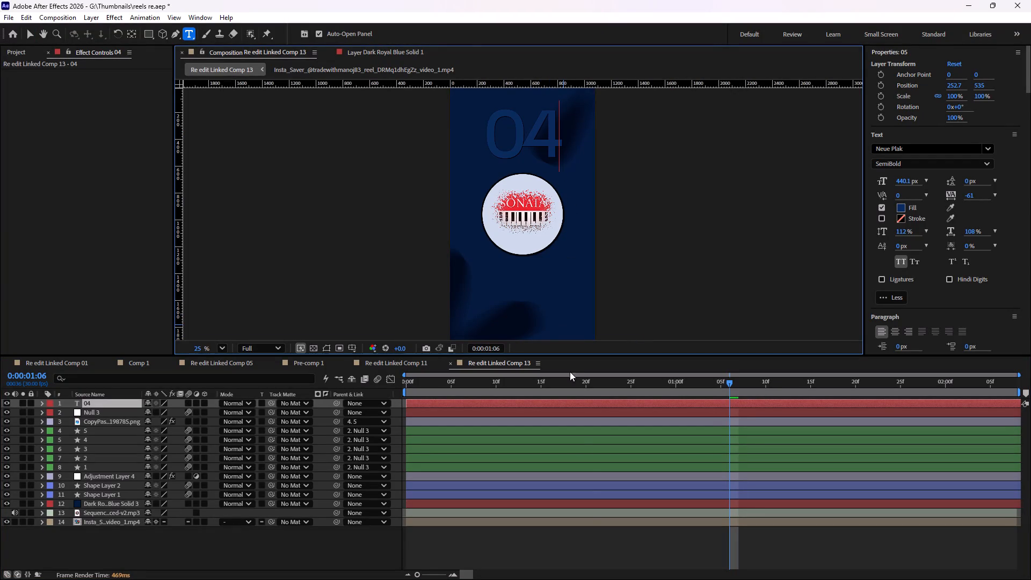
click(598, 534)
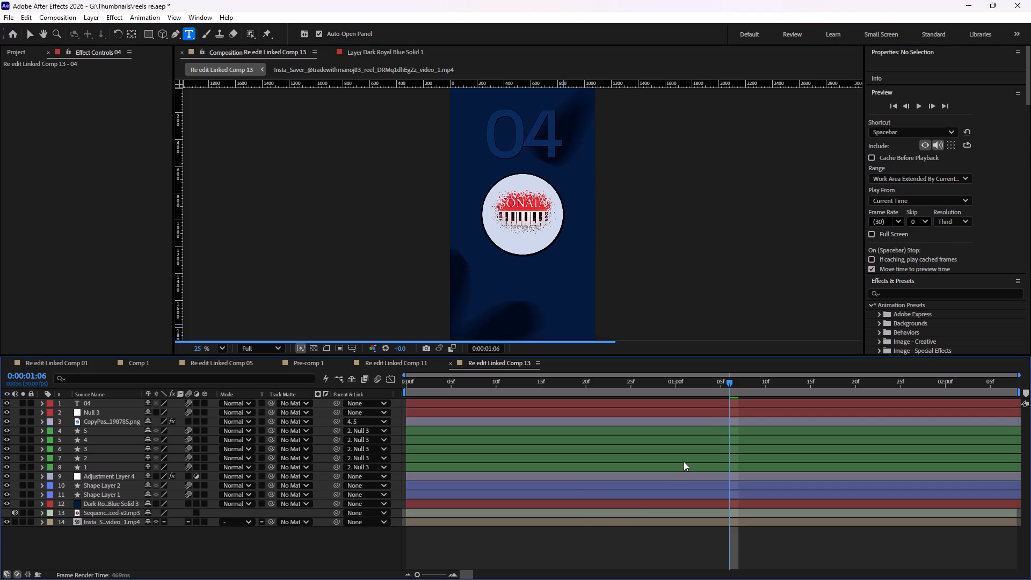
Scrub through the 04 text's animation and slightly loosen the number's character tracking at 0:00:01:07.
drag(730, 381, 714, 382)
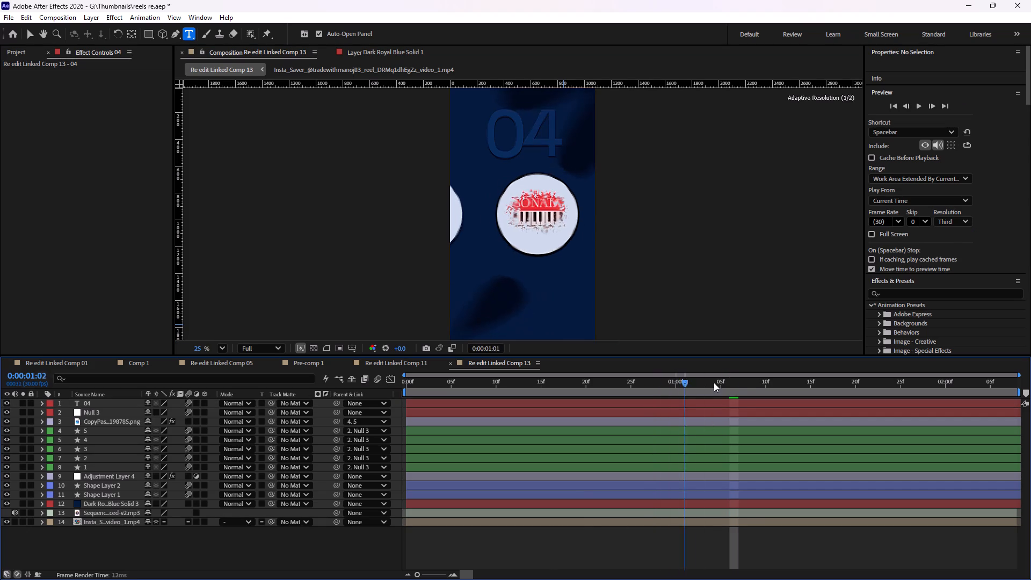
drag(714, 382, 449, 417)
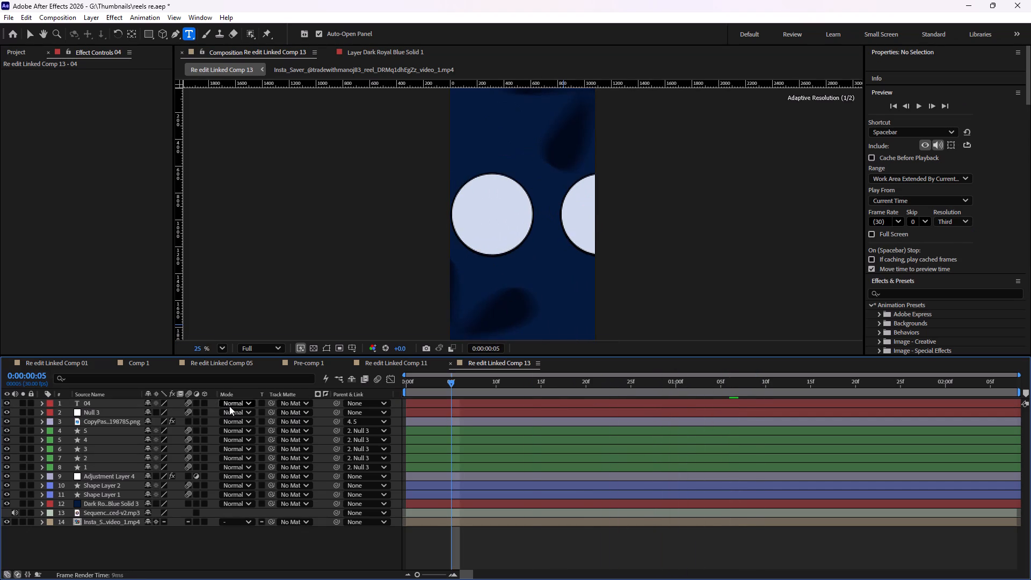
click(93, 402)
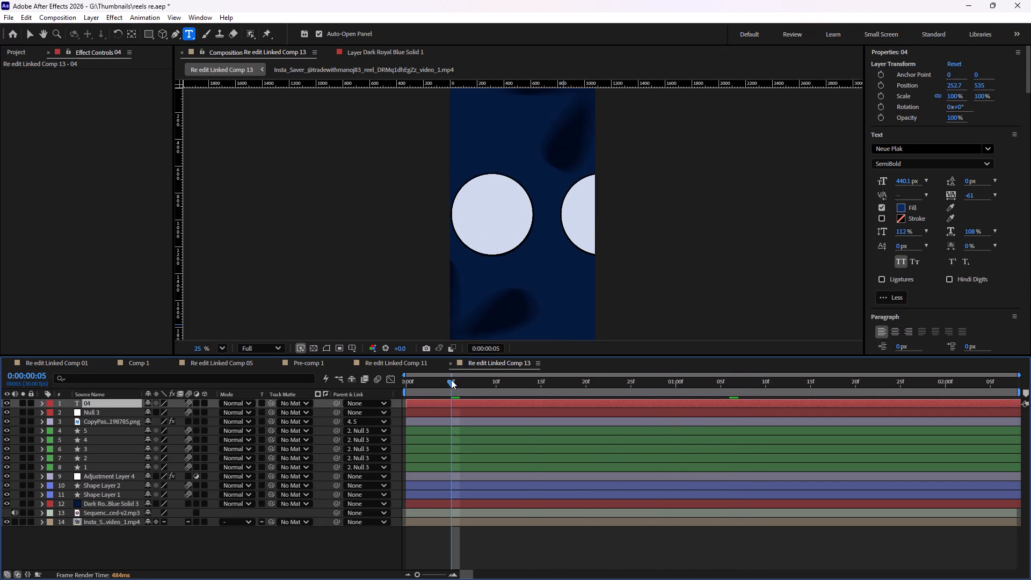
drag(451, 380, 743, 399)
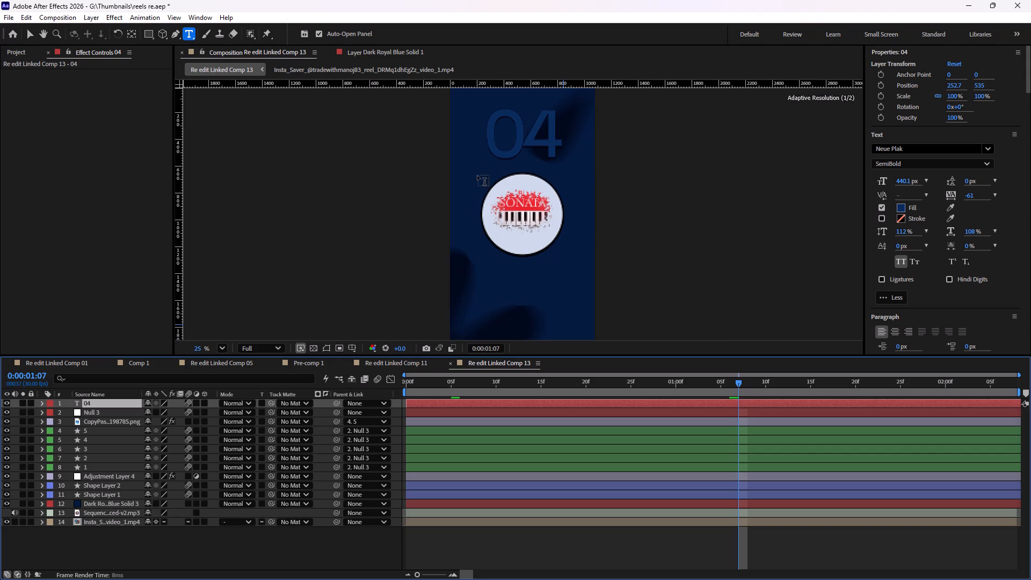
double_click(501, 141)
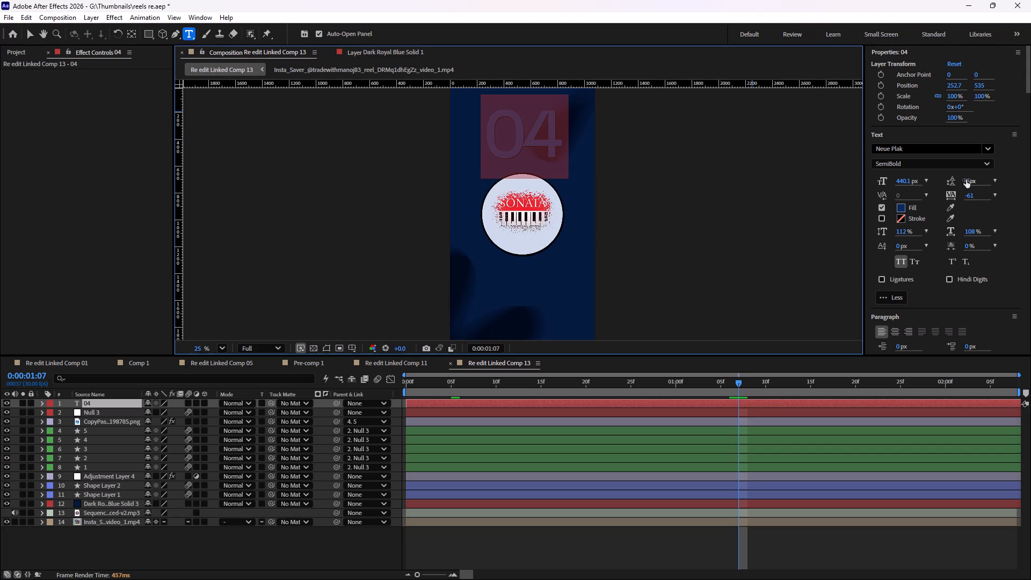
drag(969, 195, 937, 199)
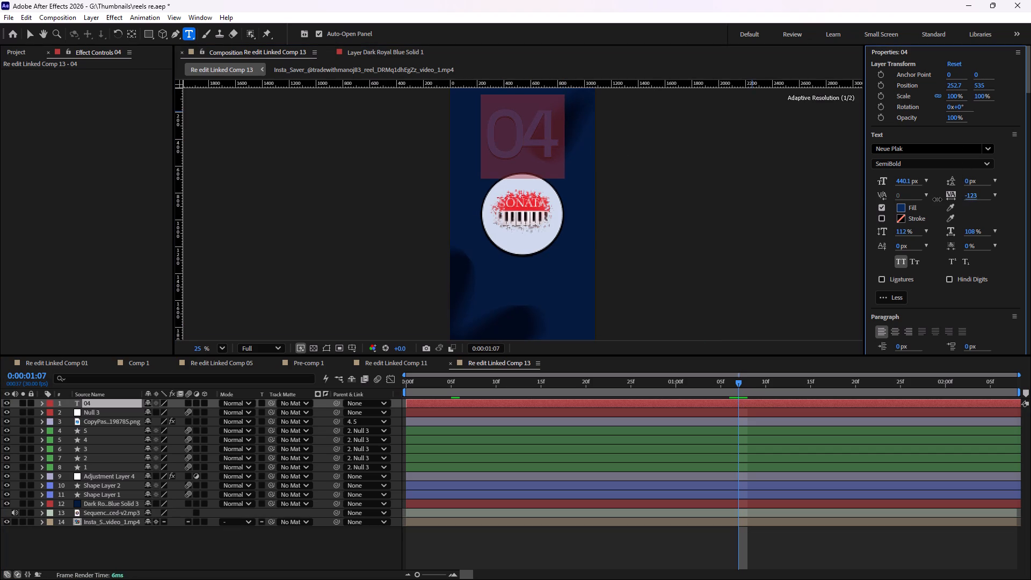
drag(937, 199, 986, 199)
click(637, 554)
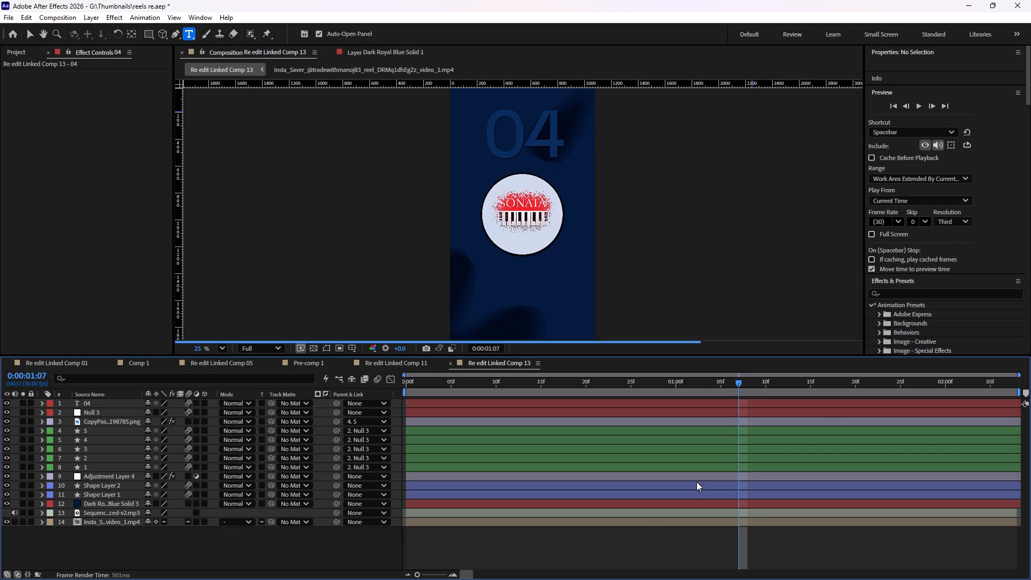
Reveal Null 3's Position property and select its second keyframe at 0:00:01:07.
drag(736, 381, 498, 397)
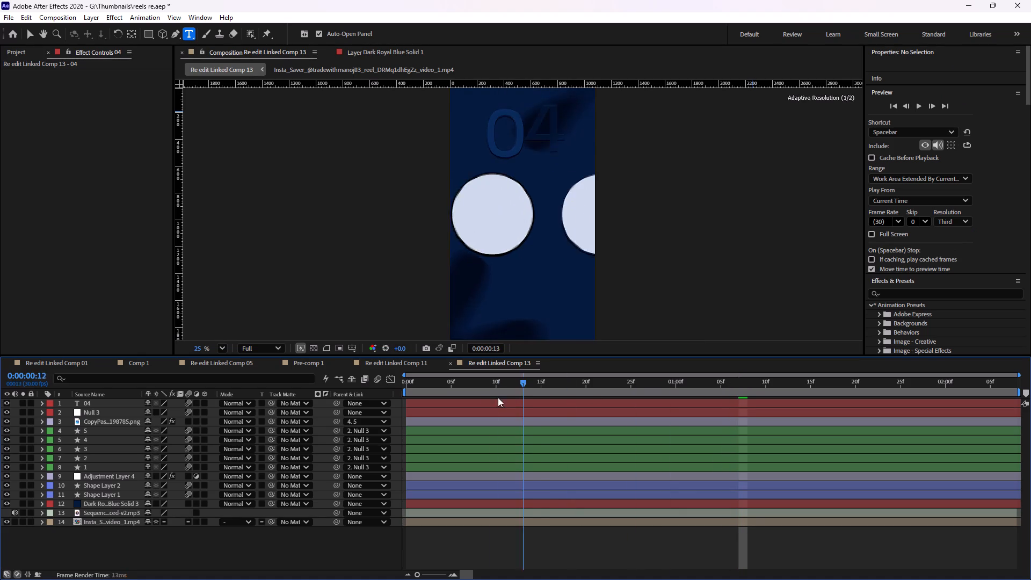
drag(498, 397, 420, 403)
click(89, 413)
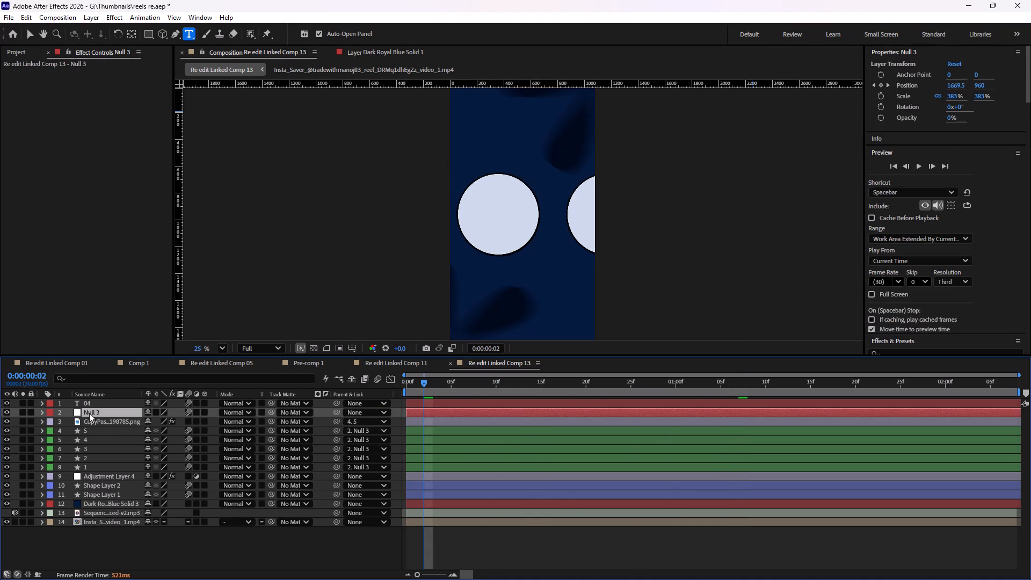
key(p)
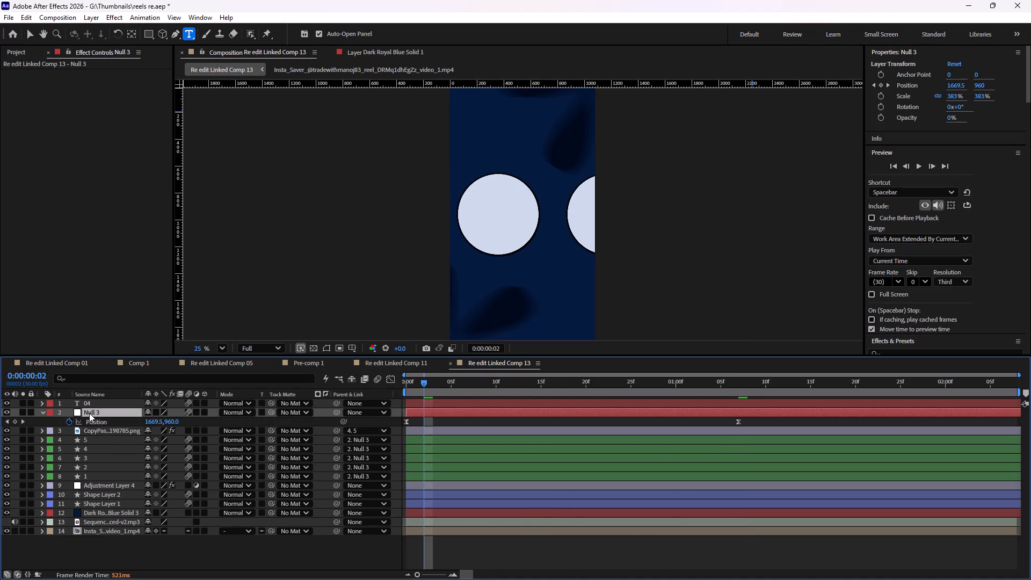
drag(422, 382, 449, 385)
drag(449, 385, 734, 416)
click(739, 423)
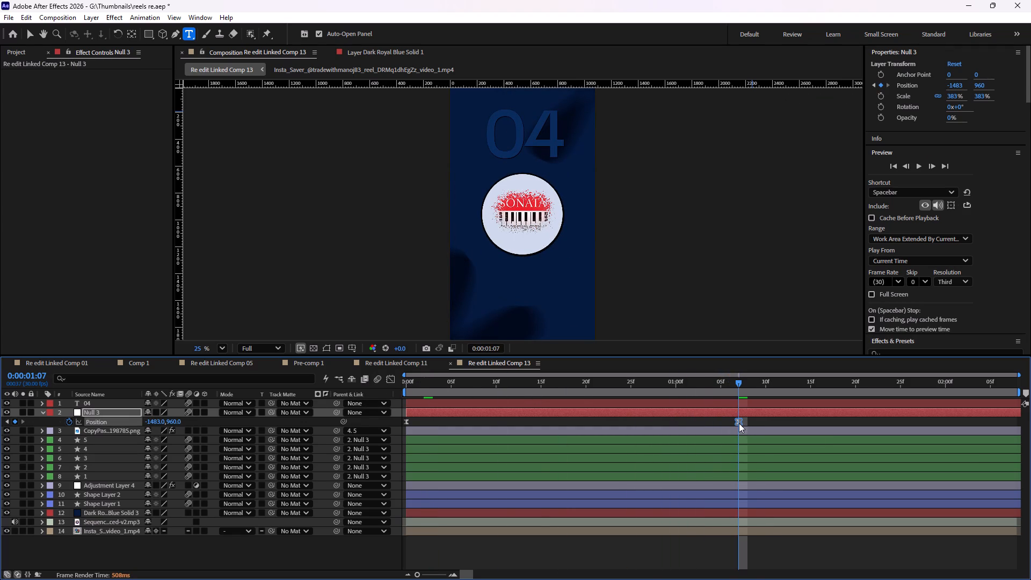
Delete the Roughen Edges effect from the Sonata logo image layer.
click(112, 432)
click(55, 76)
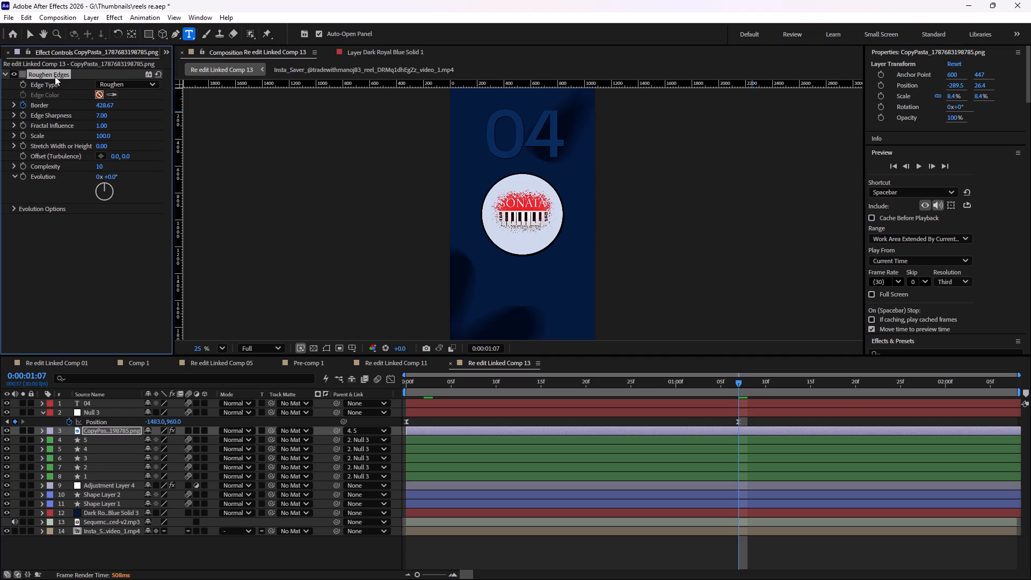
key(BackSpace)
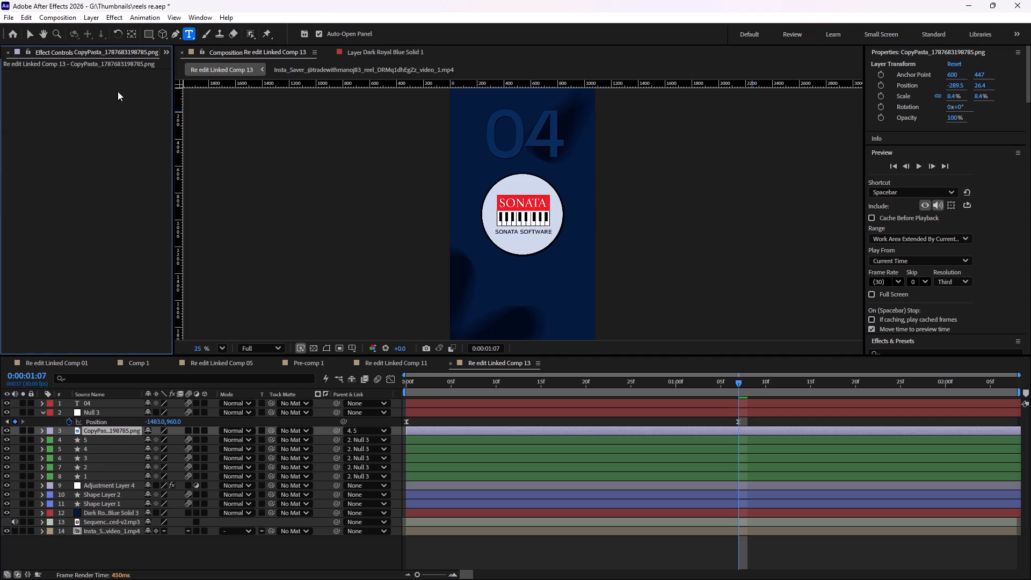
Set Null 3's second Position keyframe at 0:00:01:07 to -633, 960, centring an empty circle beneath the 04.
click(739, 424)
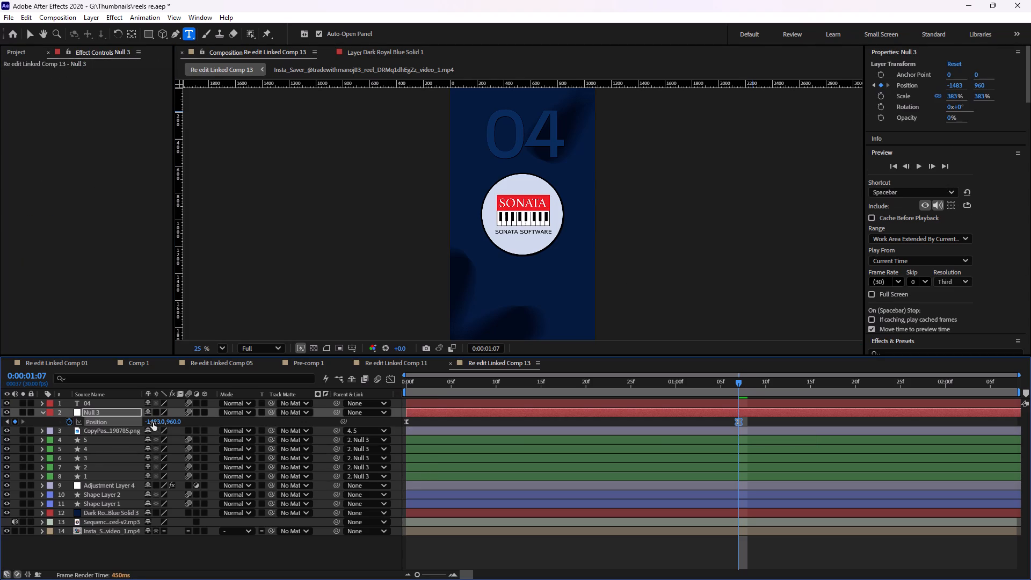
drag(153, 423, 284, 423)
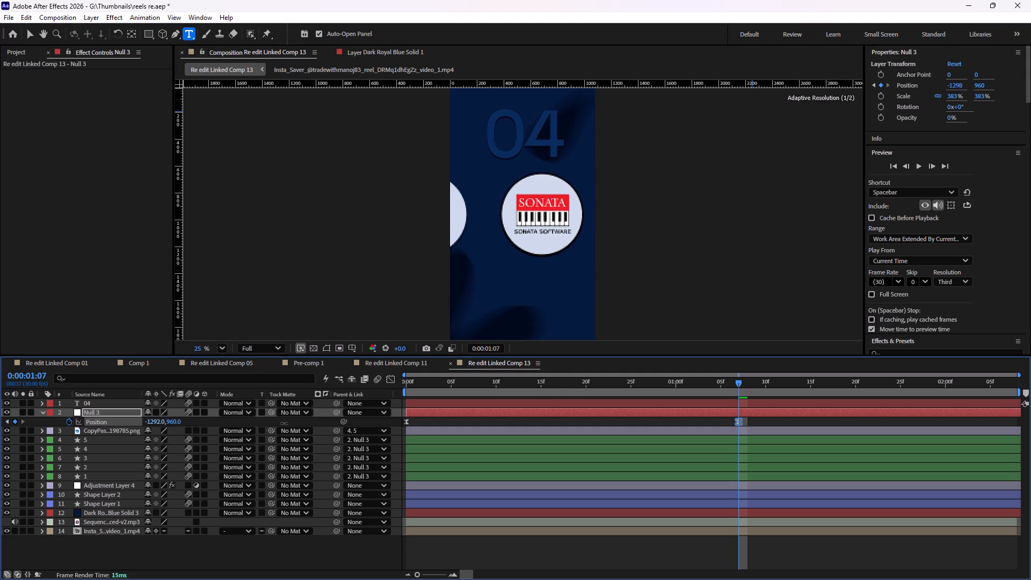
drag(284, 423, 503, 434)
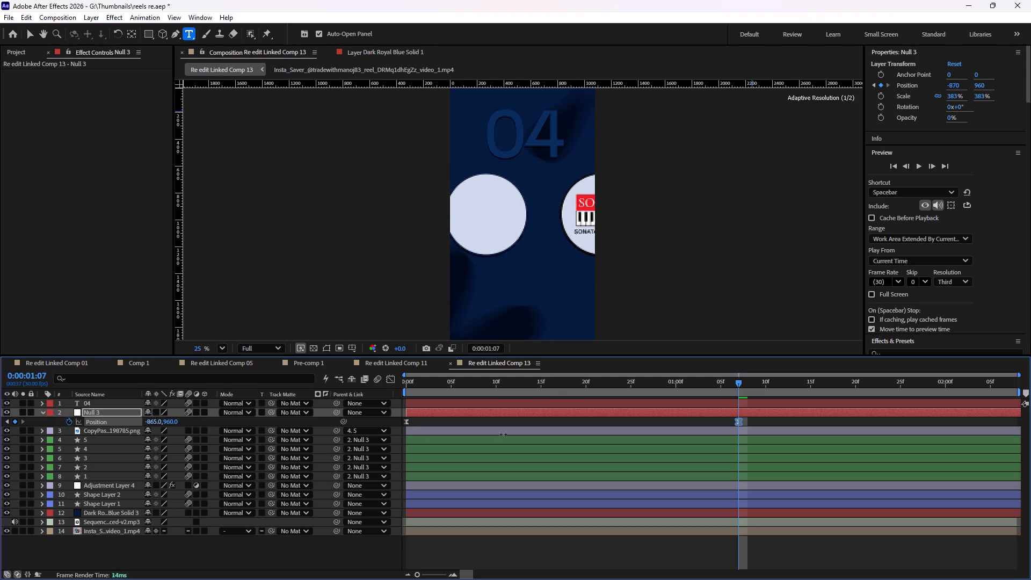
drag(503, 434, 674, 437)
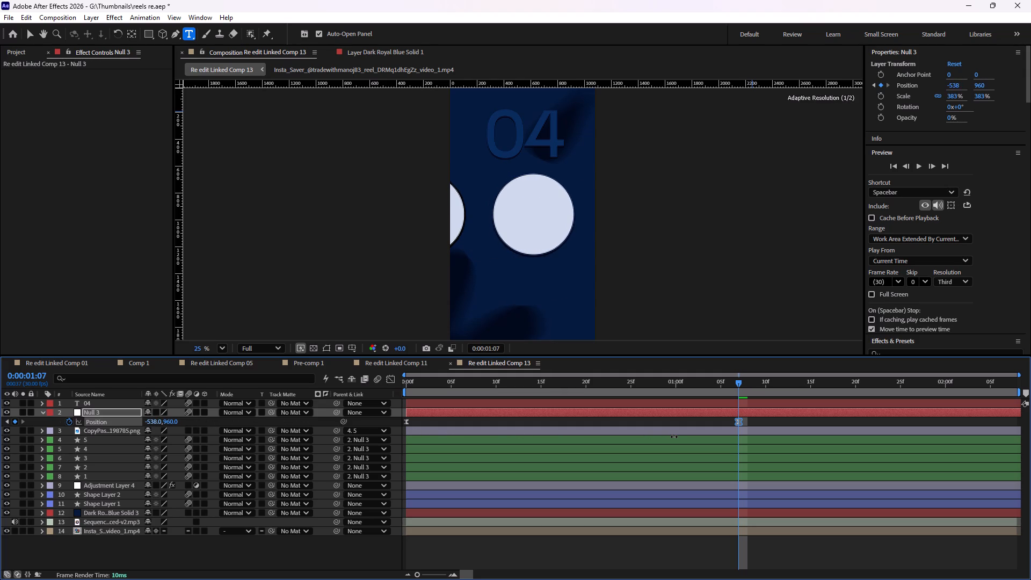
drag(674, 437, 618, 440)
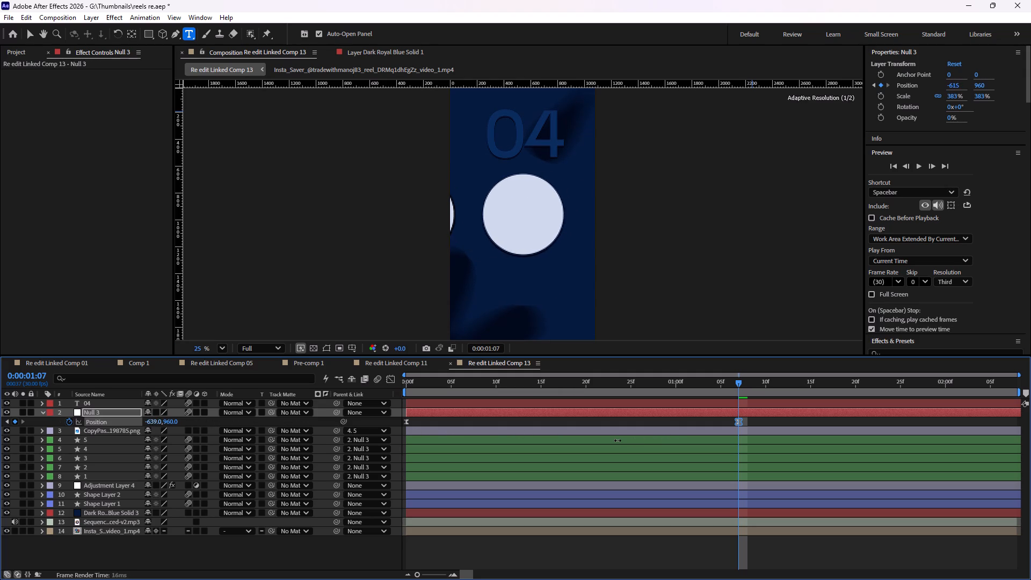
drag(618, 440, 611, 439)
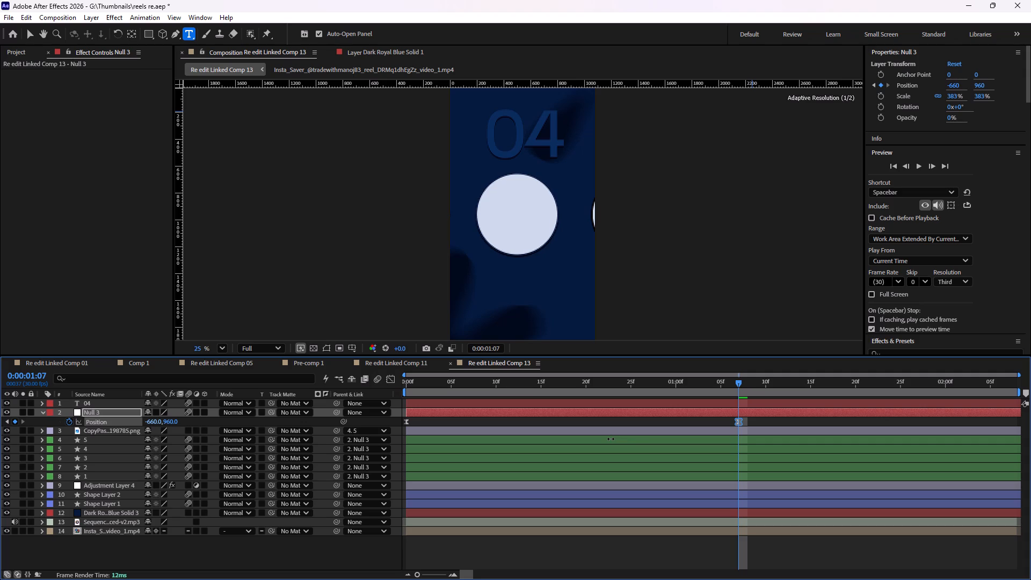
drag(611, 439, 622, 437)
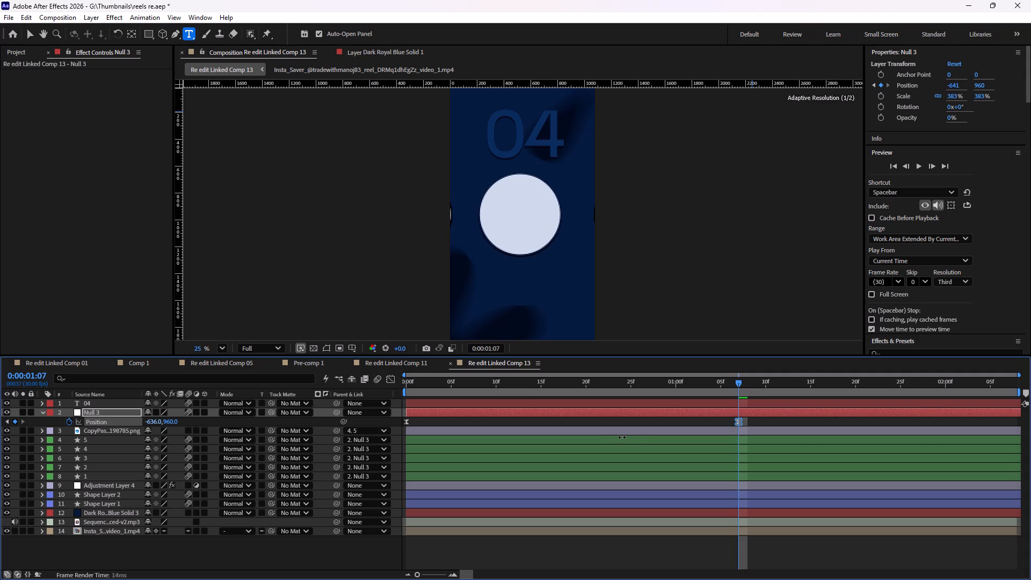
drag(622, 437, 619, 438)
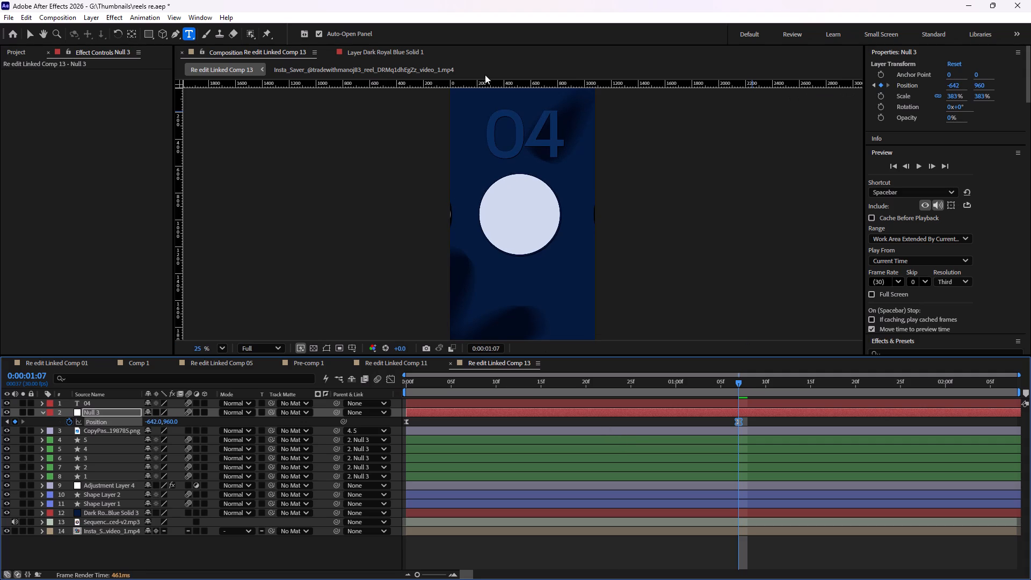
scroll(521, 198, up, 4)
scroll(521, 199, down, 5)
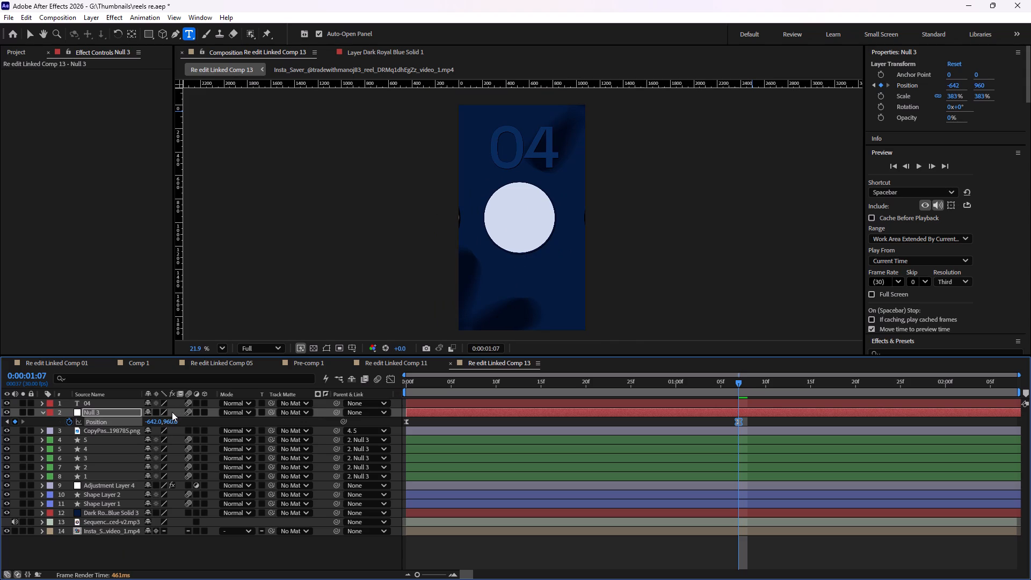
drag(154, 423, 159, 423)
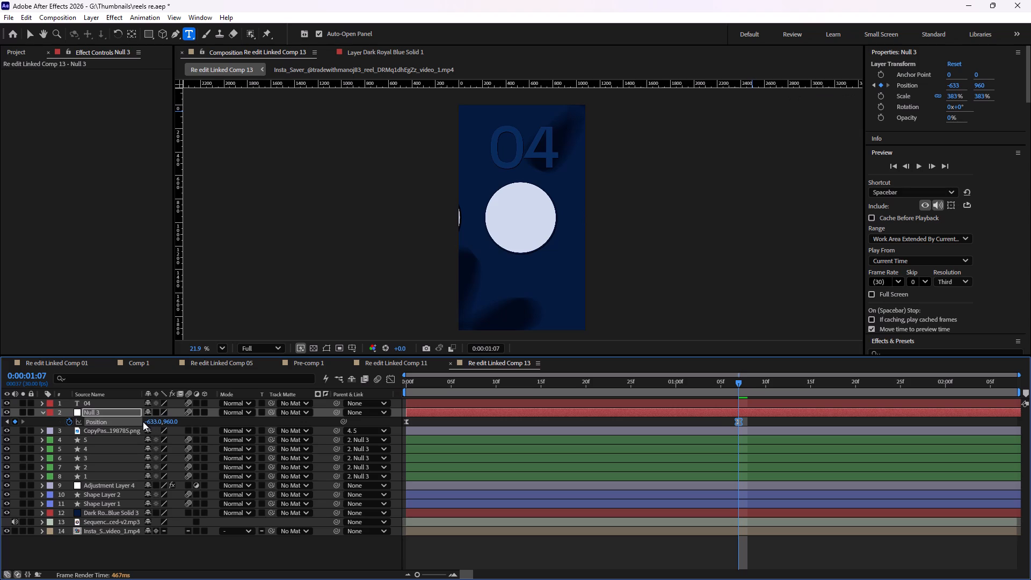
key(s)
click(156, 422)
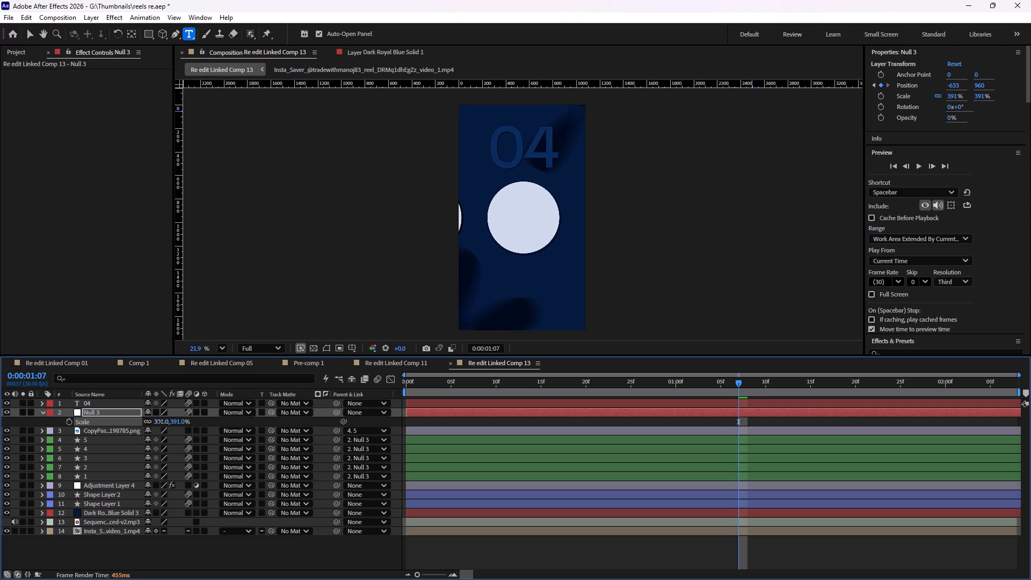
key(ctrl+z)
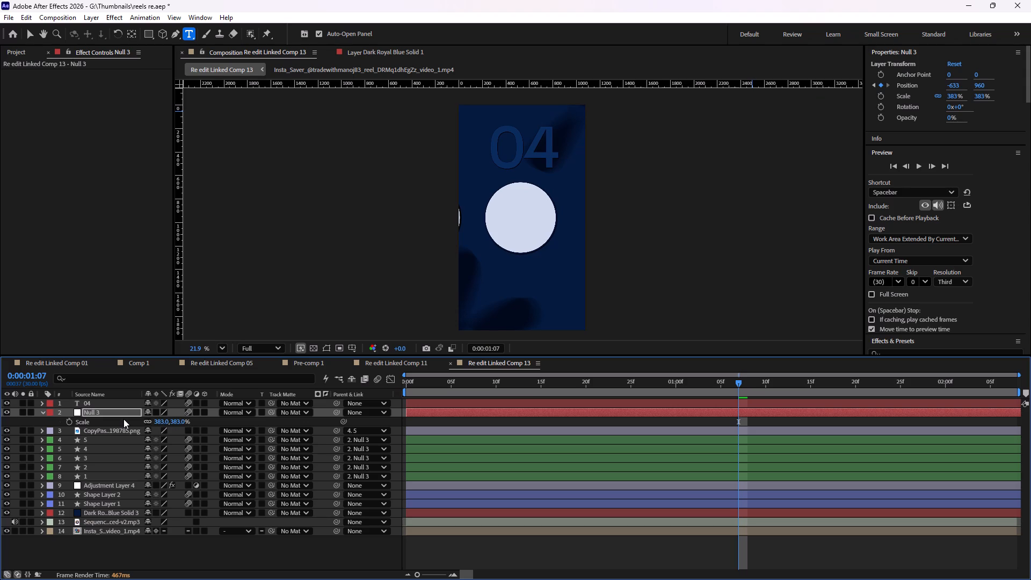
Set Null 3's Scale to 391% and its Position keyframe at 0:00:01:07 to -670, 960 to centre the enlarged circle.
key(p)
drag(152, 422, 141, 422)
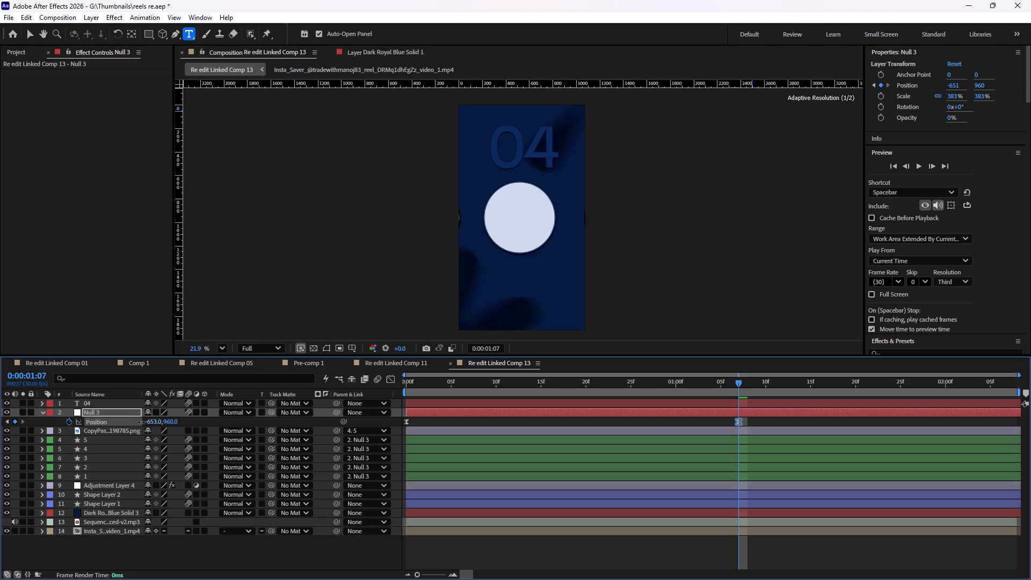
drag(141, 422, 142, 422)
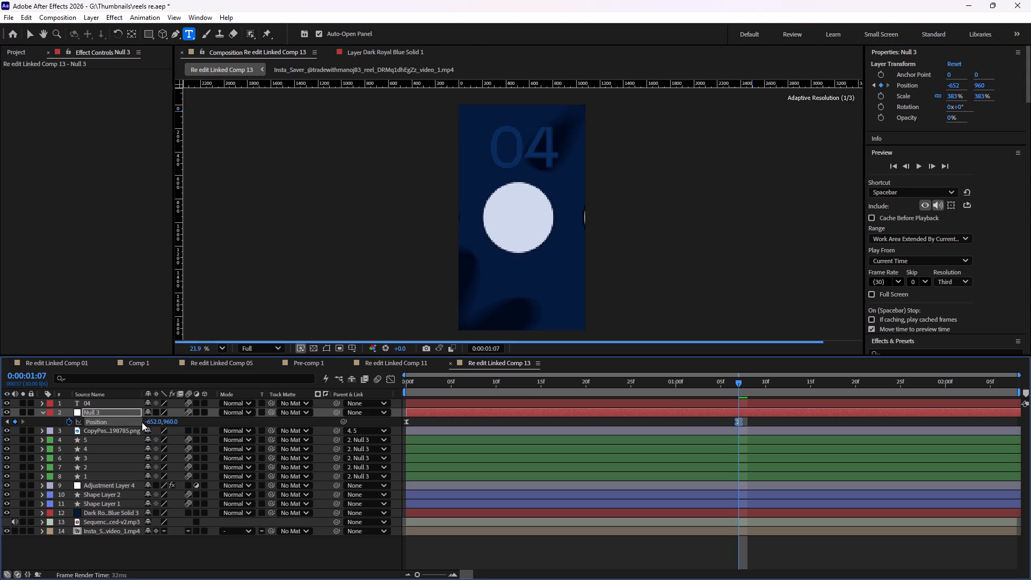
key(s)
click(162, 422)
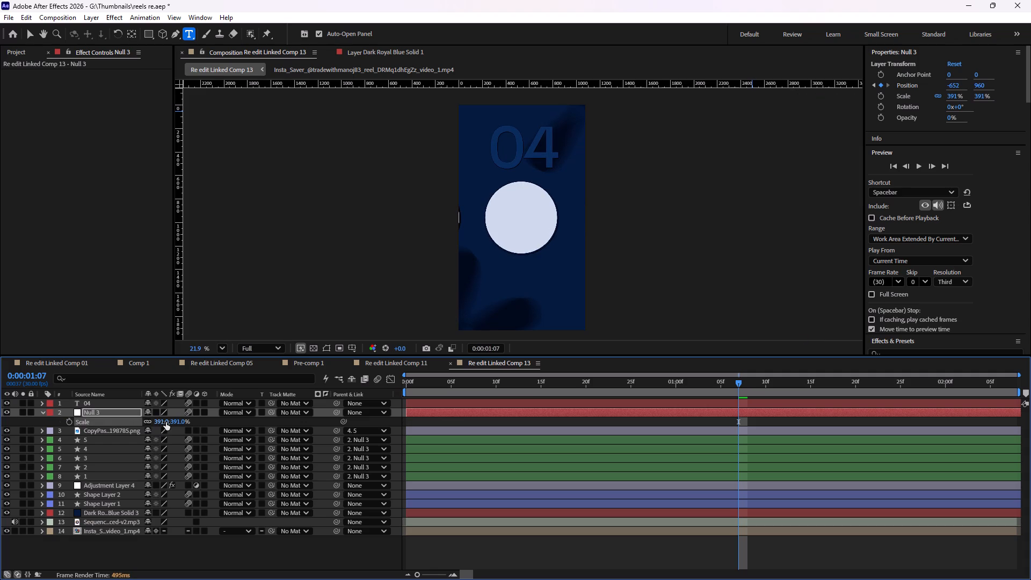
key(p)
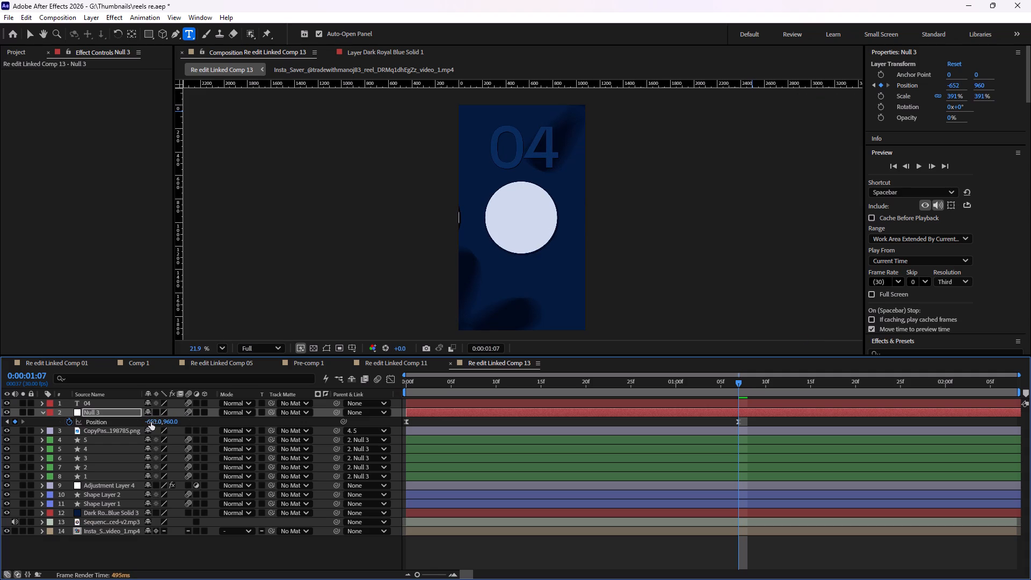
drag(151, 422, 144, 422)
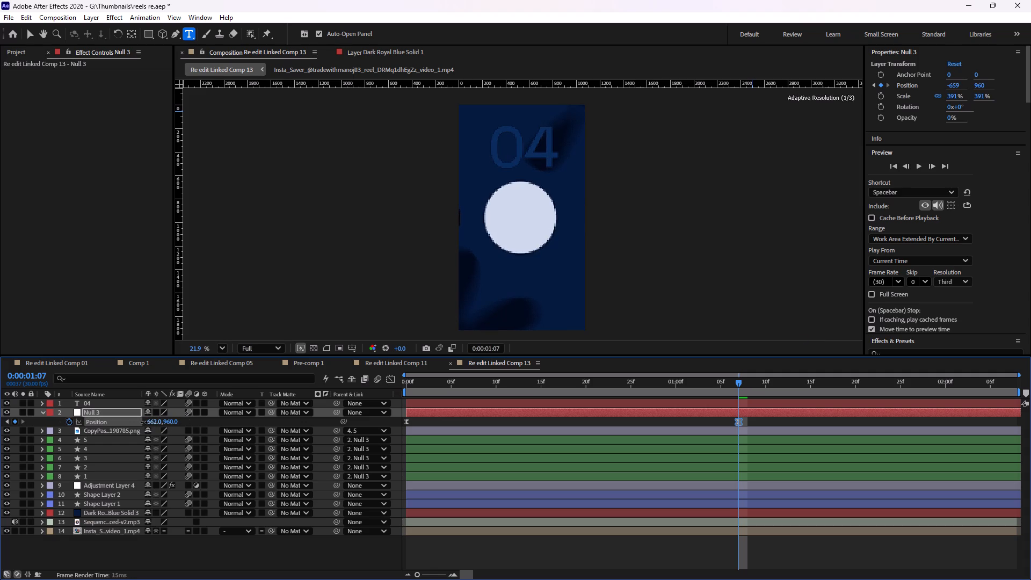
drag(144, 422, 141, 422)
Preview the circles' movement from the start of the composition at closer zoom.
scroll(458, 272, down, 1)
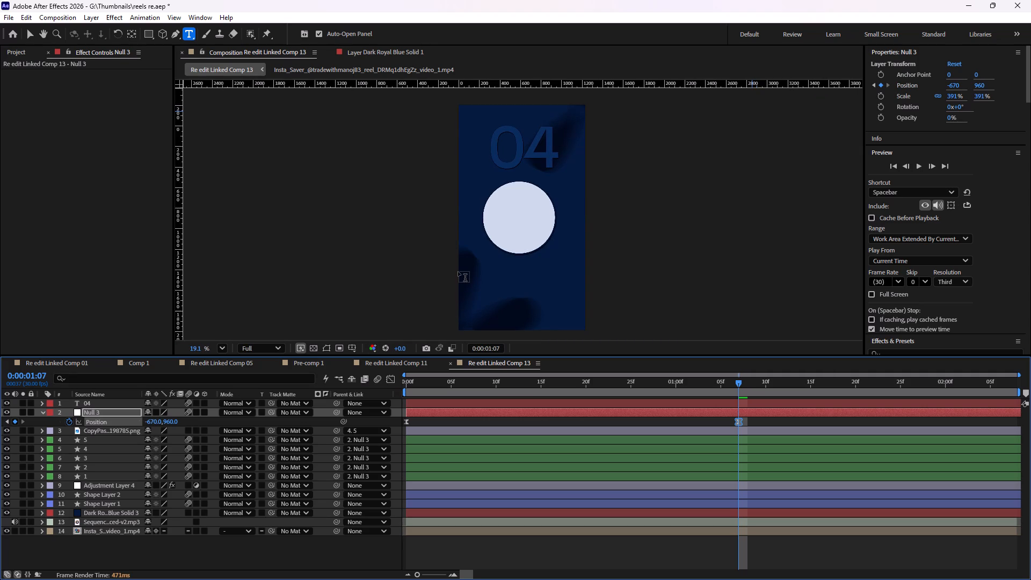
scroll(458, 272, down, 1)
scroll(456, 279, up, 3)
scroll(469, 226, up, 2)
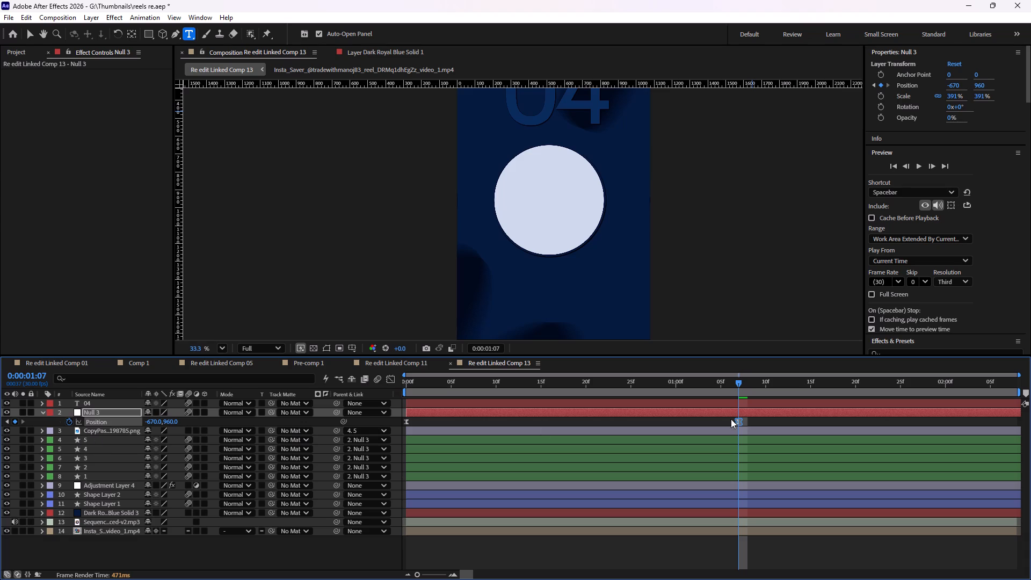
drag(738, 382, 357, 400)
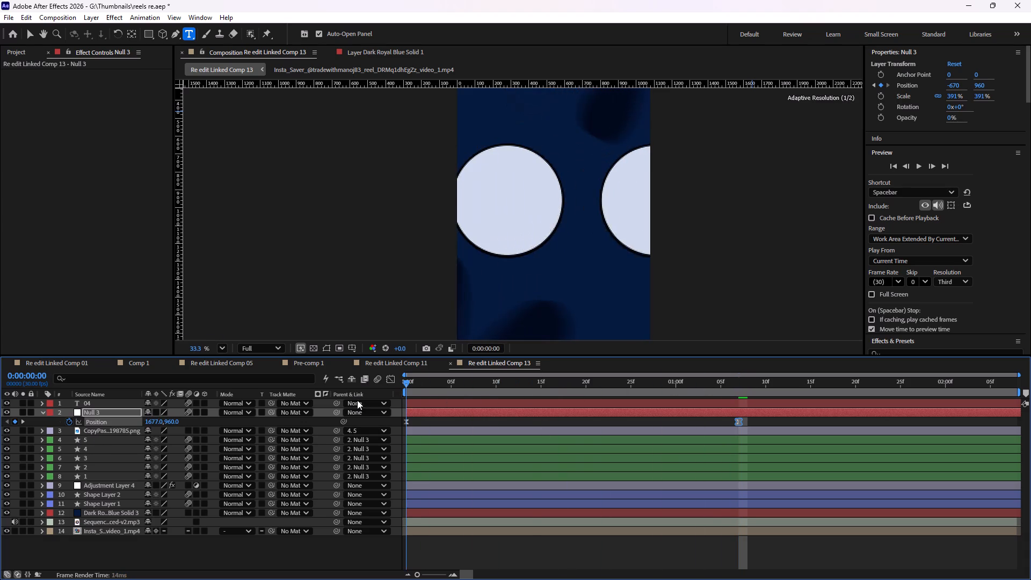
drag(357, 400, 352, 400)
key(space)
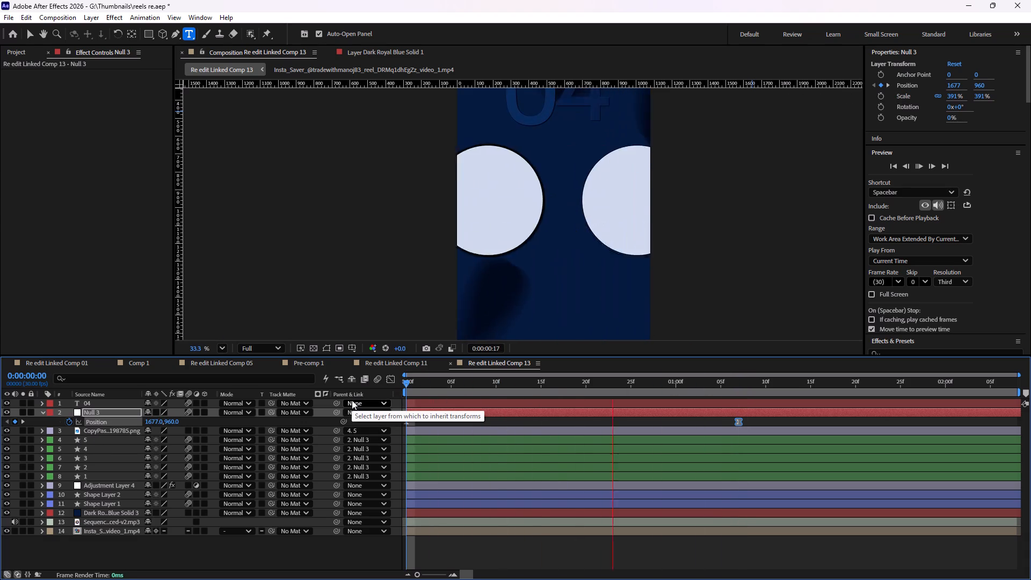
key(space)
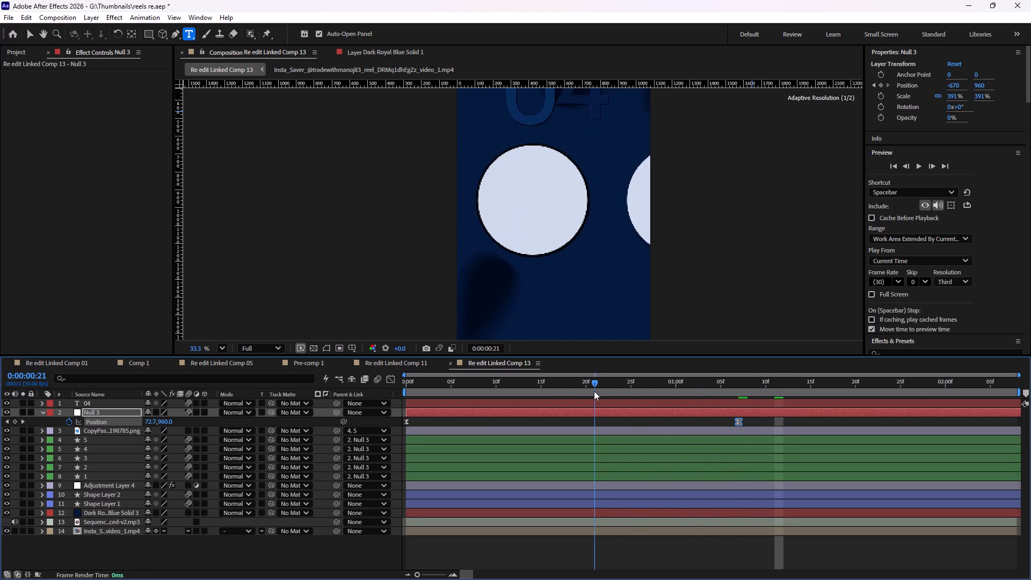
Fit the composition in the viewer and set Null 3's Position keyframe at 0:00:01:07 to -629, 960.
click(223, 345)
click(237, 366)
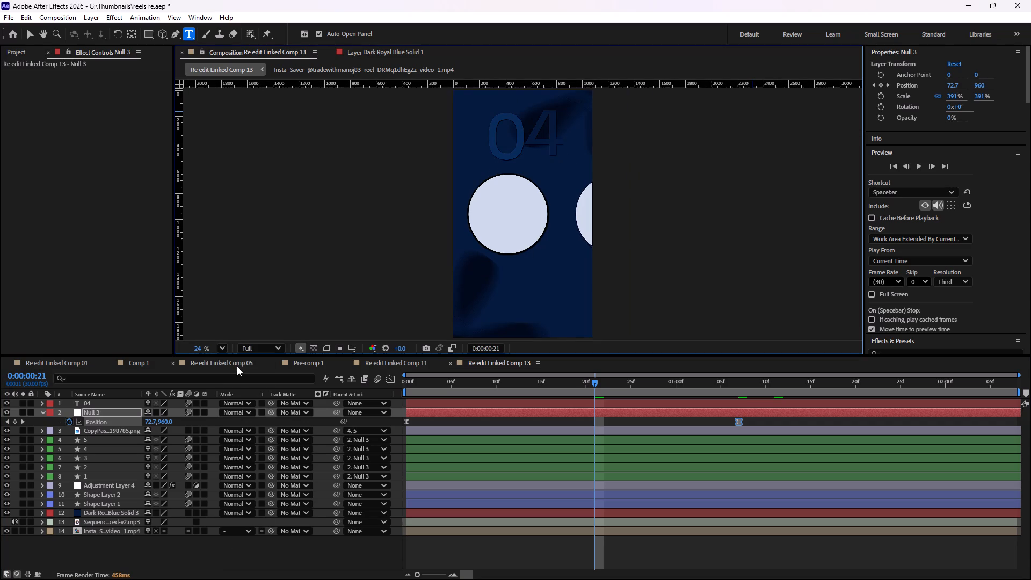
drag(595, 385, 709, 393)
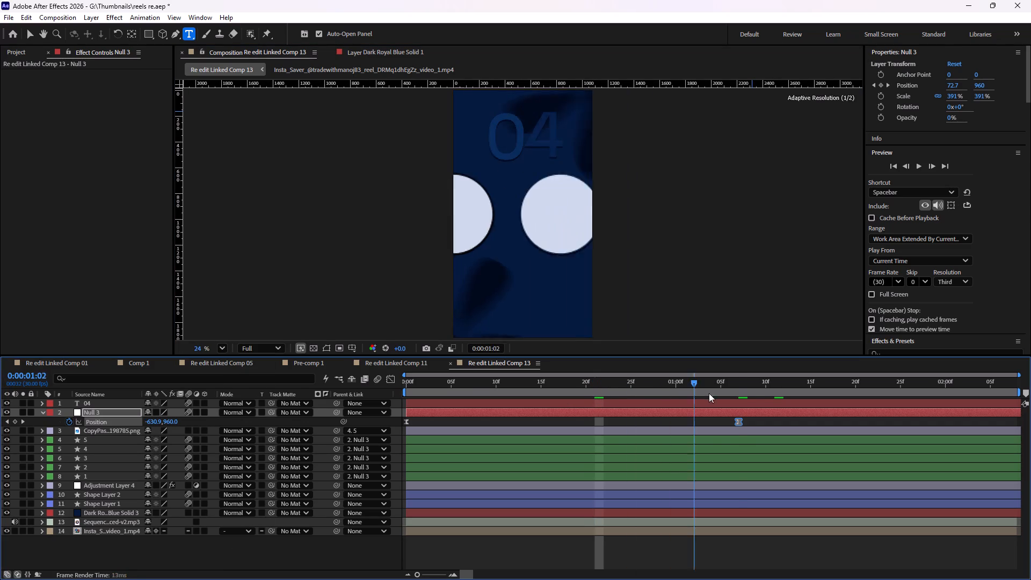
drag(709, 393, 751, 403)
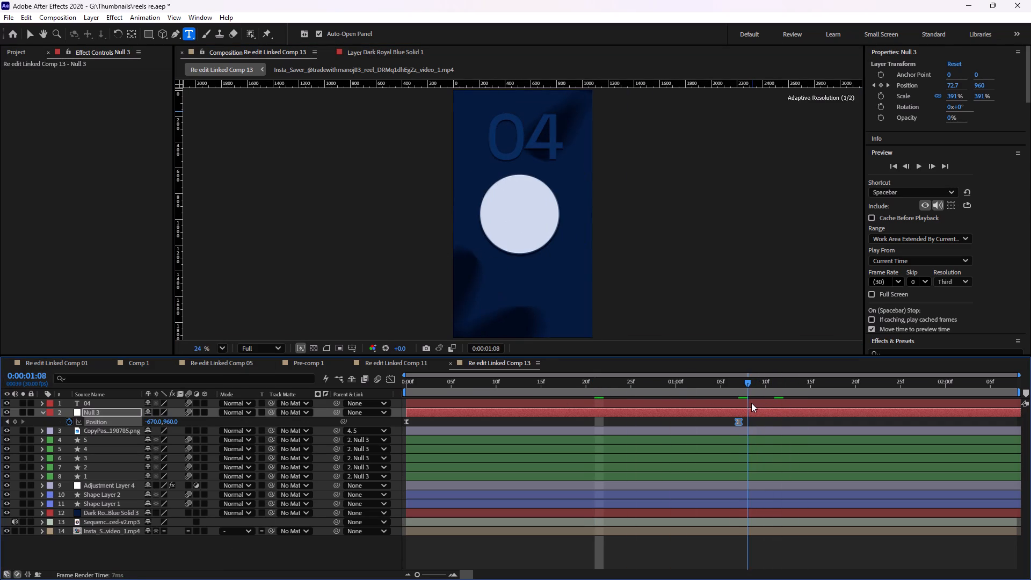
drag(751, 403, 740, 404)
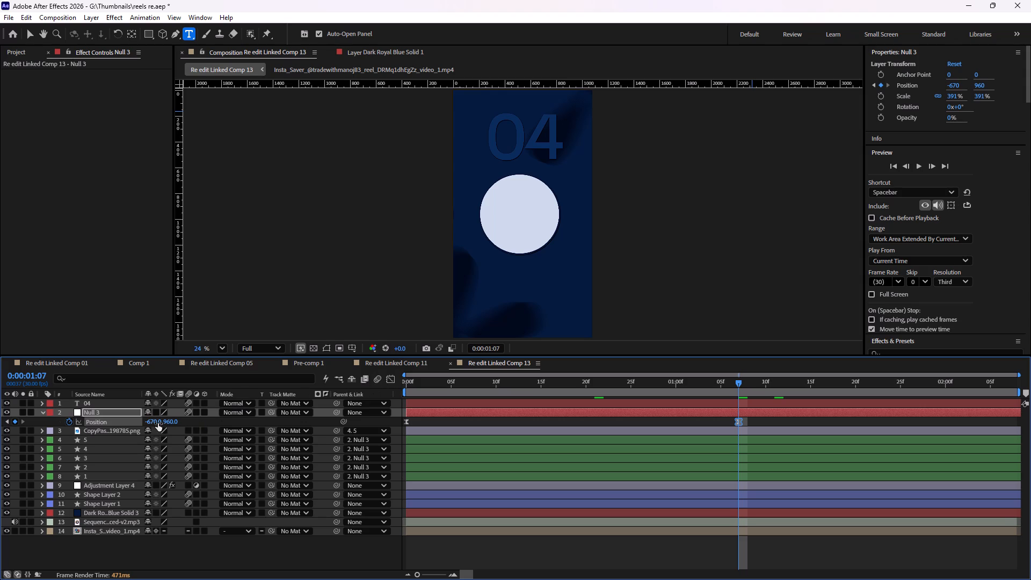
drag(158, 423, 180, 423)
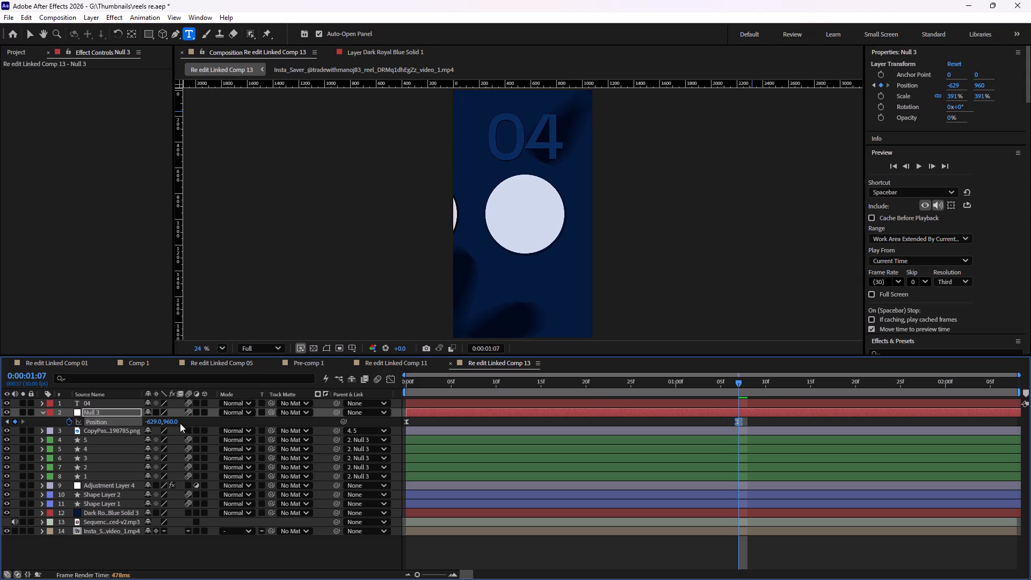
Undo the Null 3 adjustments, the Roughen Edges deletion and the number edits, back to before the 05 text was pasted.
key(ctrl+z)
key(ctrl+z)
key(ctrl+z)
key(ctrl+z)
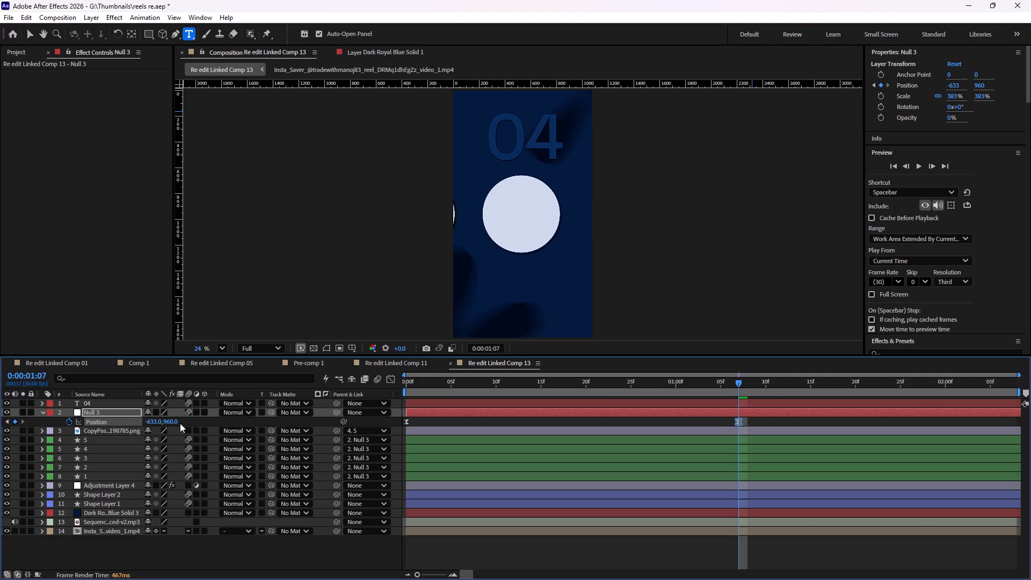
key(ctrl+z)
key(ctrl+z)
key(ctrl+z)
key(ctrl+z)
key(ctrl+z)
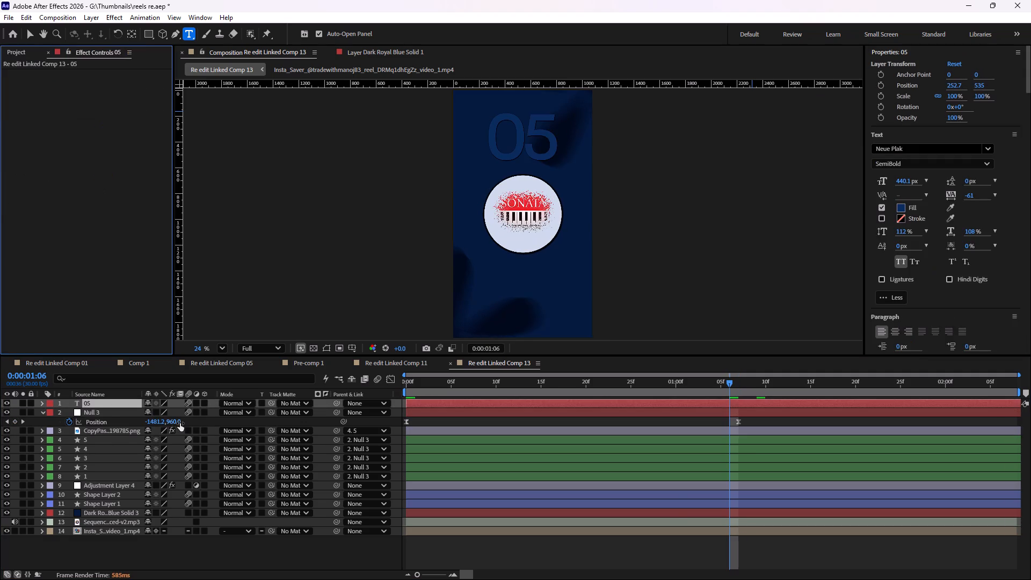
key(ctrl+z)
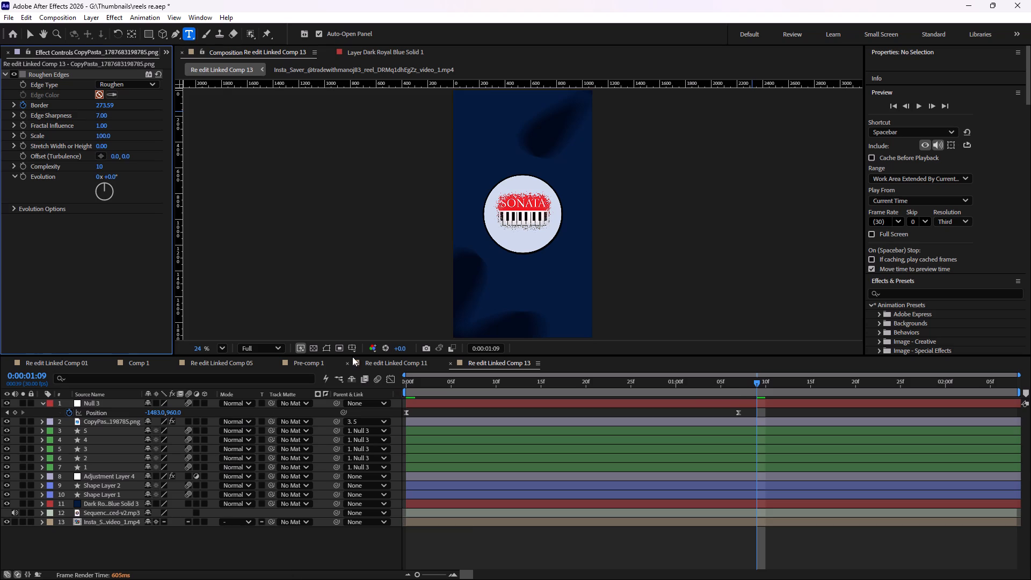
Copy the 05 text layer from Re edit Linked Comp 11 and paste it into Re edit Linked Comp 13.
click(397, 359)
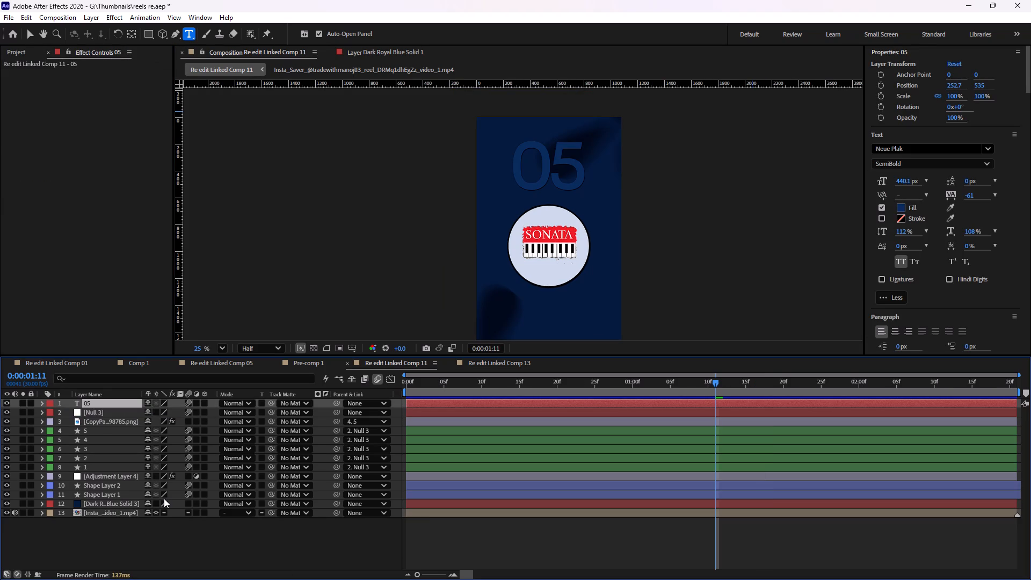
key(ctrl+c)
click(489, 358)
click(449, 551)
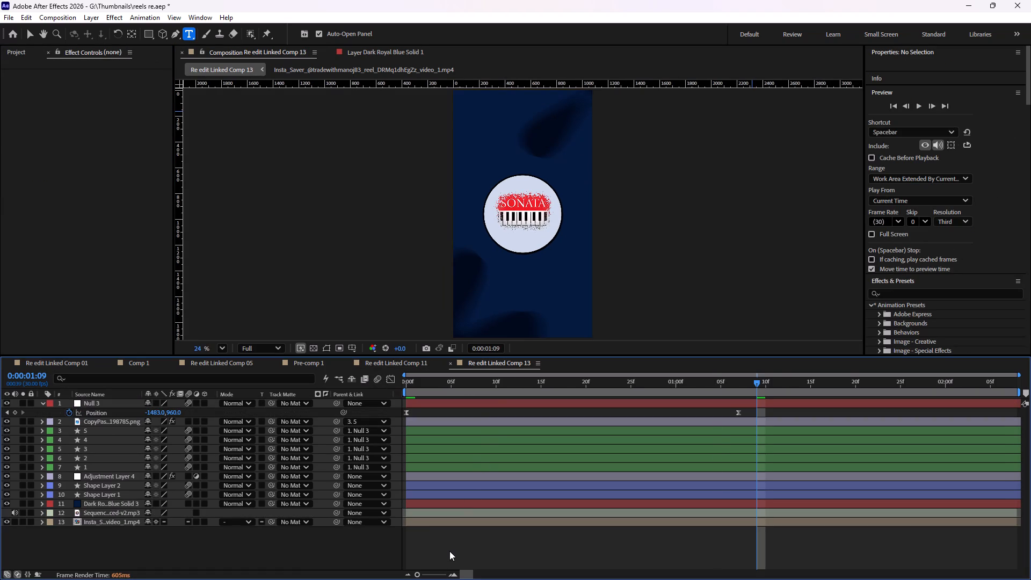
key(ctrl+v)
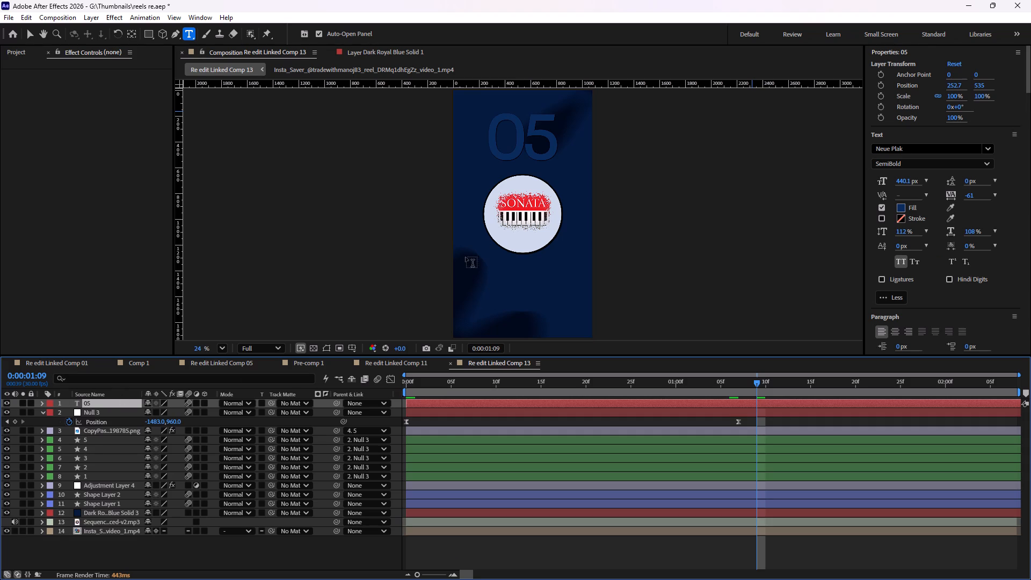
Change the pasted number to 04 and set its character tracking to -19.
drag(545, 133, 524, 134)
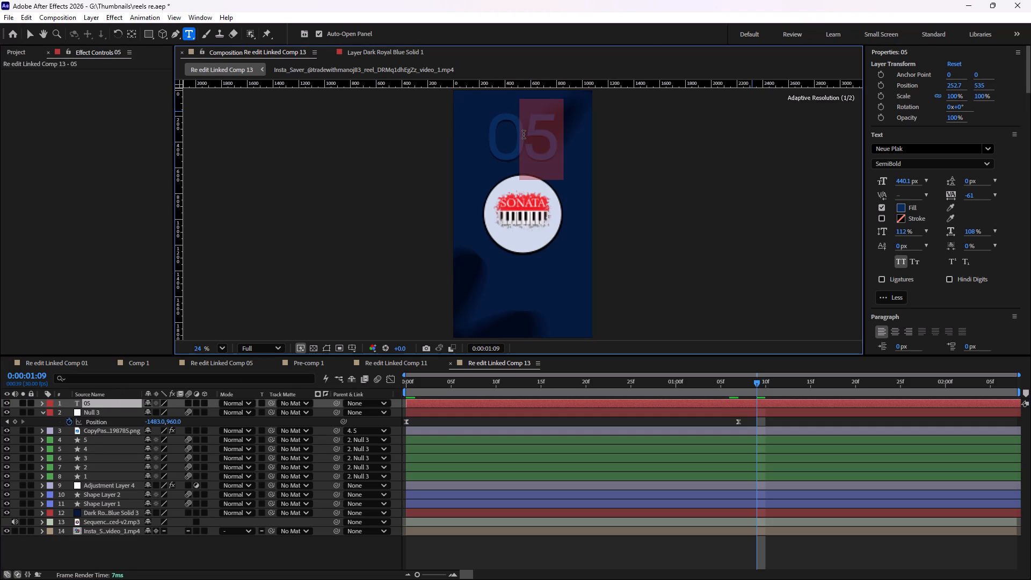
key(BackSpace)
key(4)
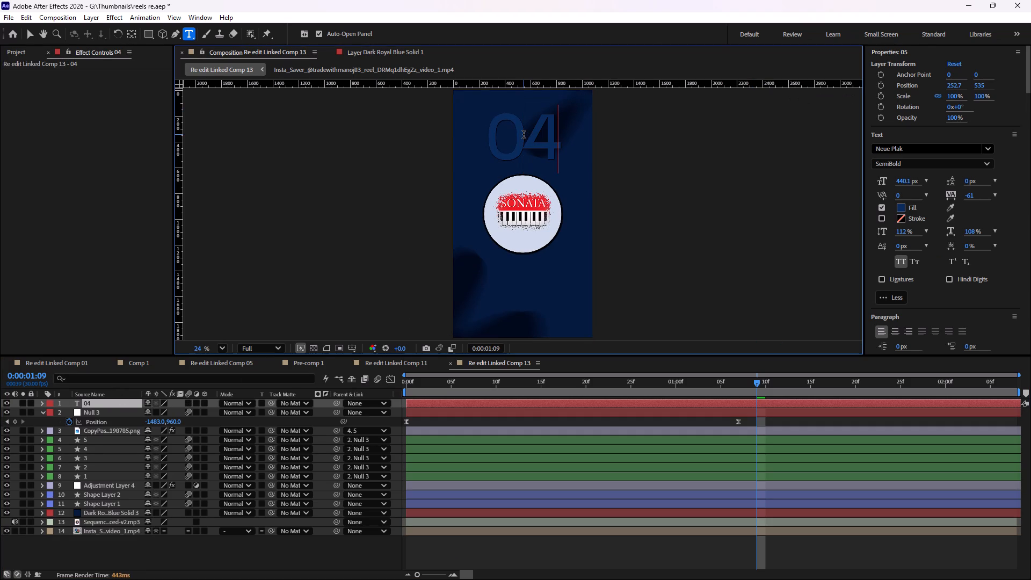
drag(561, 122, 500, 125)
drag(968, 195, 972, 196)
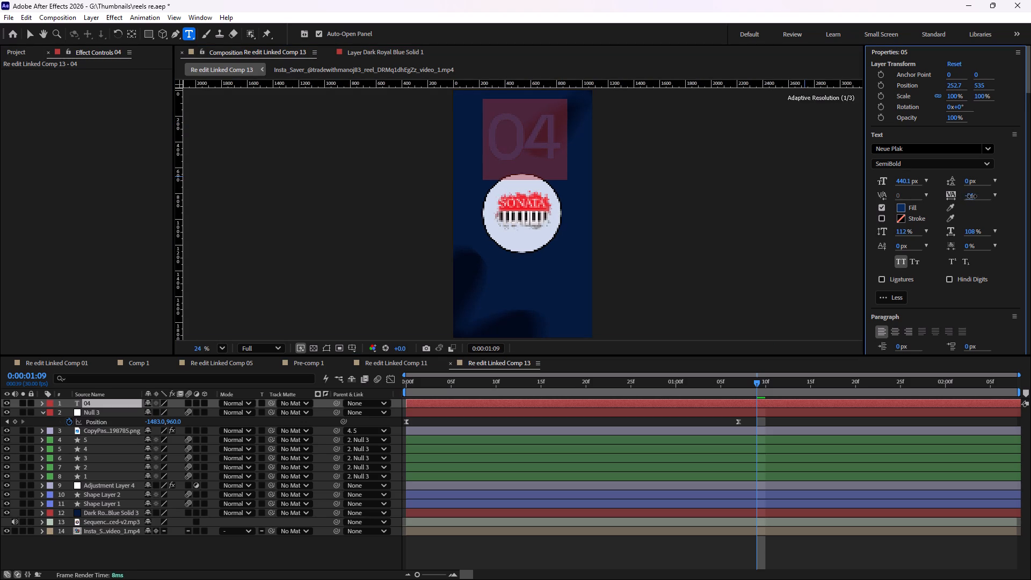
drag(972, 196, 989, 194)
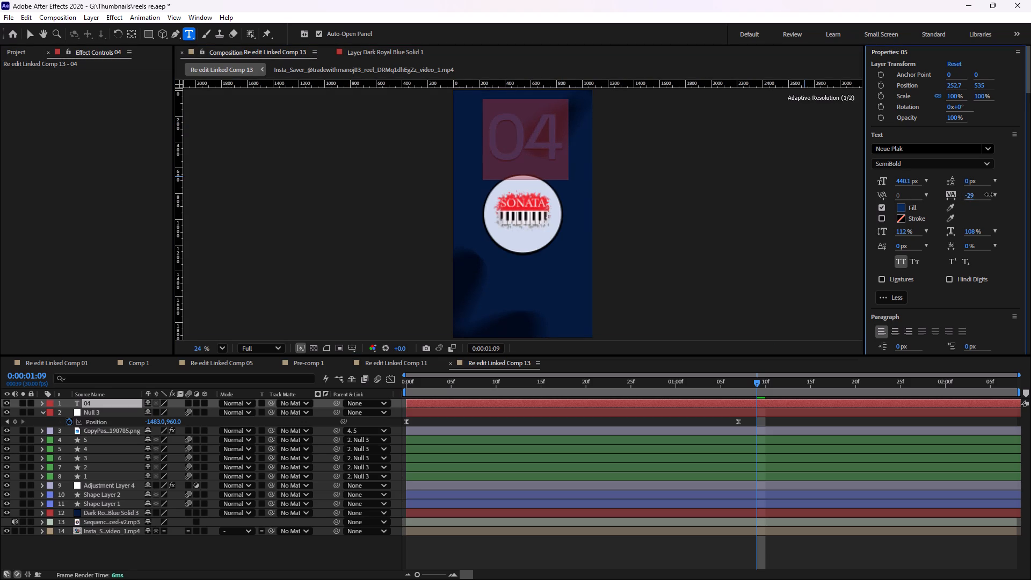
drag(989, 194, 988, 194)
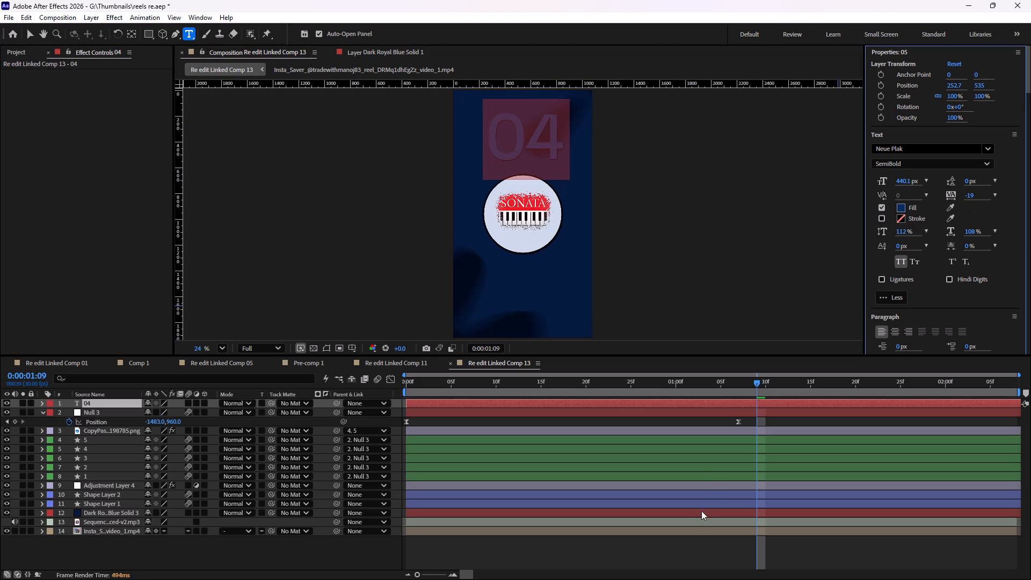
click(695, 542)
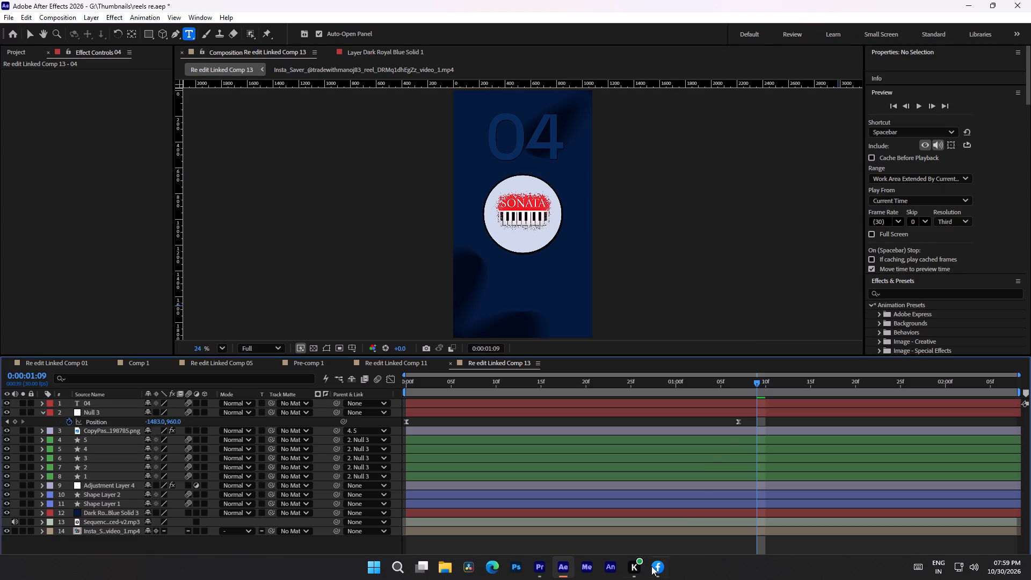
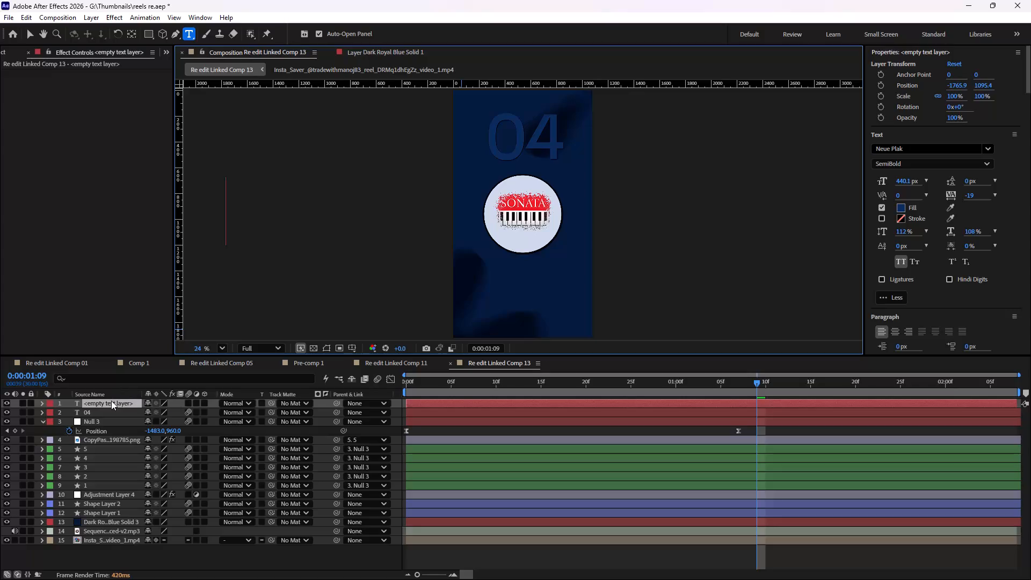
Delete the empty text layer from Re edit Linked Comp 13.
click(111, 401)
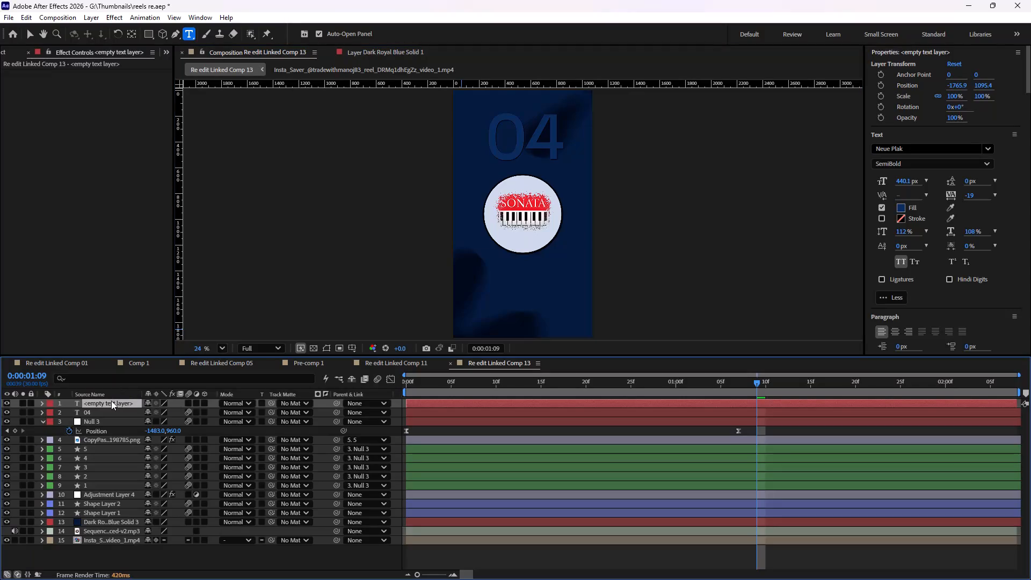
key(BackSpace)
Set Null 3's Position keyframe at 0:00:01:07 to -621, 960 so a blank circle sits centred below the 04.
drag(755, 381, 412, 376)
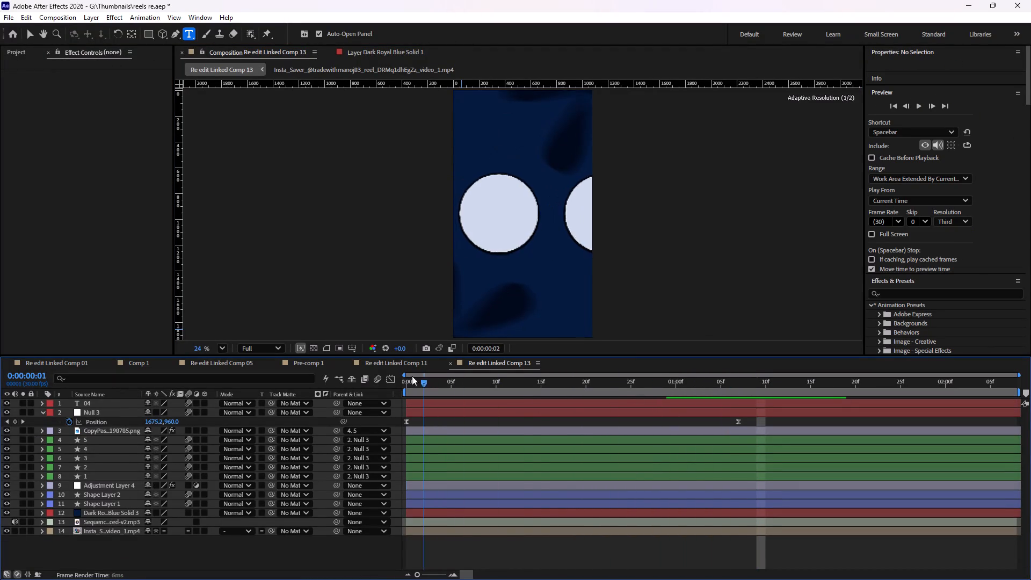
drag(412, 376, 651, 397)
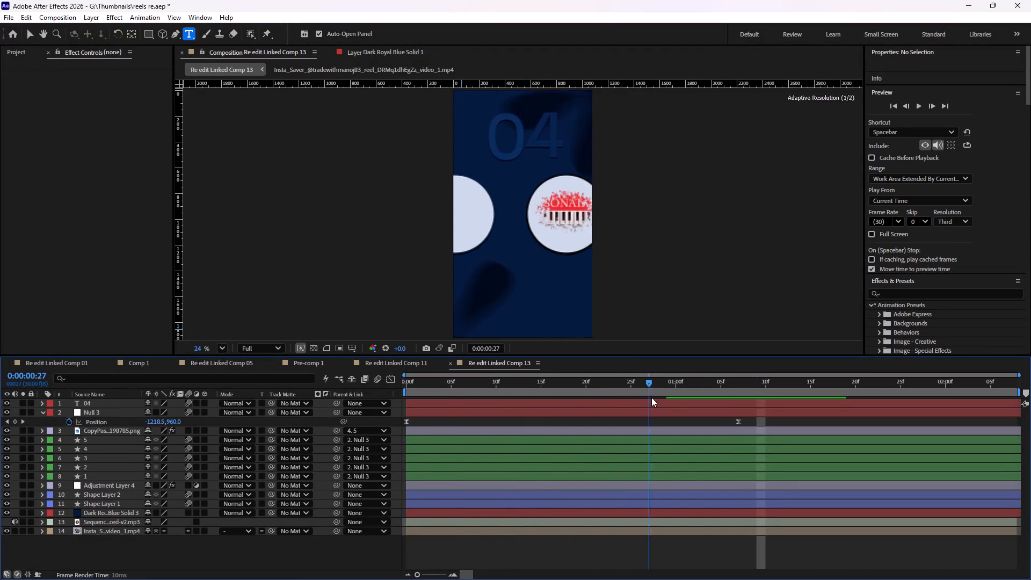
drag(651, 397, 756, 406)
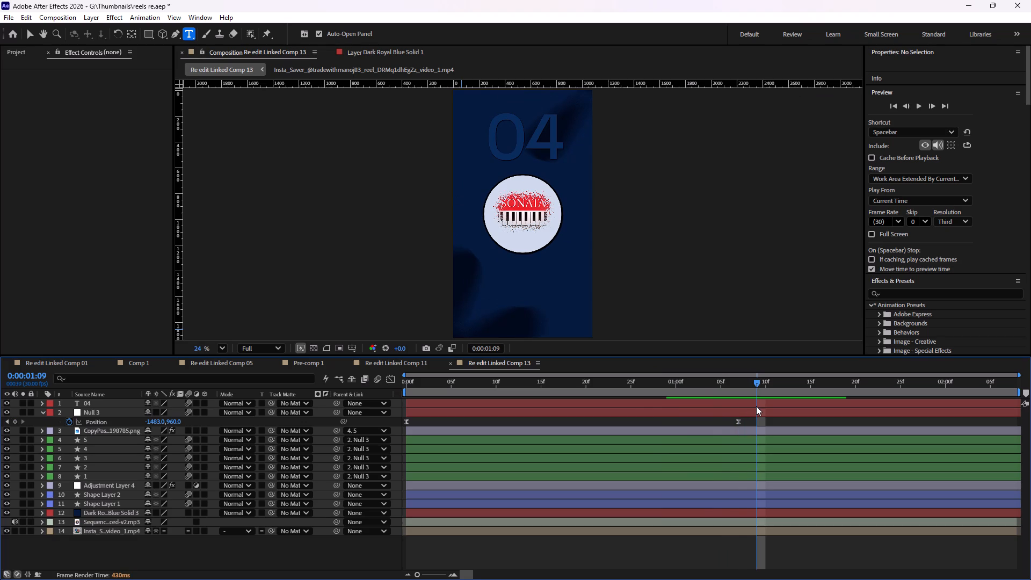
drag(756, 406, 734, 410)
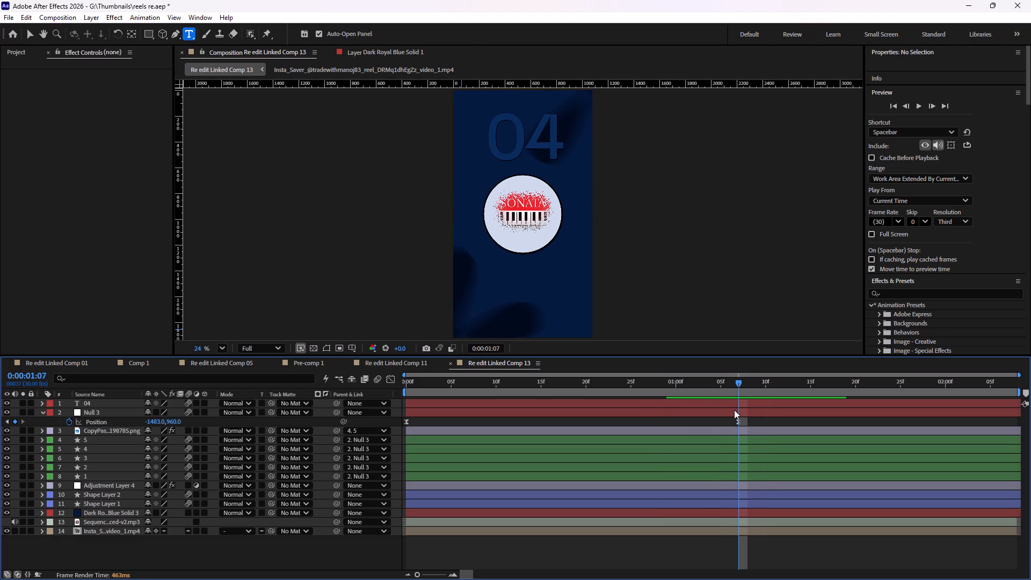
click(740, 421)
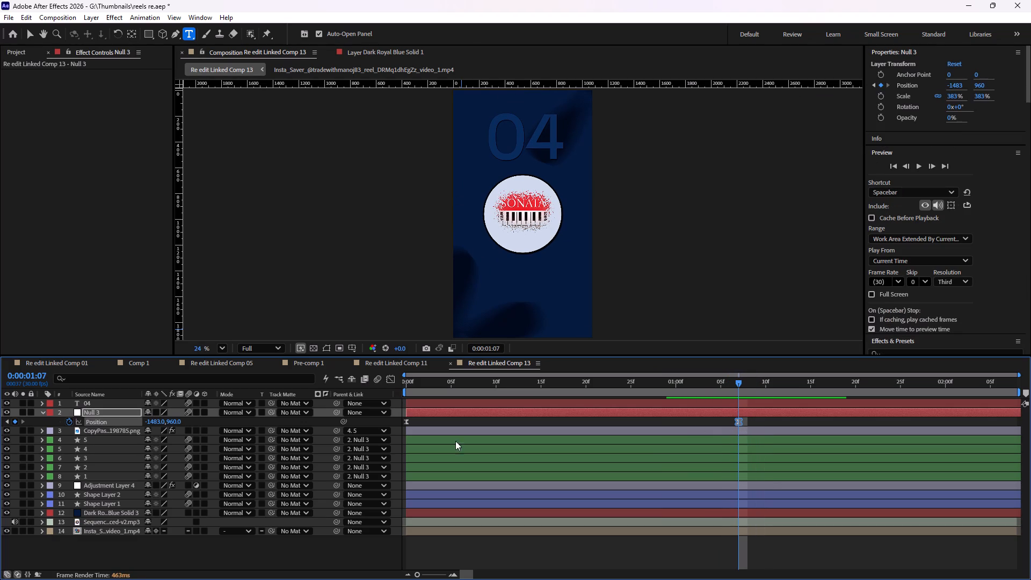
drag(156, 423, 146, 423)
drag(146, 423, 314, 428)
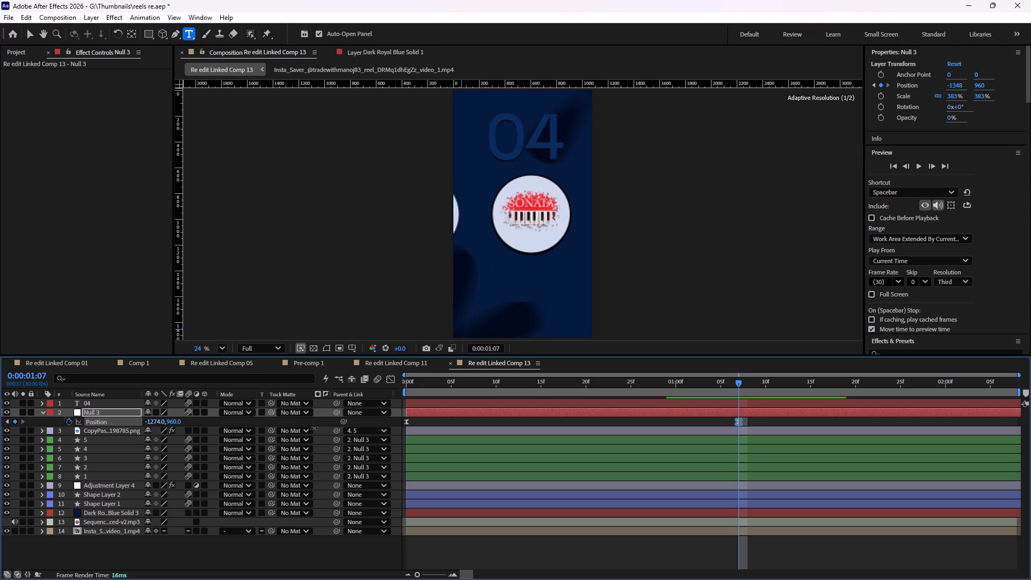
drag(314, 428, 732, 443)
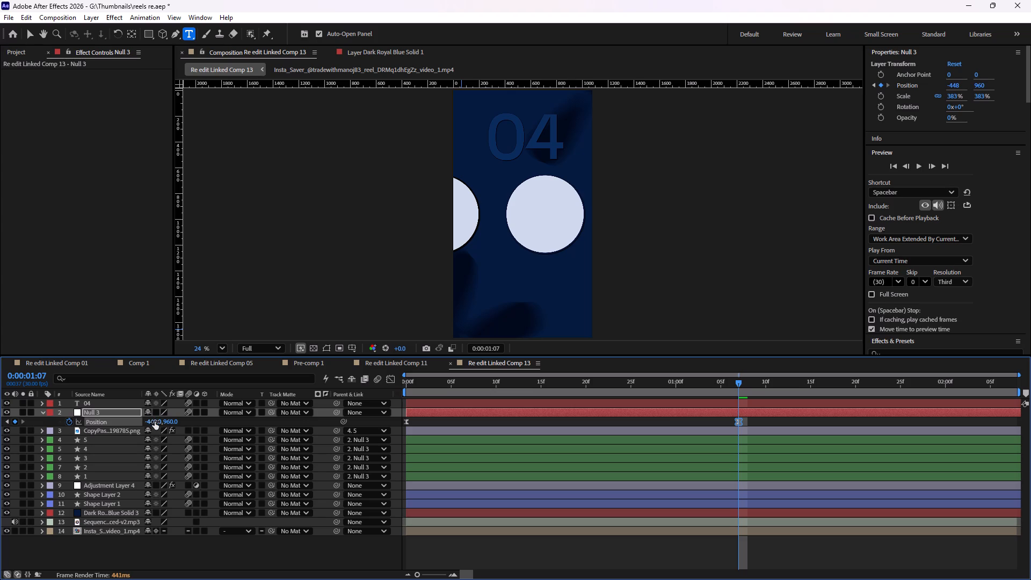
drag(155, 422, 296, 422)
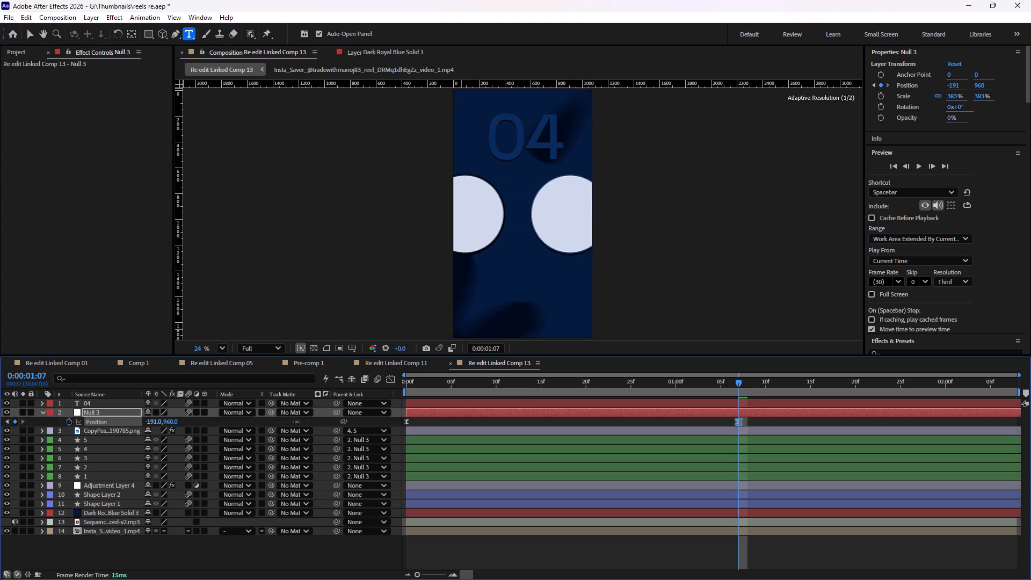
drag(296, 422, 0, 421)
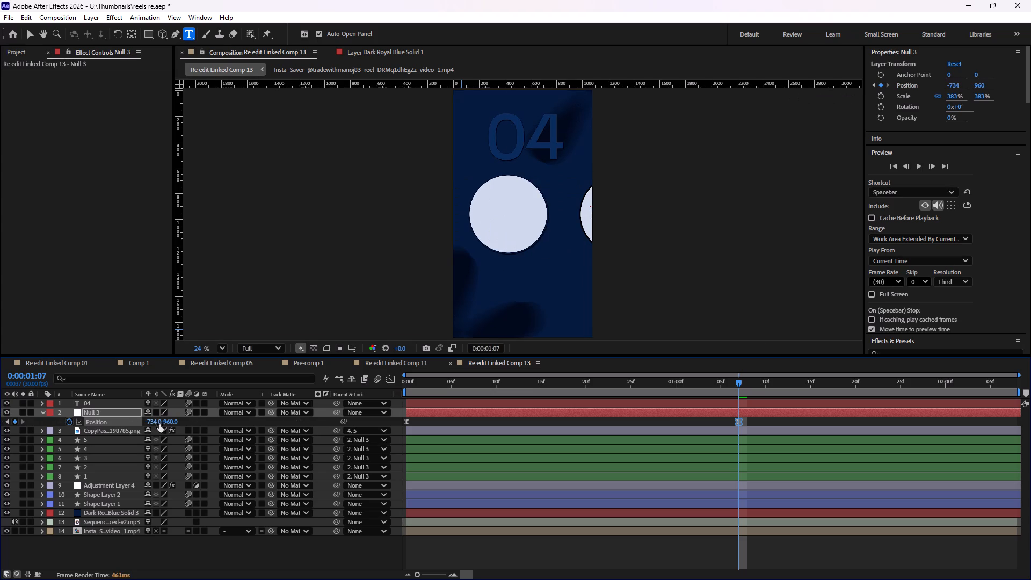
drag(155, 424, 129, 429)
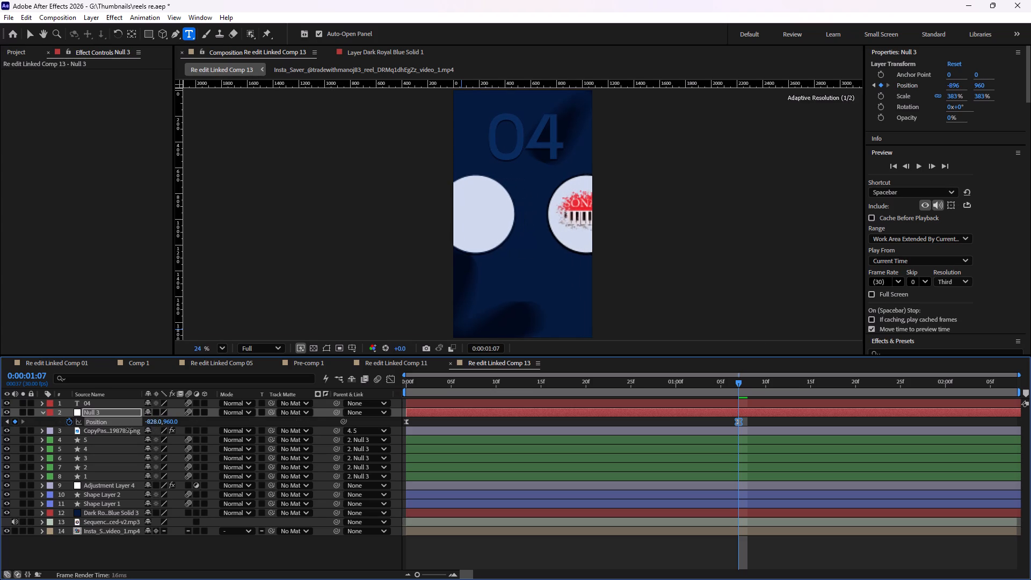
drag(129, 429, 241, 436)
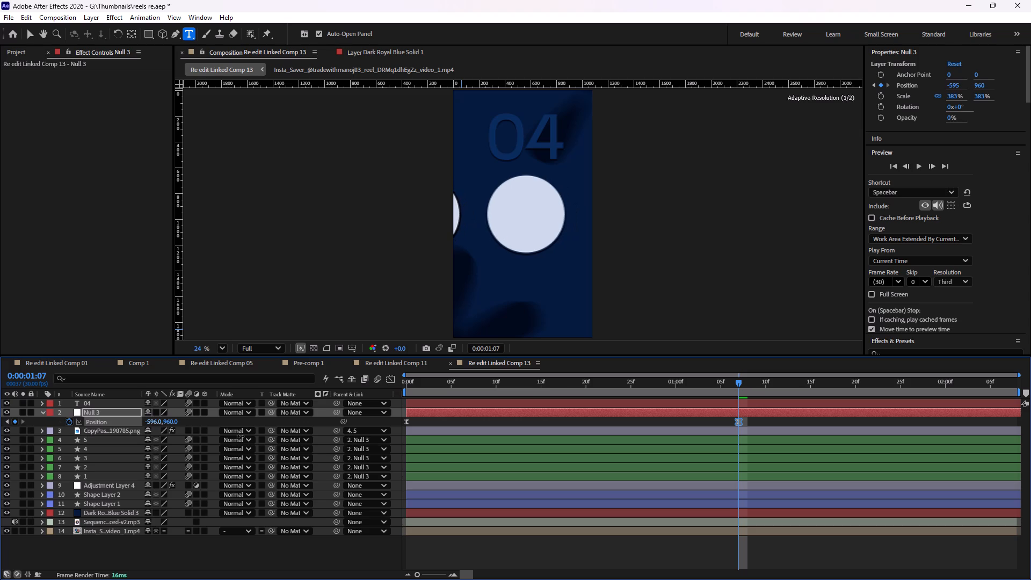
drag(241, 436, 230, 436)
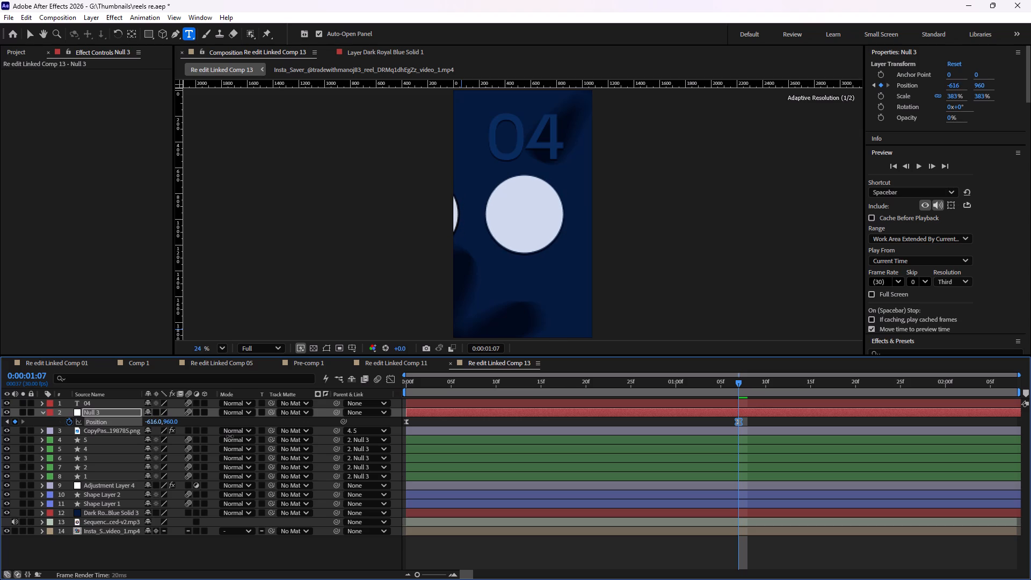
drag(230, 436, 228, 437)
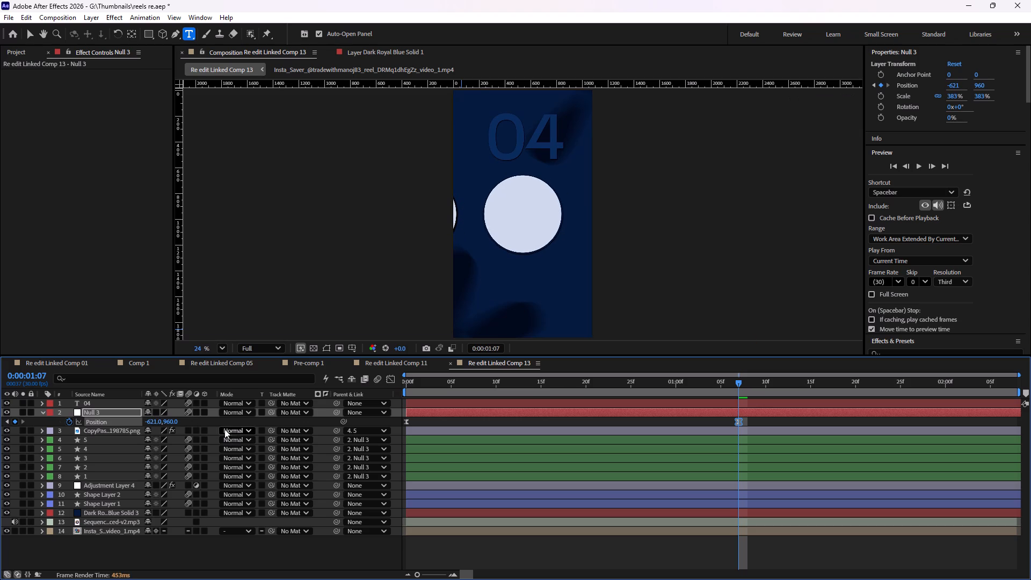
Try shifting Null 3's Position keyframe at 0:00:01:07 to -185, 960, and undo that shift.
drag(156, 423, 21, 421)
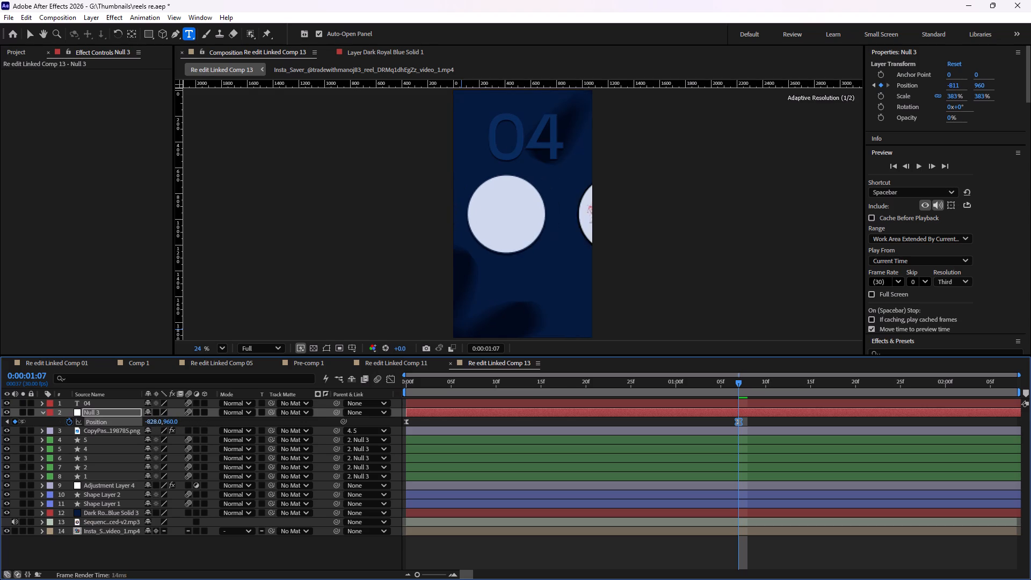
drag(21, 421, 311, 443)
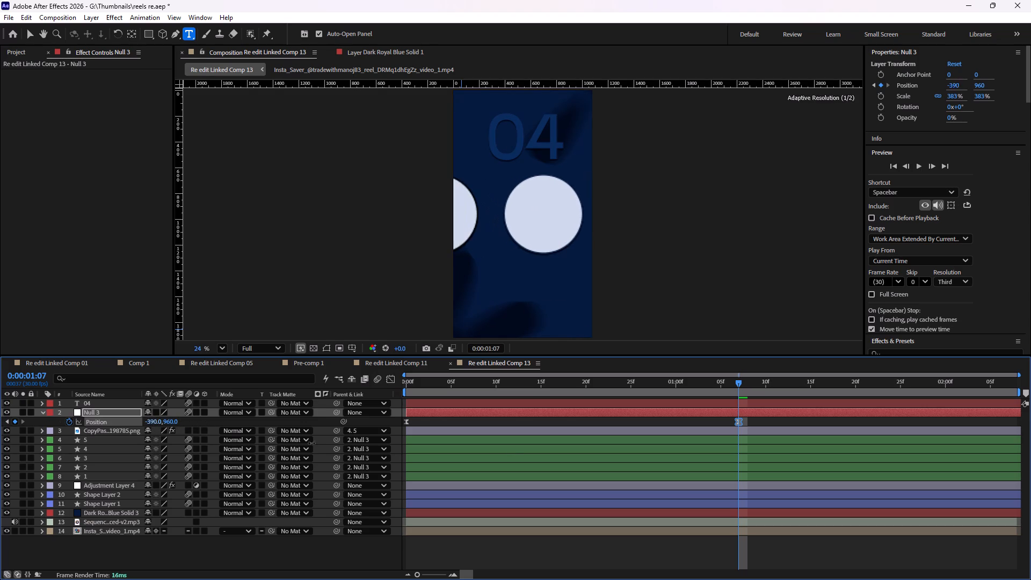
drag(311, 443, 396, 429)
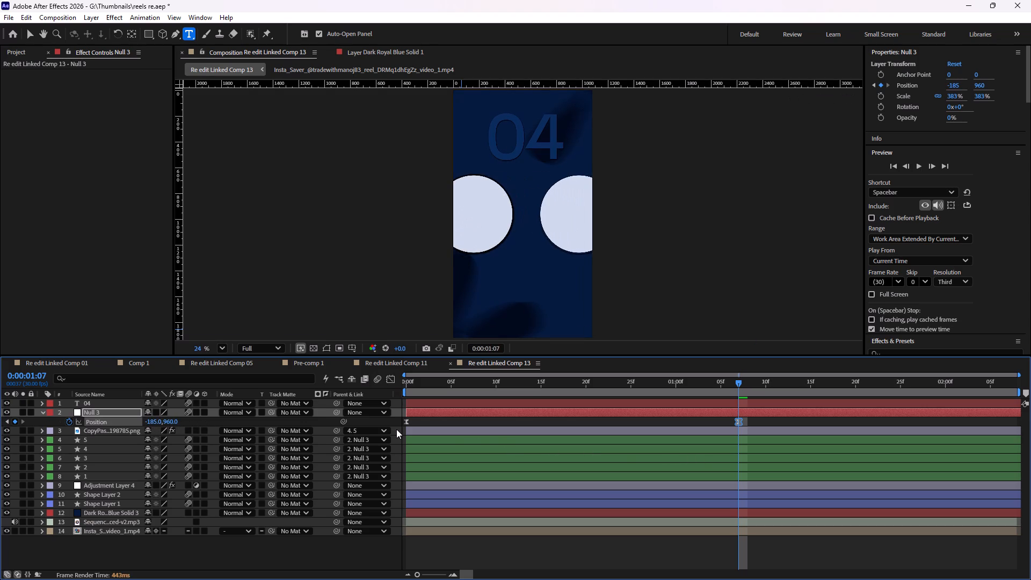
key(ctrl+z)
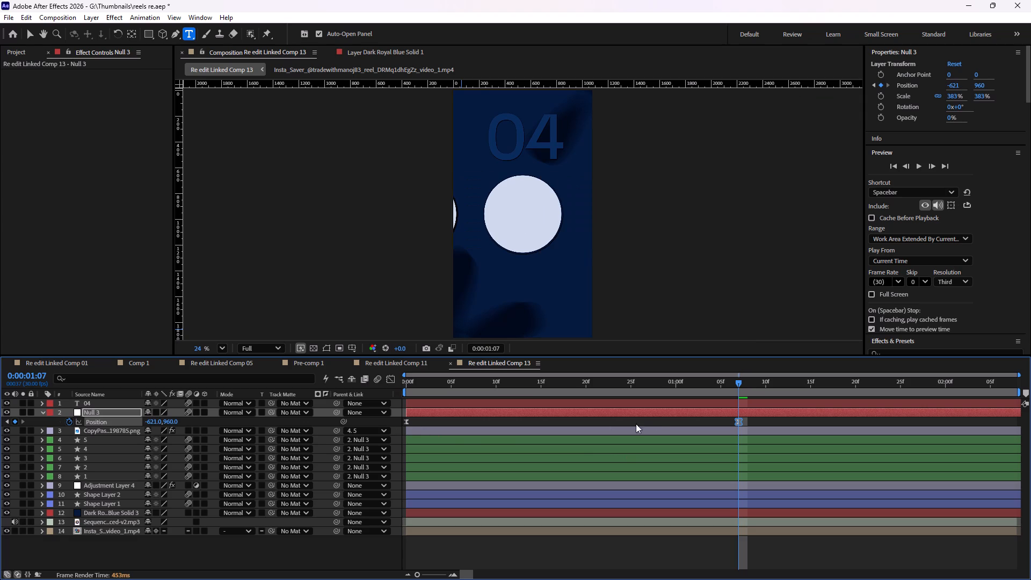
Preview the circles' slide and the 04 animation from the start of the composition.
drag(736, 379, 607, 390)
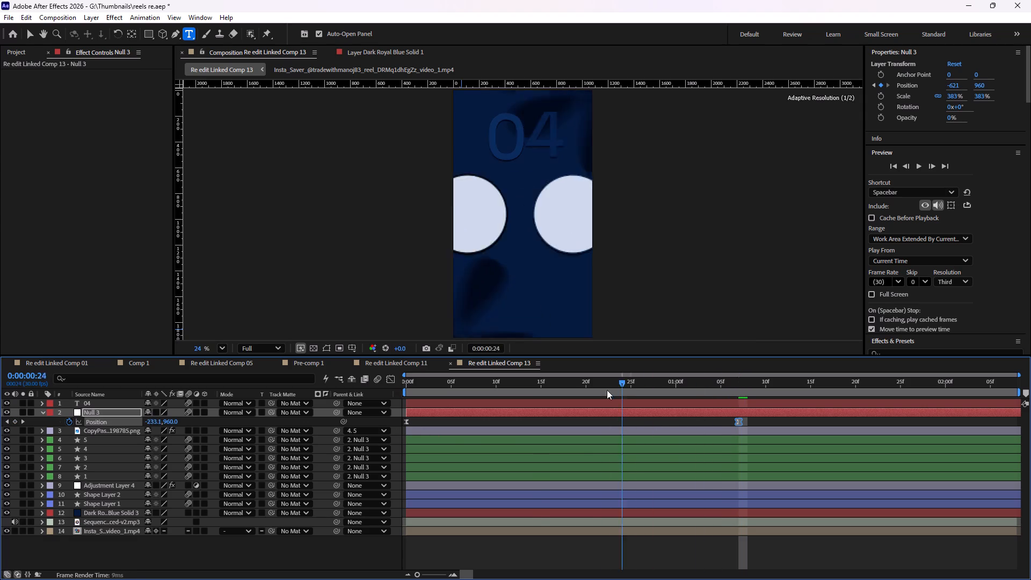
drag(607, 390, 611, 401)
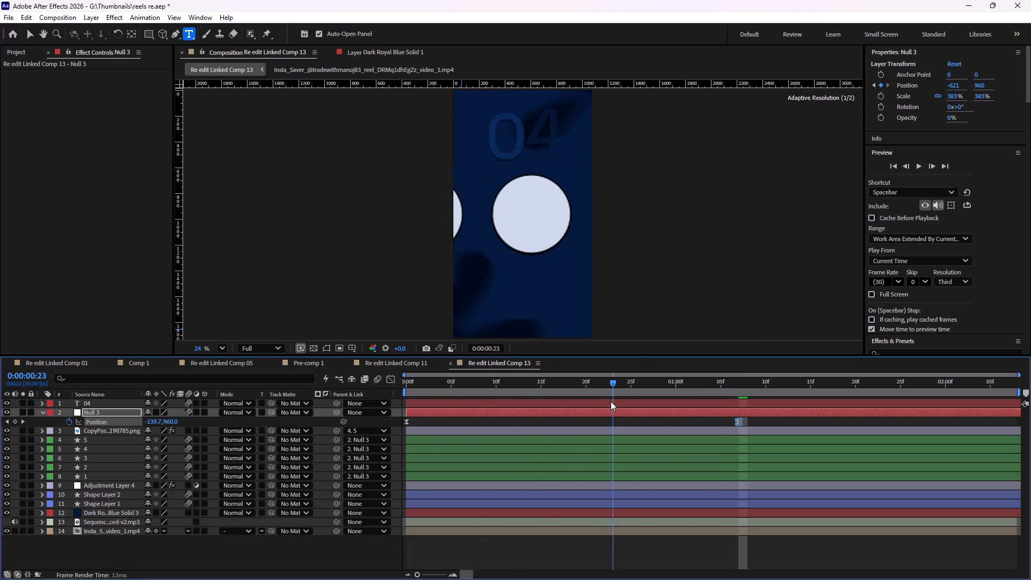
drag(611, 401, 379, 396)
key(space)
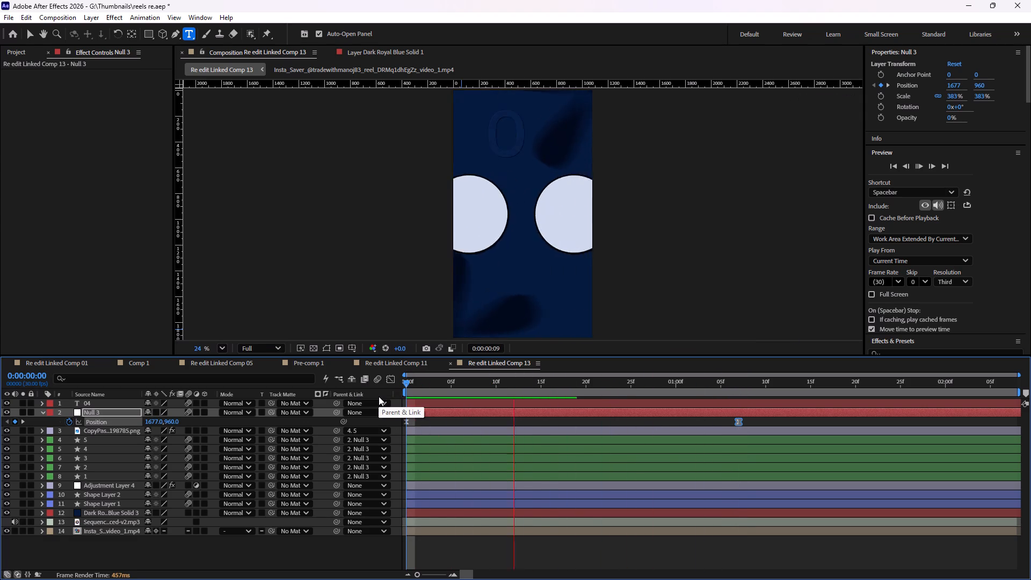
key(space)
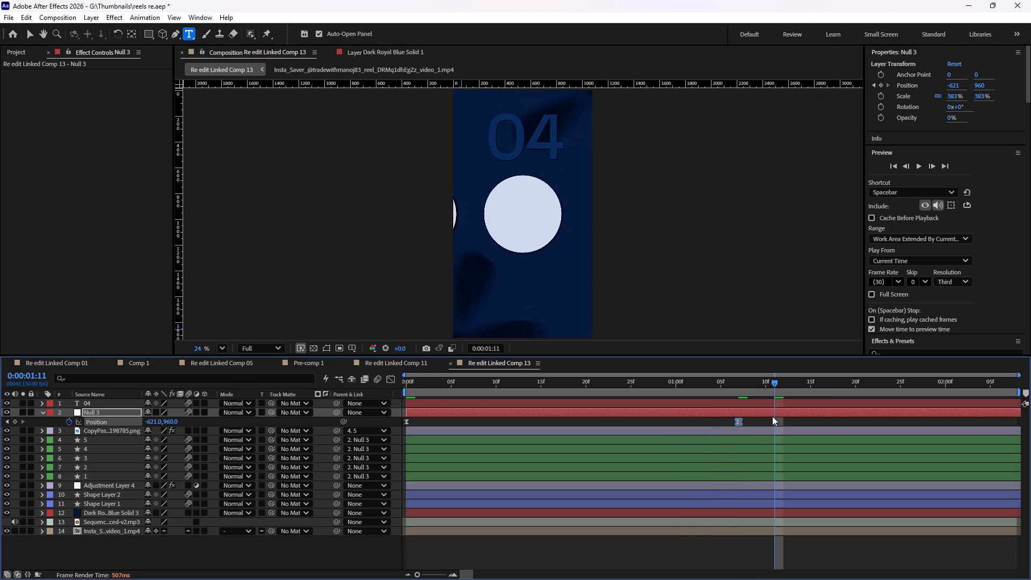
Scale Null 3 to 399% with the playhead at 0:00:01:07.
drag(764, 421, 732, 421)
drag(773, 378, 739, 395)
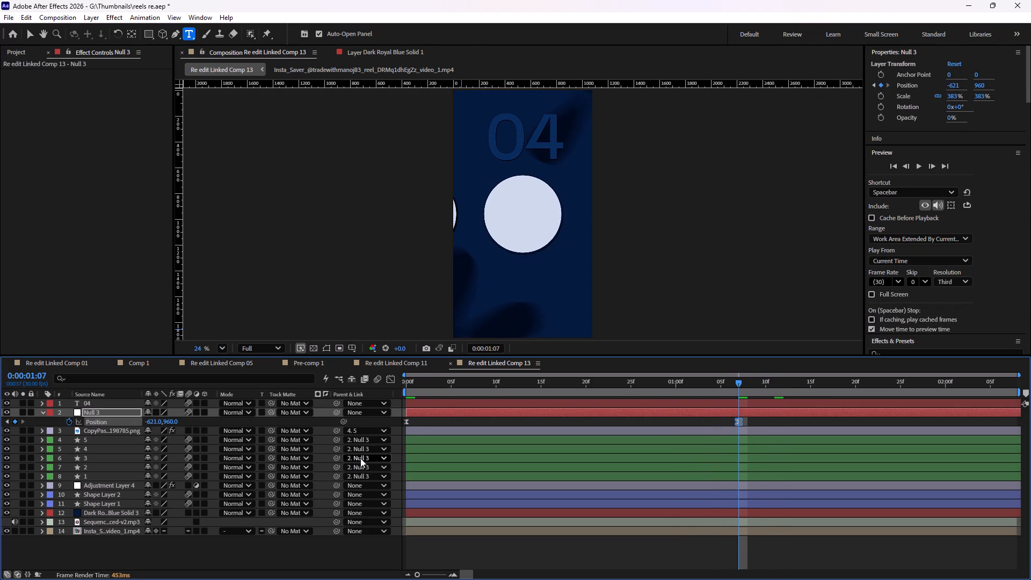
key(s)
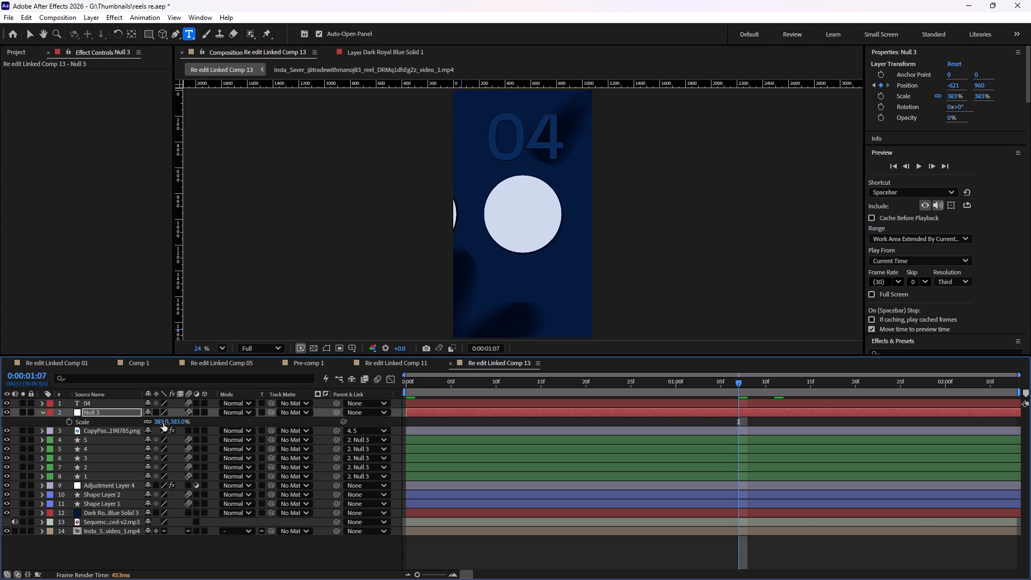
drag(163, 423, 172, 423)
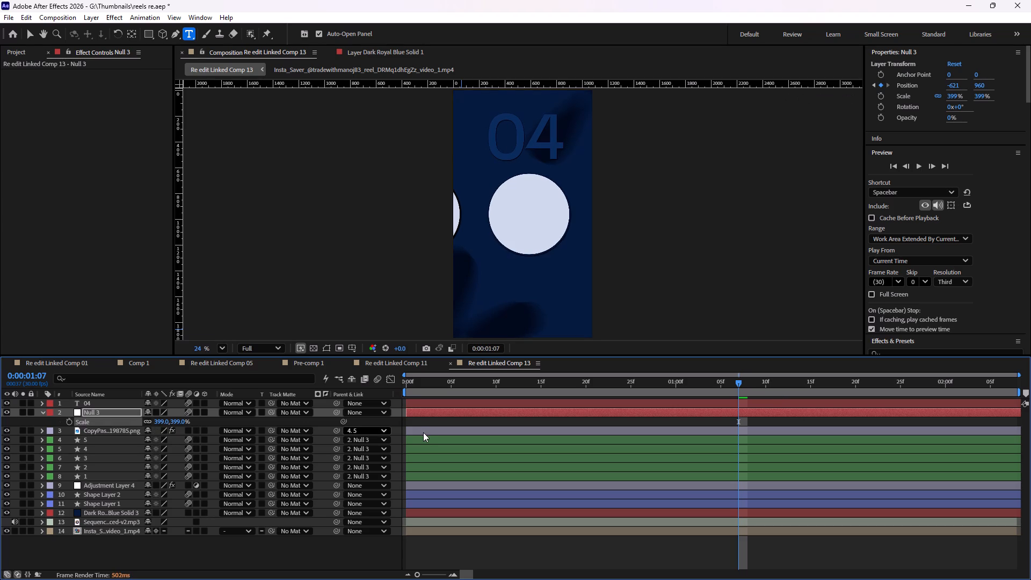
Set Null 3's Position keyframe at 0:00:01:07 to -472, 1019.
key(p)
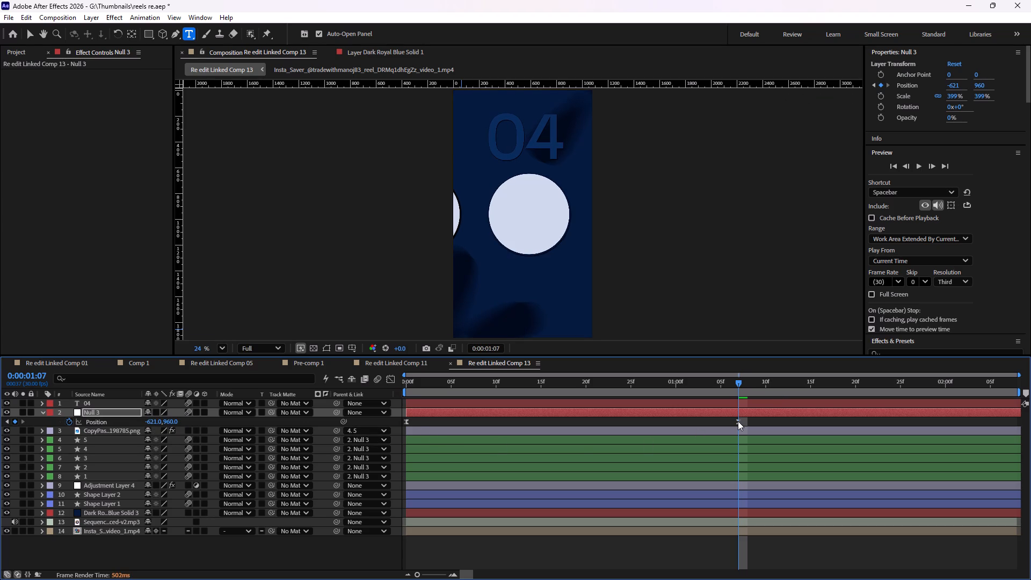
click(738, 421)
drag(154, 422, 149, 422)
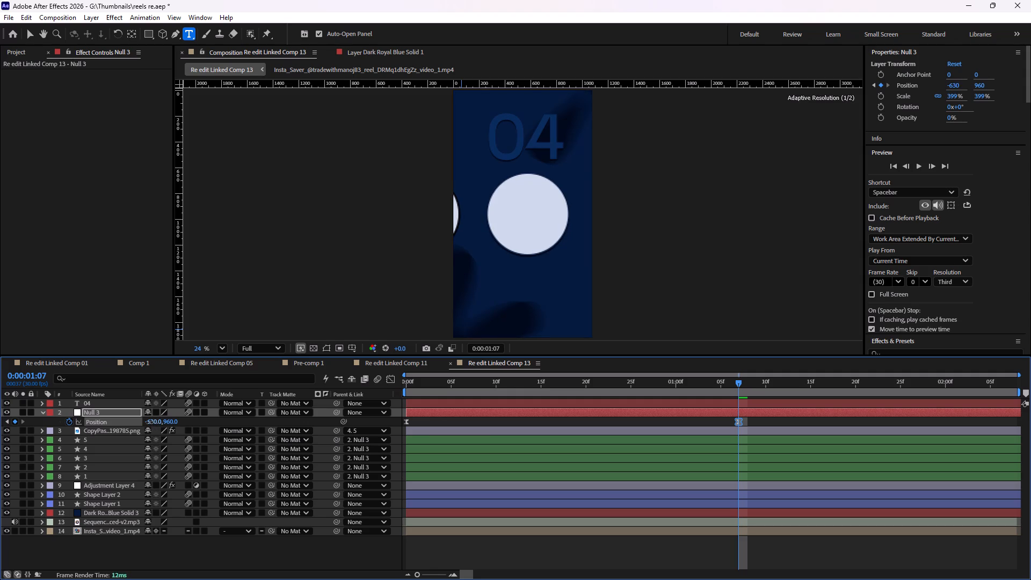
drag(149, 422, 119, 424)
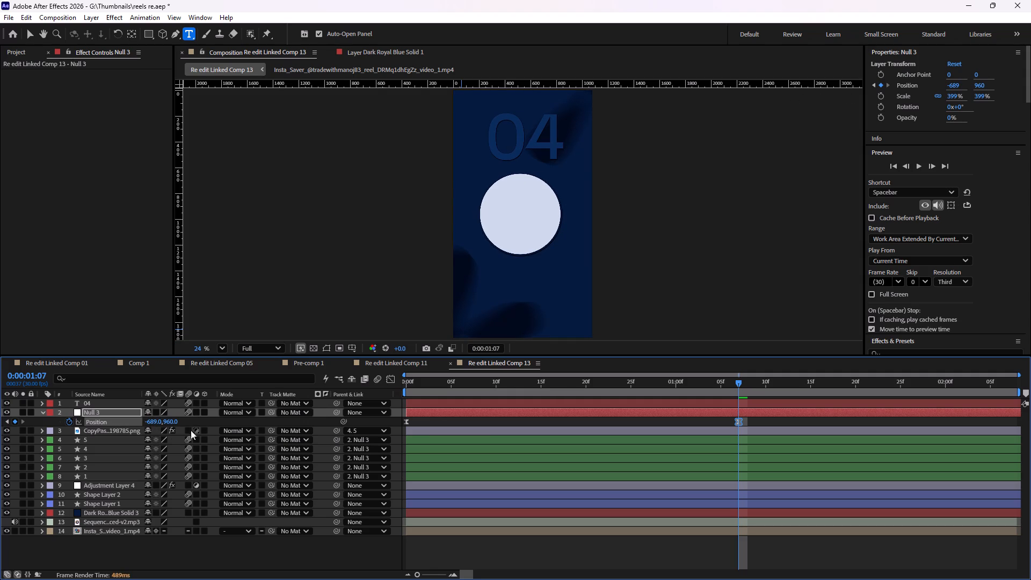
drag(170, 424, 175, 424)
key(ctrl+z)
drag(153, 422, 180, 422)
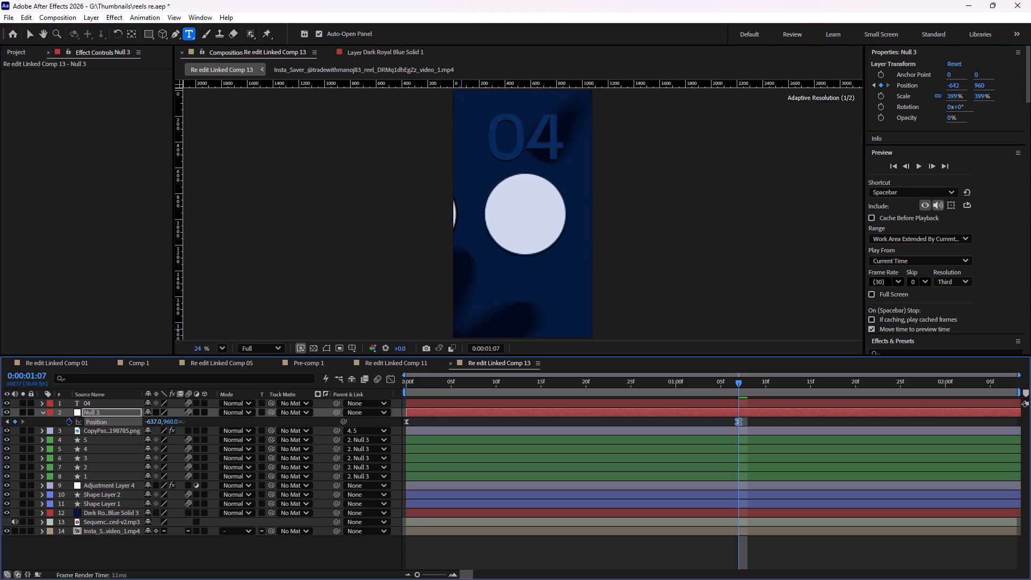
drag(180, 422, 274, 427)
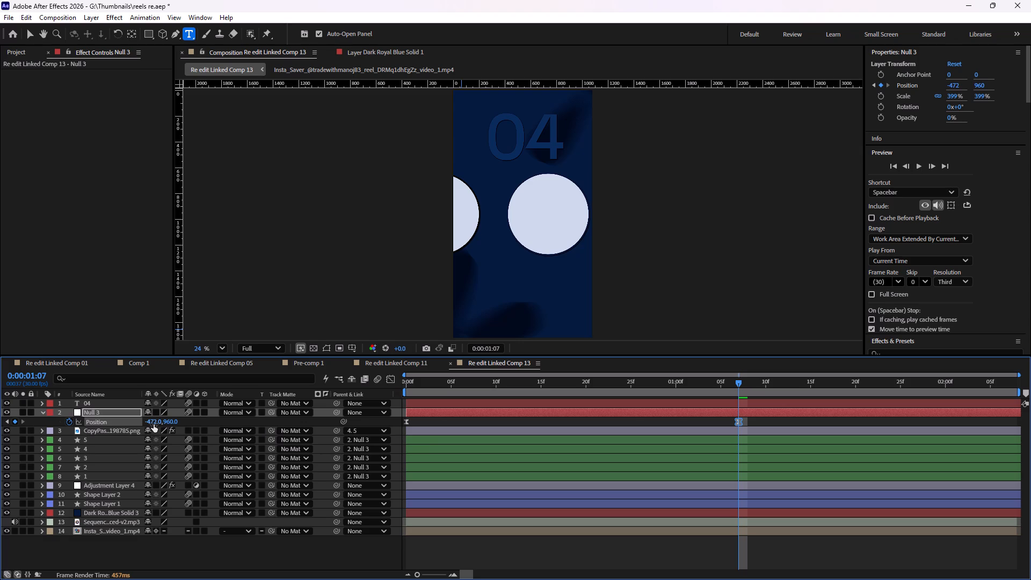
drag(164, 424, 175, 424)
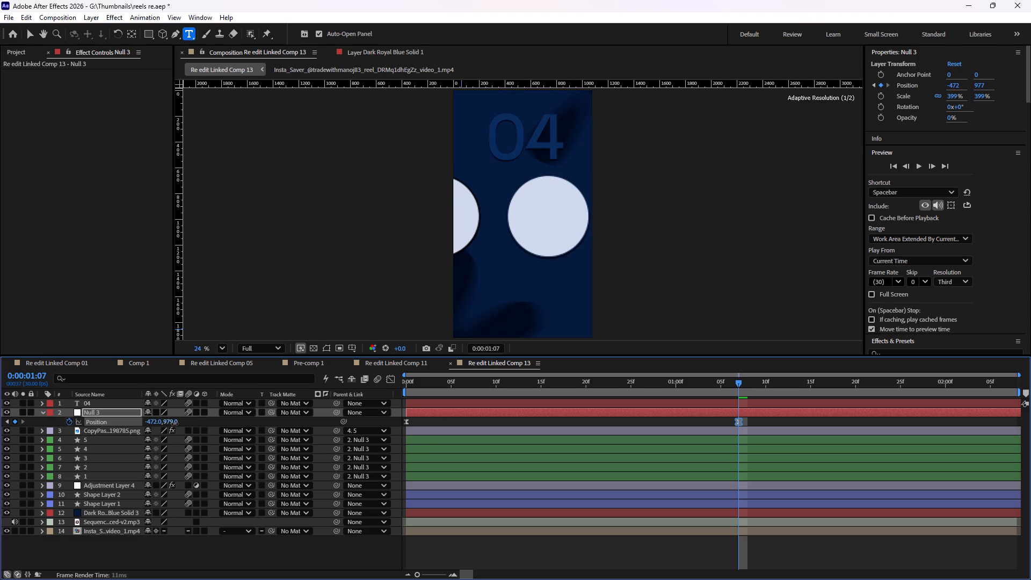
drag(175, 424, 195, 425)
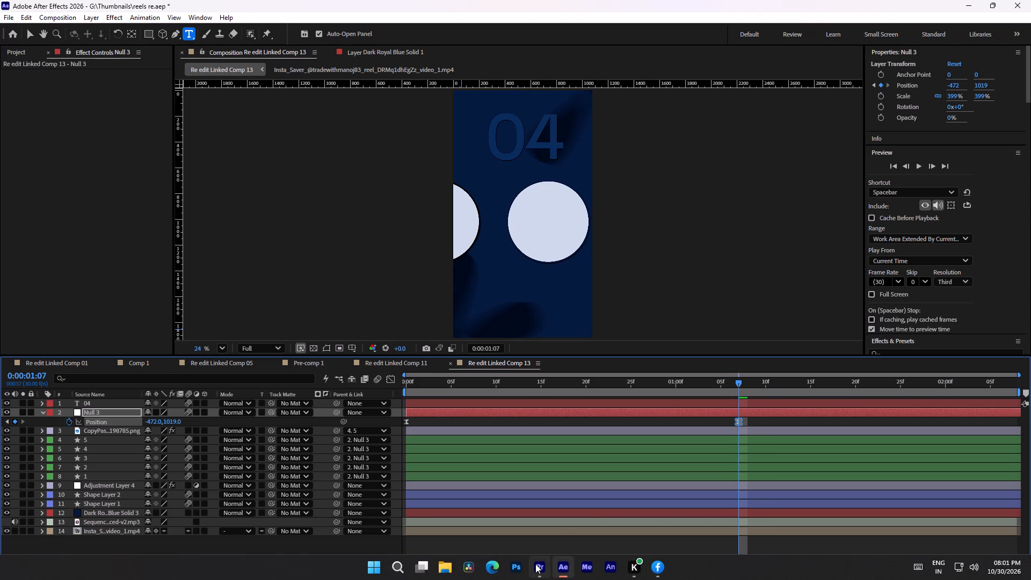
Switch to Premiere and review Sequence 03 by scrubbing back to about 00:00:06:20 and playing through the Sonata Software section.
click(535, 564)
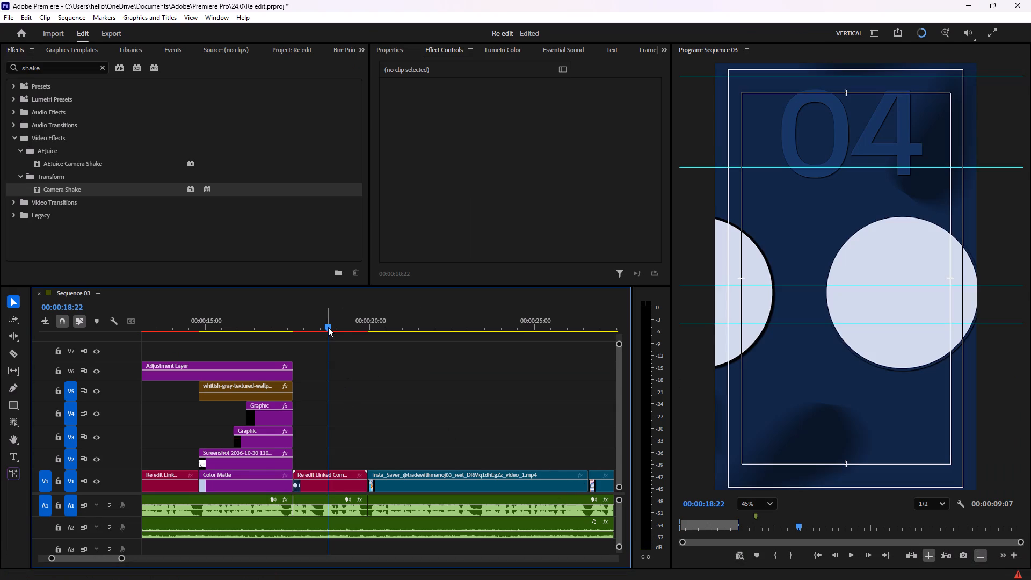
drag(328, 327, 255, 328)
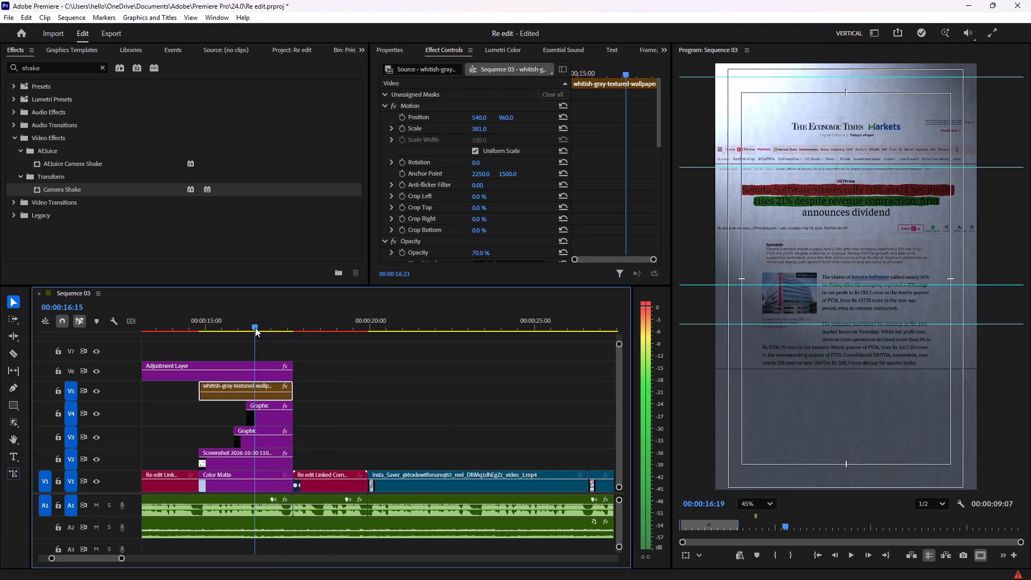
drag(255, 328, 217, 334)
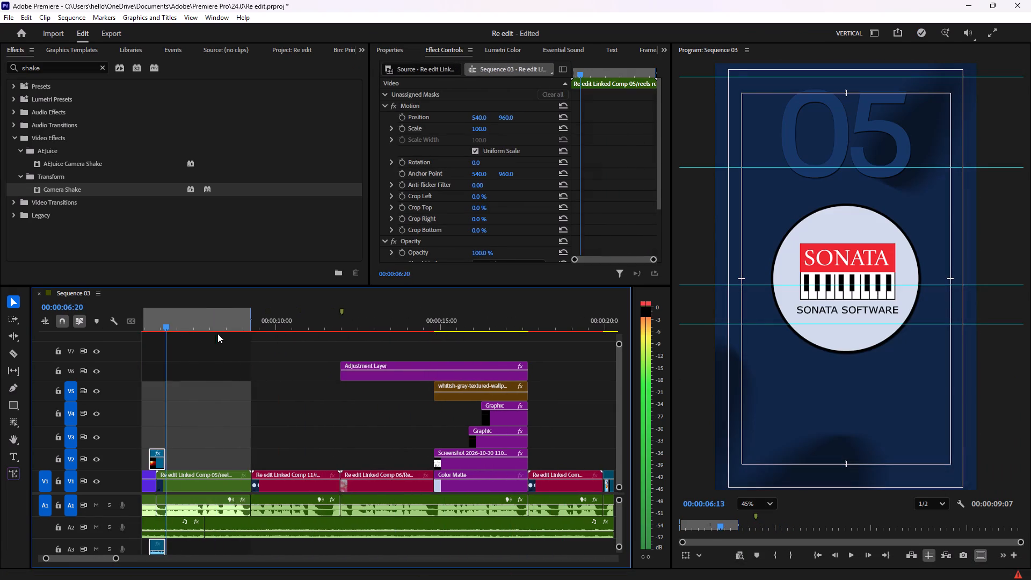
drag(217, 334, 221, 335)
key(space)
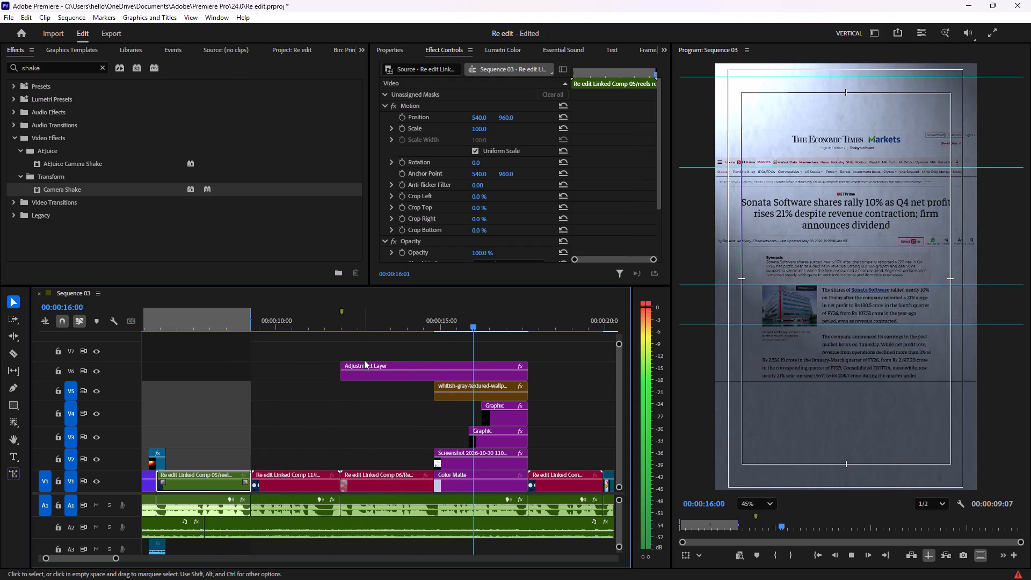
key(space)
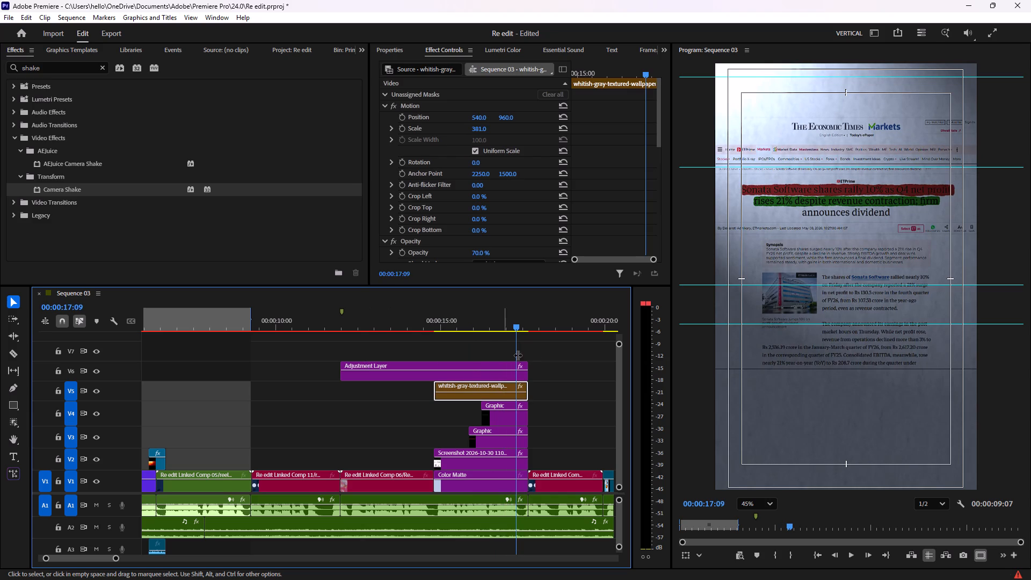
Mark Sequence 03's In point at 00:00:00:00 and its Out point at 00:00:17:20, where the Re edit Linked Comp 13 clip starts.
drag(518, 324, 145, 330)
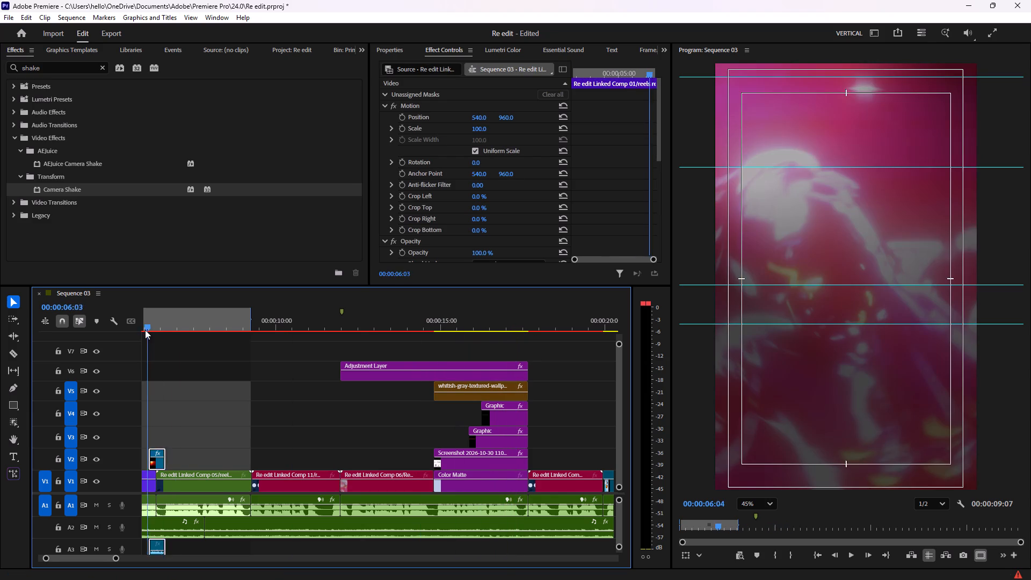
drag(145, 330, 75, 330)
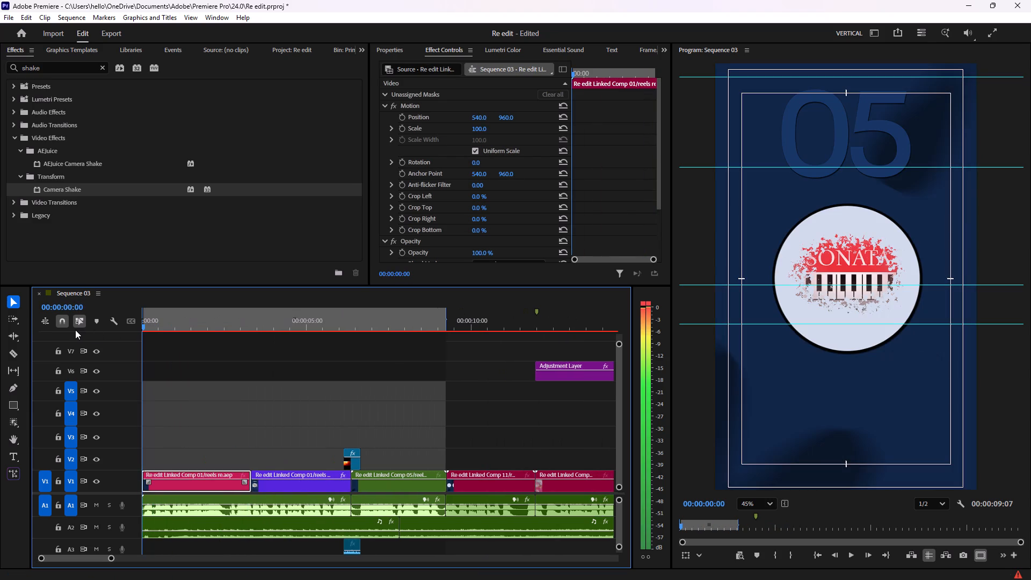
key(i)
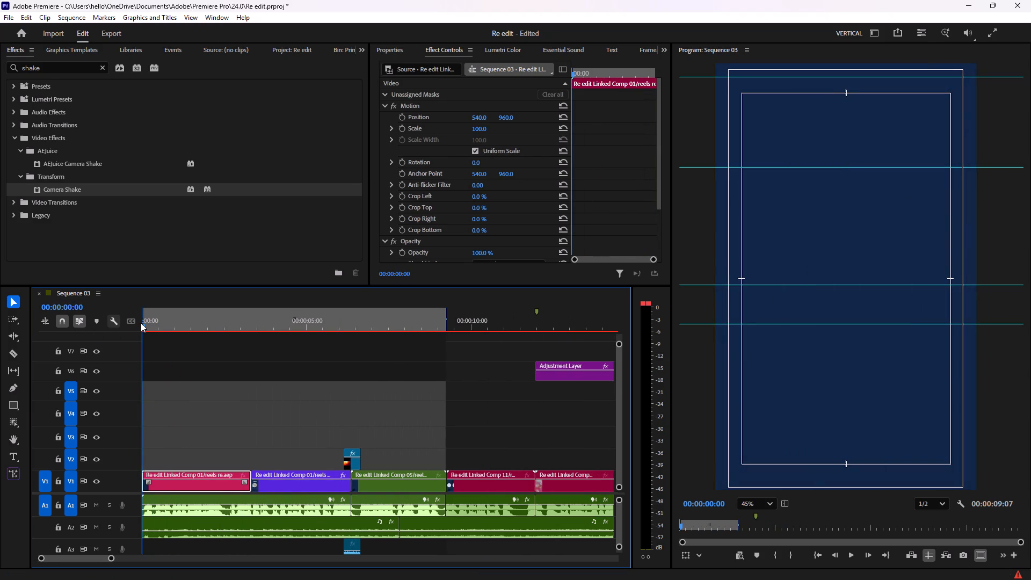
key(ctrl+i)
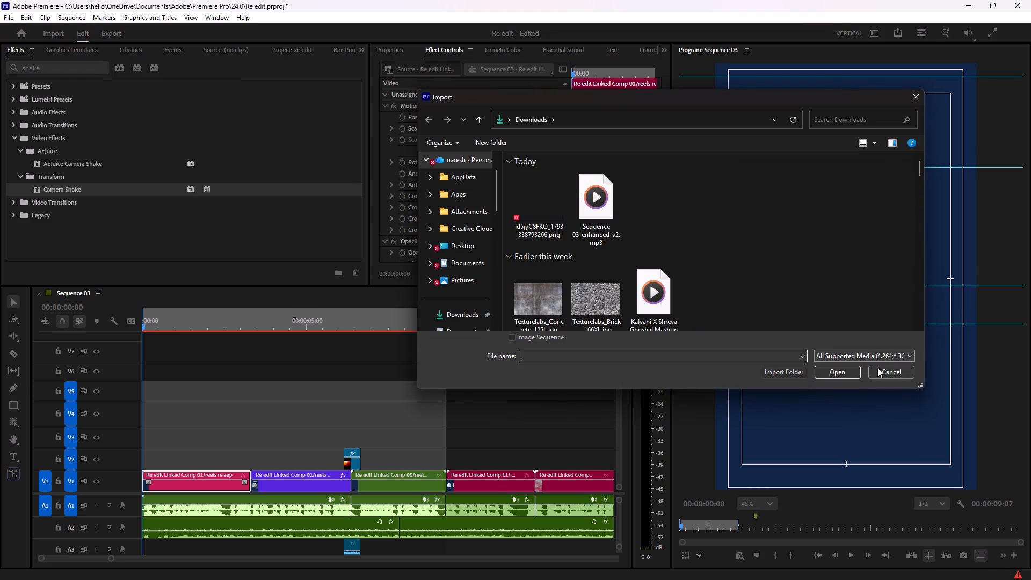
click(885, 372)
drag(143, 325, 293, 353)
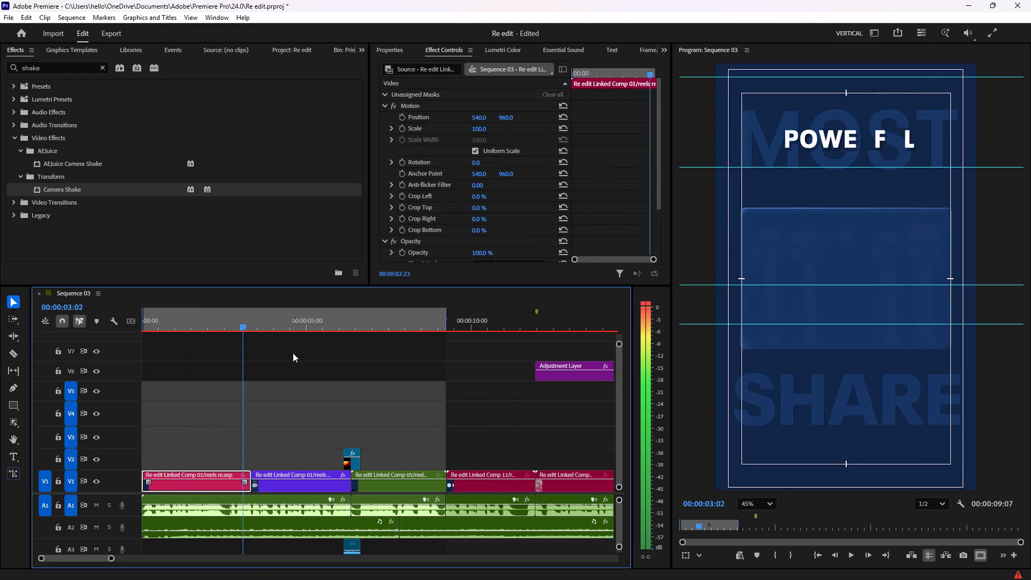
drag(293, 353, 534, 374)
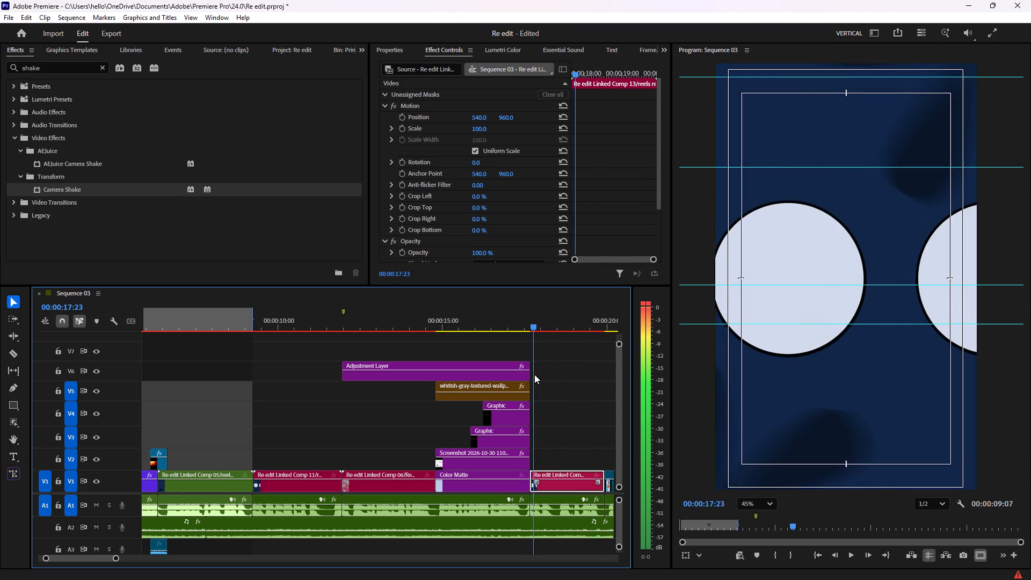
drag(534, 374, 531, 374)
key(o)
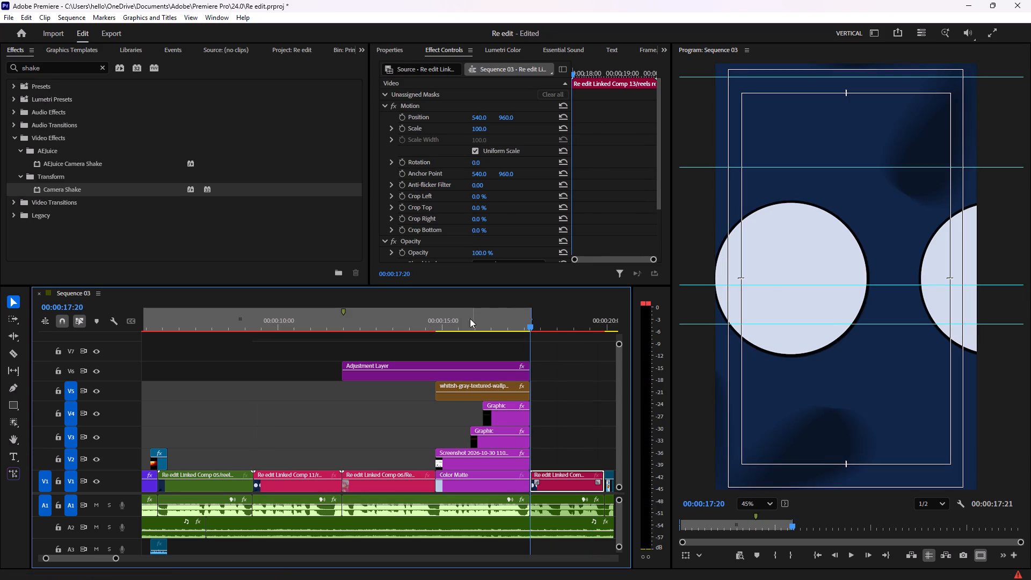
Render Sequence 03's video previews from In to Out.
click(74, 15)
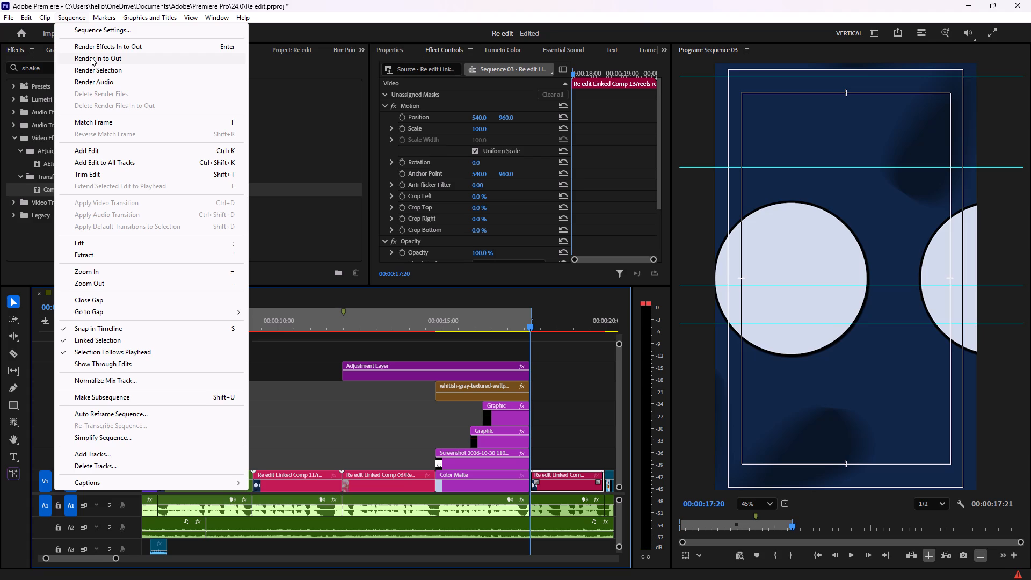
click(91, 57)
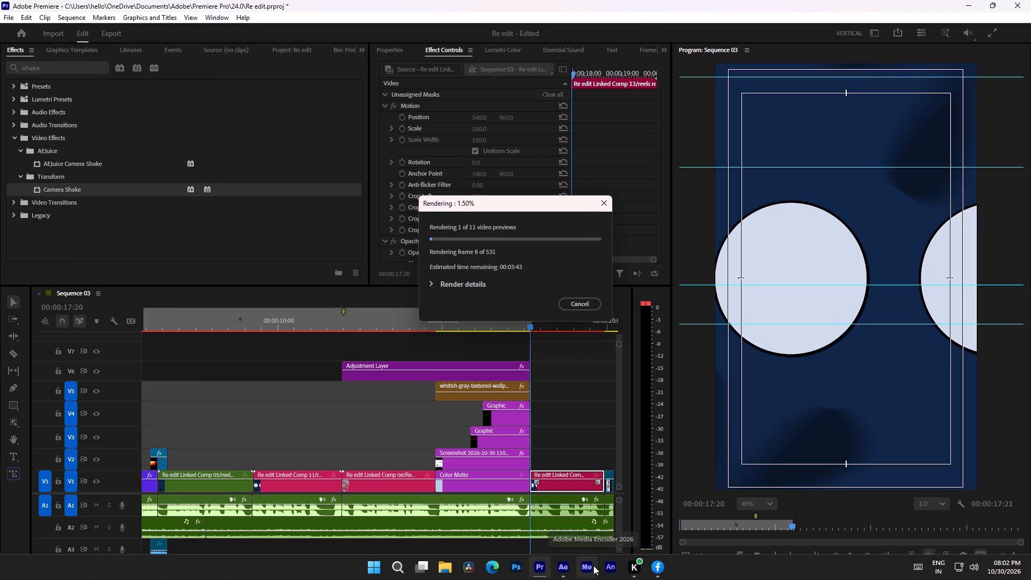
Switch to After Effects, preview the opening frames of Re edit Linked Comp 13, and return to Premiere to check the render.
click(565, 568)
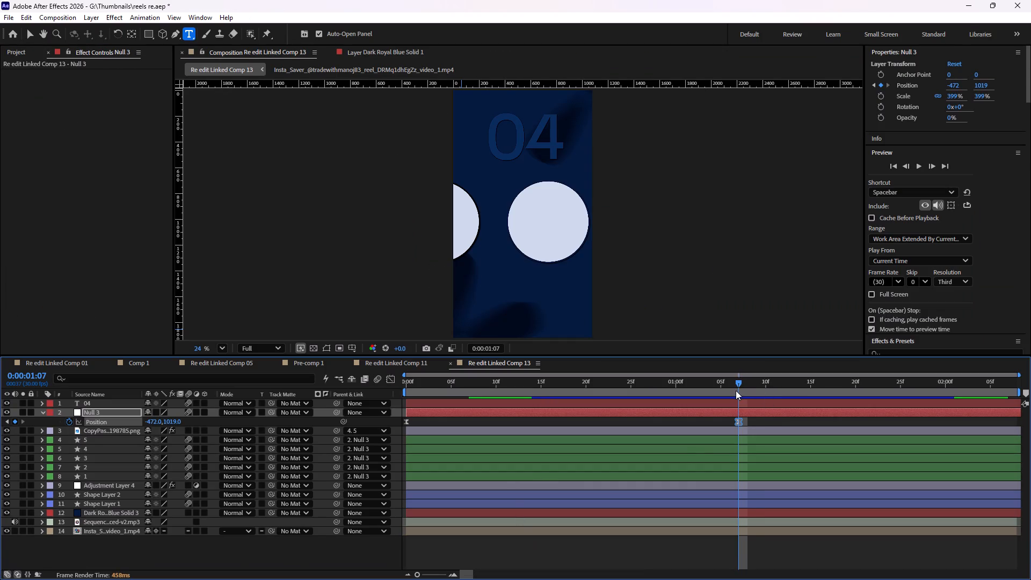
drag(738, 383, 399, 386)
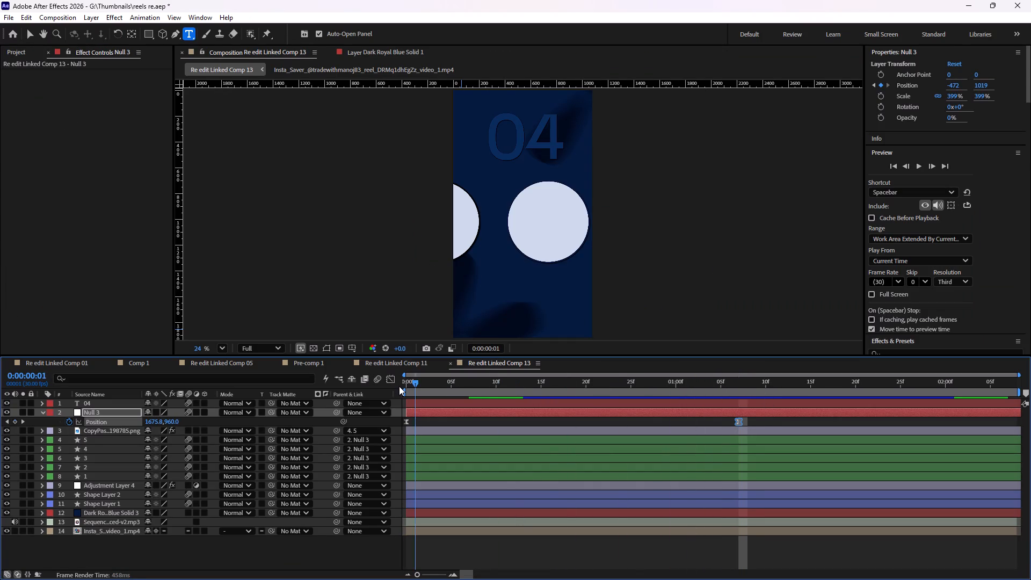
drag(399, 386, 403, 393)
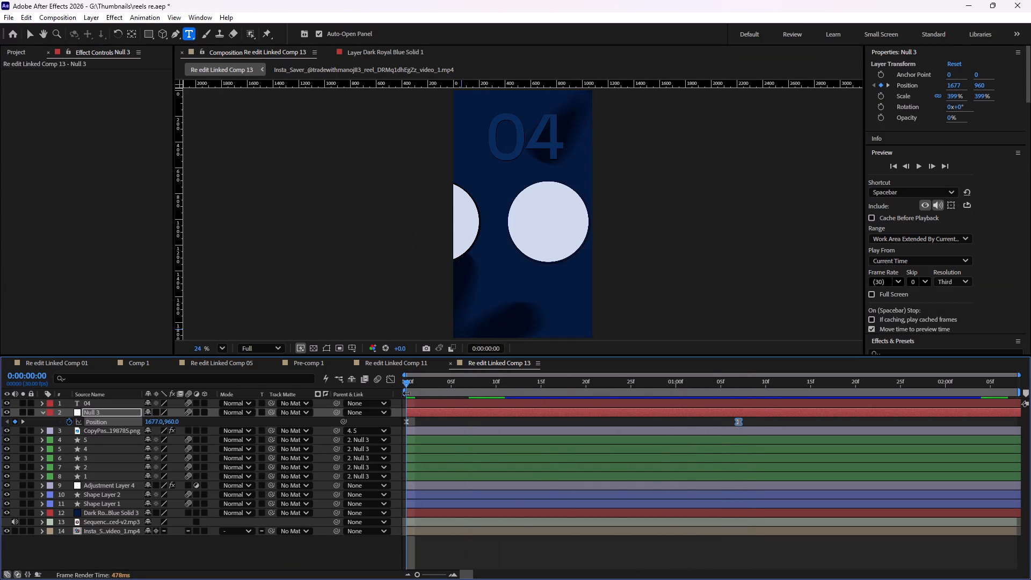
key(space)
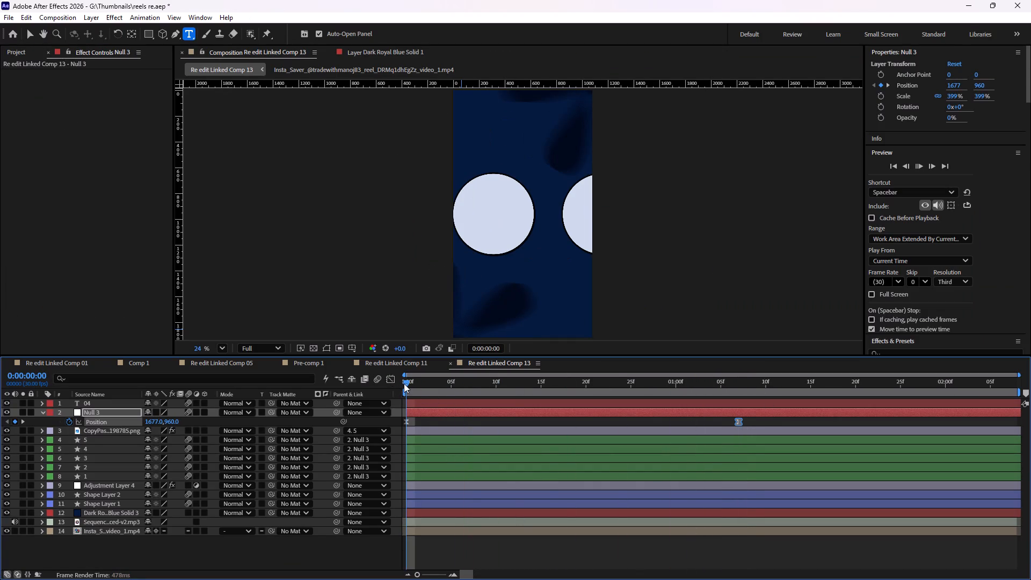
drag(404, 383, 490, 390)
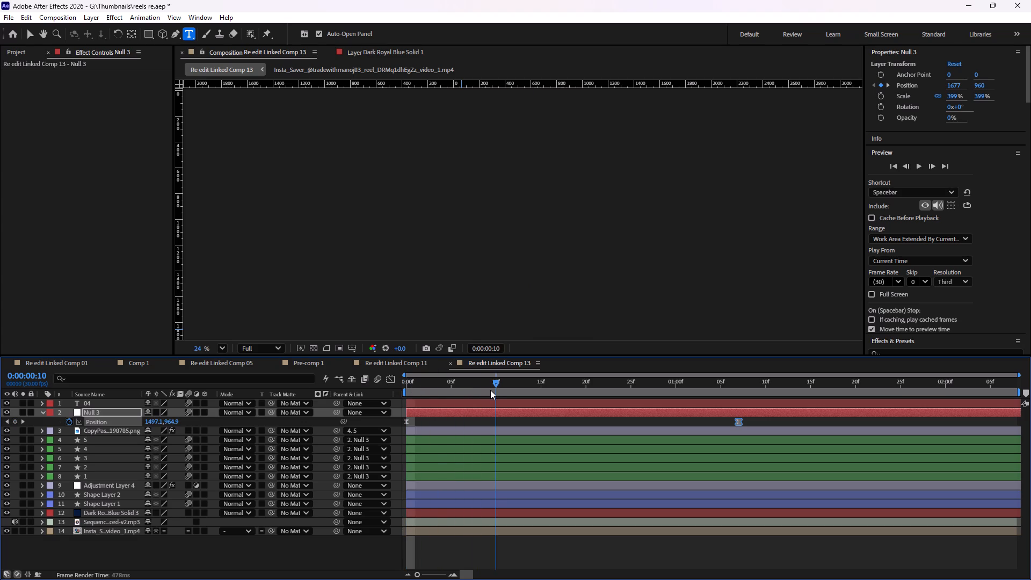
drag(490, 390, 411, 390)
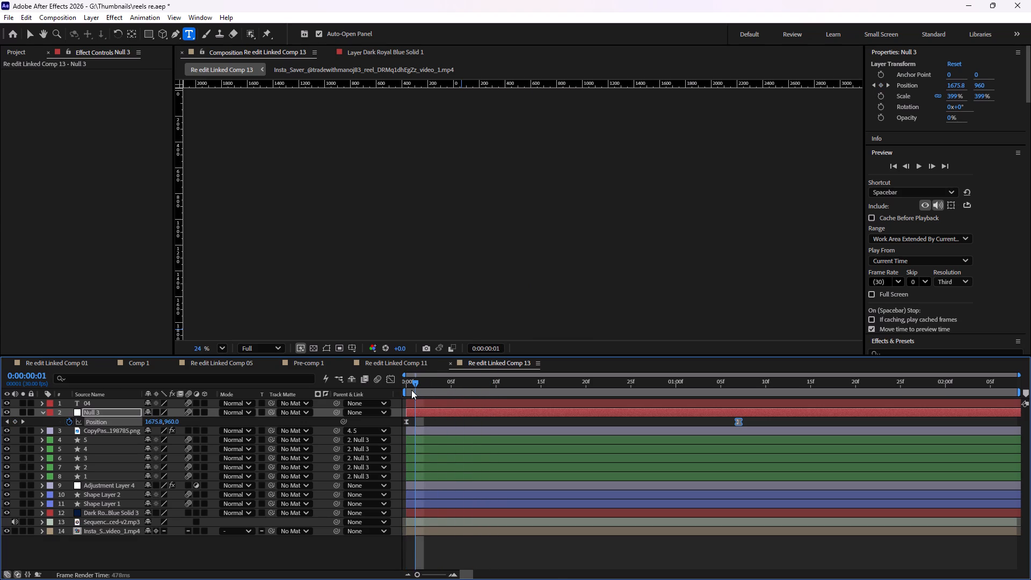
click(534, 569)
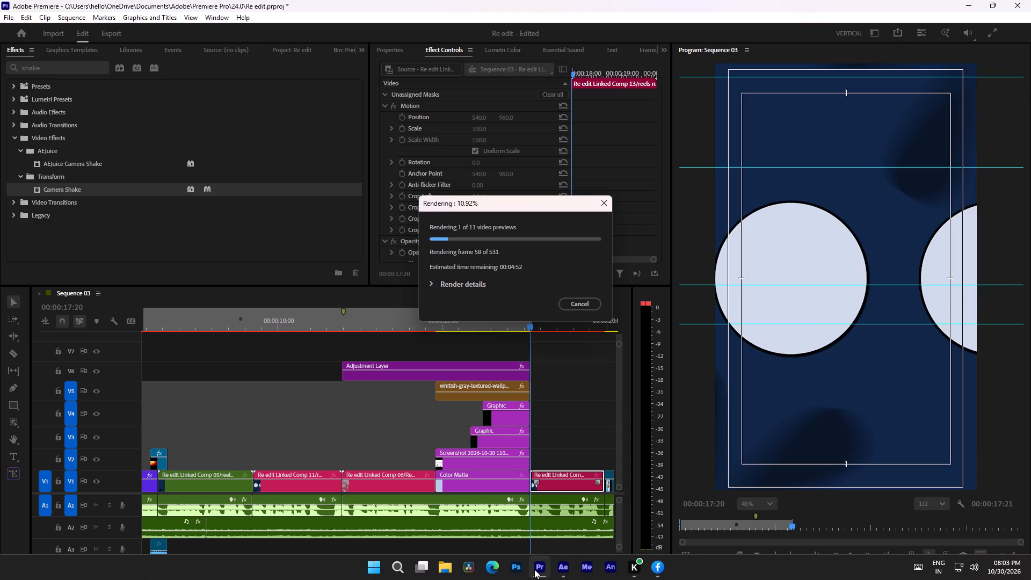
Switch to Edge, search the web for Spotify, and open the Spotify web player.
click(487, 569)
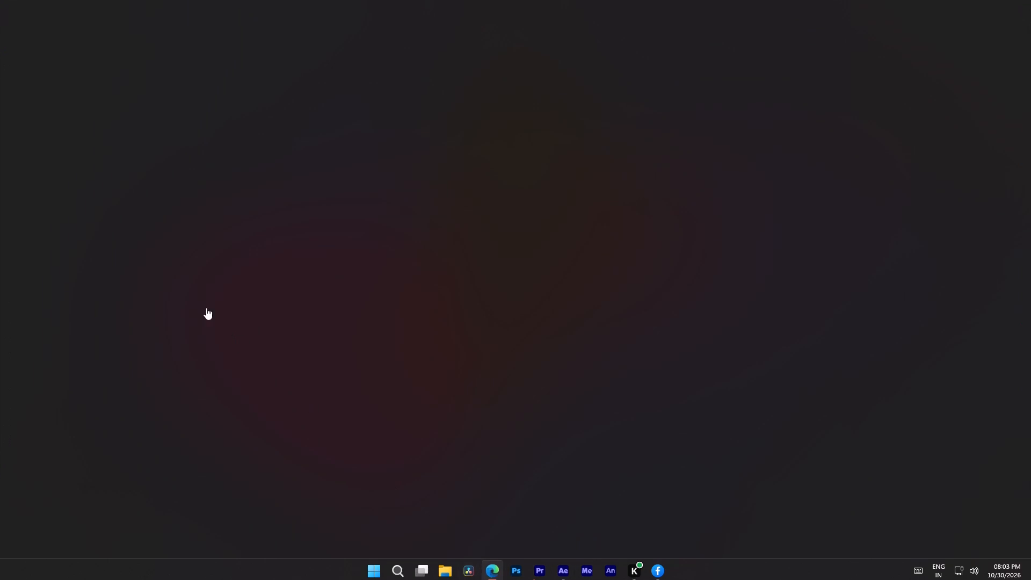
click(387, 121)
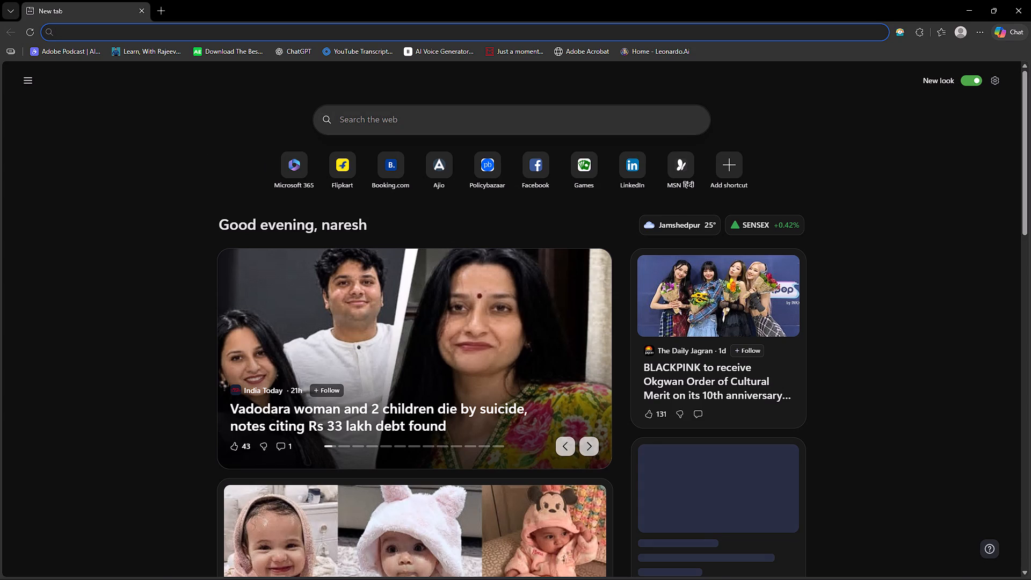
text(spo)
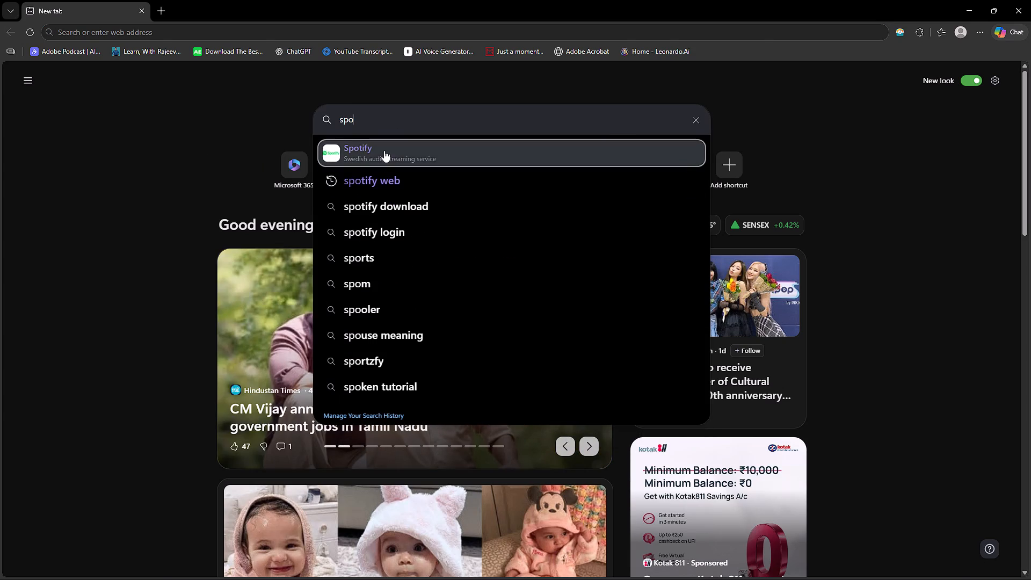
click(384, 150)
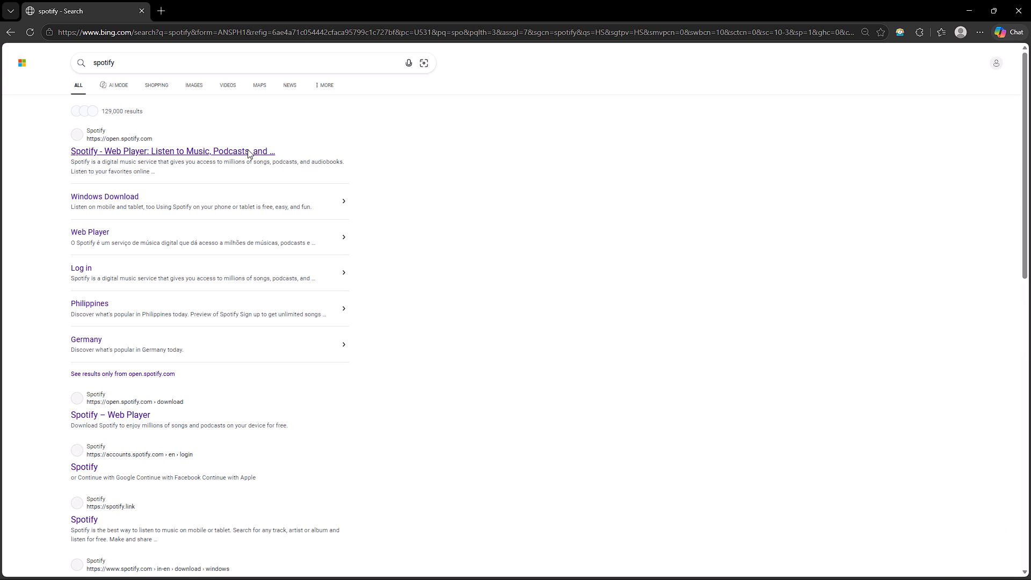
click(188, 150)
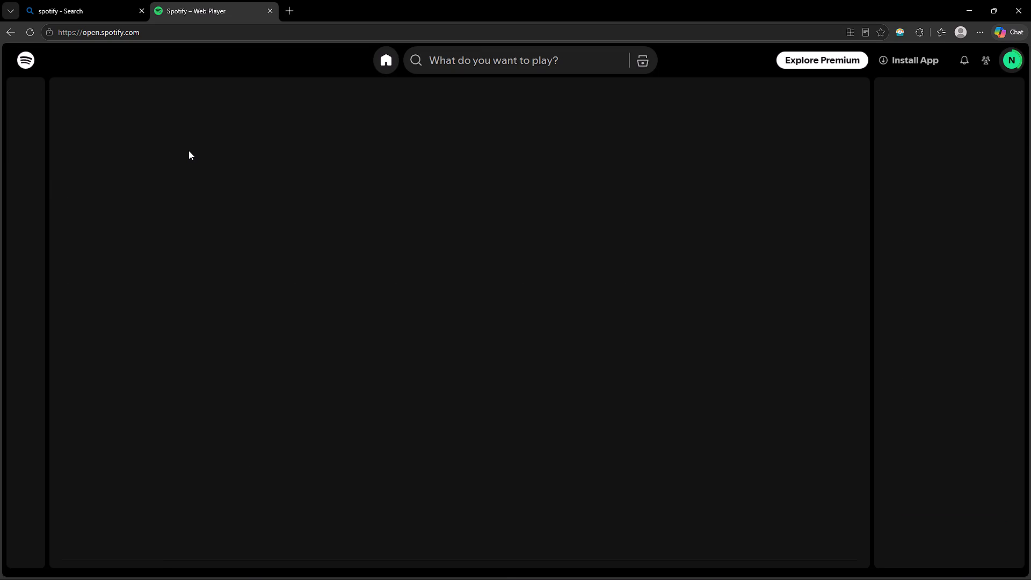
click(901, 31)
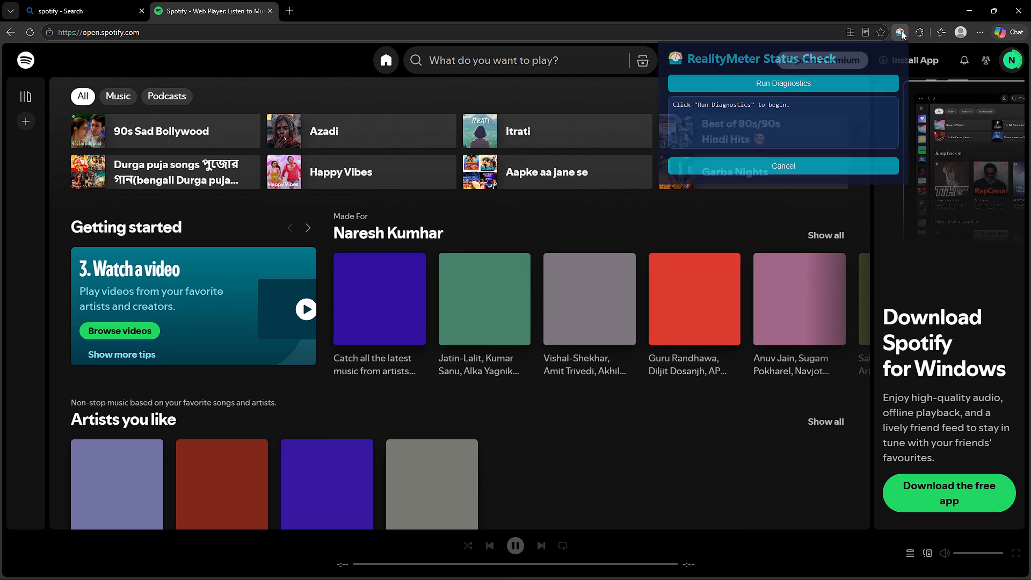
click(901, 31)
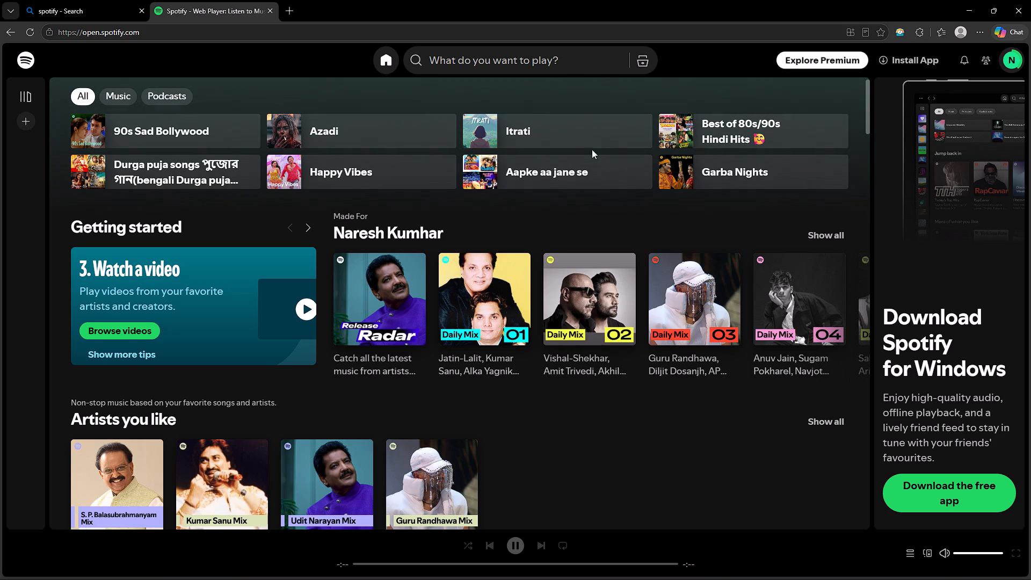
Turn on Bluetooth in Windows and connect the INTEX audio device.
click(967, 564)
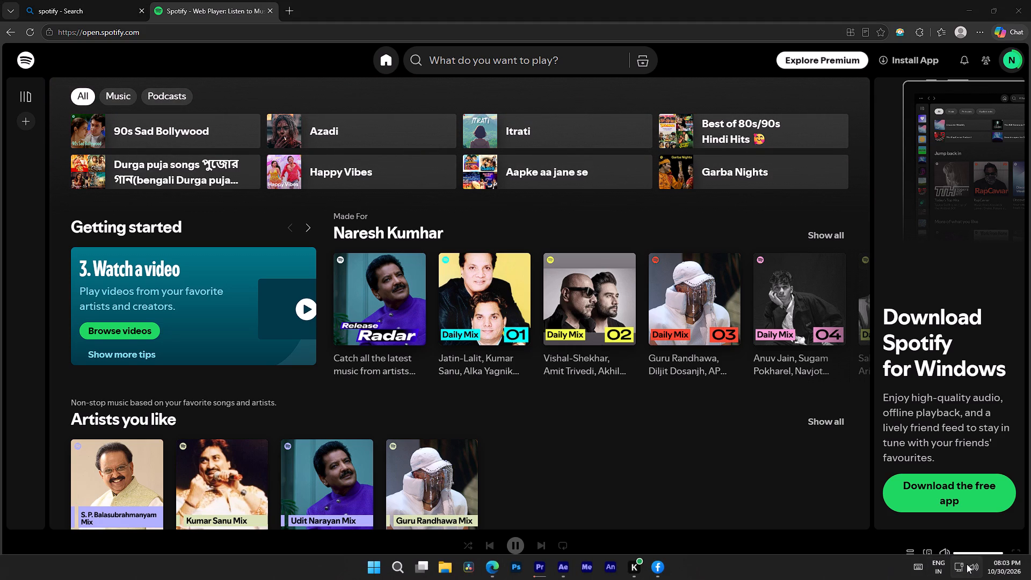
click(974, 564)
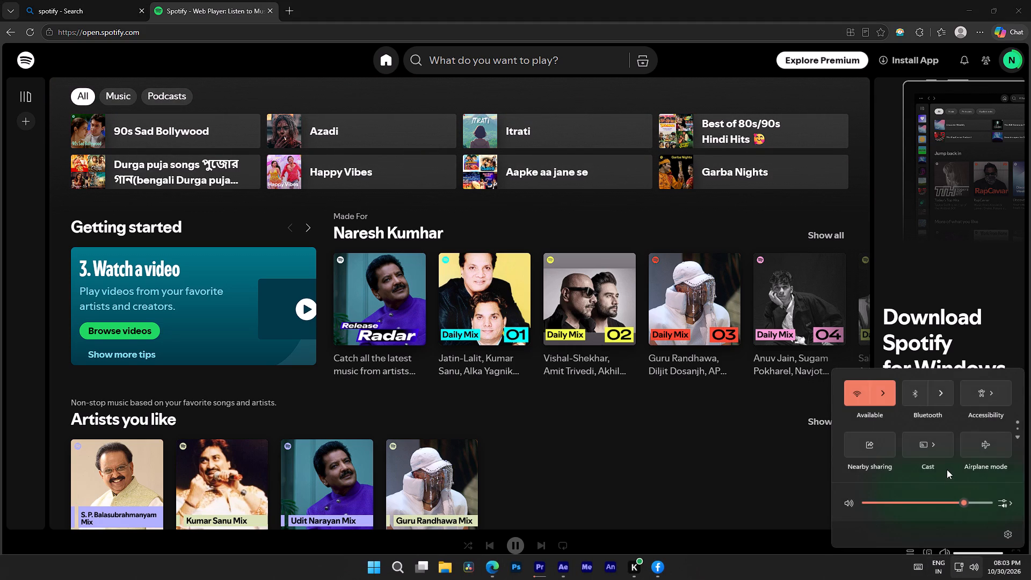
click(942, 400)
click(1001, 346)
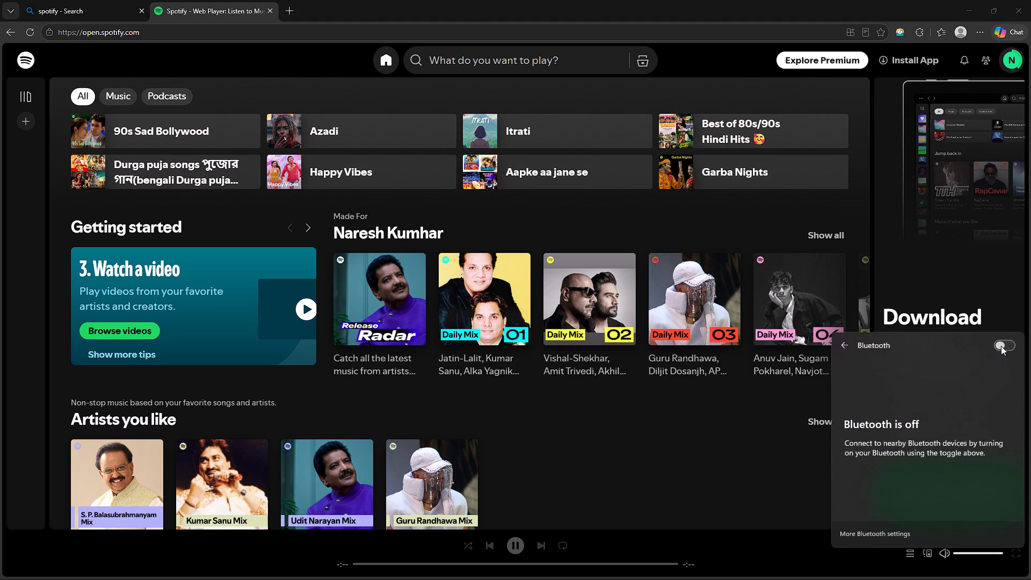
click(864, 385)
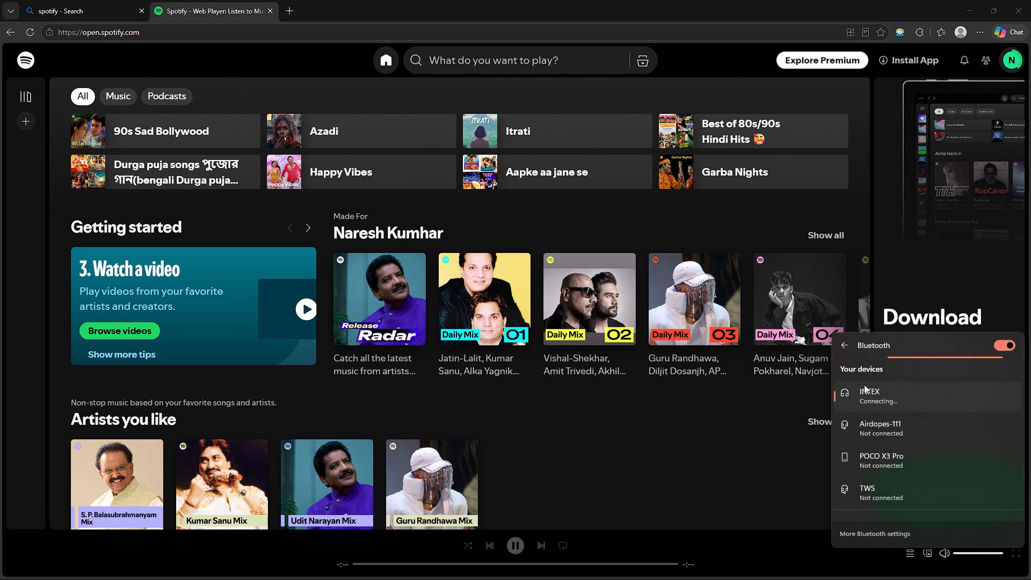
click(836, 345)
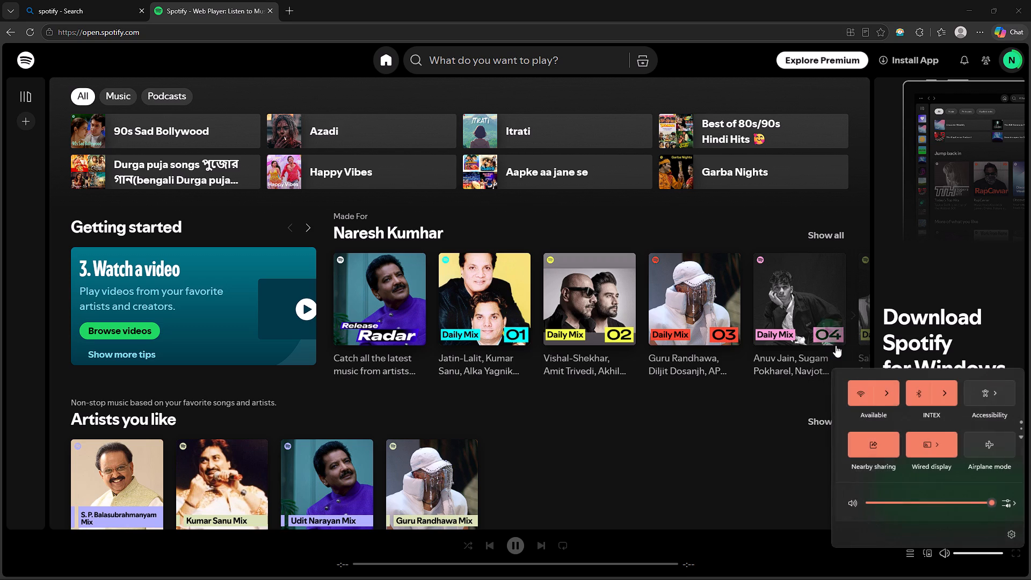
Play Itrati in the Spotify web player and minimize the browser to return to Premiere.
click(628, 128)
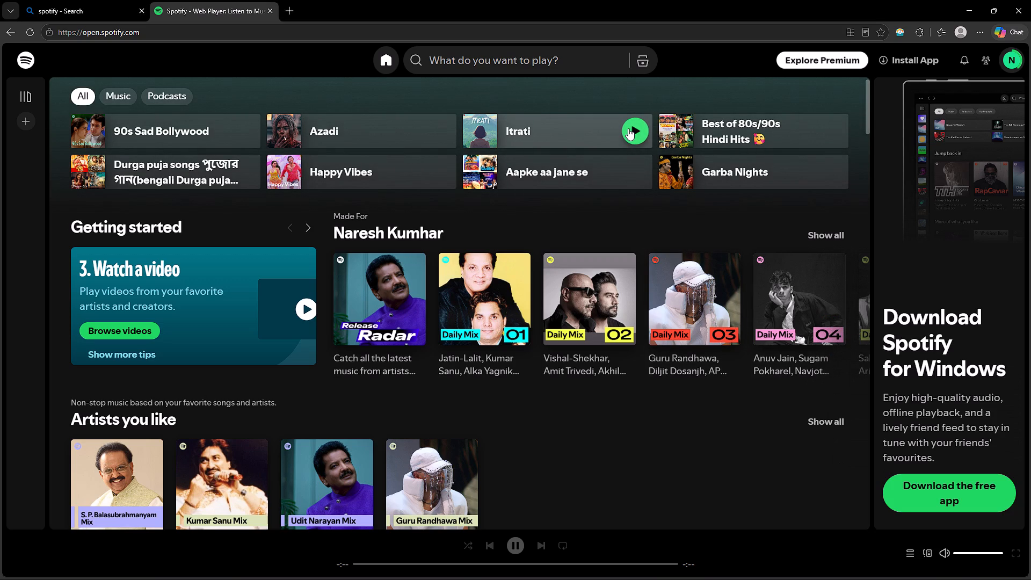
click(971, 12)
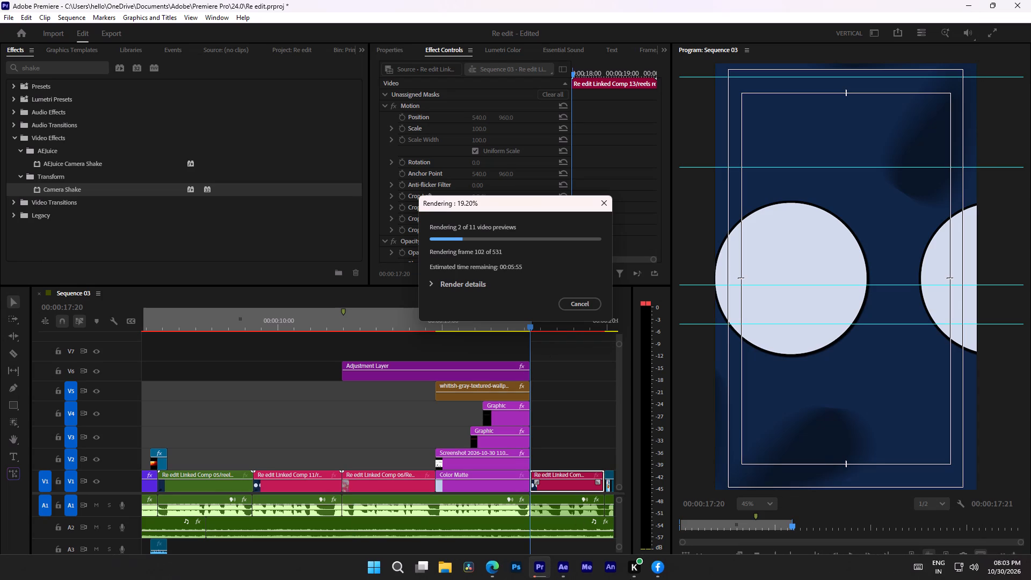
Switch to After Effects, scrub through the sliding circles animation in Re edit Linked Comp 13, and return to Premiere to check the render.
click(573, 567)
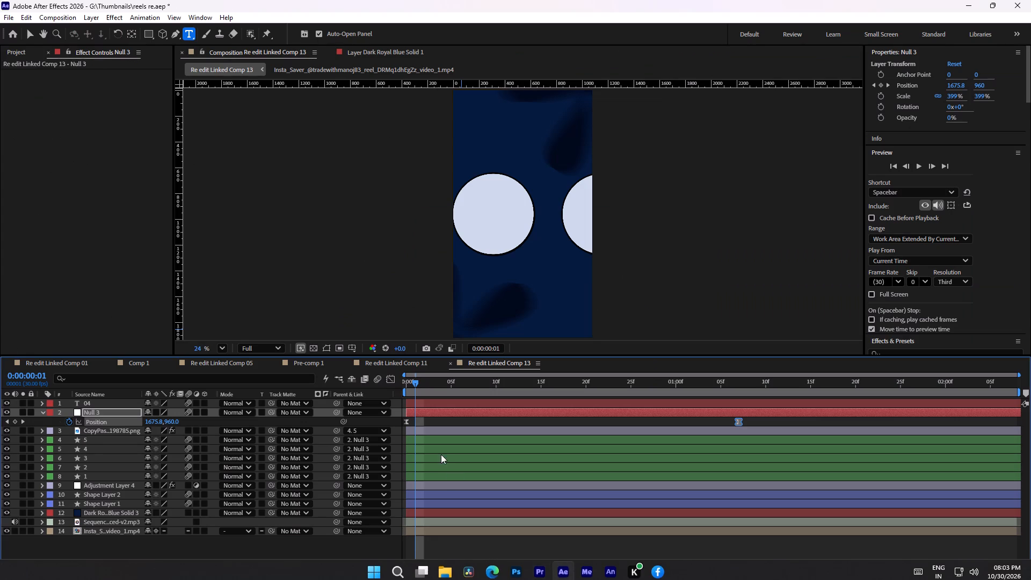
drag(413, 383, 484, 387)
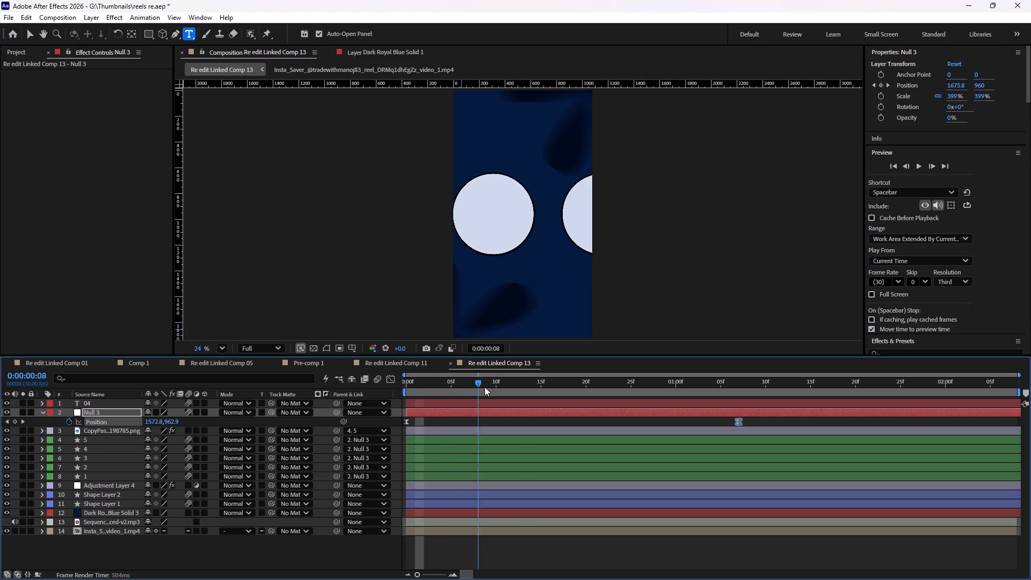
drag(484, 387, 713, 421)
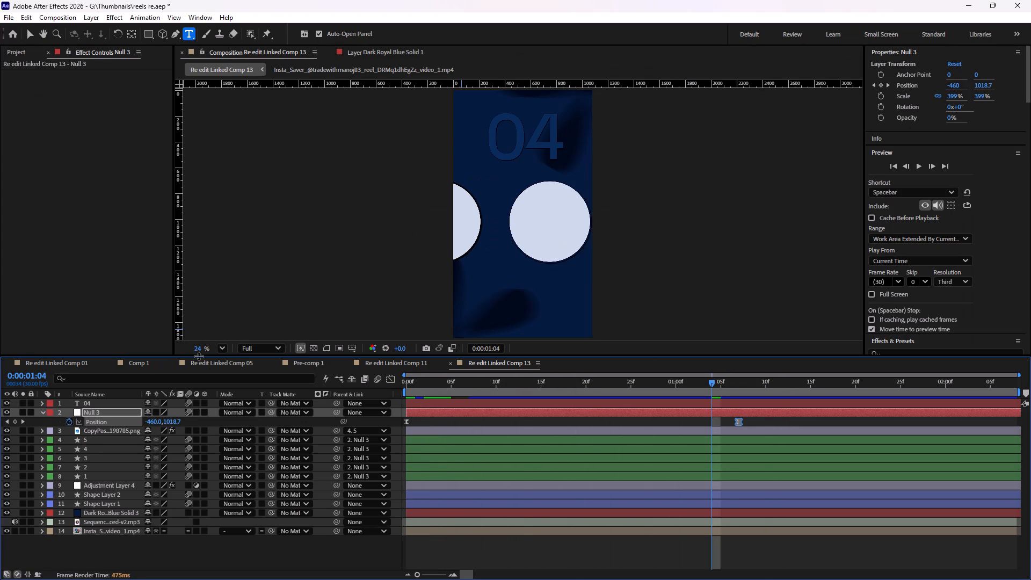
click(223, 350)
click(234, 364)
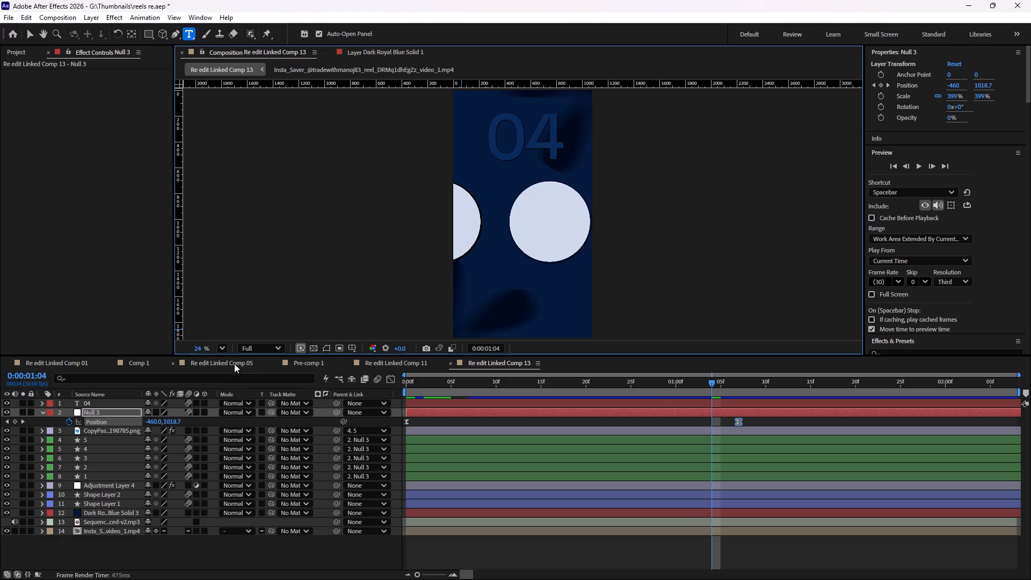
drag(710, 380, 666, 382)
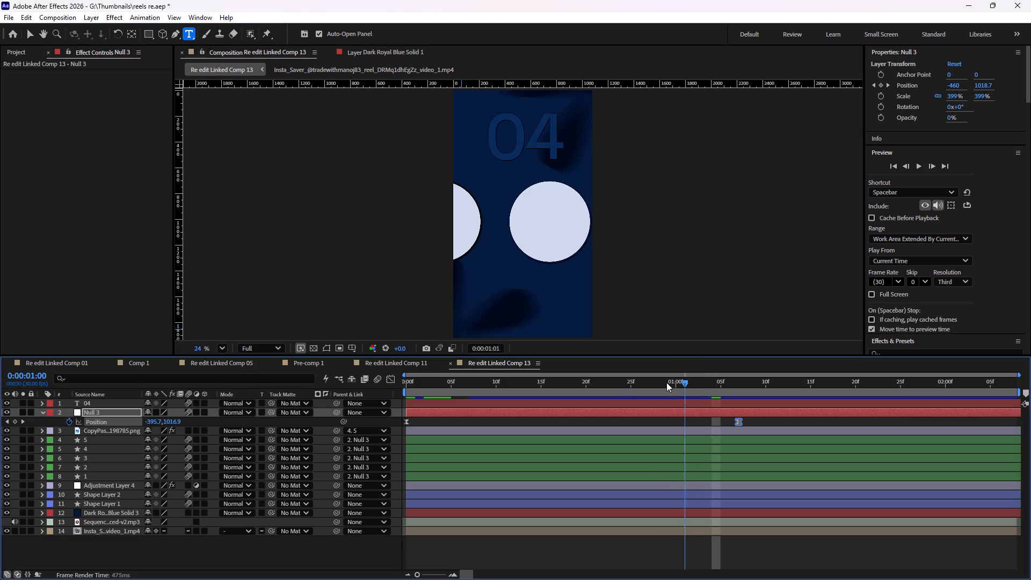
drag(666, 382, 458, 382)
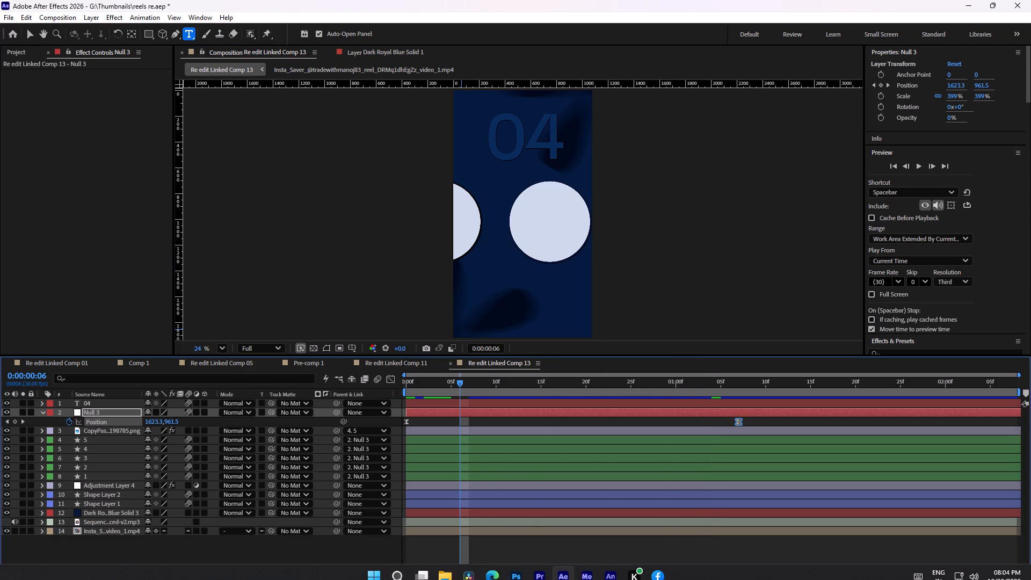
click(538, 569)
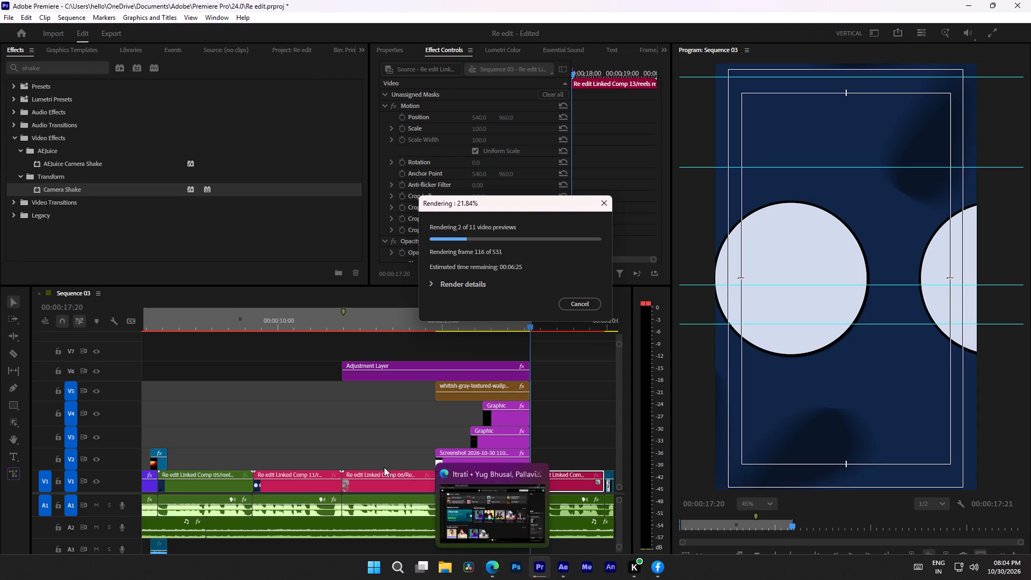
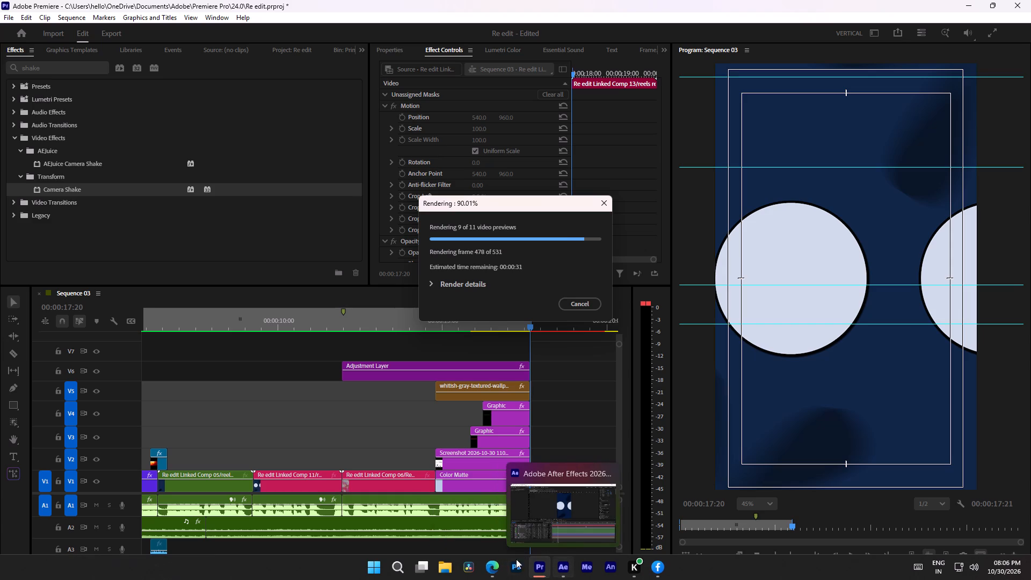
Switch to Edge, play Happy Vibes in the Spotify web player, and return to Premiere.
click(486, 560)
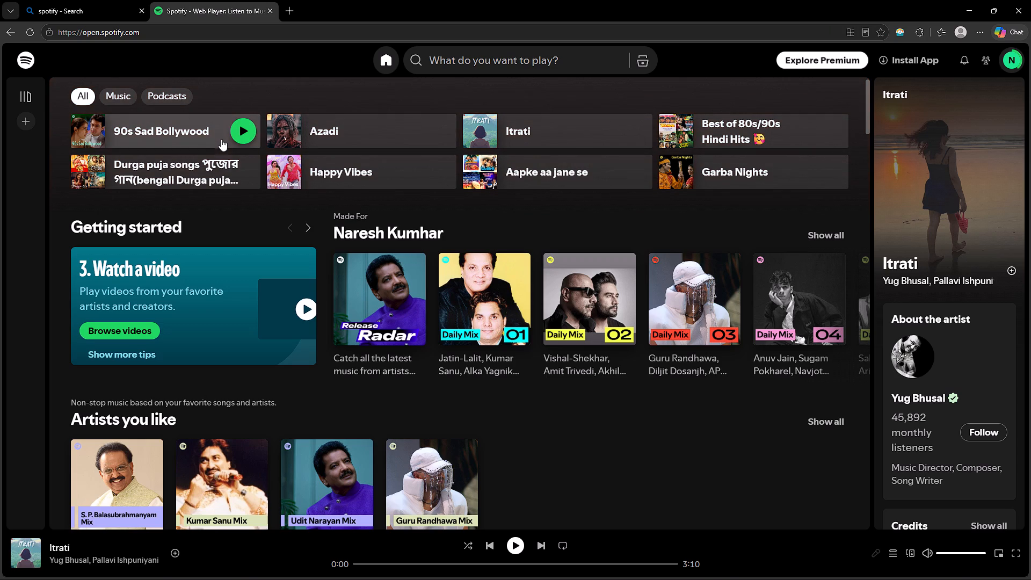
click(437, 171)
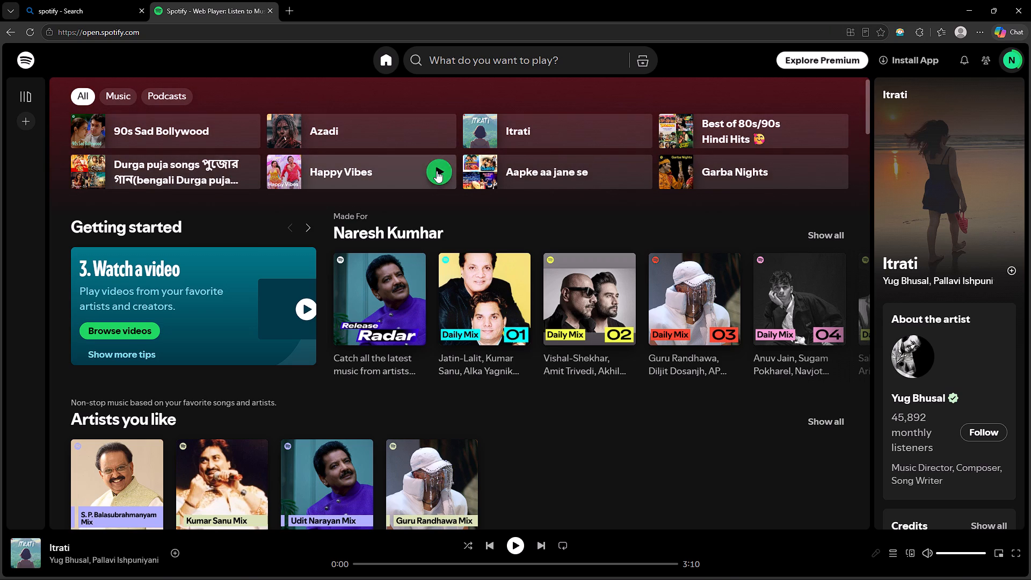
click(969, 12)
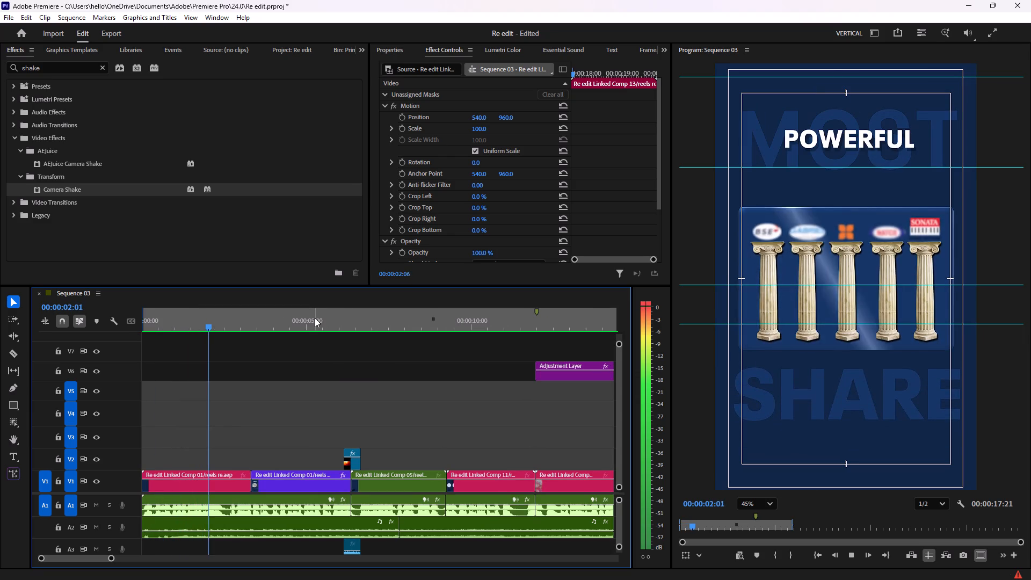
Play back the rendered part of Sequence 03, replaying from the Linked Comp 11 section through the start of Linked Comp 13.
scroll(361, 367, down, 1)
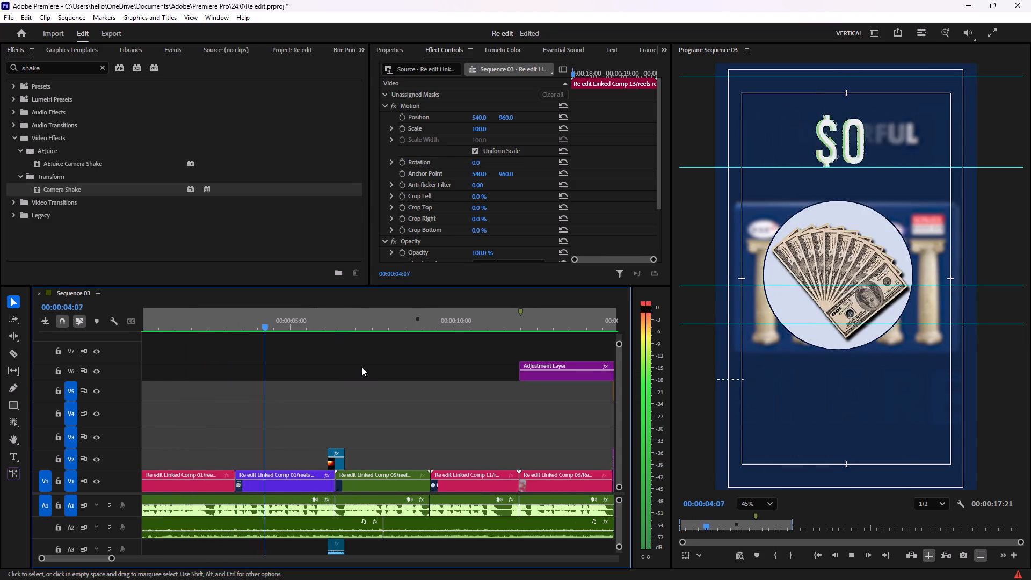
scroll(361, 367, down, 8)
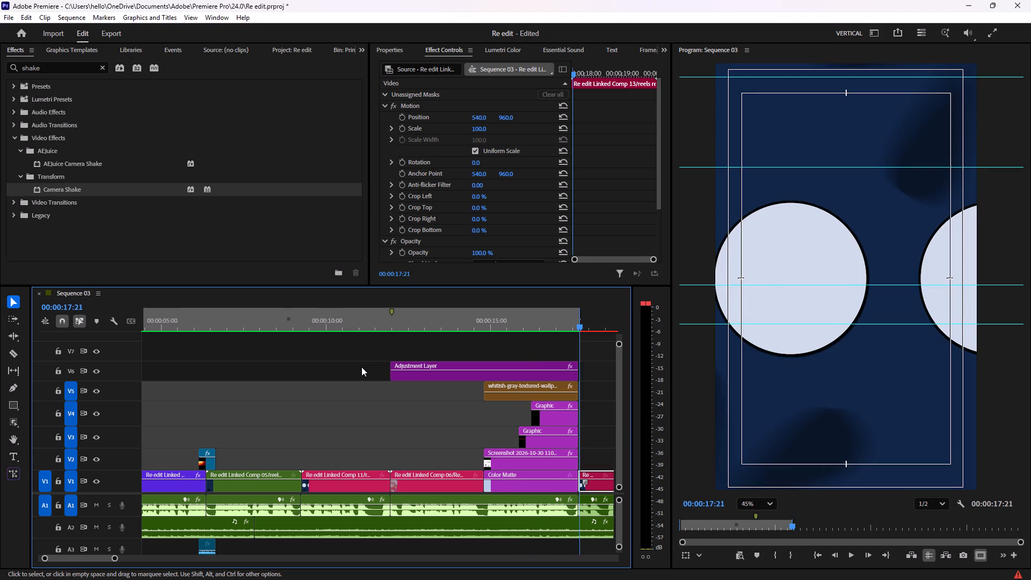
click(369, 327)
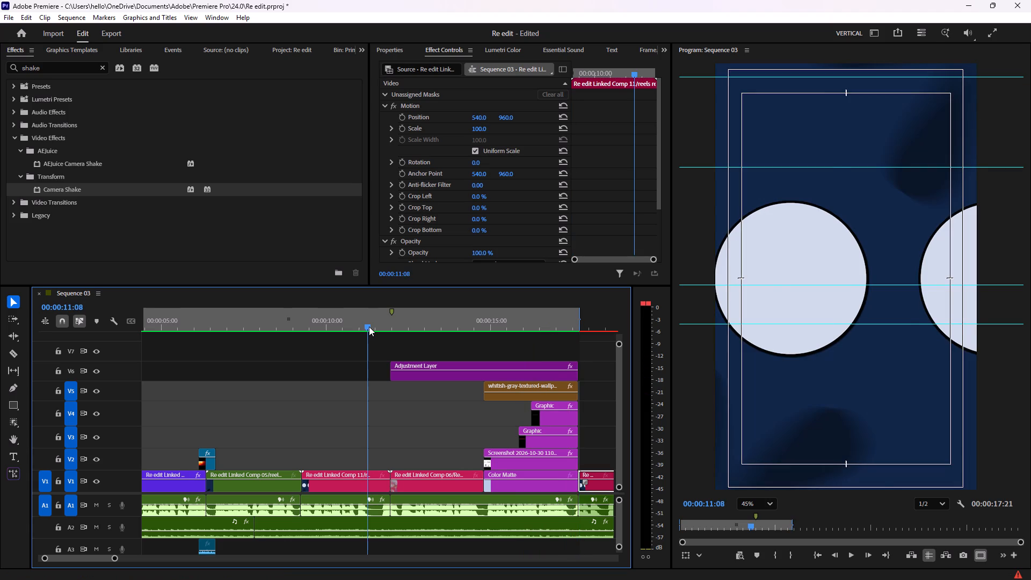
key(space)
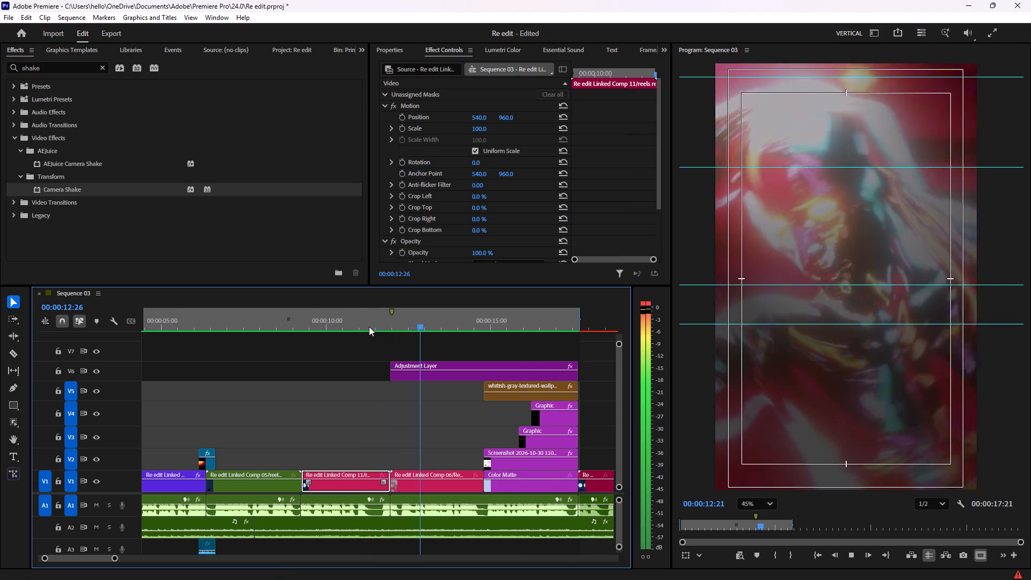
click(309, 322)
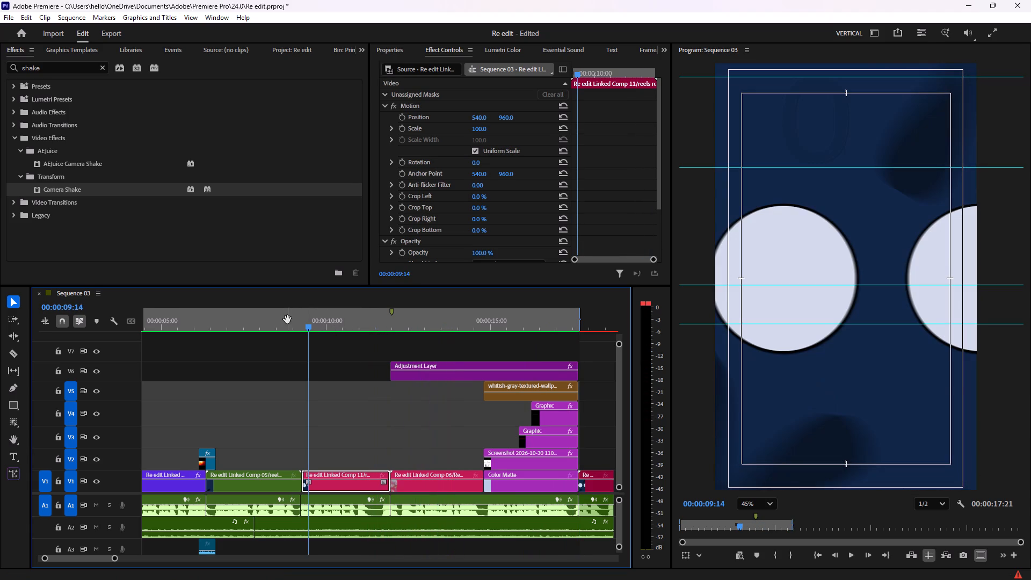
click(294, 324)
key(space)
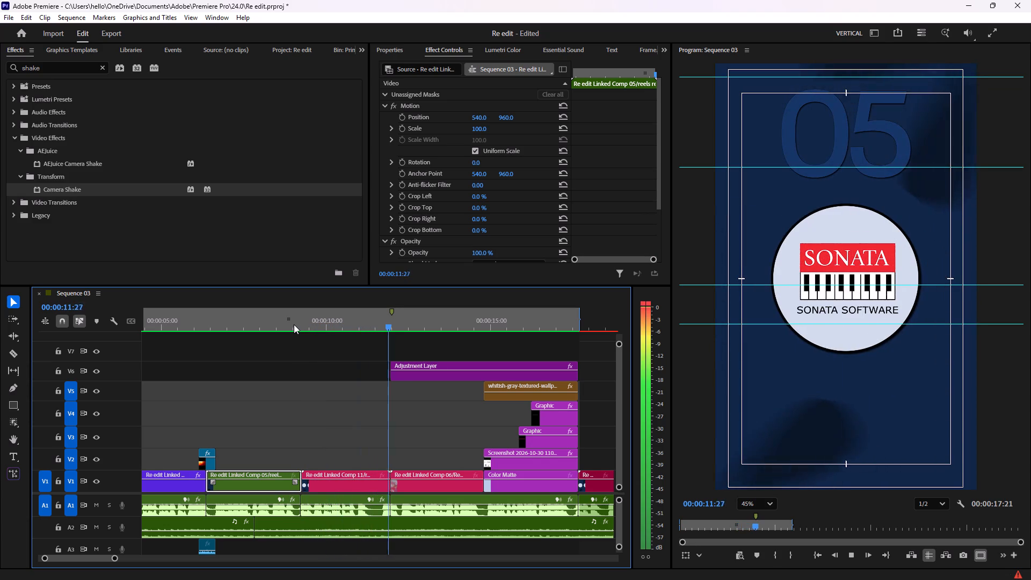
click(284, 324)
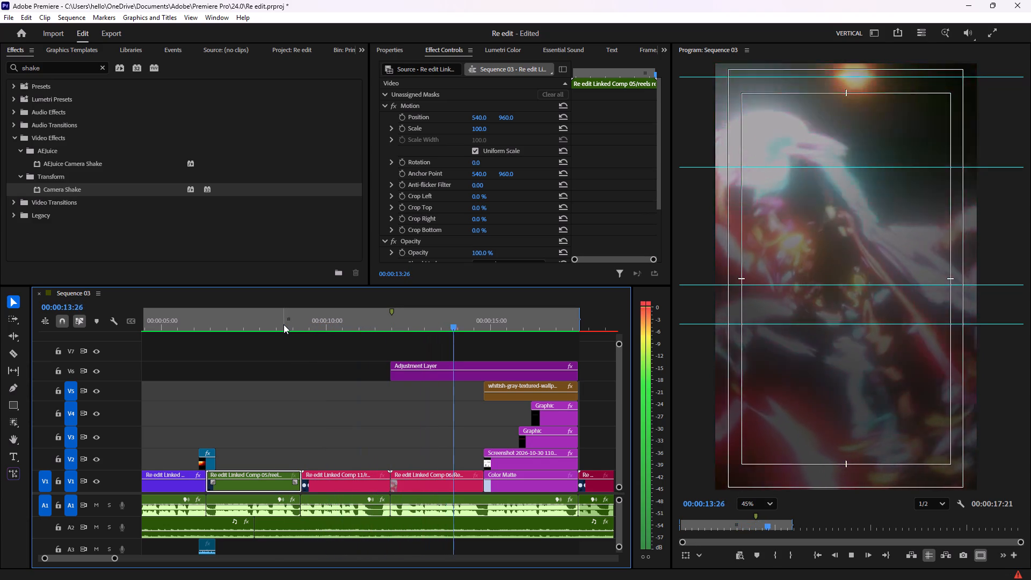
key(space)
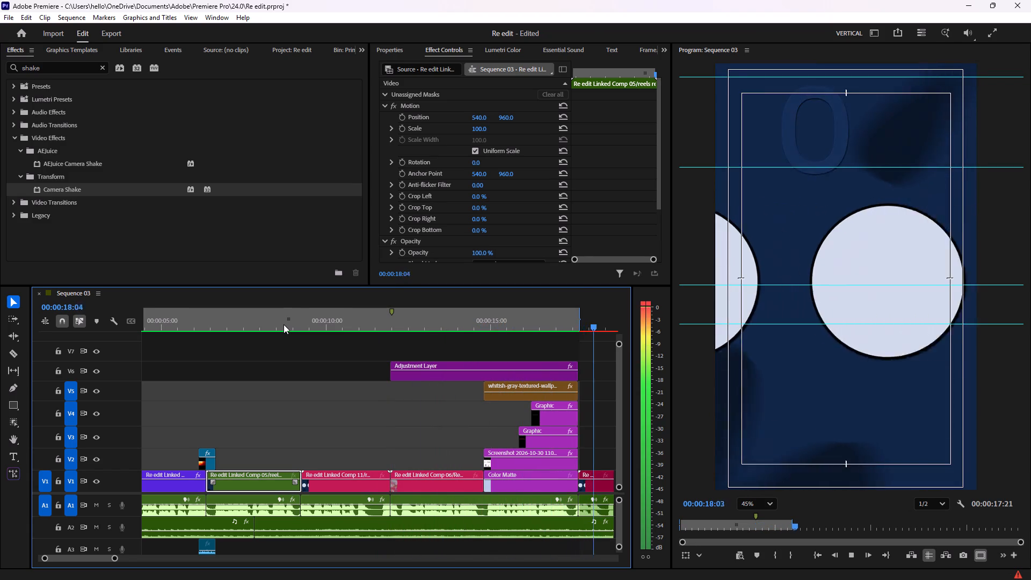
key(space)
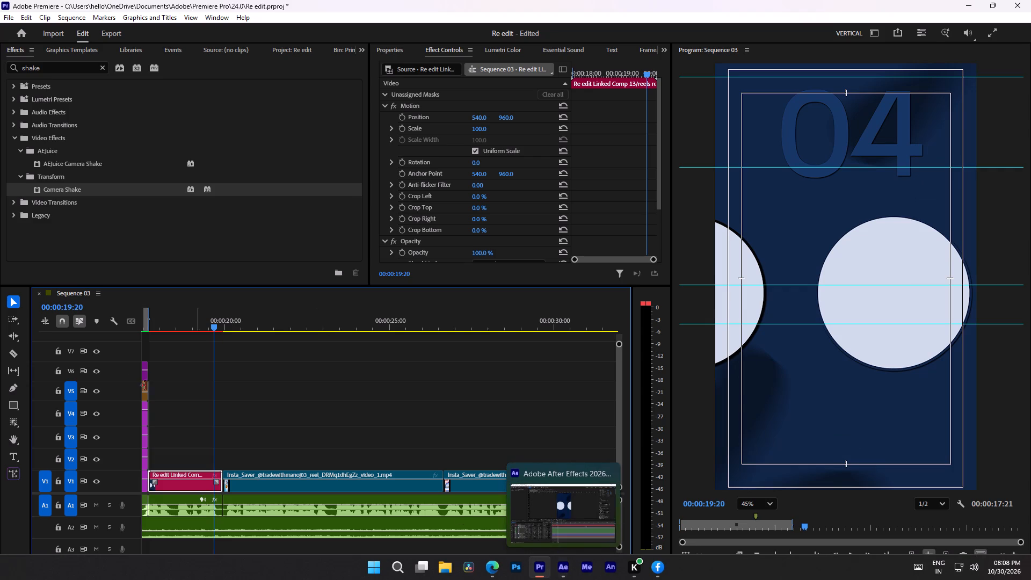
Scrub through Sequence 03 from the opening to compare the 05 Sonata circle slide with the 04 circle slide in Linked Comp 13.
drag(215, 323, 109, 318)
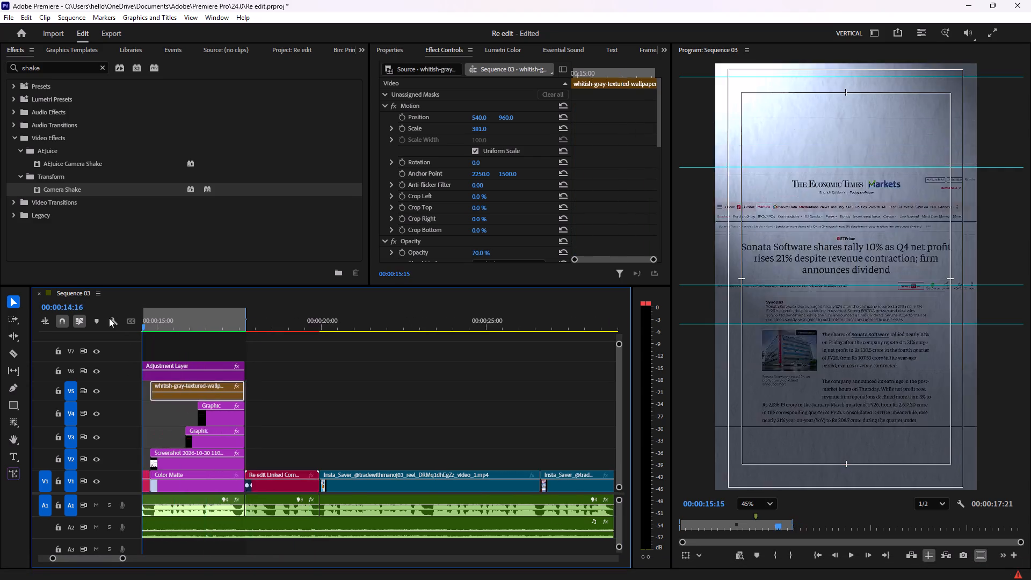
drag(109, 318, 125, 318)
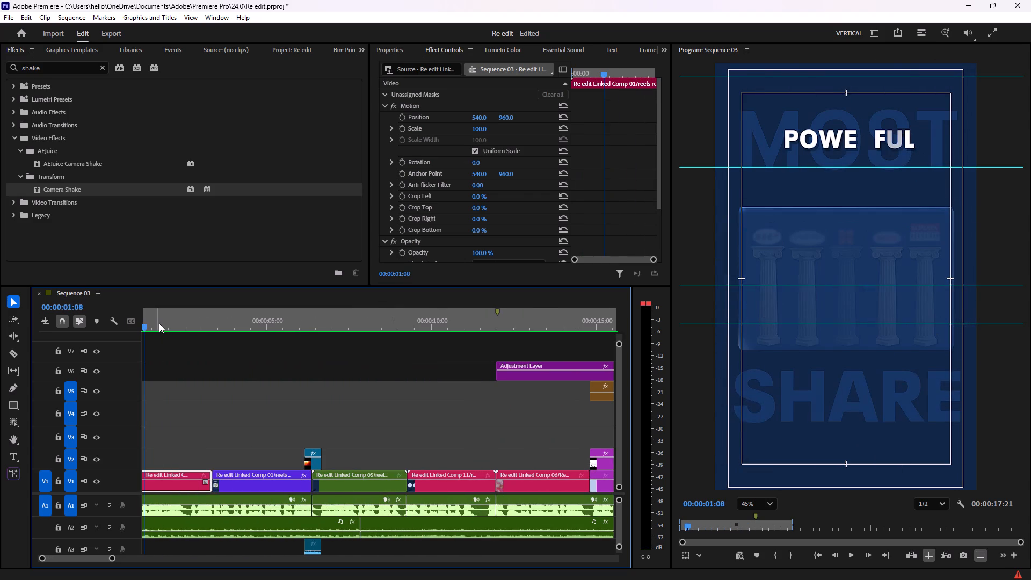
click(267, 324)
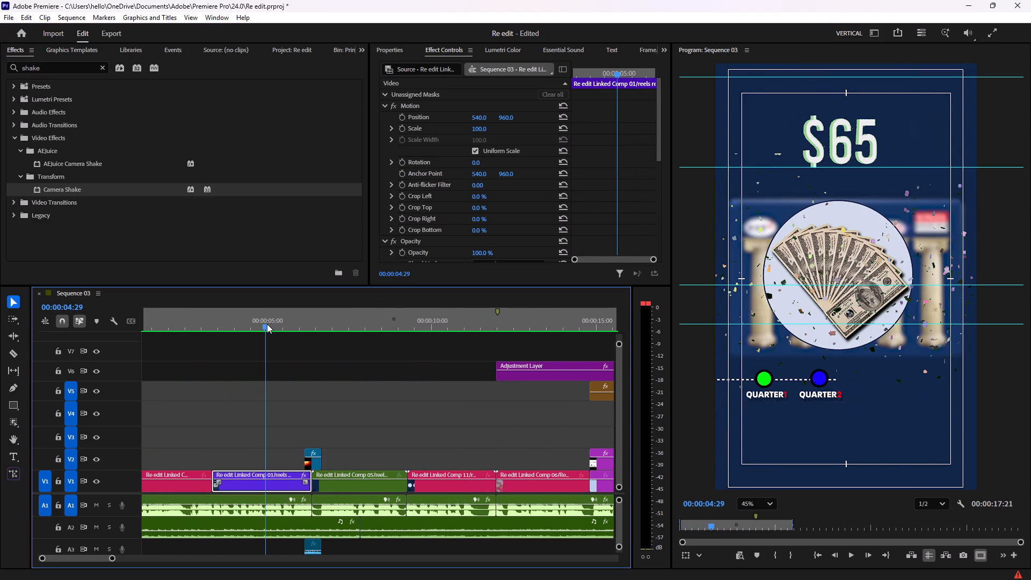
drag(266, 324, 337, 335)
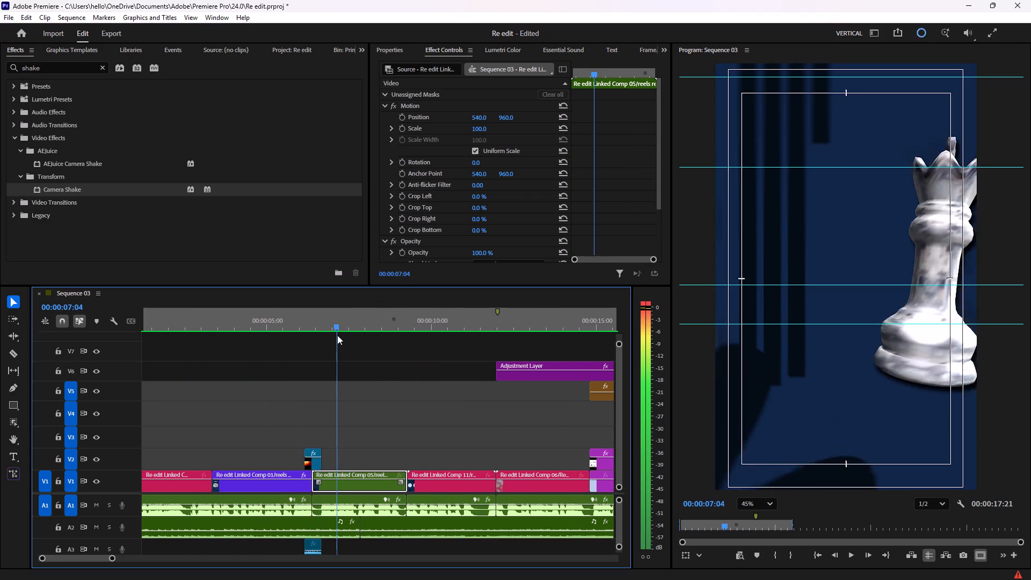
drag(337, 335, 432, 344)
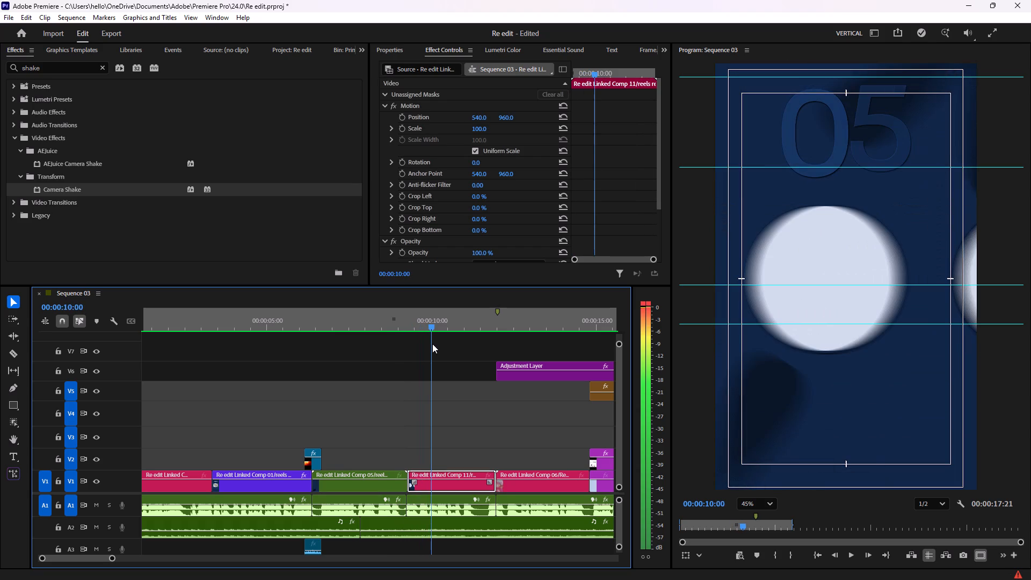
drag(432, 344, 435, 343)
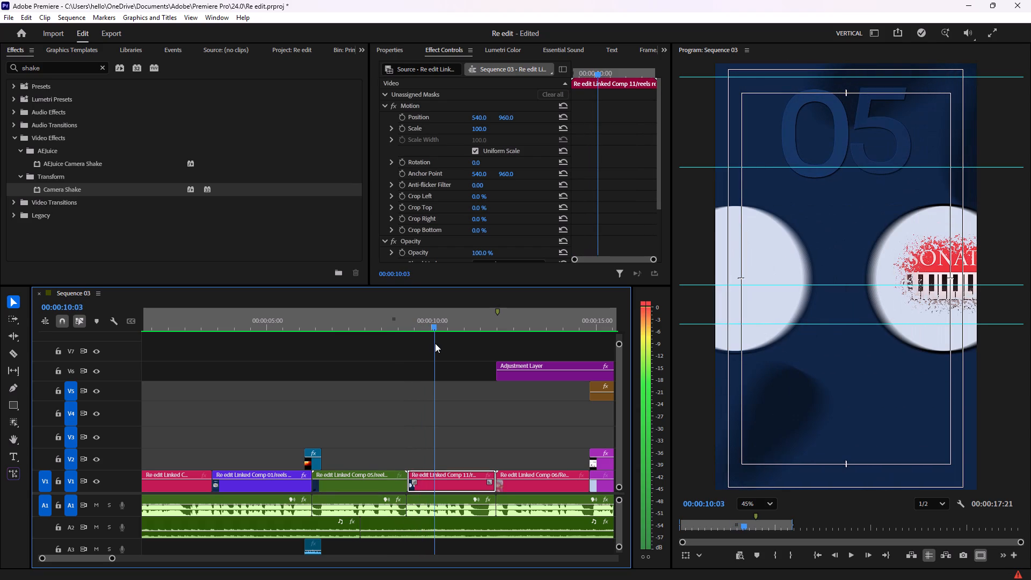
drag(435, 343, 445, 343)
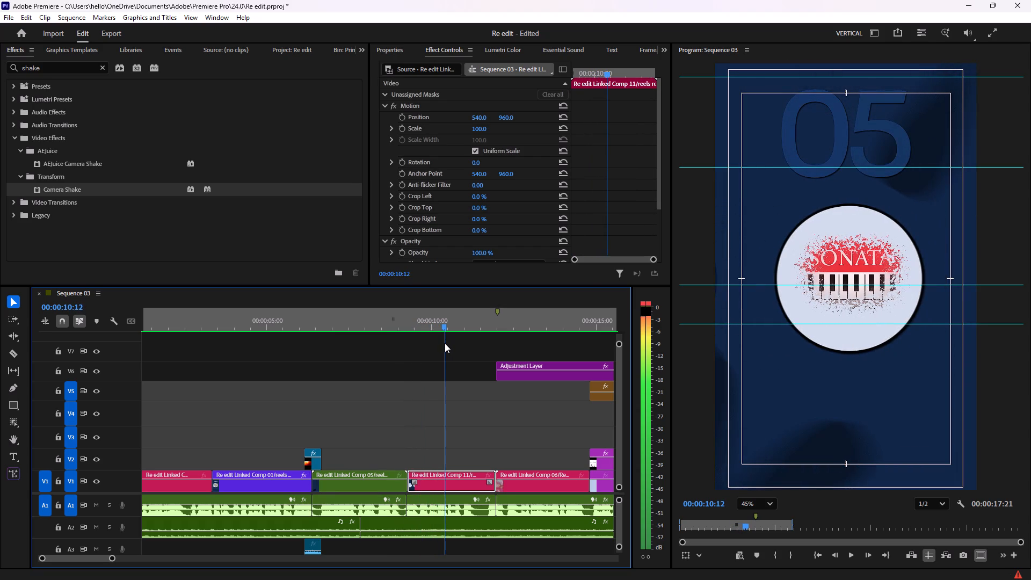
drag(445, 343, 535, 352)
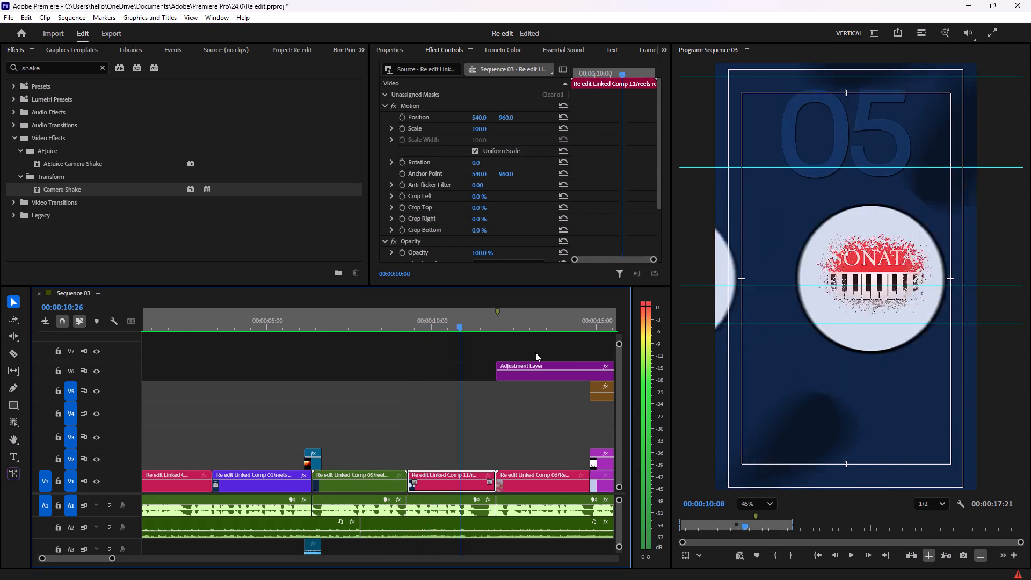
drag(535, 352, 627, 360)
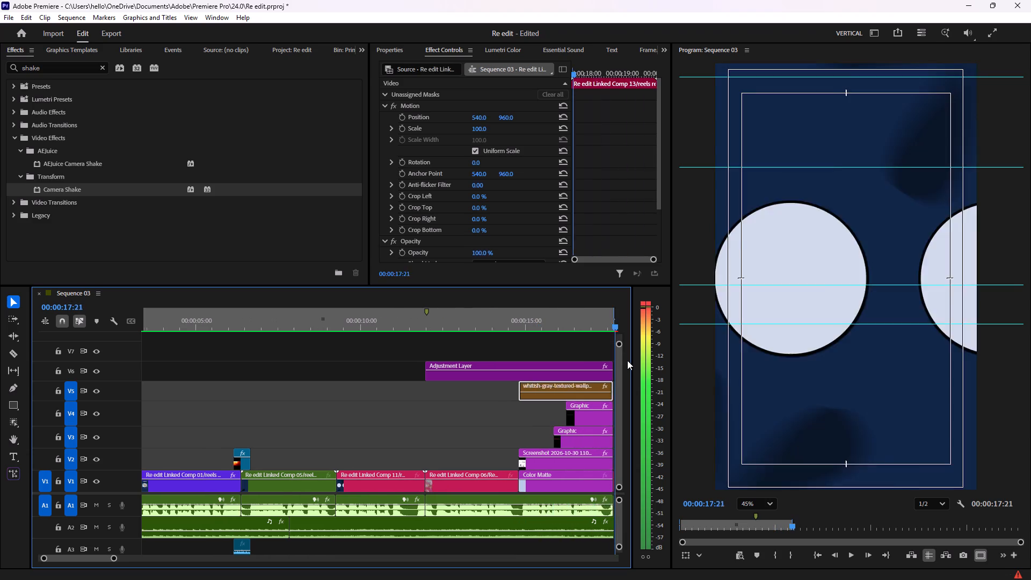
drag(627, 360, 490, 346)
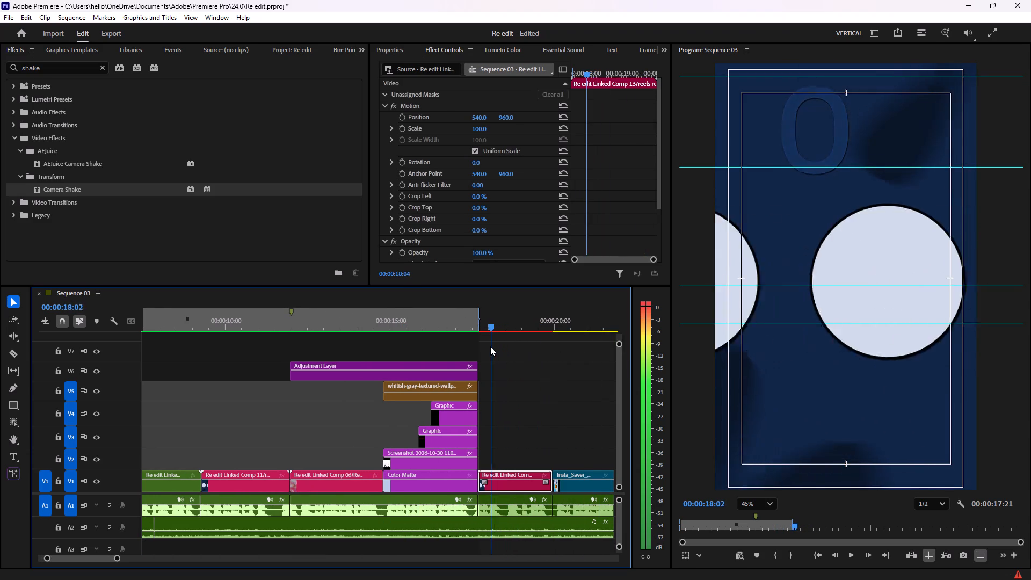
drag(490, 346, 497, 347)
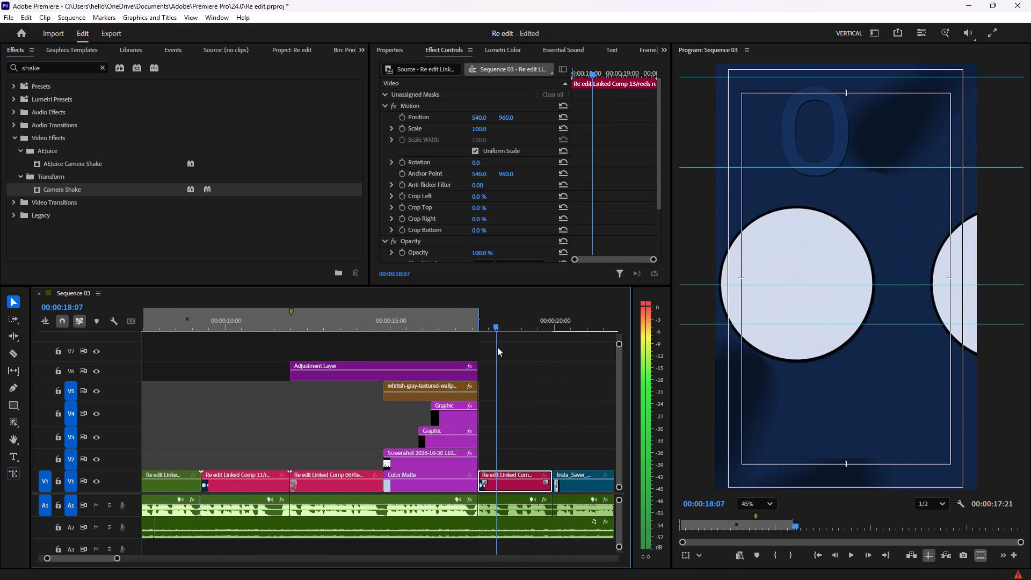
drag(497, 347, 451, 341)
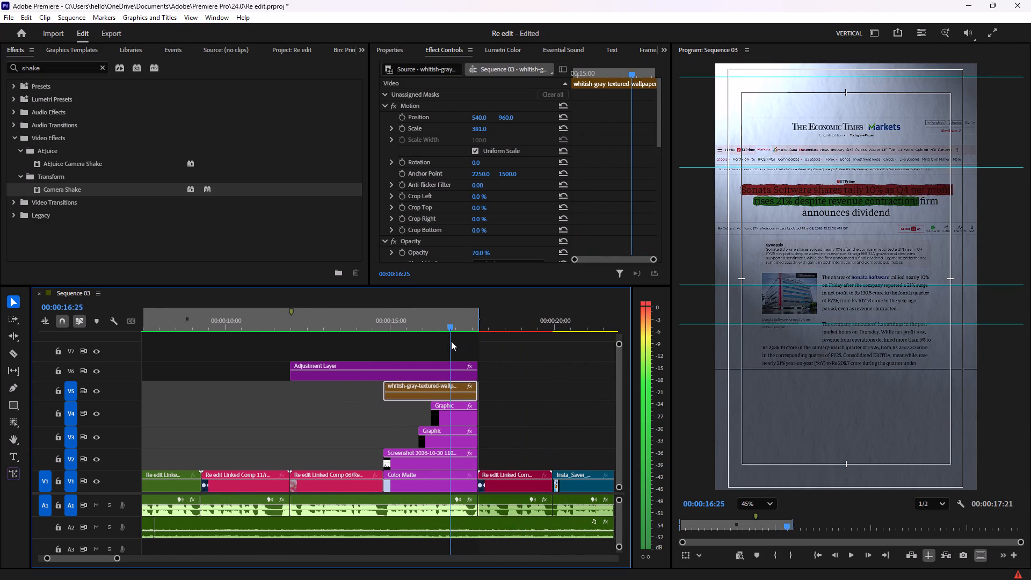
drag(451, 341, 510, 345)
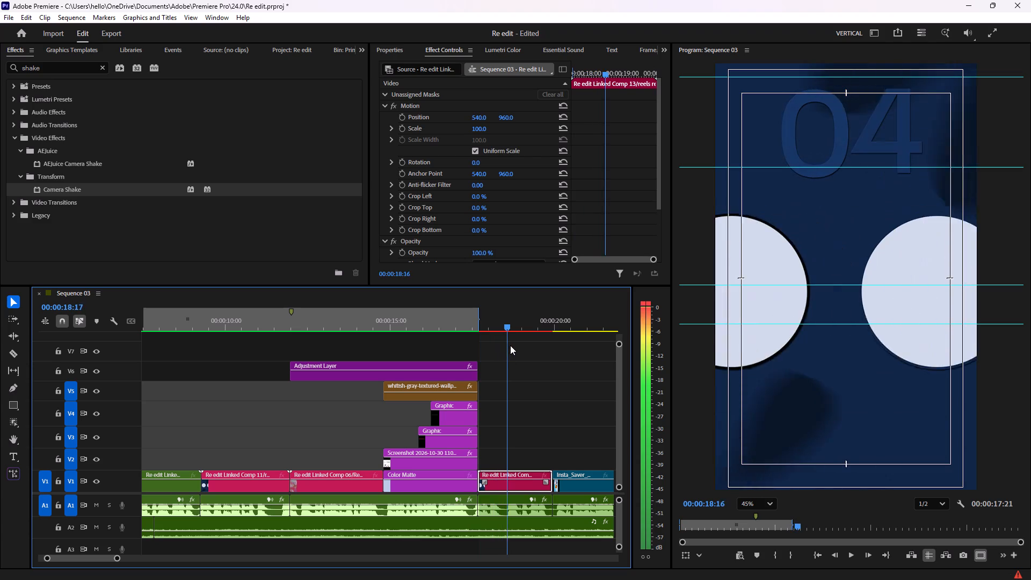
drag(510, 345, 522, 347)
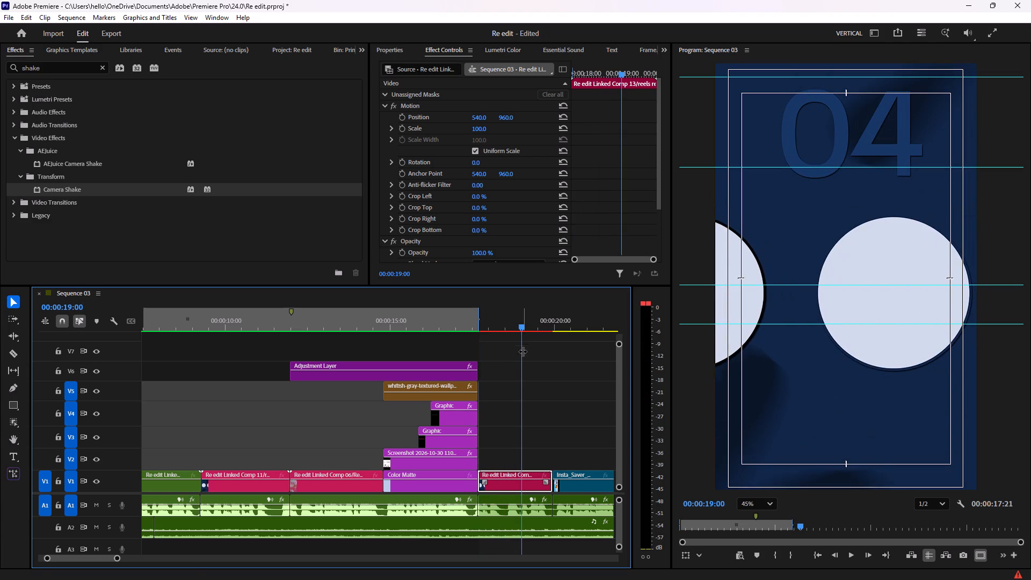
In After Effects, set Null 3's X position to -650 at its 0:00:01:07 keyframe in Re edit Linked Comp 13.
click(561, 565)
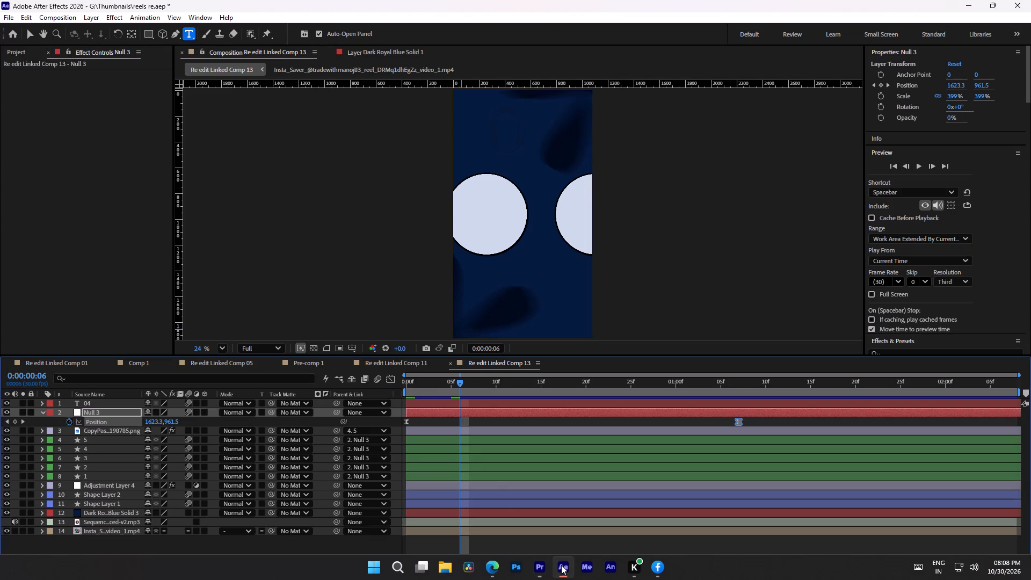
drag(460, 381, 508, 384)
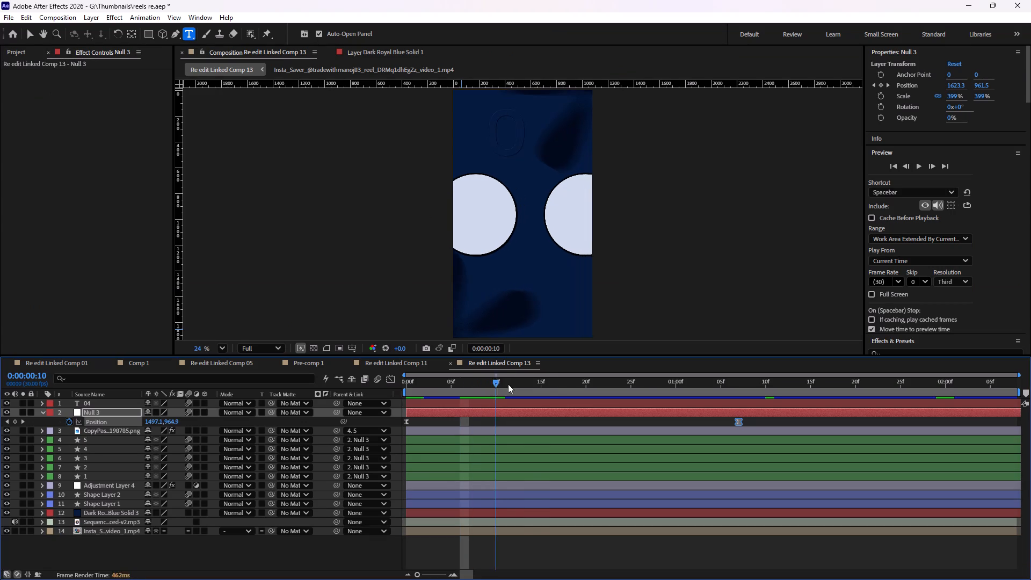
drag(508, 384, 749, 418)
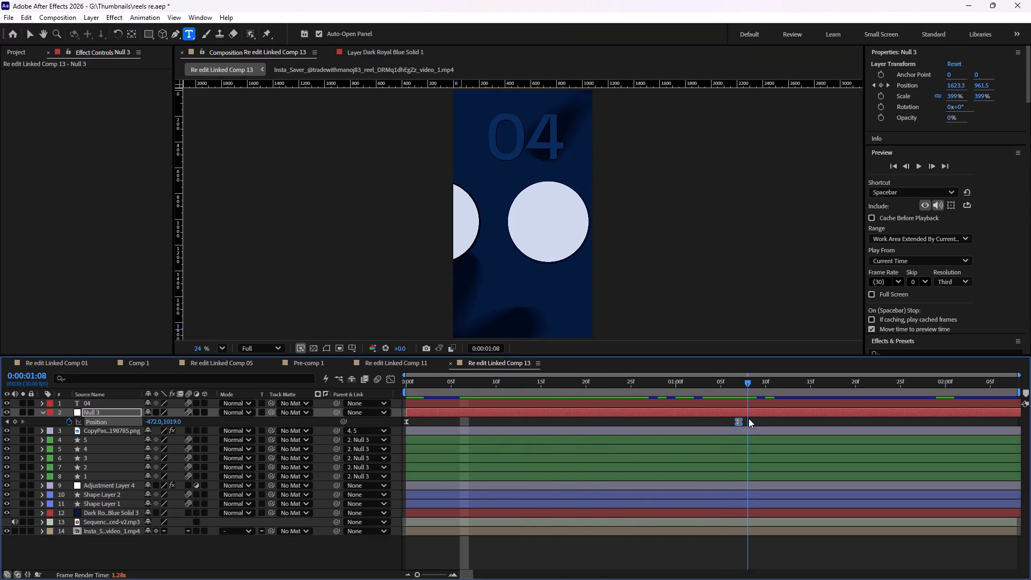
drag(749, 418, 740, 422)
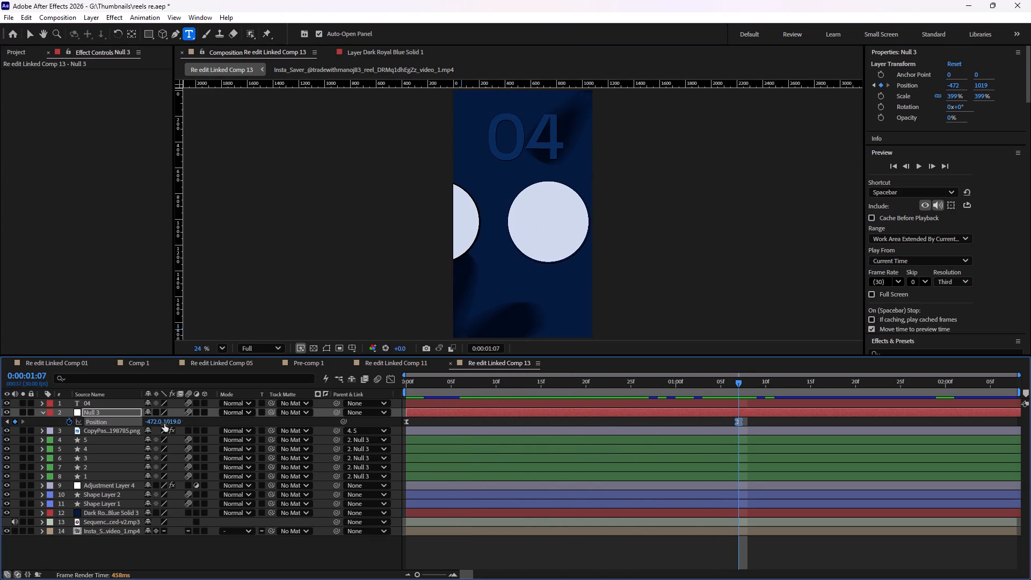
drag(156, 421, 147, 421)
drag(147, 421, 101, 419)
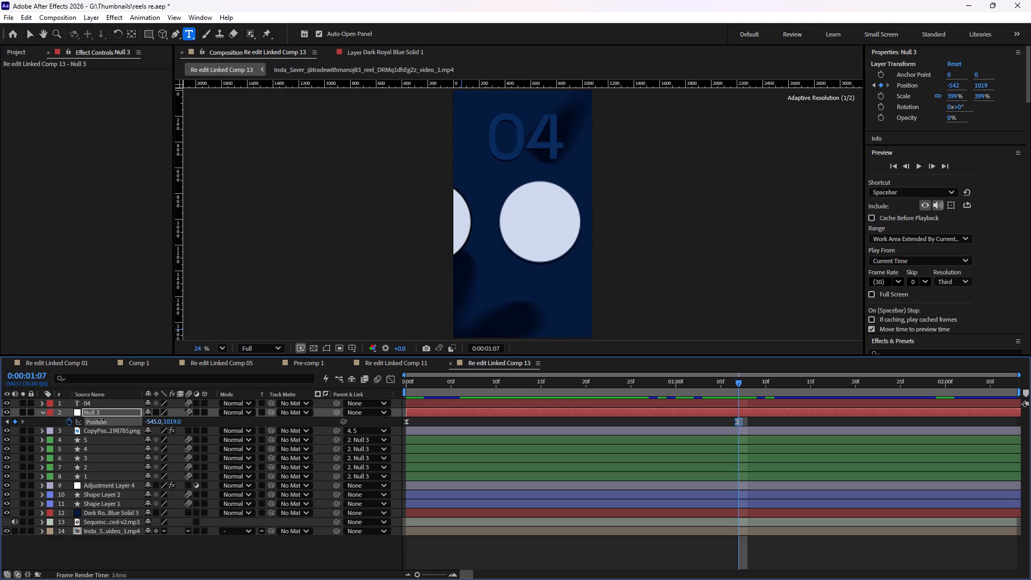
drag(101, 419, 56, 415)
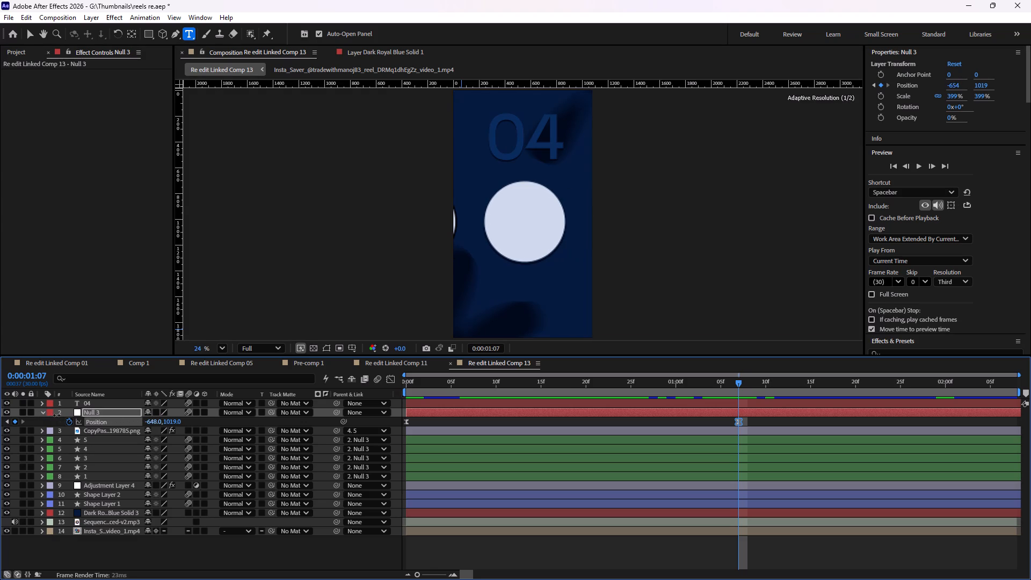
drag(56, 415, 55, 415)
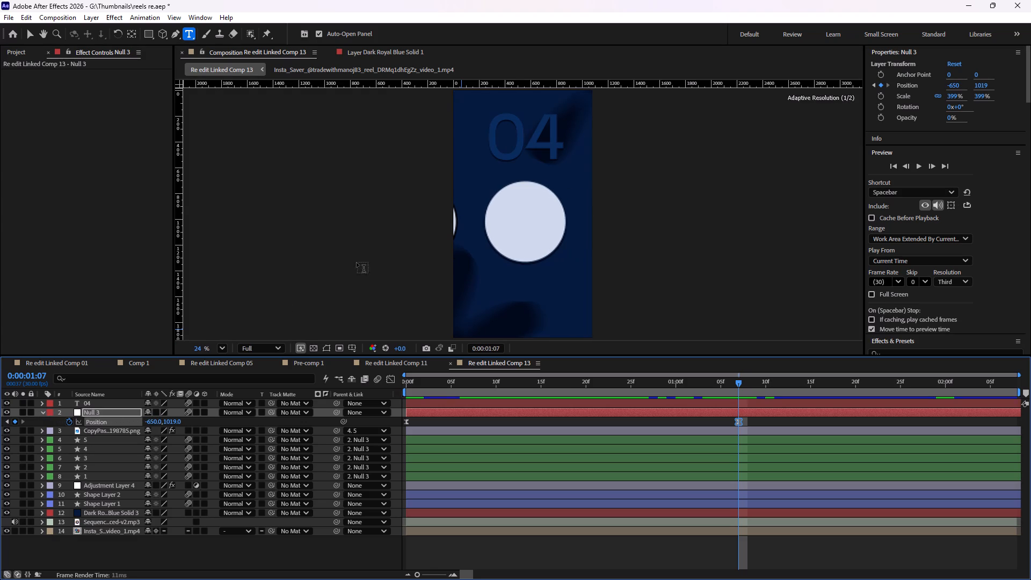
scroll(482, 219, up, 2)
scroll(484, 223, down, 2)
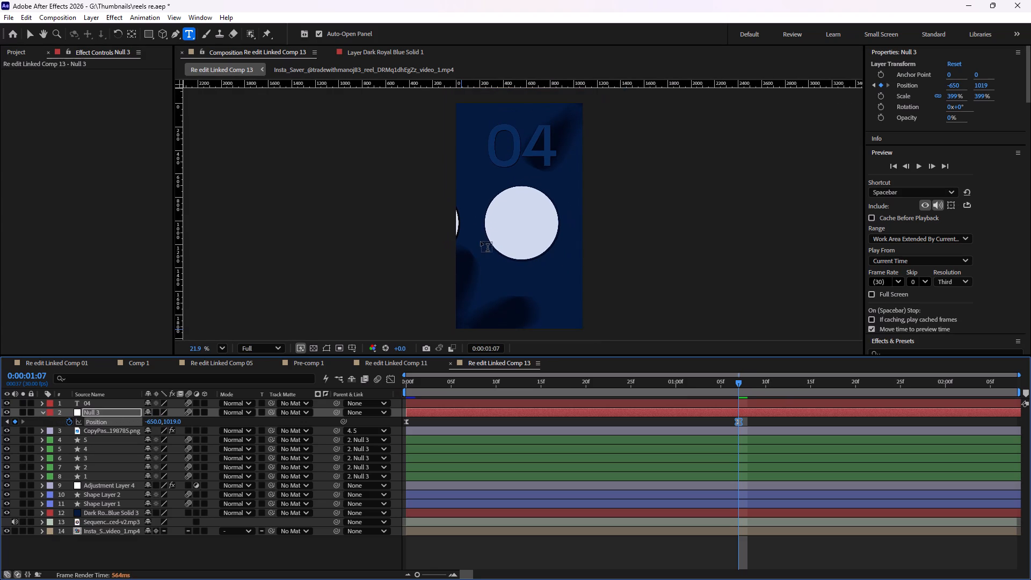
Set Null 3's X position to -647 at its 0:00:01:07 keyframe in Re edit Linked Comp 13.
click(151, 424)
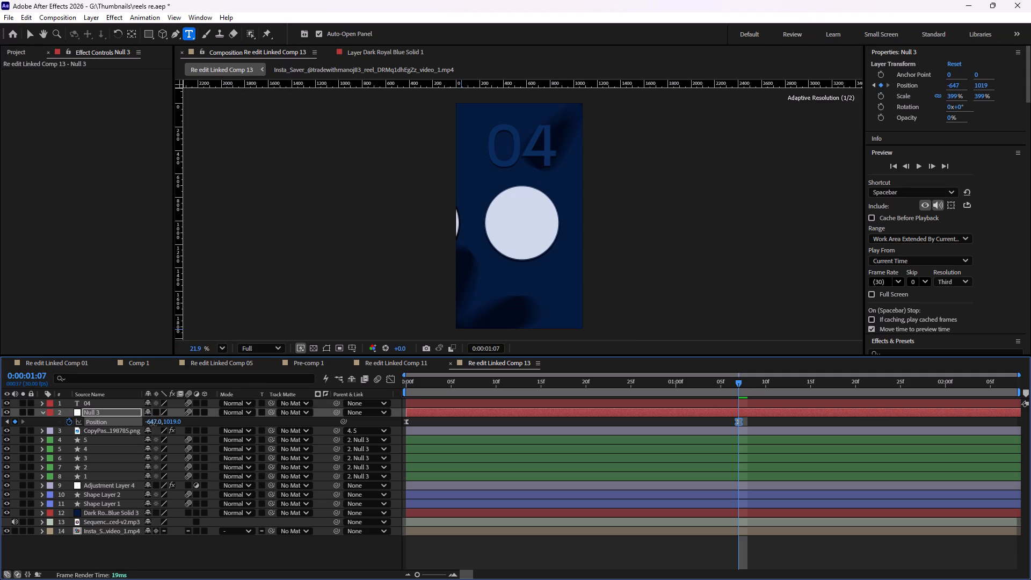
Scrub through the circle slide and check circle layers 5, 4 and 3 to identify the circle showing at the frame's edge at 0:00:01:07.
click(102, 439)
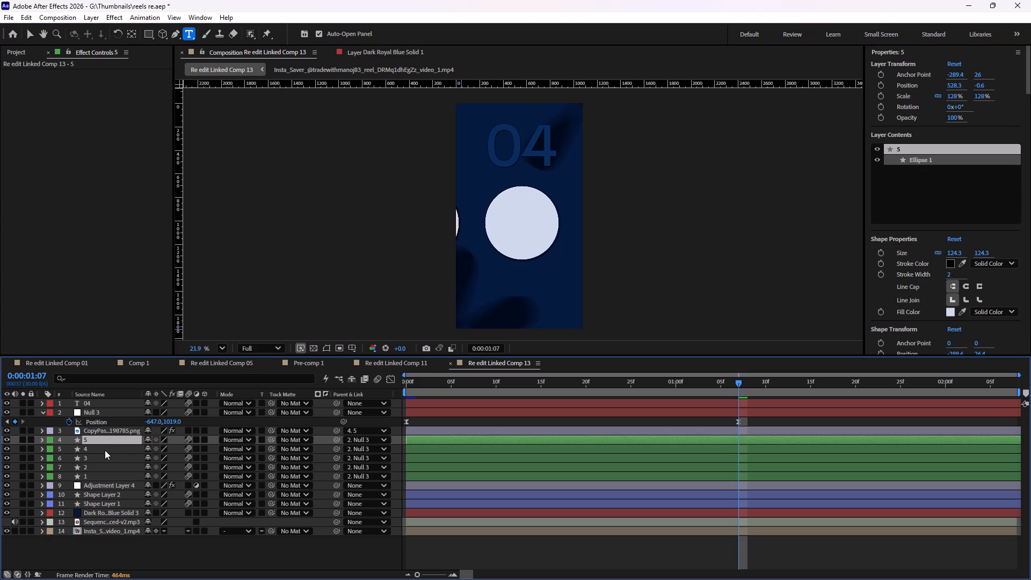
click(105, 450)
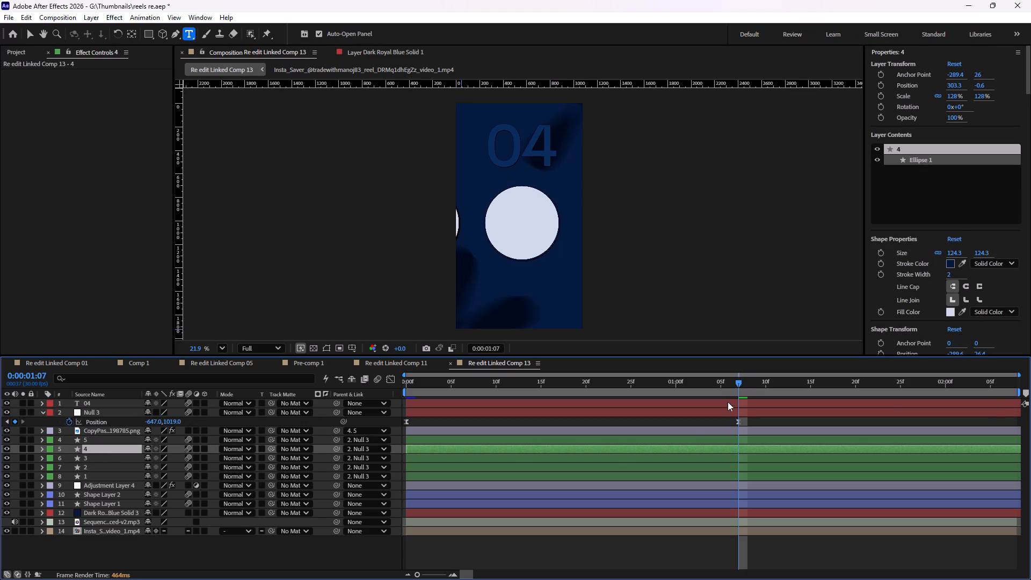
drag(738, 380, 573, 380)
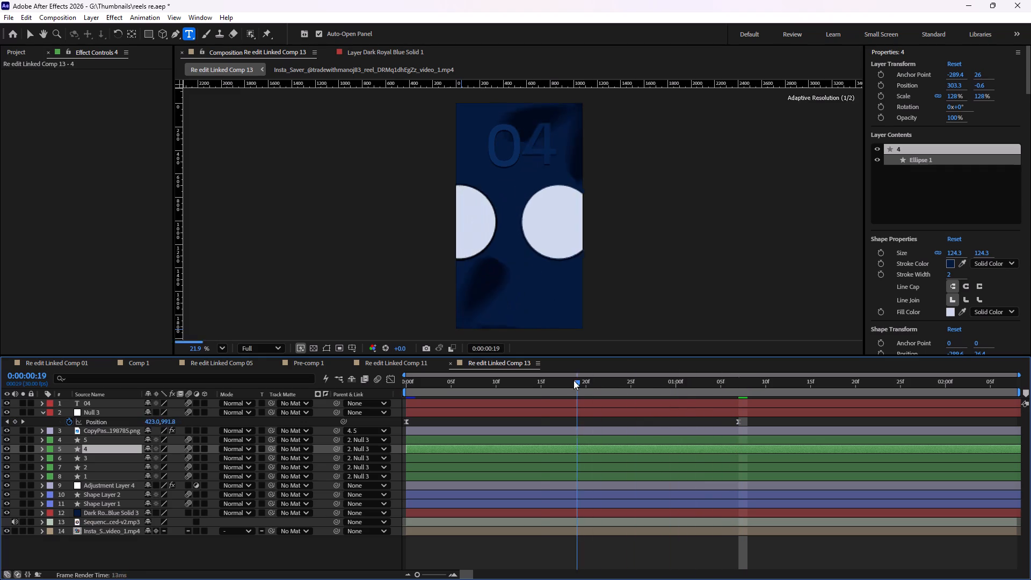
drag(573, 380, 708, 406)
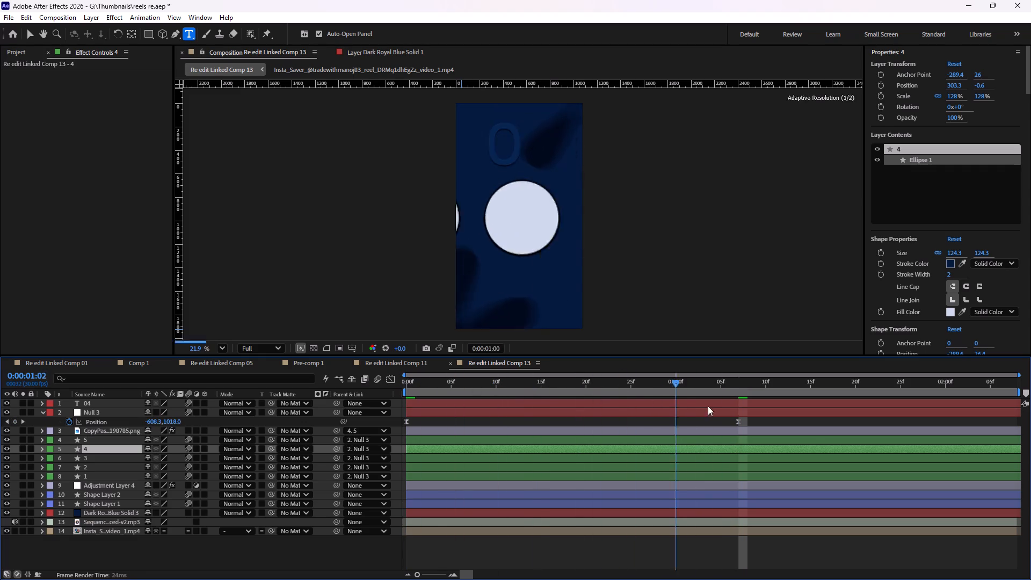
drag(708, 406, 742, 410)
click(739, 424)
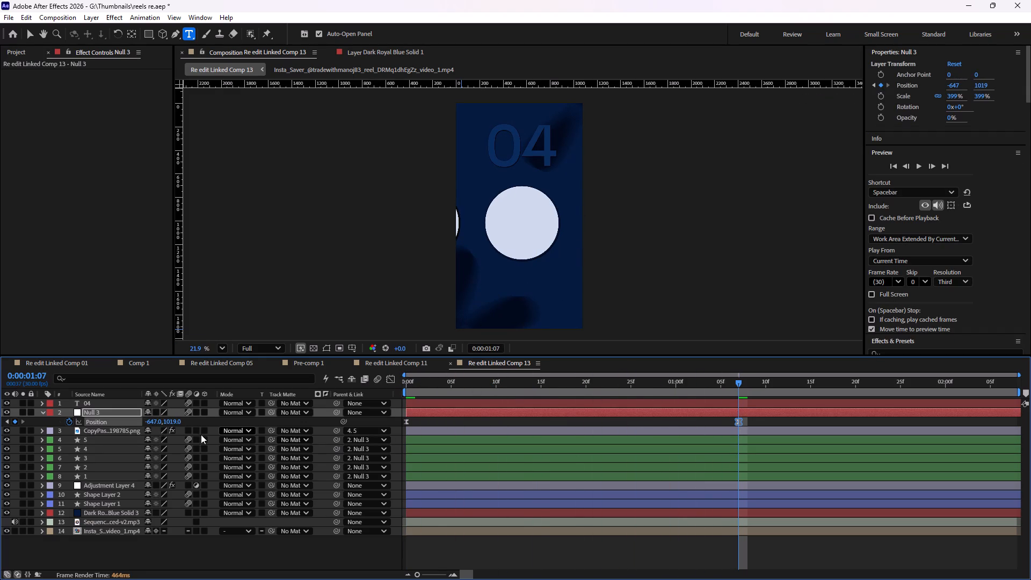
click(92, 439)
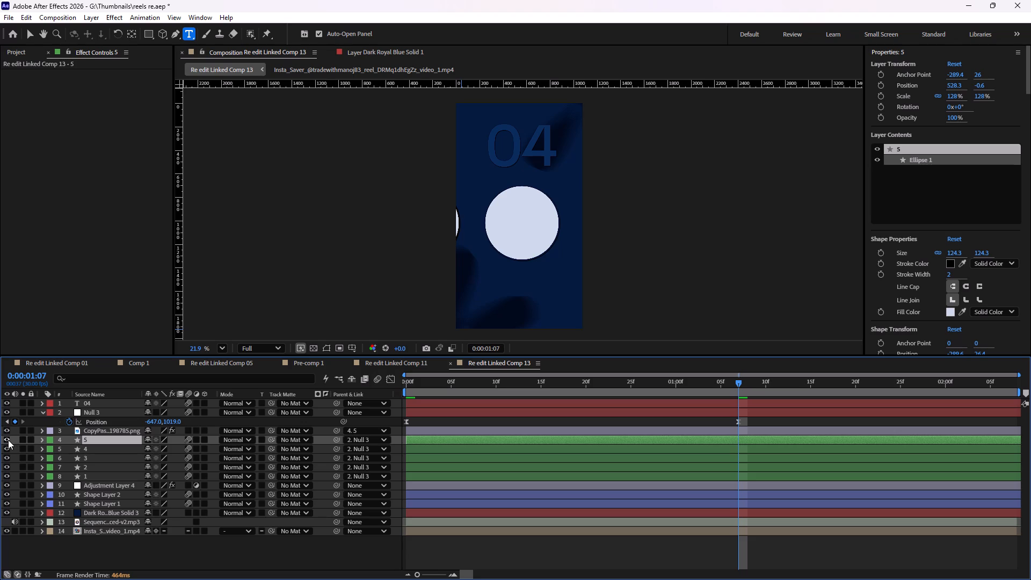
click(113, 450)
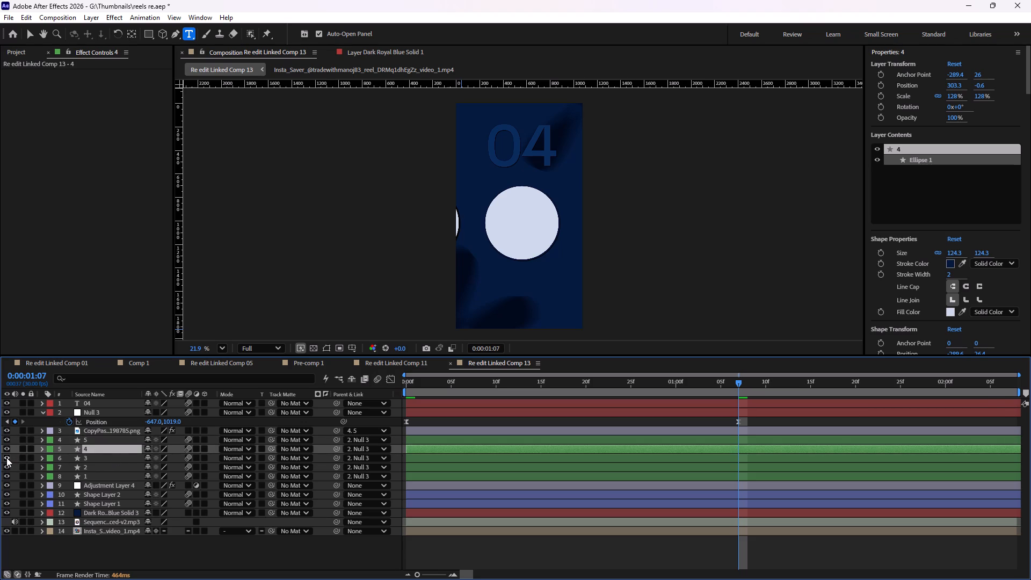
click(6, 458)
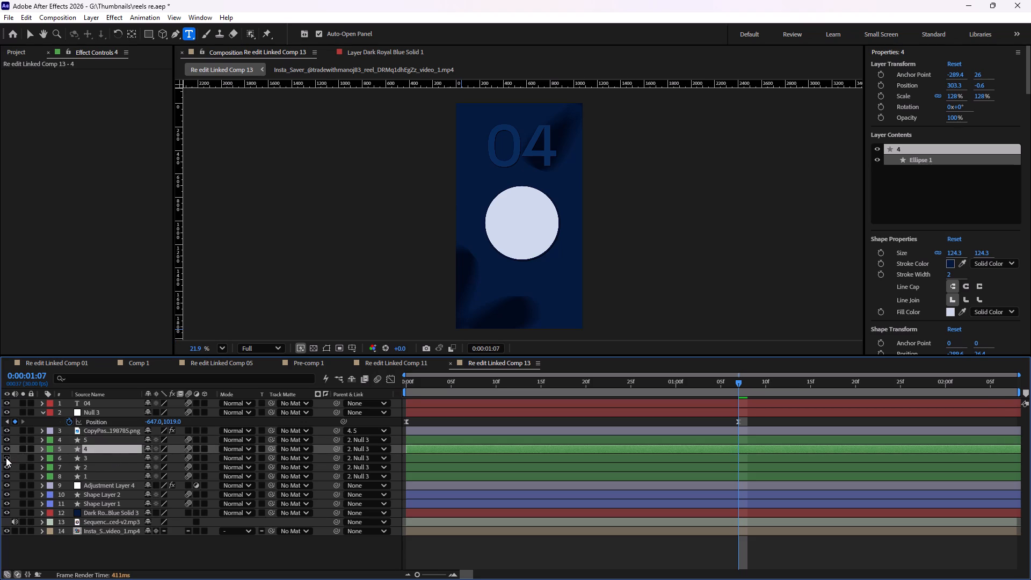
click(6, 458)
Set circle layer 3's X position to 81.3 and preview the slide from the start.
click(88, 461)
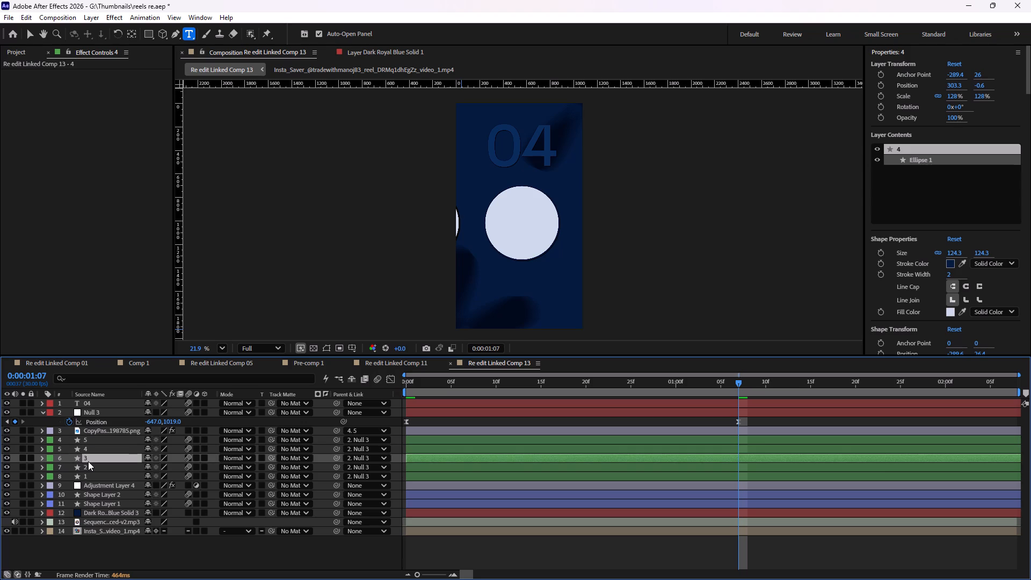
key(p)
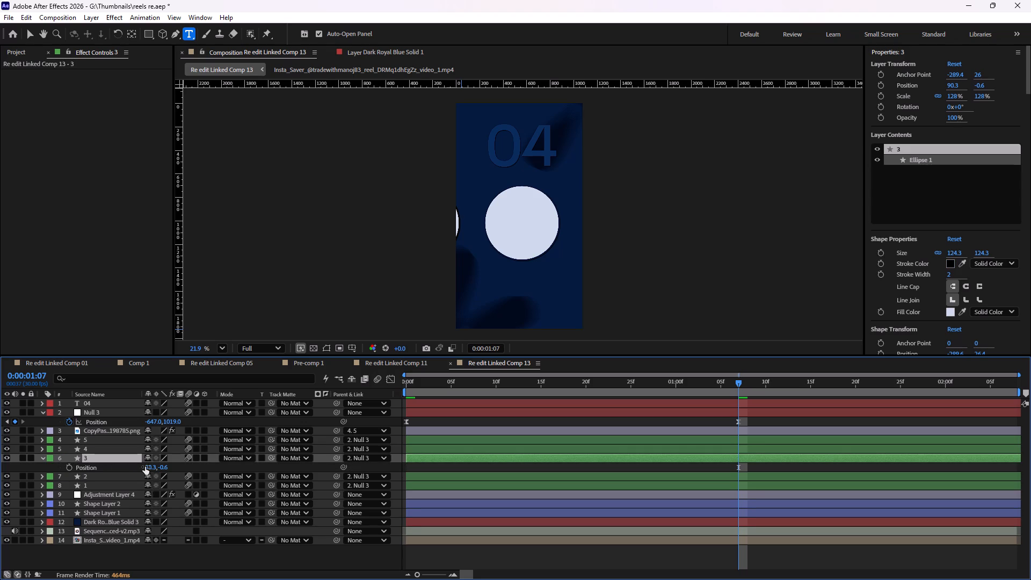
drag(147, 467, 141, 467)
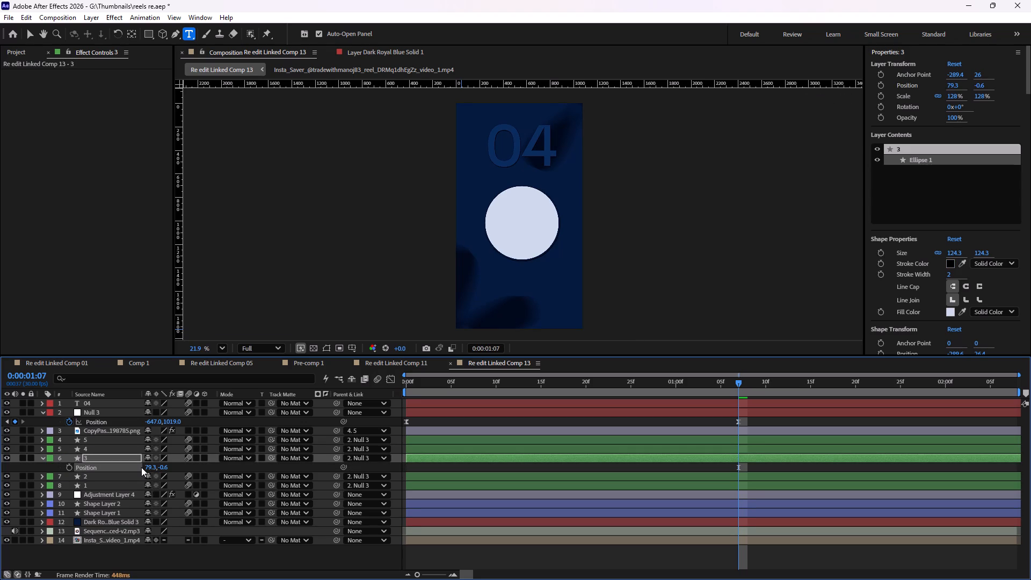
key(ctrl+z)
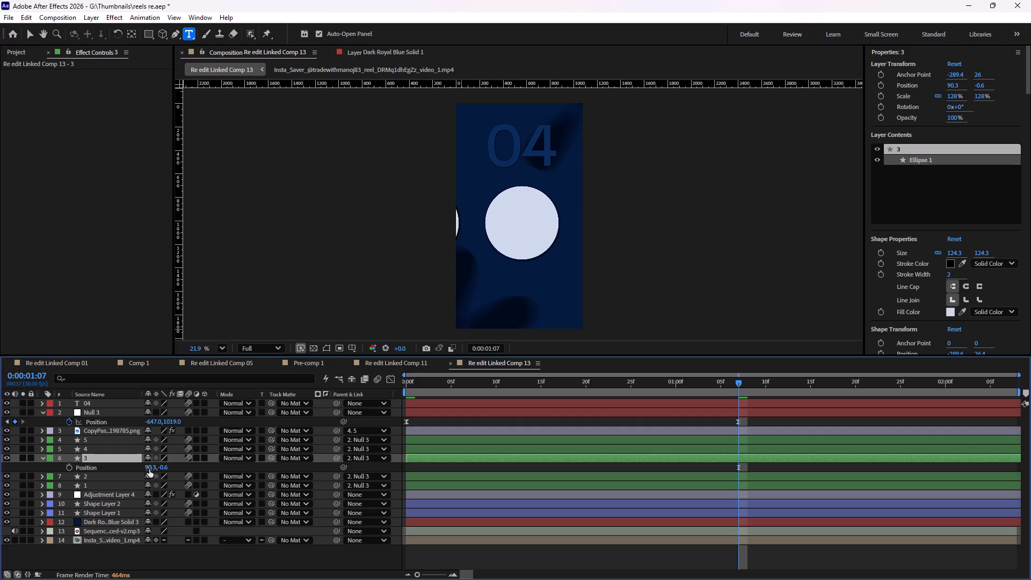
drag(149, 469, 147, 469)
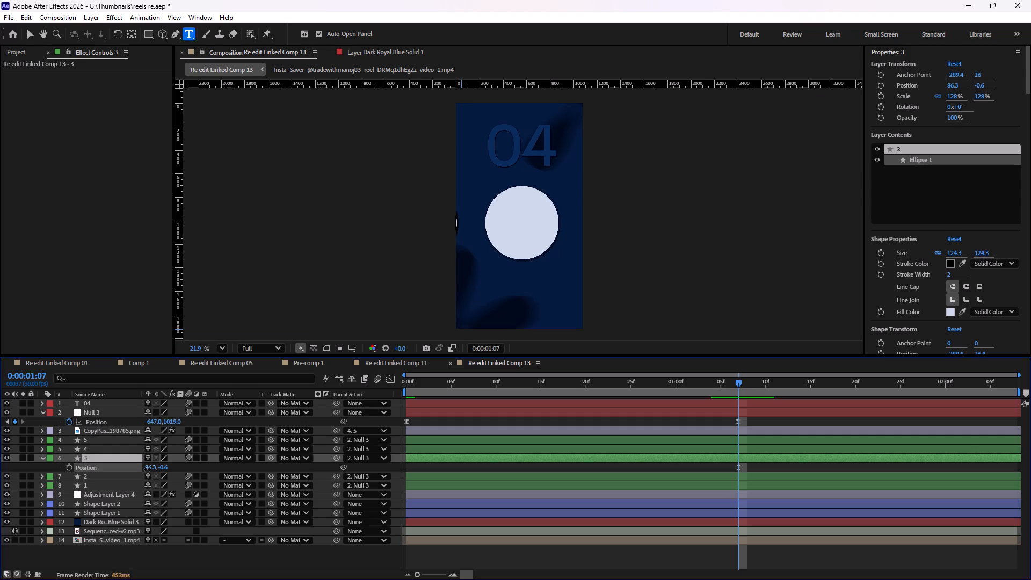
drag(147, 469, 144, 469)
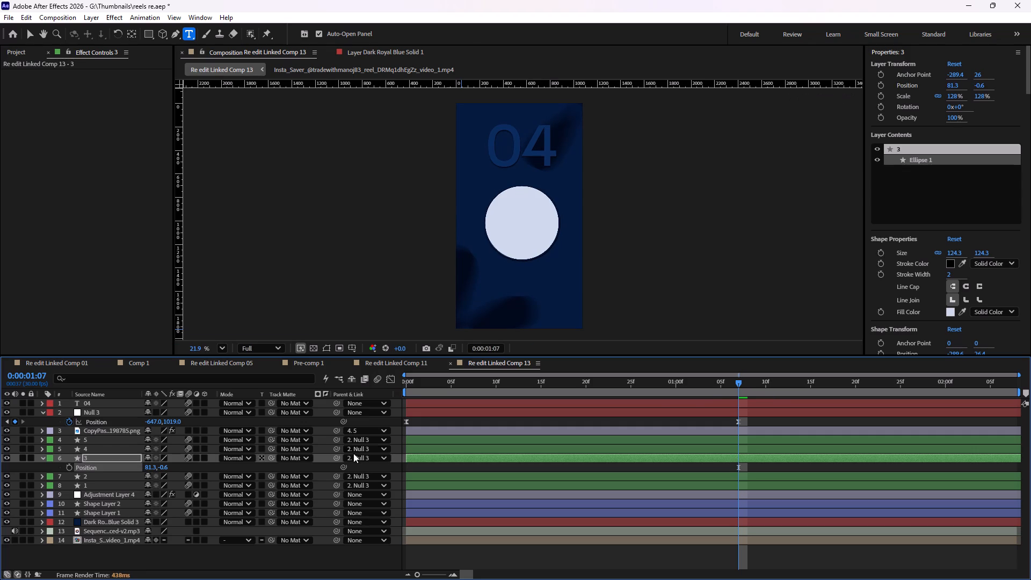
drag(739, 380, 553, 385)
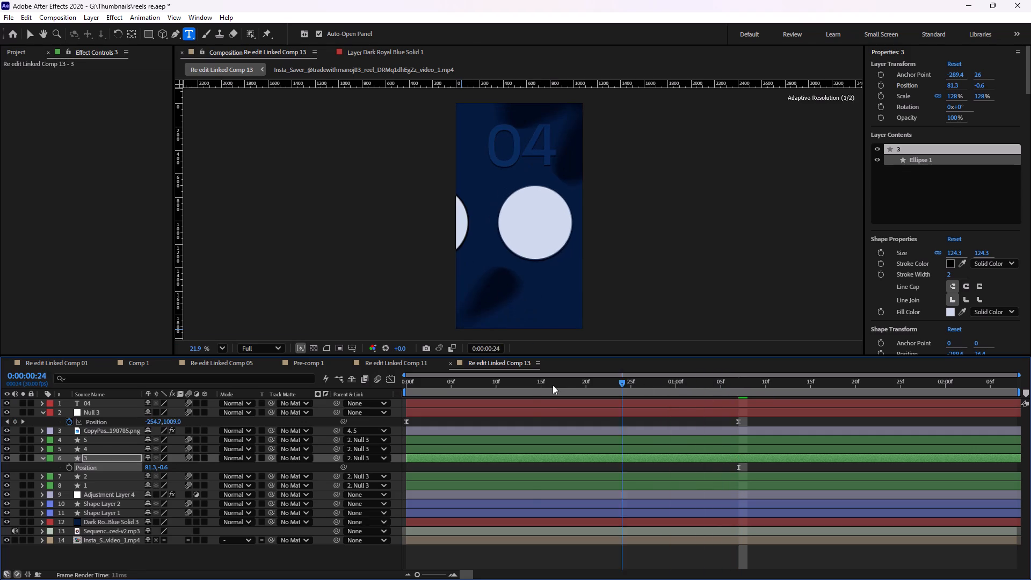
drag(553, 385, 333, 379)
key(space)
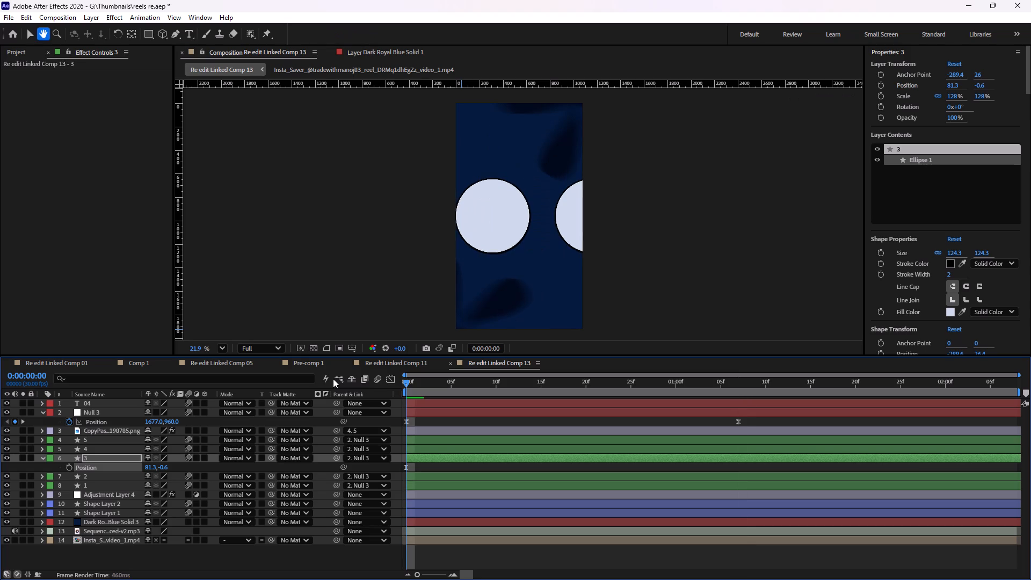
key(space)
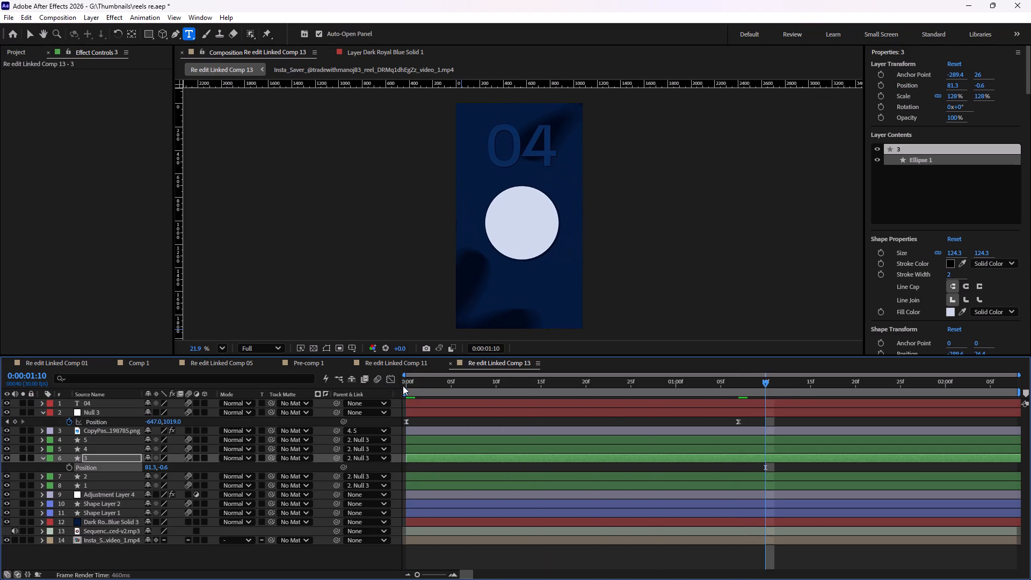
drag(766, 381, 741, 386)
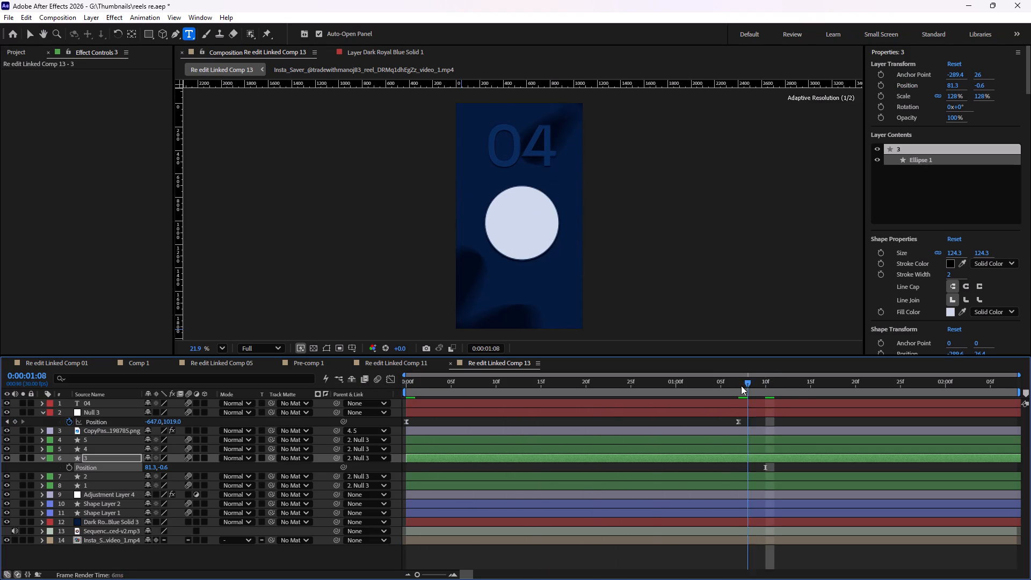
drag(741, 386, 717, 389)
Change the stroke color of Ellipse 1 in circle layer 4 to black (000000) and check its outline up close.
click(88, 449)
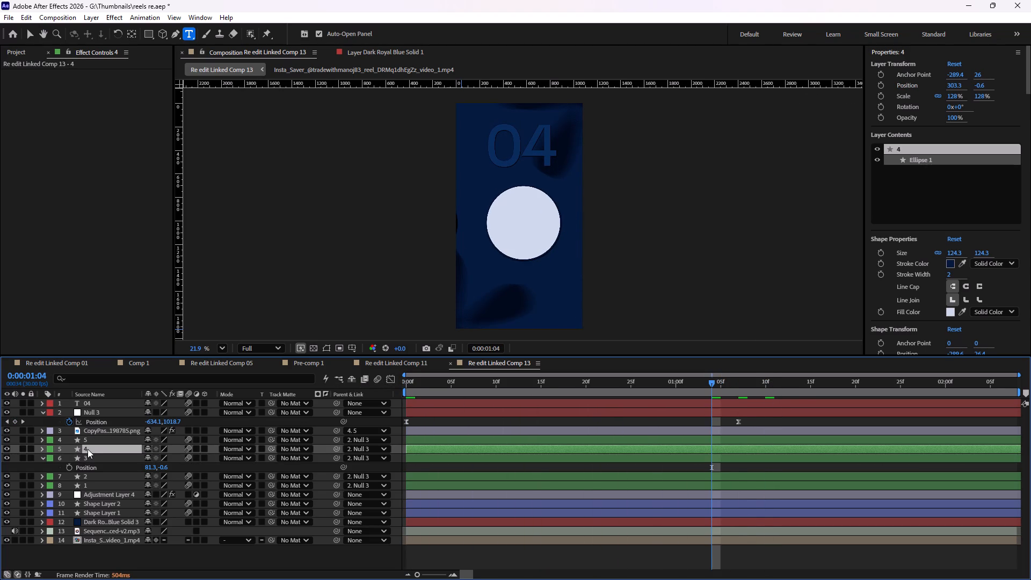
click(44, 456)
click(43, 450)
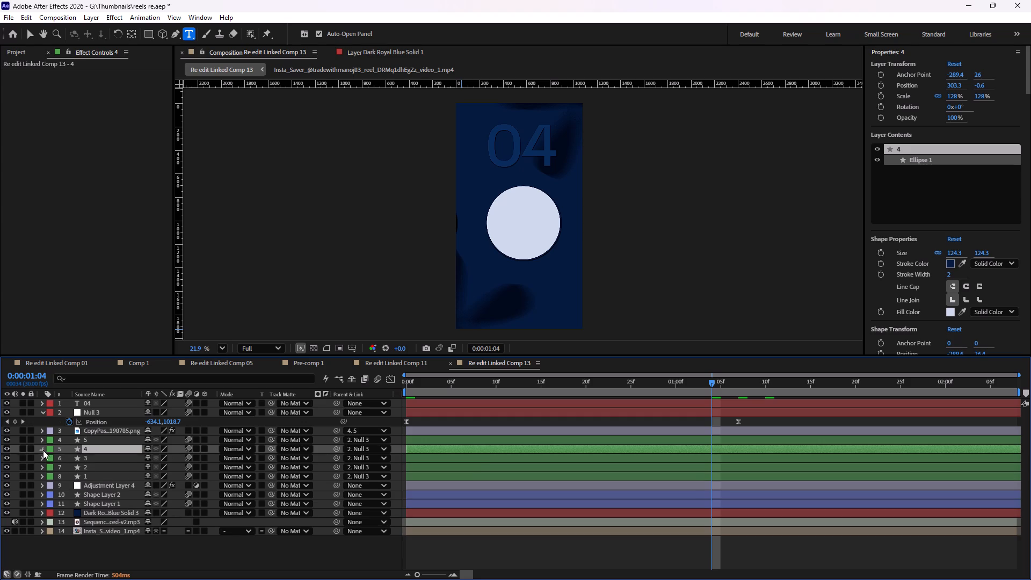
click(53, 459)
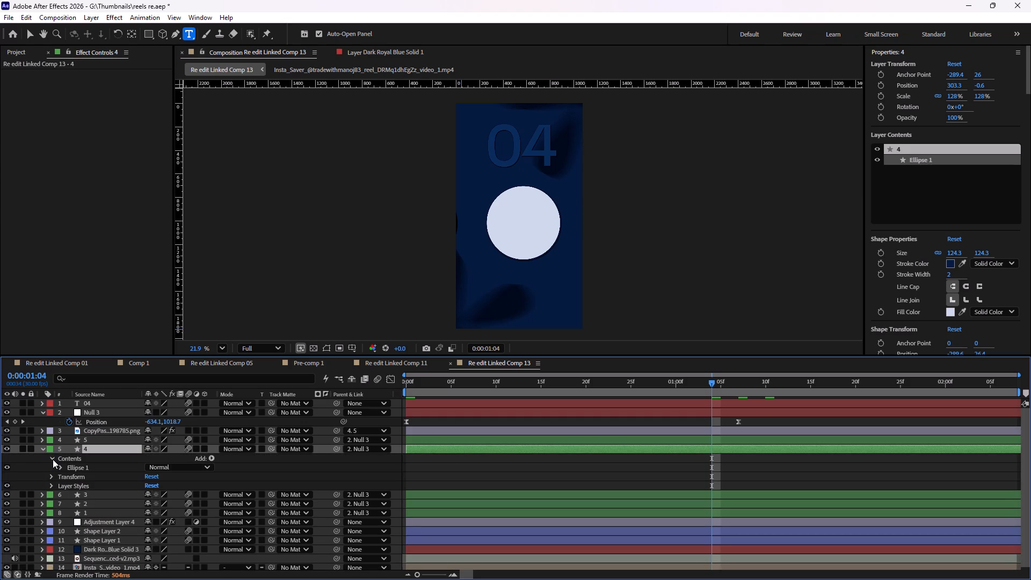
click(61, 468)
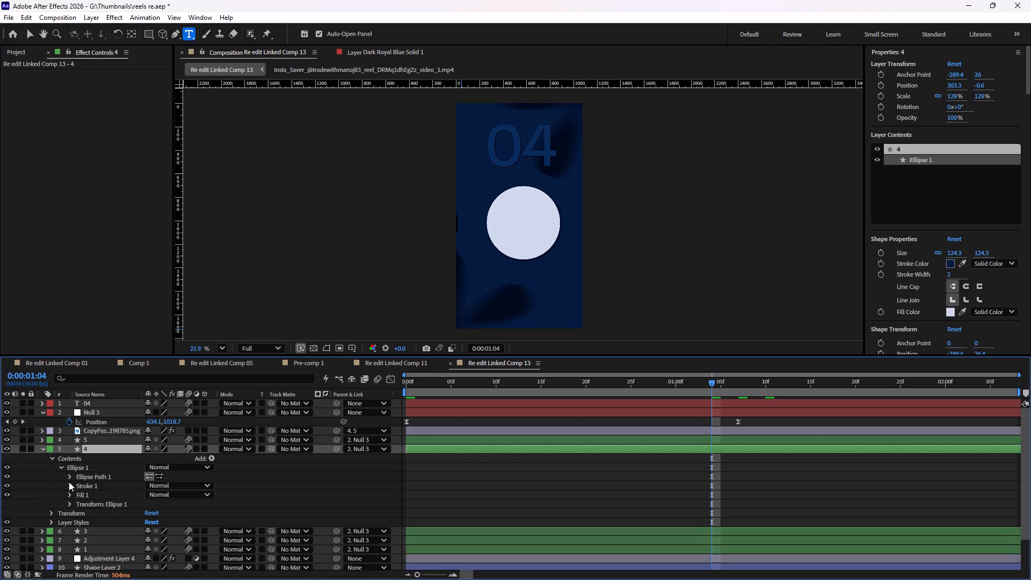
click(69, 484)
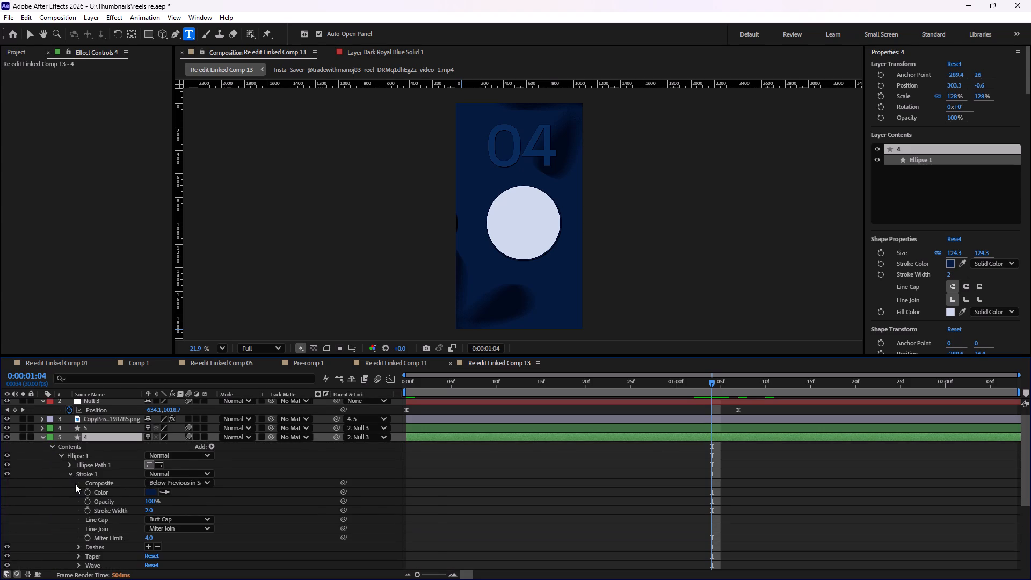
click(150, 492)
drag(640, 399, 550, 454)
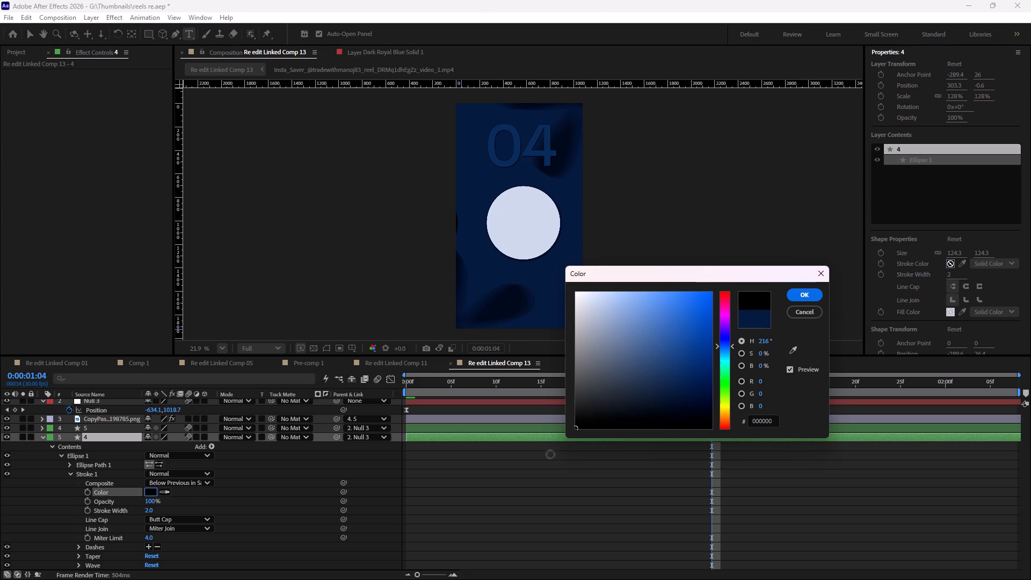
drag(550, 454, 524, 464)
click(810, 294)
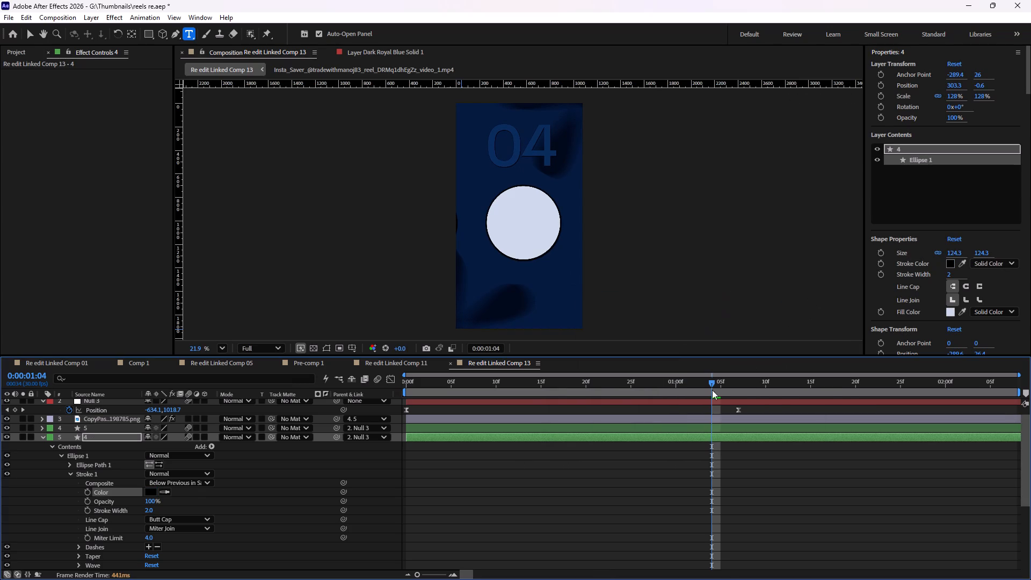
click(40, 437)
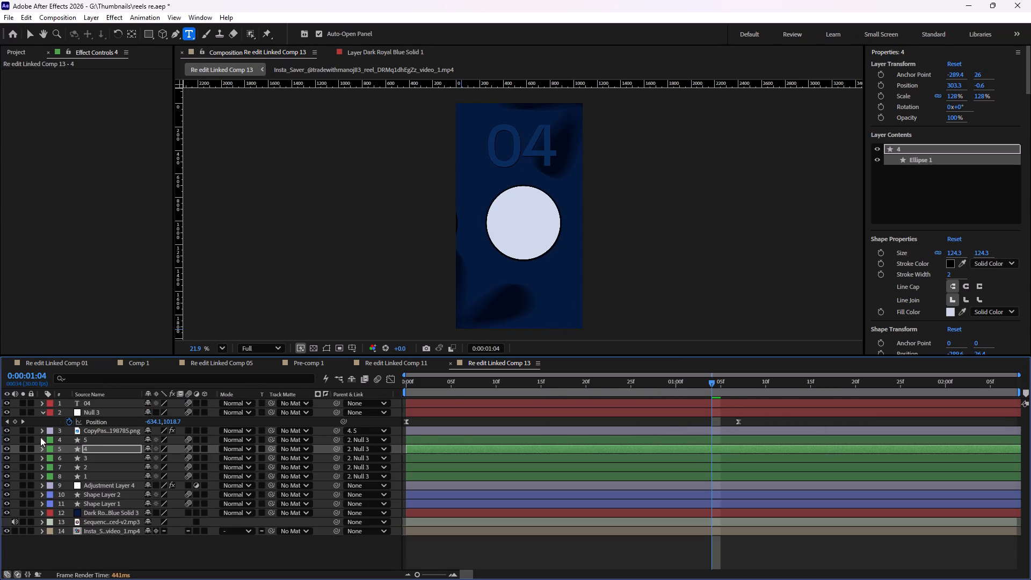
scroll(520, 222, up, 2)
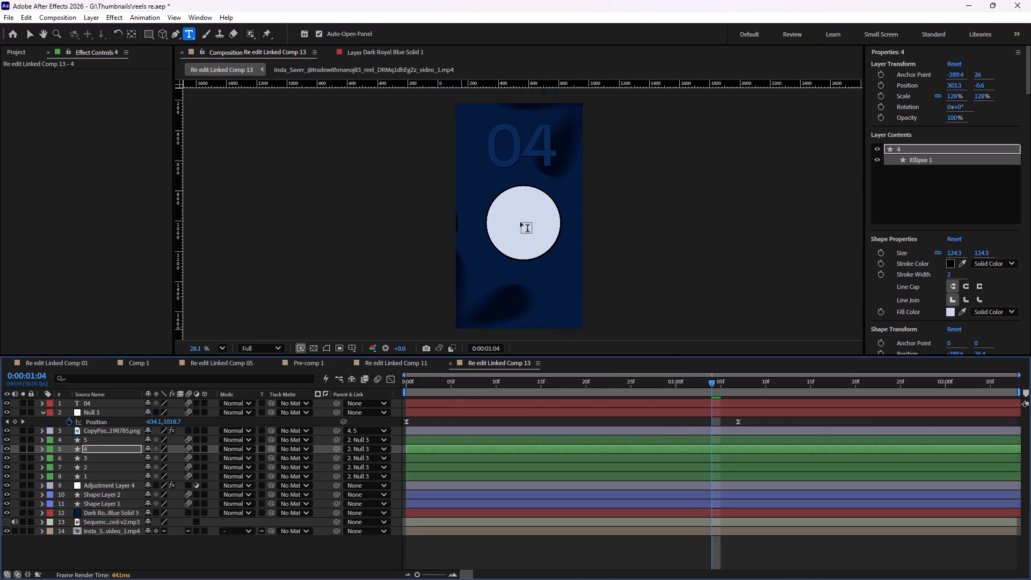
scroll(520, 222, up, 5)
scroll(520, 225, down, 4)
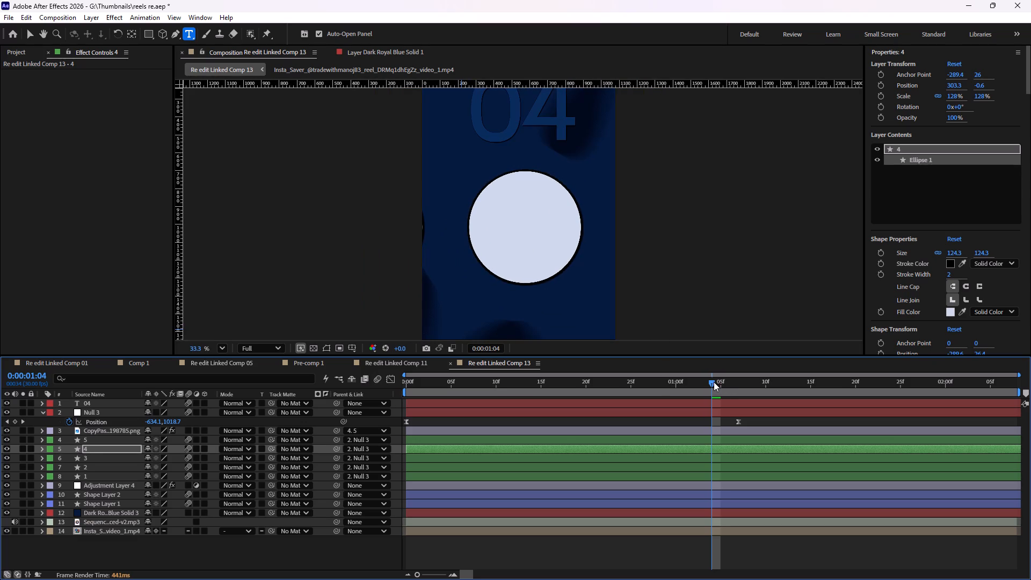
Go back to 0:00:00:01 and add the NATCO logo PNG from the Copy Pasta folder to the composition, directly above circle layer 4.
drag(713, 382, 660, 380)
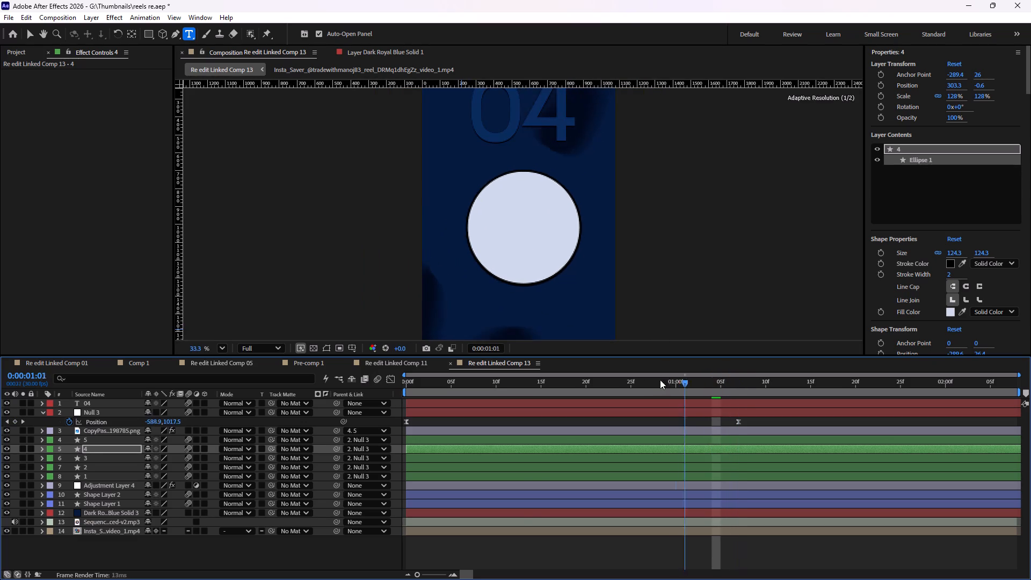
drag(660, 380, 416, 364)
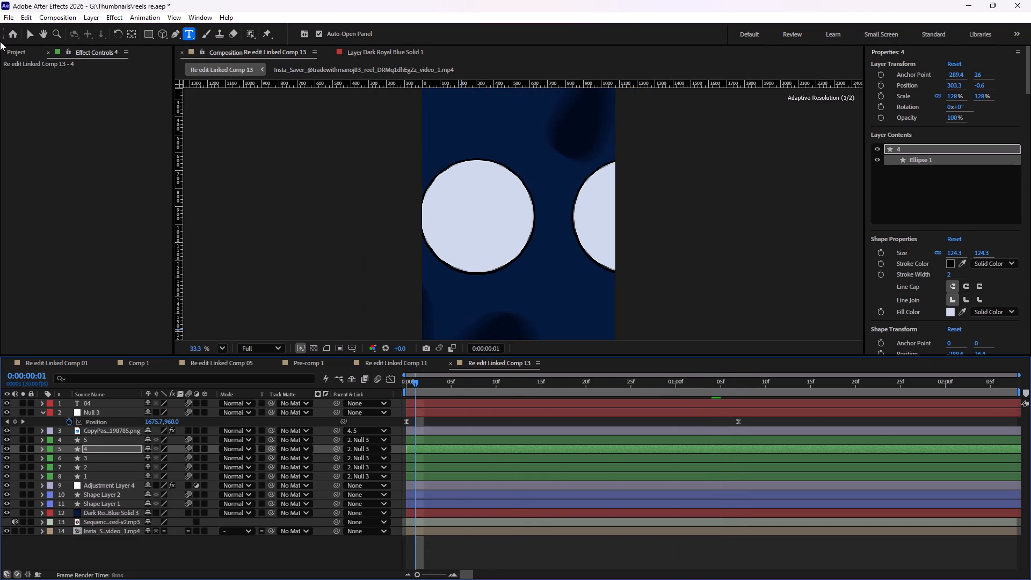
click(11, 52)
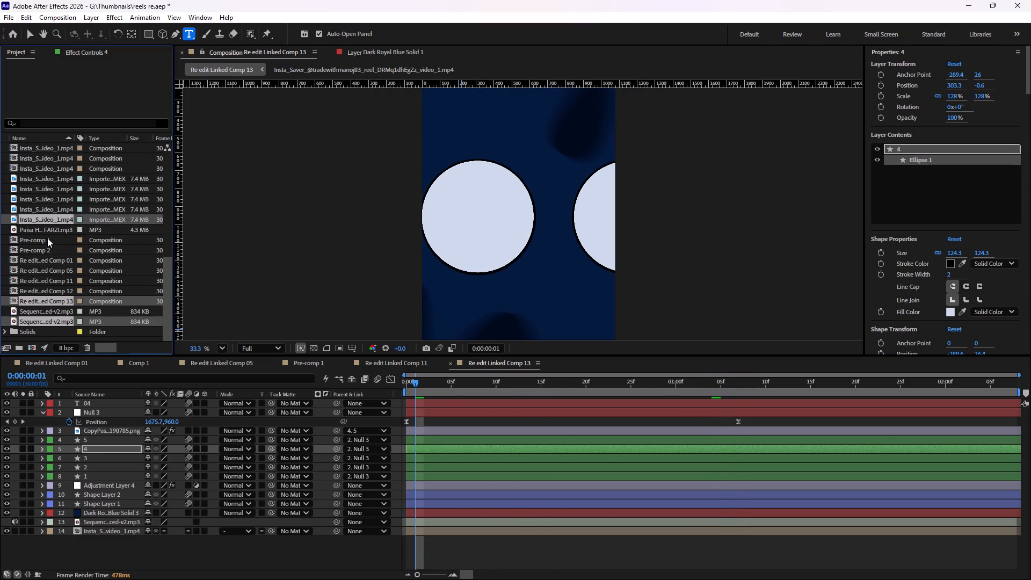
scroll(38, 226, up, 3)
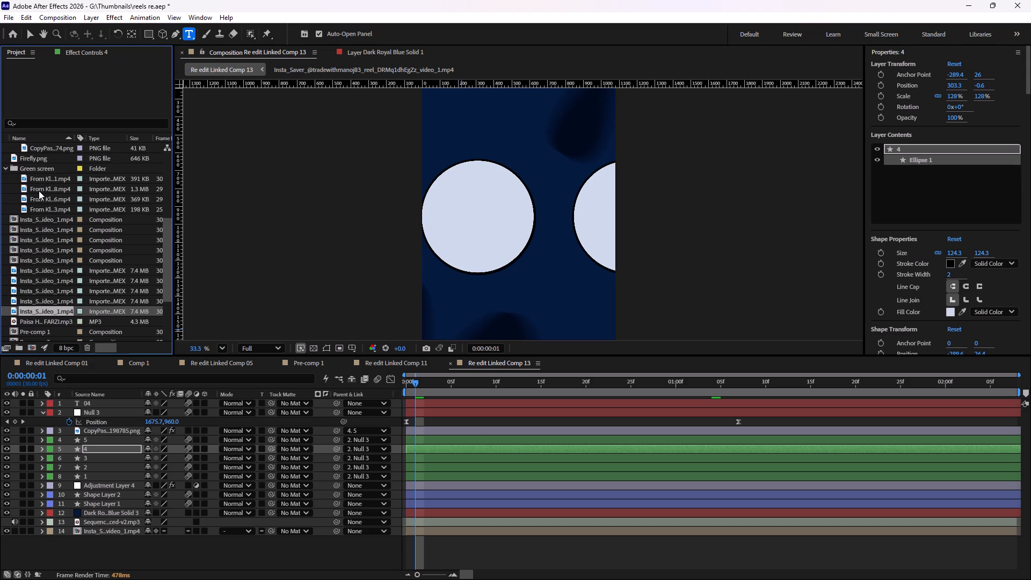
scroll(39, 191, up, 4)
click(43, 191)
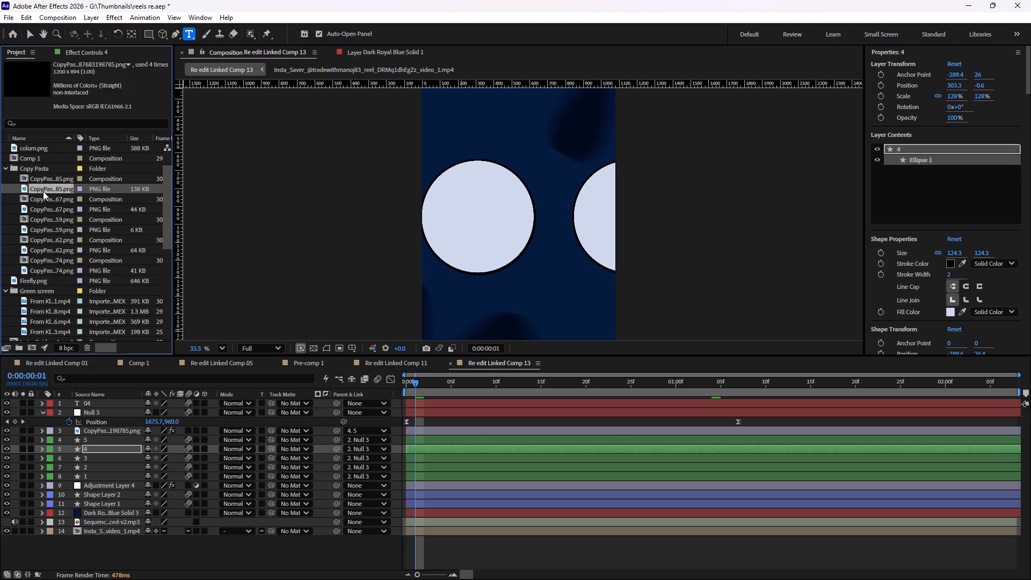
Place the NATCO logo PNG from the Copy Pasta folder directly above circle layer 4 and inspect its background up close.
click(43, 208)
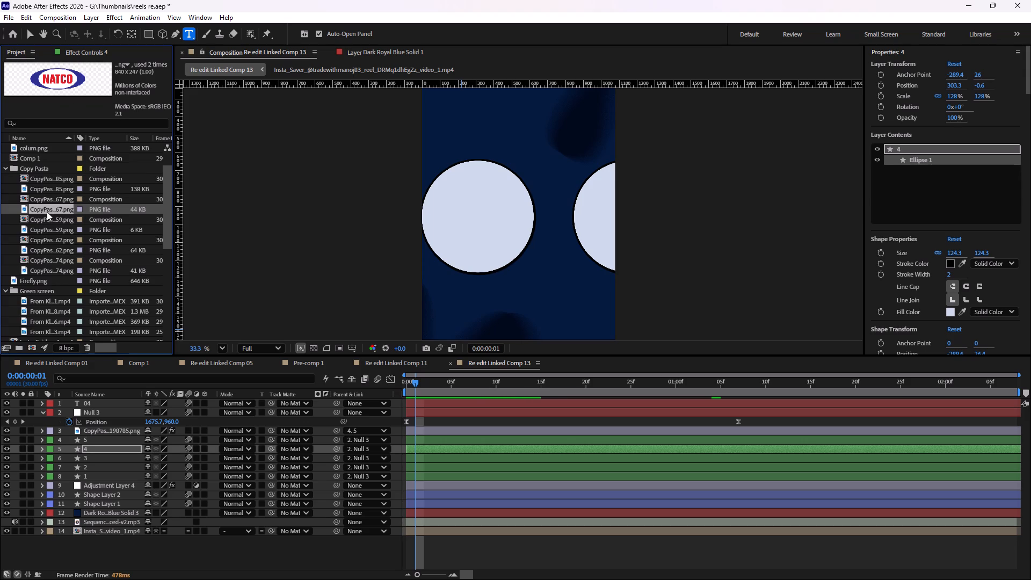
drag(47, 210, 101, 440)
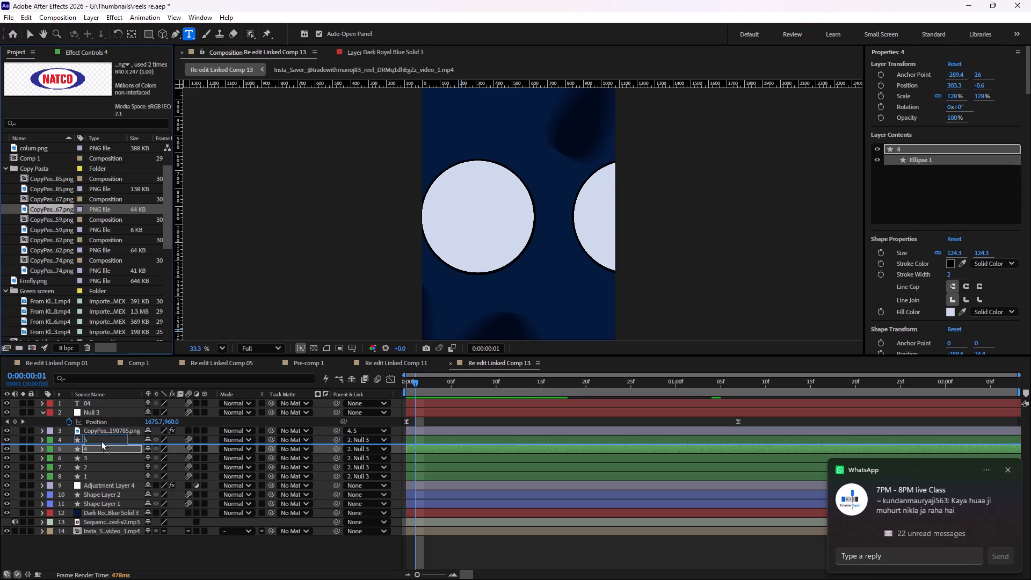
drag(101, 440, 101, 441)
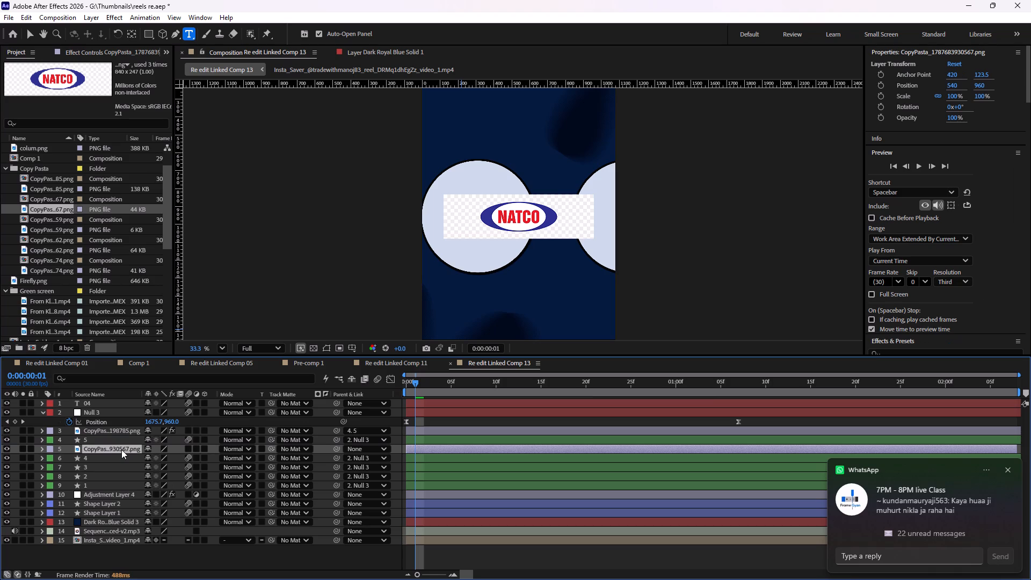
click(121, 450)
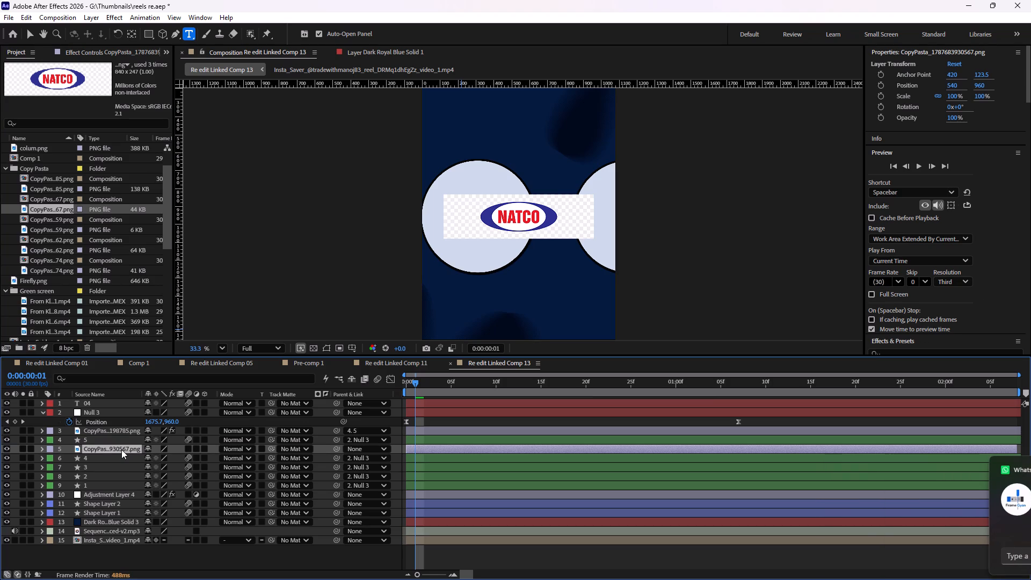
scroll(543, 214, up, 6)
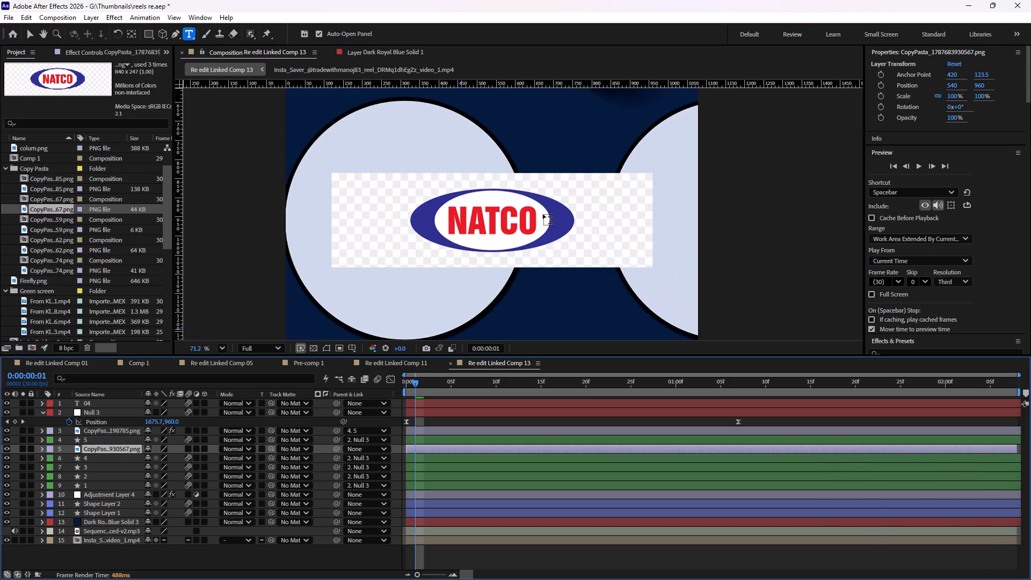
click(113, 450)
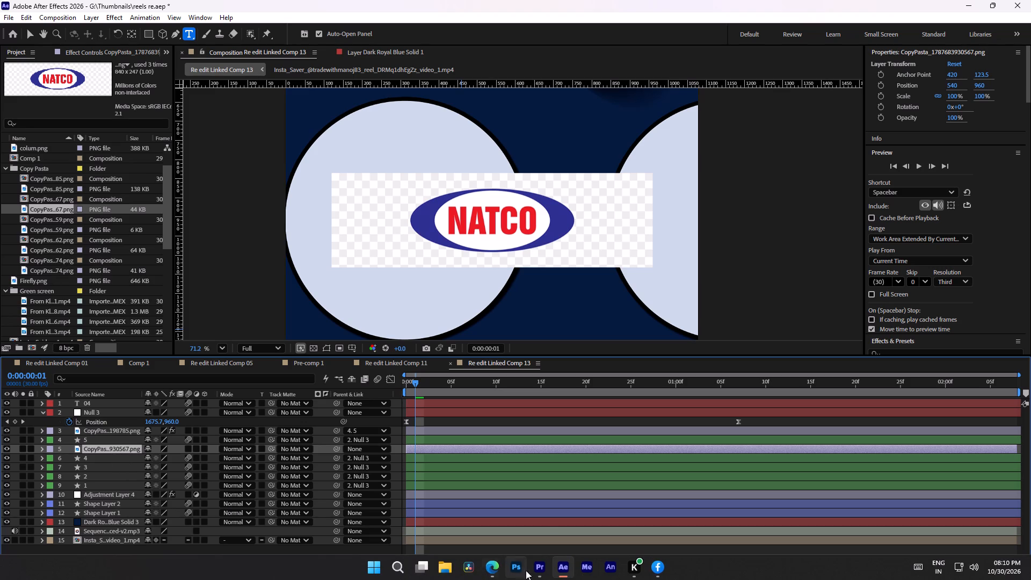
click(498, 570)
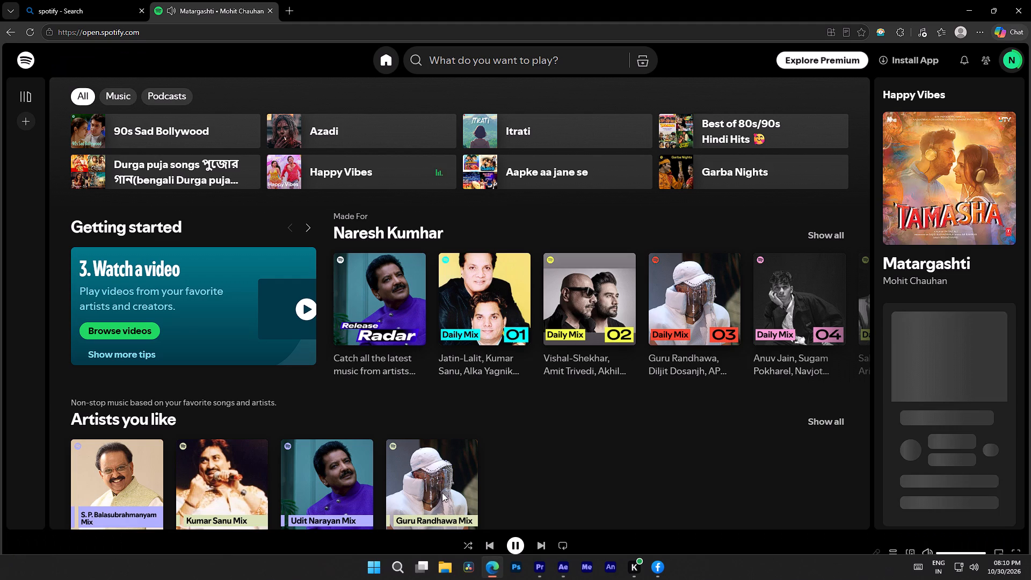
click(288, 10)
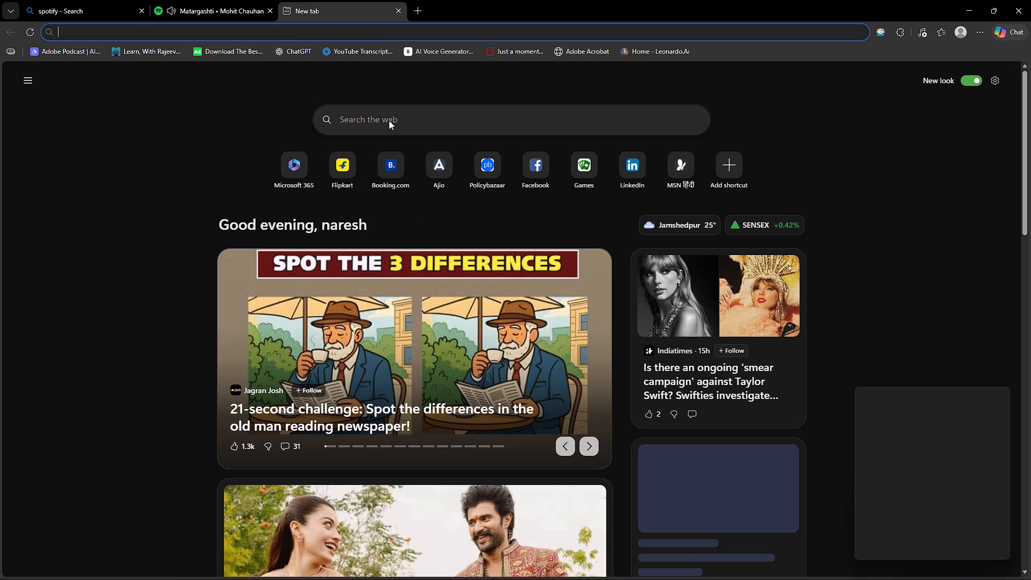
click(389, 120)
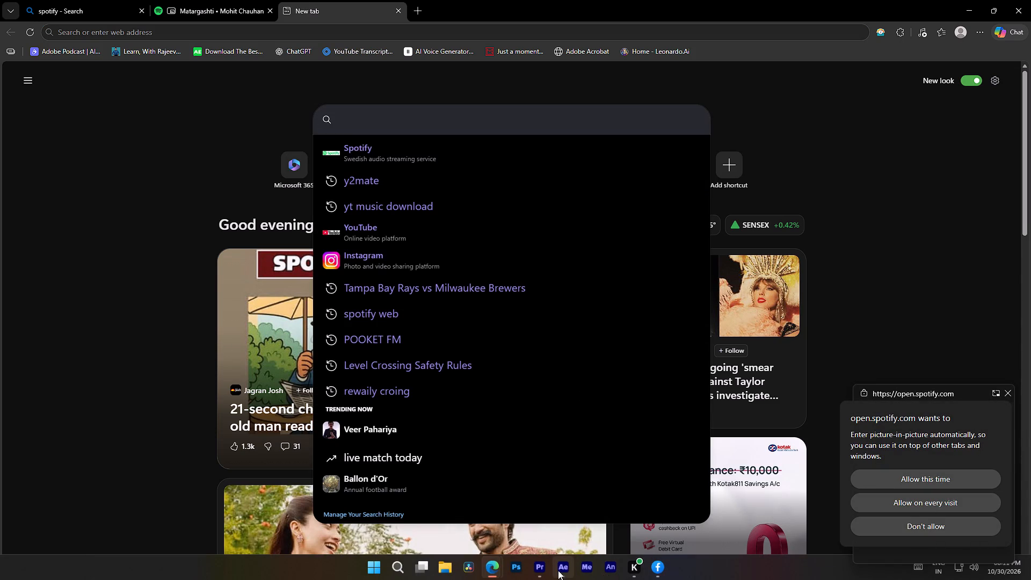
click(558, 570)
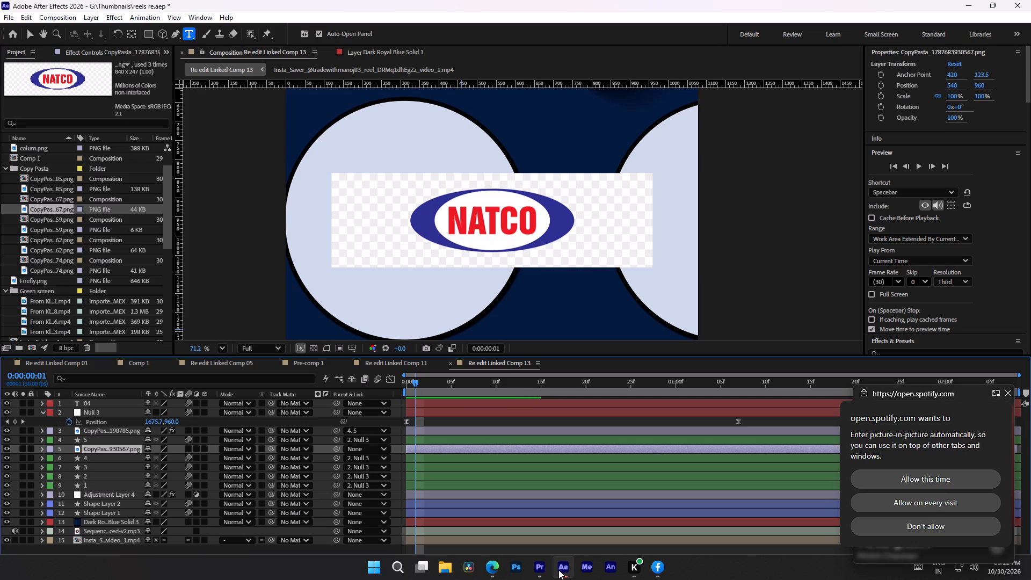
Switch to Microsoft Edge, tile it side by side with After Effects, and search the web for "natco png".
click(495, 565)
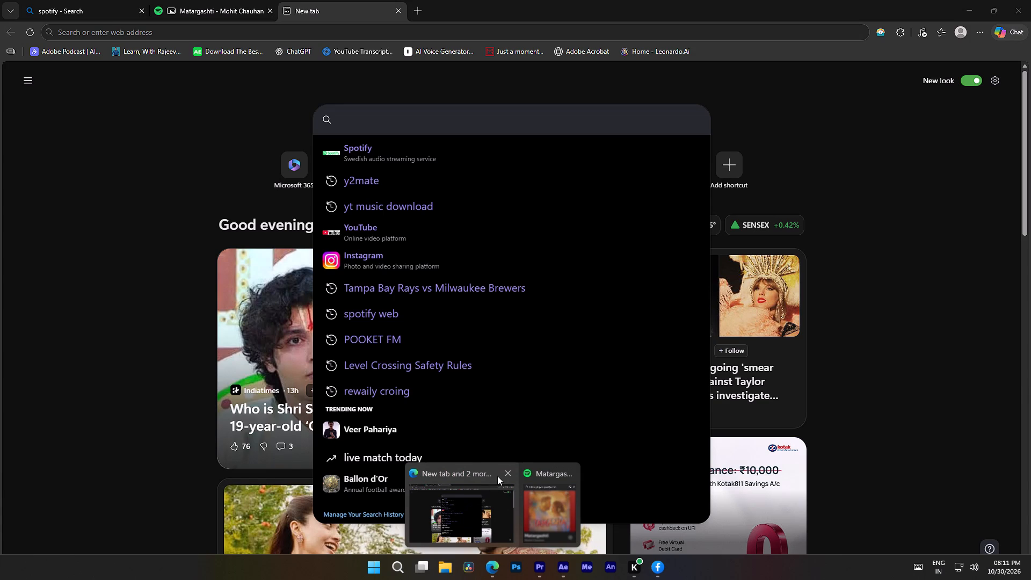
click(485, 500)
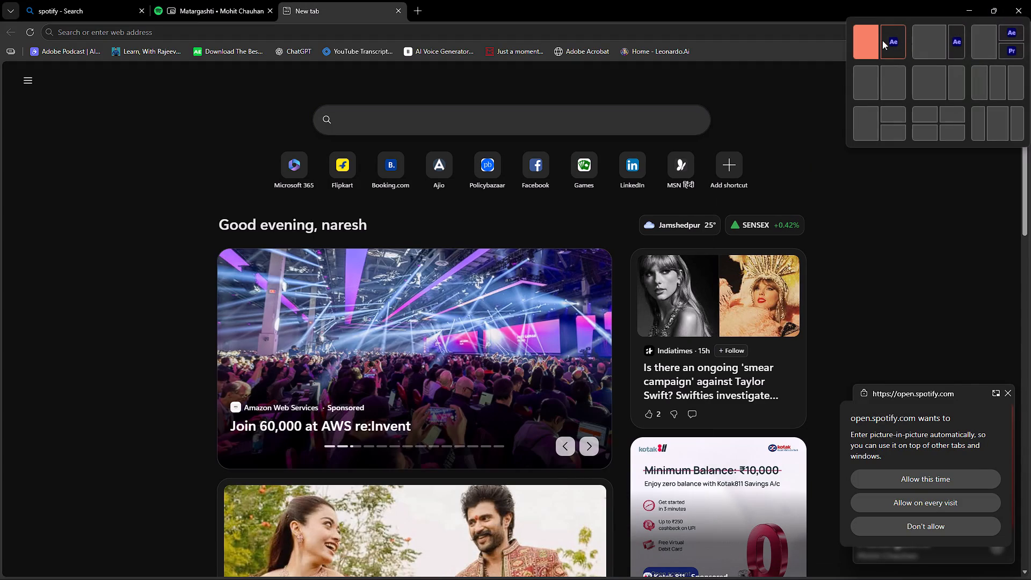
click(876, 40)
click(222, 126)
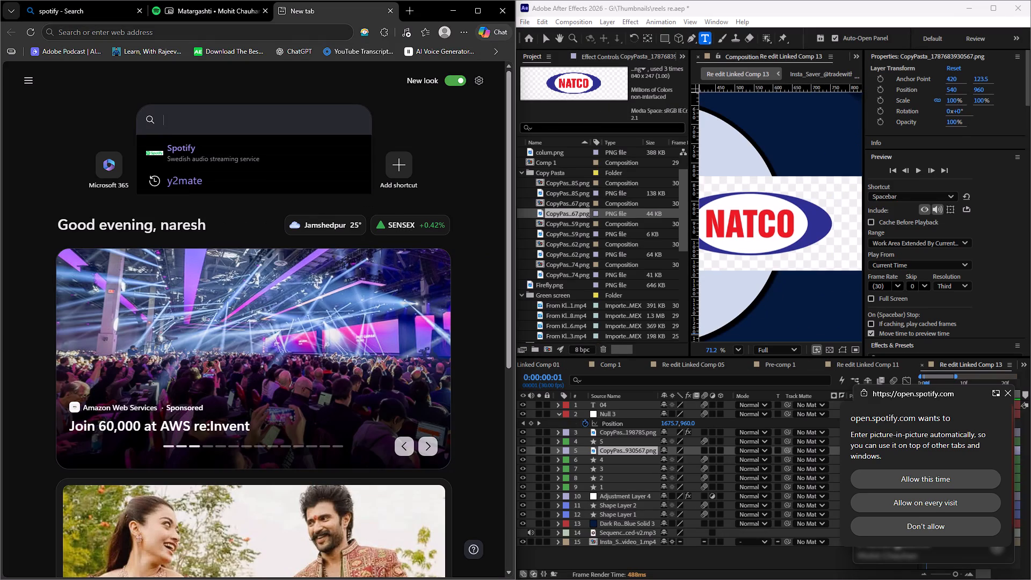
text(na)
key(t)
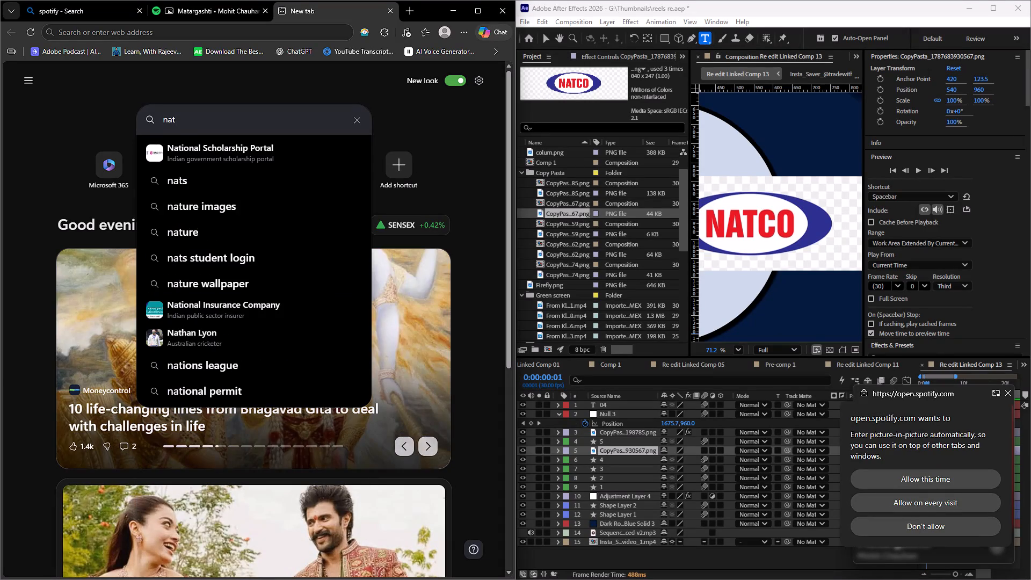
text(co png)
key(Return)
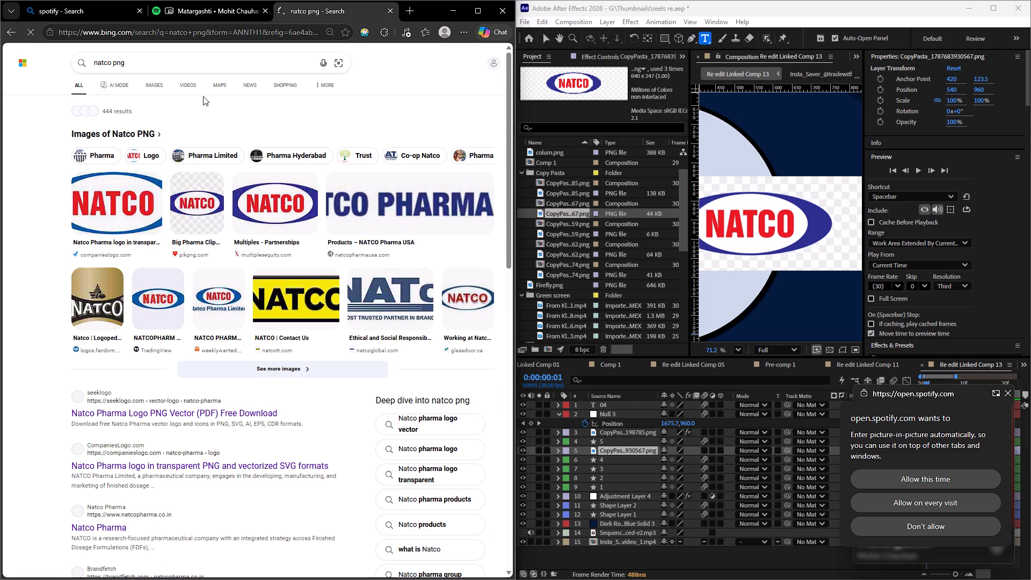
Download the Natco Pharma logo archive from the seeklogo search result, clearing the browser out of the way when done.
click(212, 416)
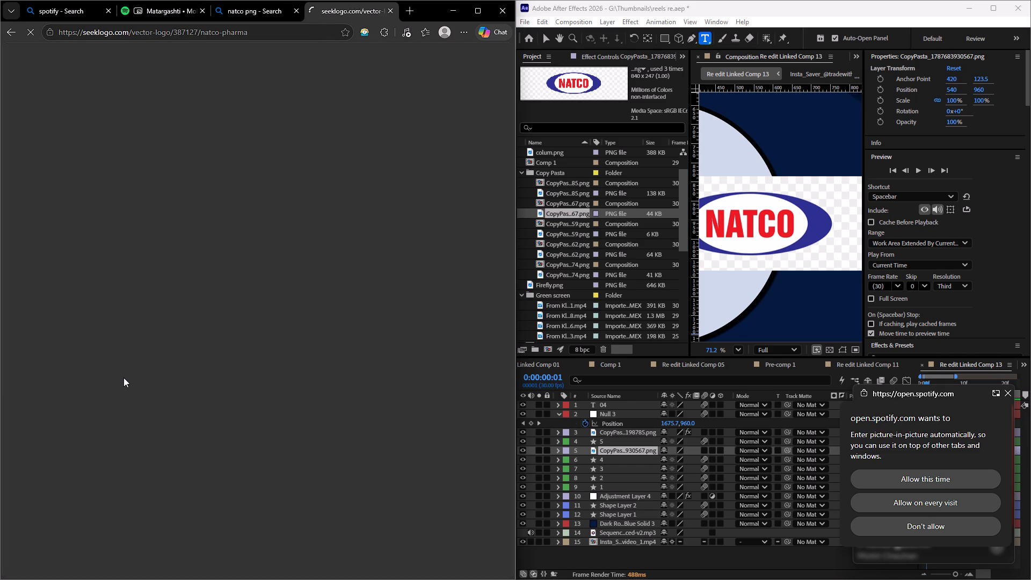
scroll(234, 381, down, 3)
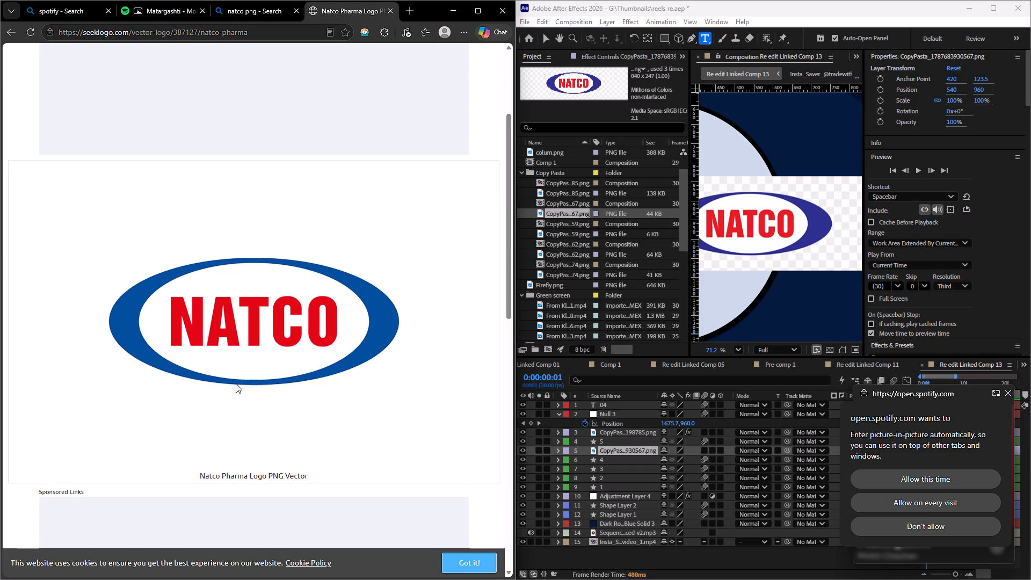
scroll(236, 385, up, 4)
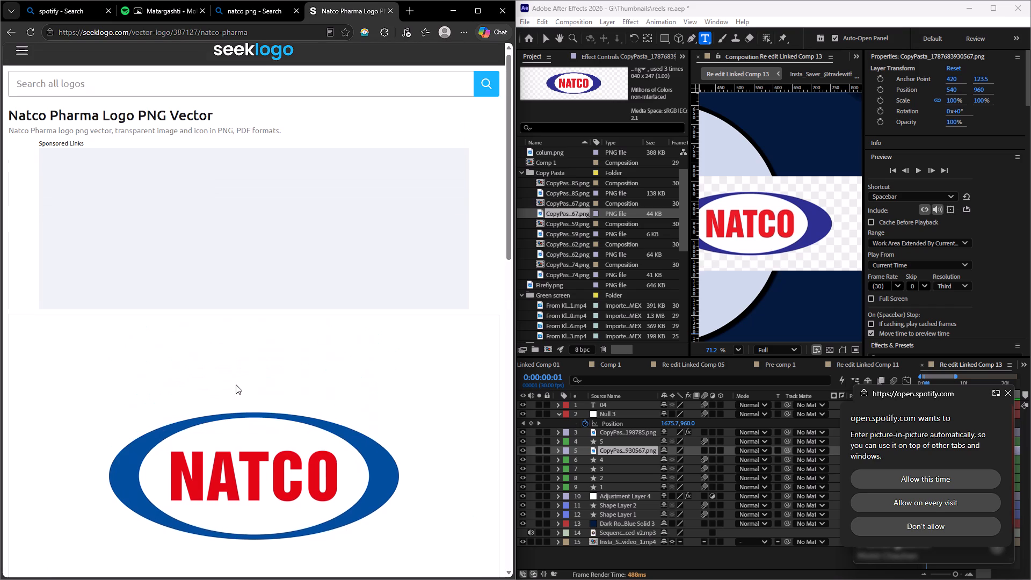
scroll(236, 385, down, 9)
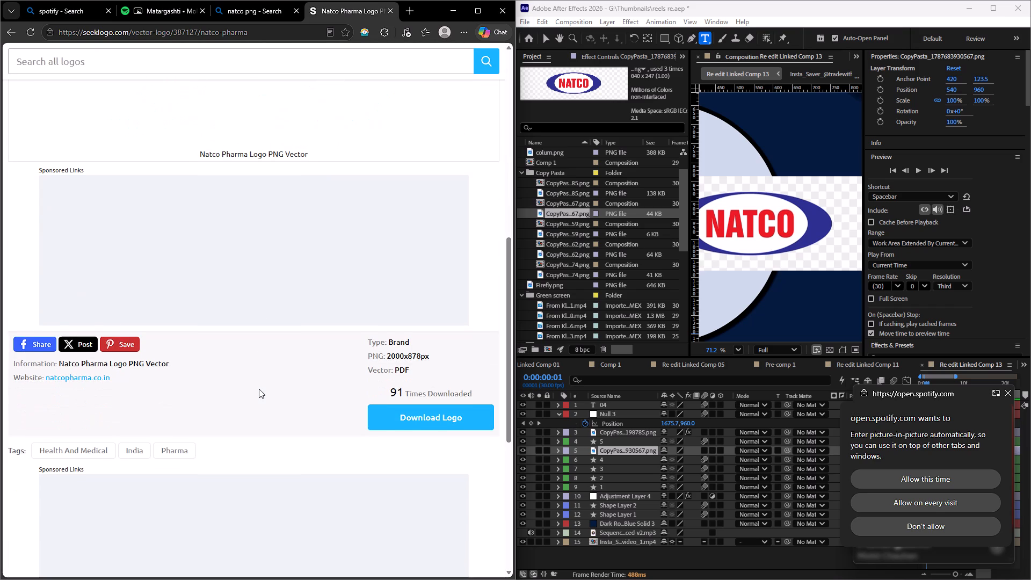
click(409, 408)
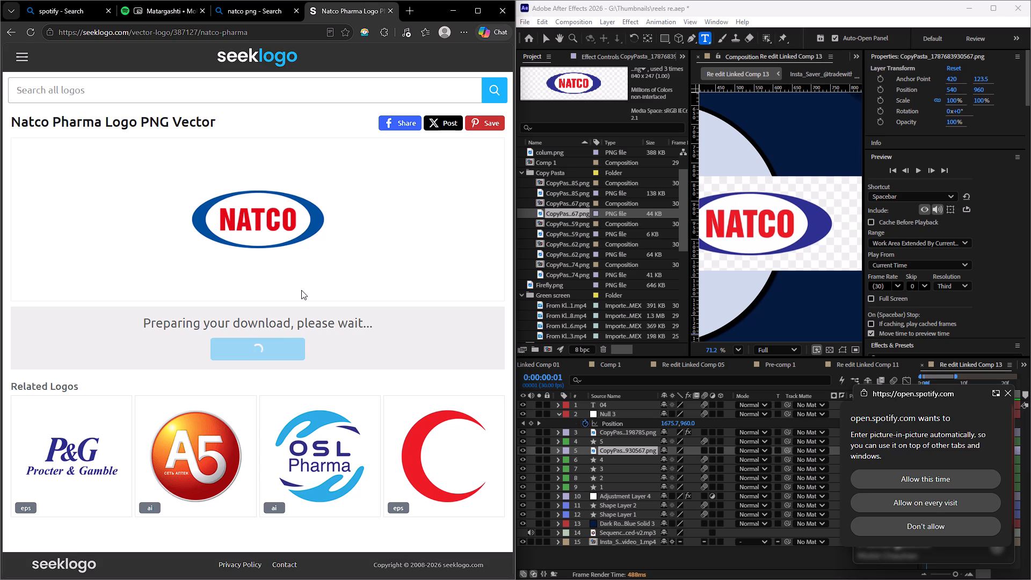
click(270, 353)
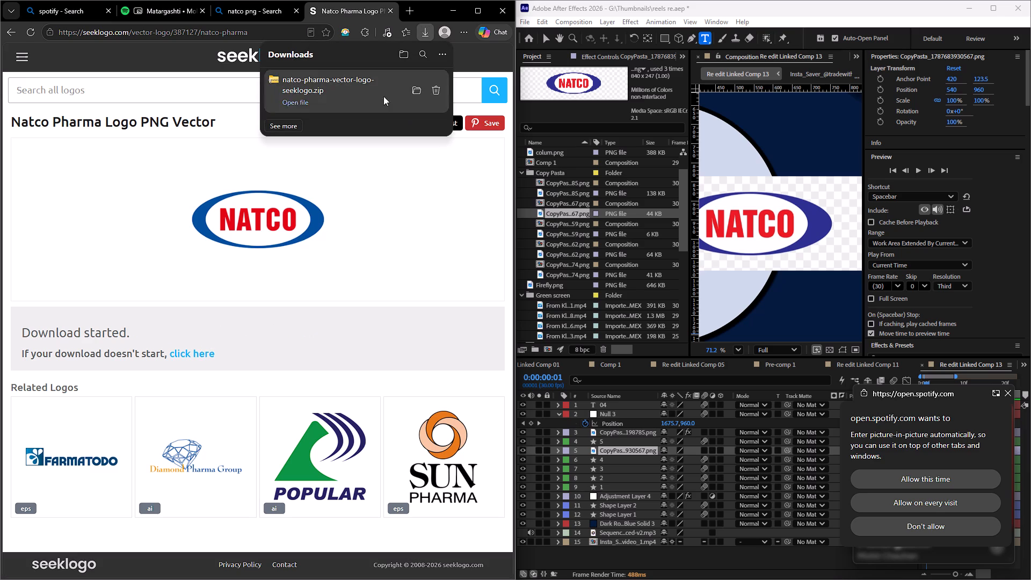
click(454, 13)
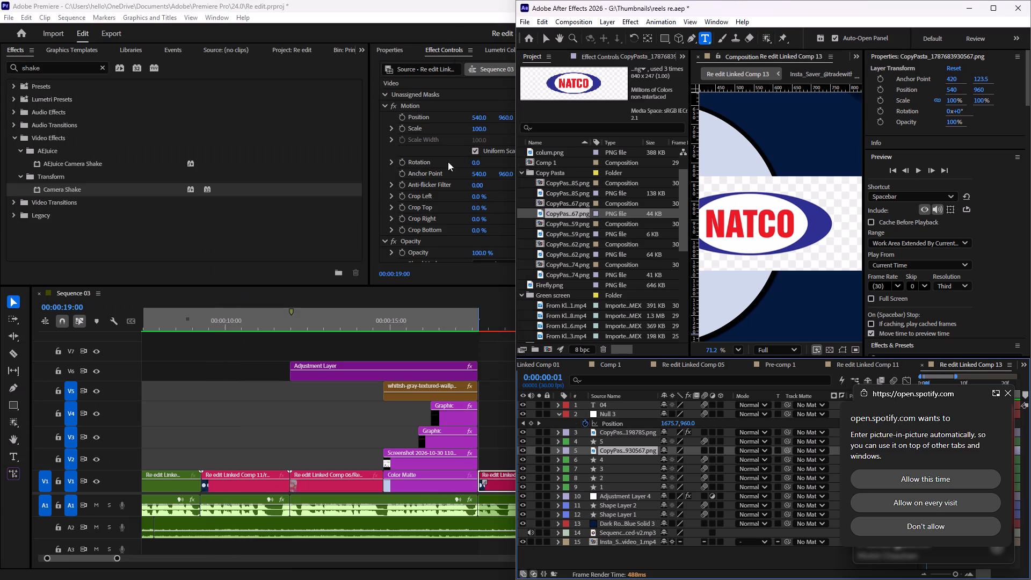
In File Explorer, extract natco-pharma-vector-logo-seeklogo.zip from the Downloads folder to its default destination.
click(448, 568)
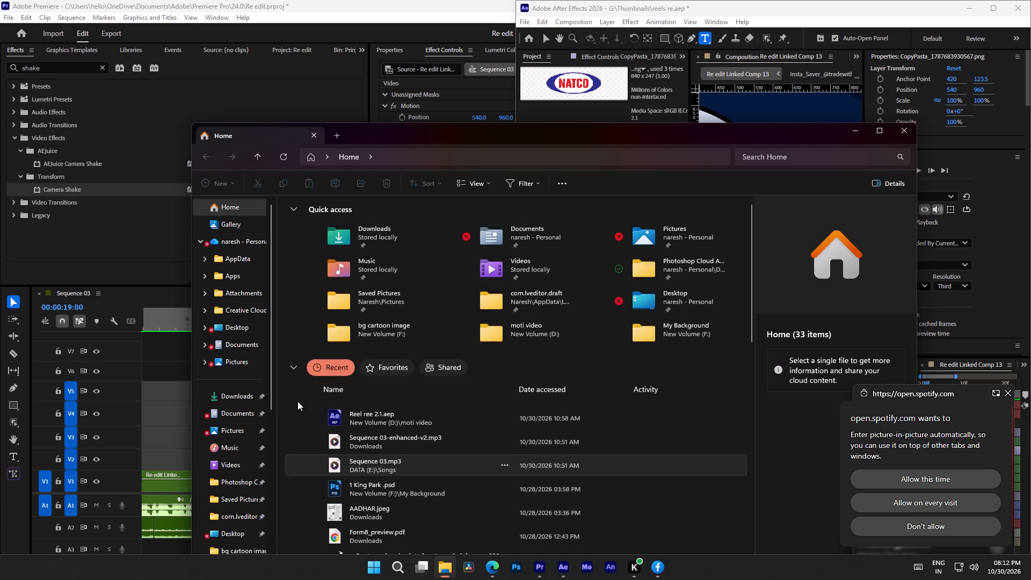
click(233, 395)
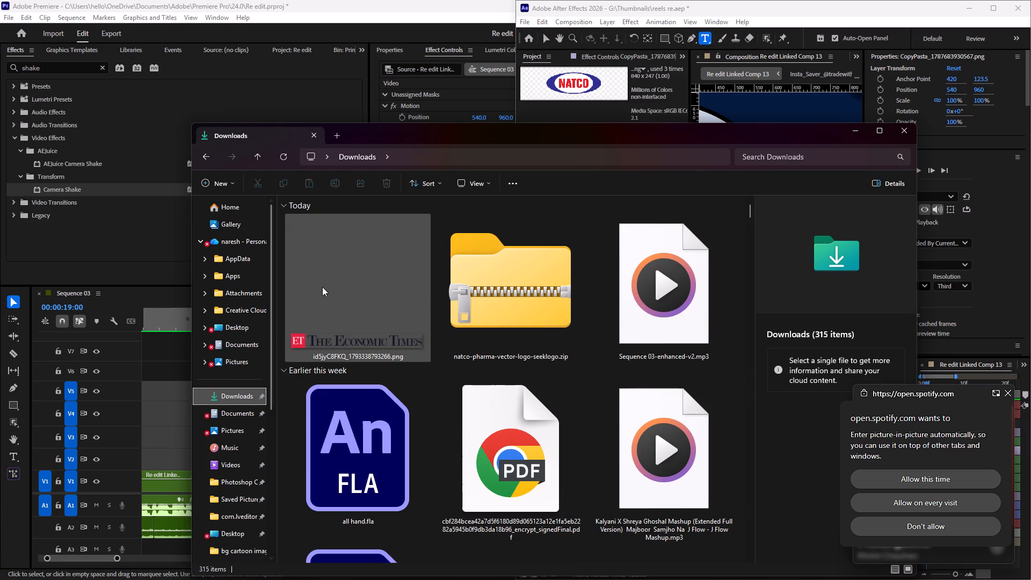
click(460, 331)
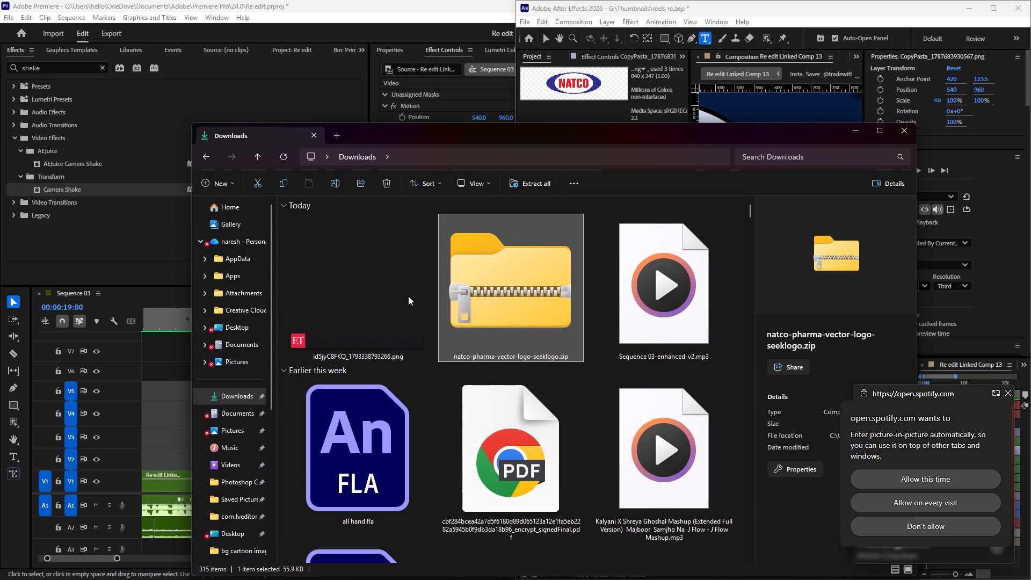
click(526, 181)
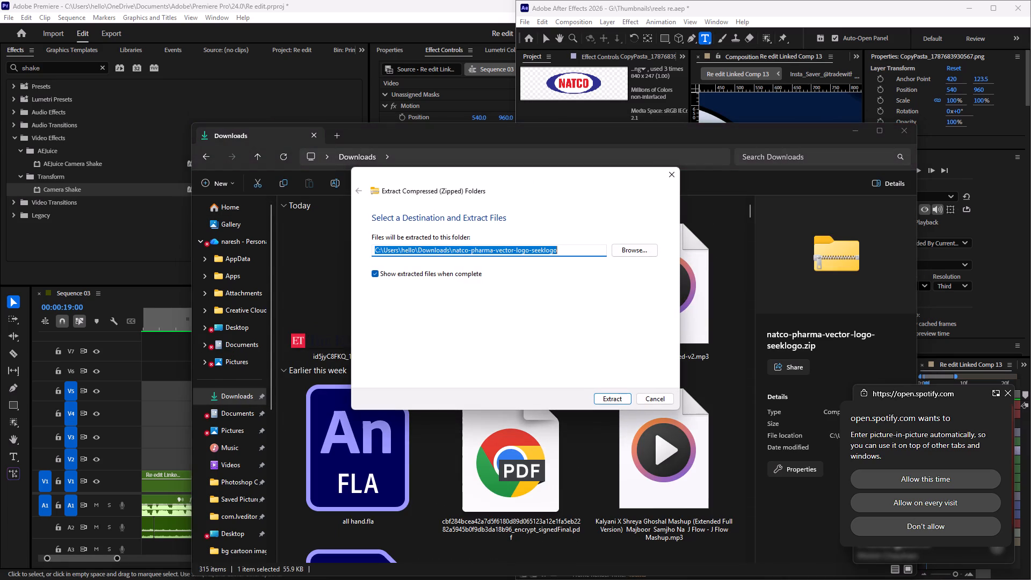
click(607, 397)
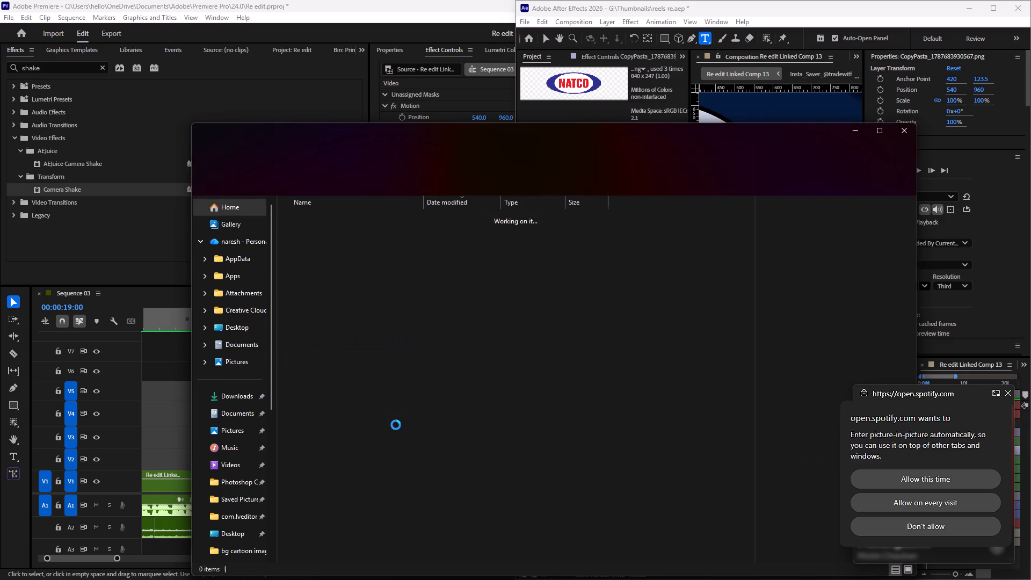
Import the extracted natco-pharma-seeklogo.png into the Copy Pasta folder of the After Effects project.
click(341, 244)
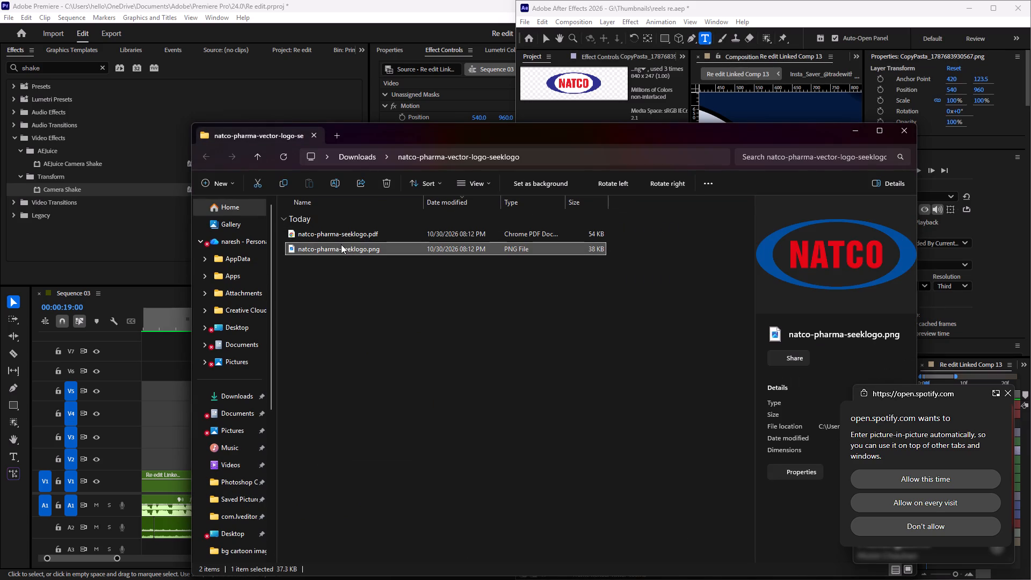
drag(548, 138, 721, 191)
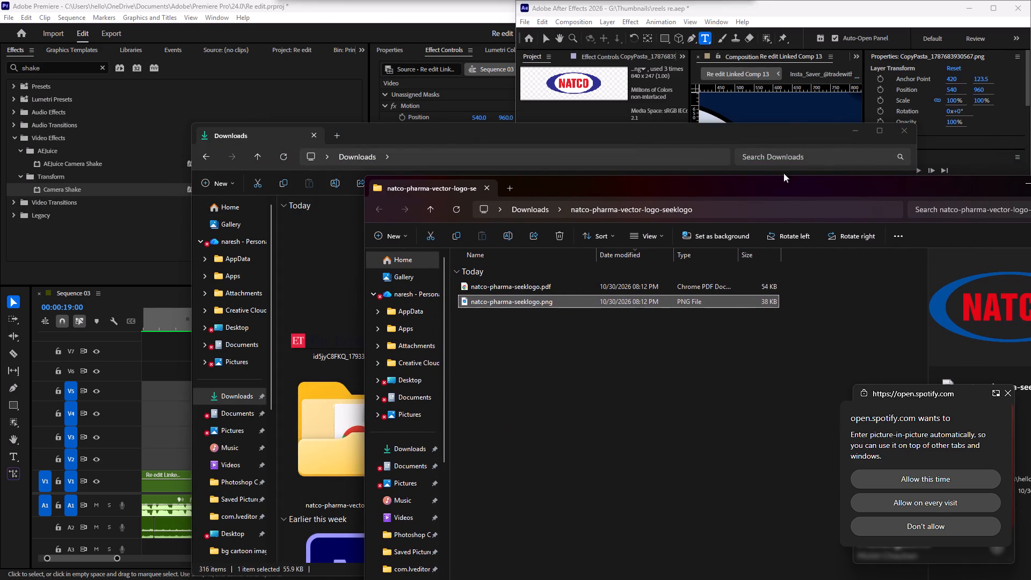
click(858, 129)
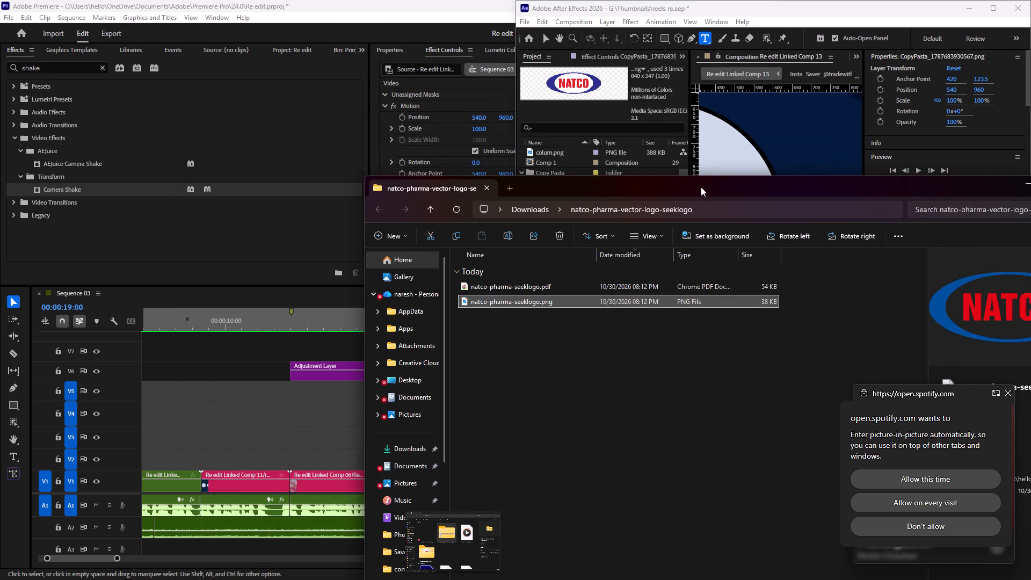
drag(701, 187, 691, 381)
drag(505, 497, 542, 267)
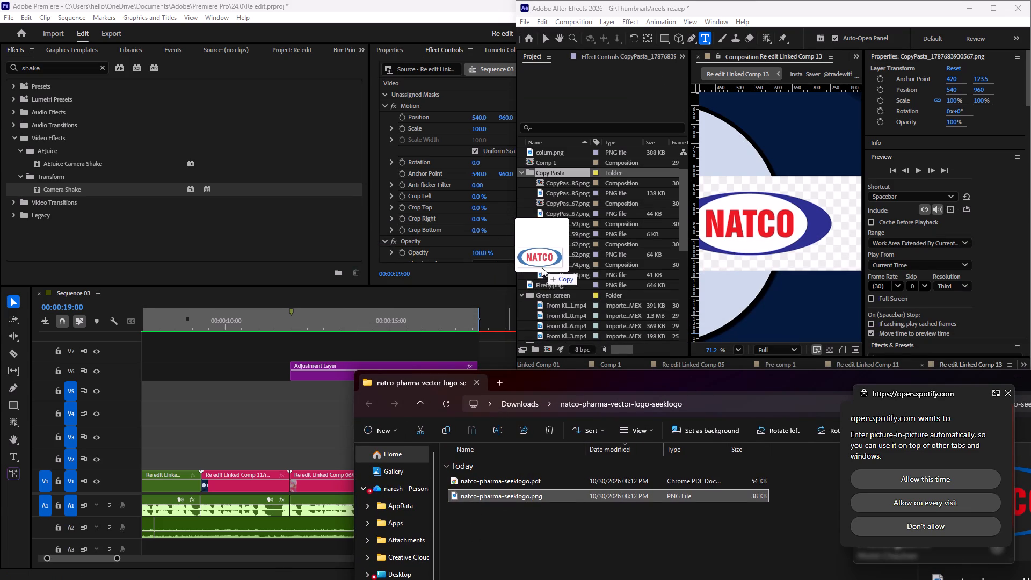
drag(542, 267, 546, 263)
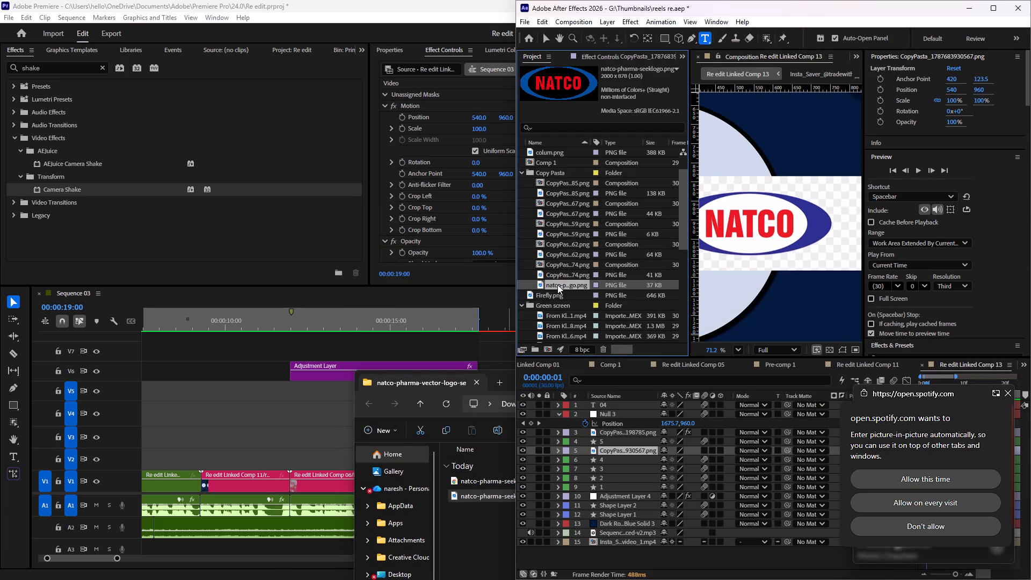
click(557, 285)
With After Effects back to full size, replace the checkerboard NATCO logo layer with natco-pharma-seeklogo.png, directly above circle layer 4.
click(1003, 394)
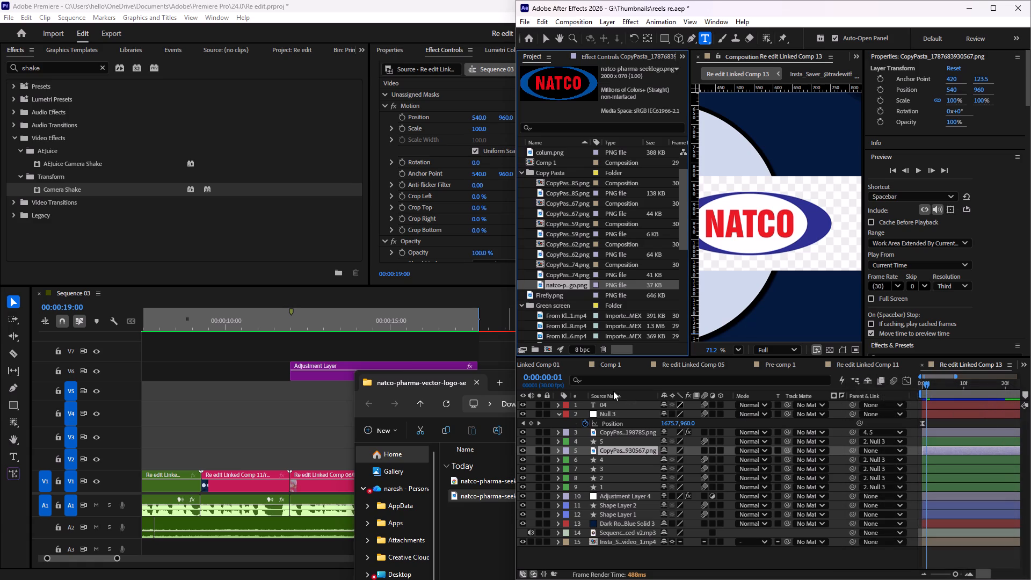
click(996, 4)
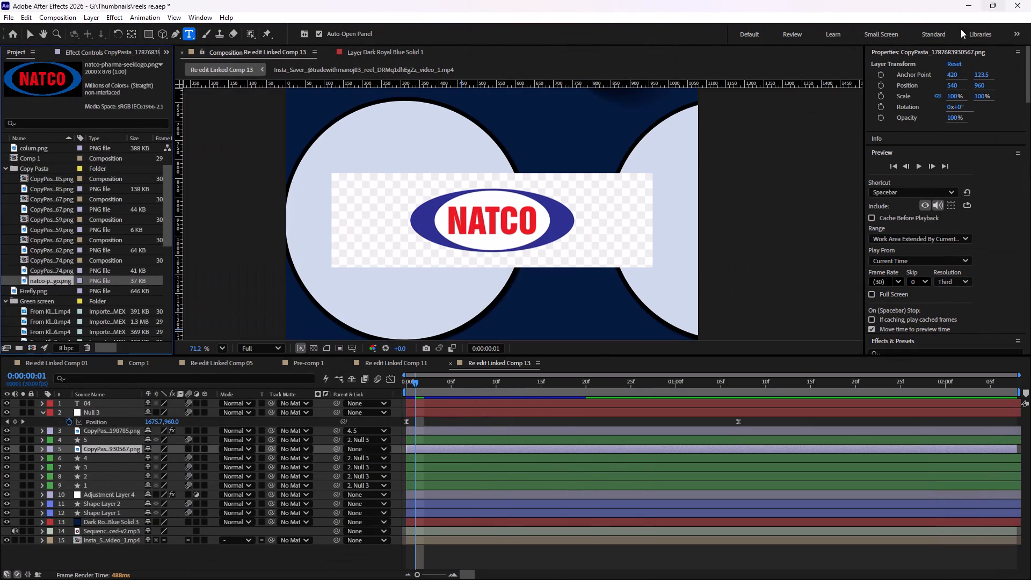
click(122, 446)
key(BackSpace)
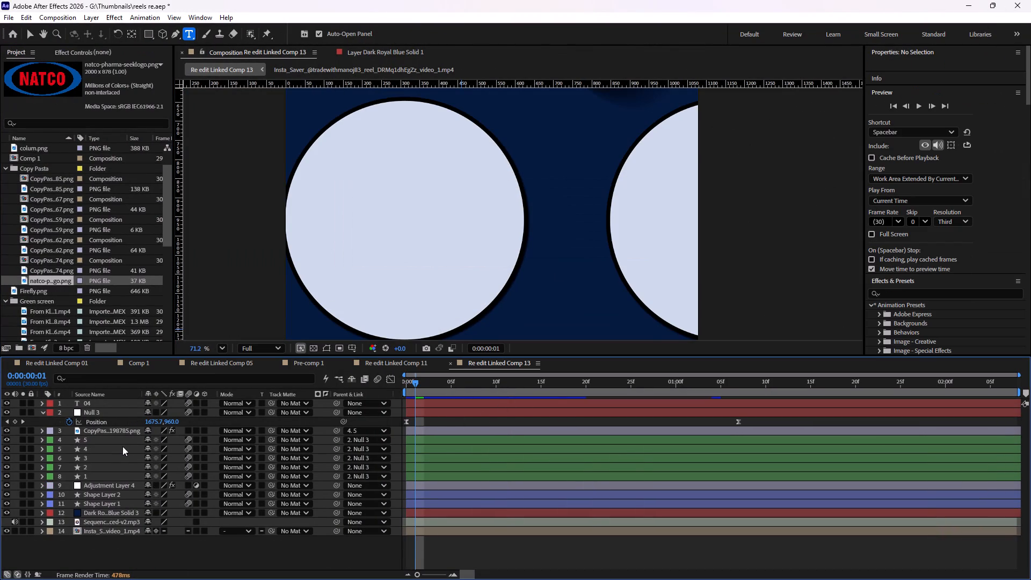
drag(58, 279, 108, 451)
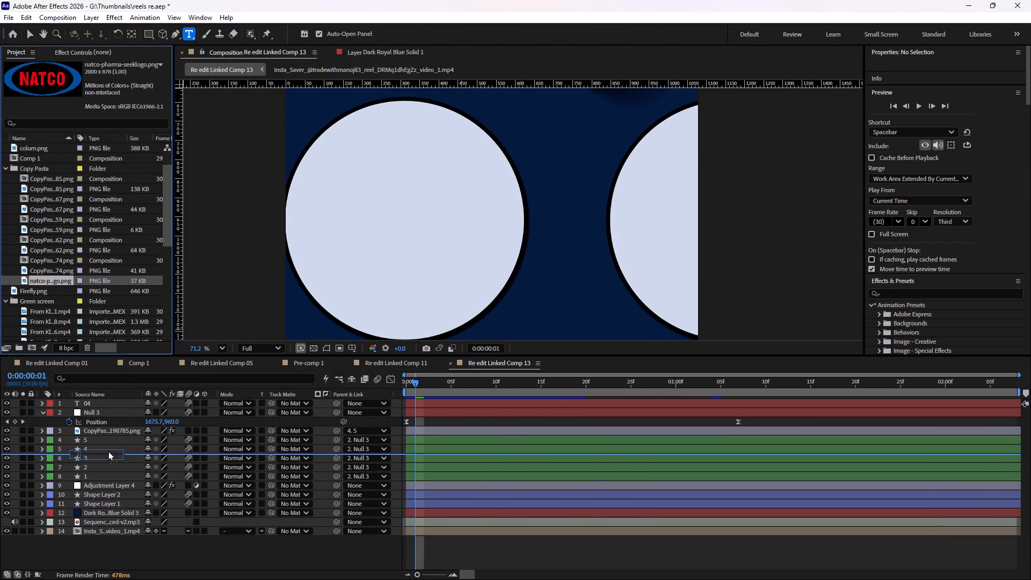
drag(108, 451, 108, 446)
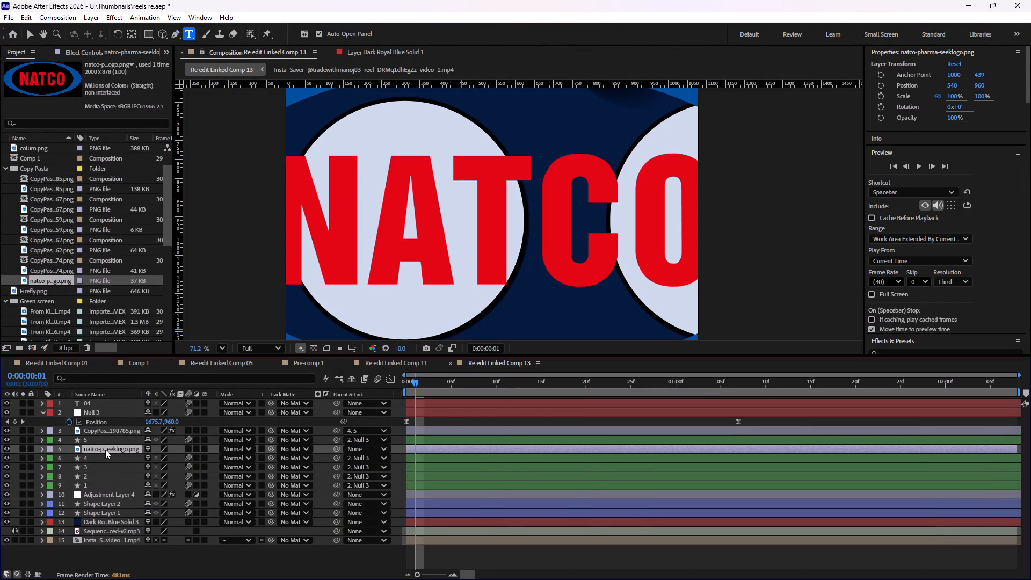
Scale the new NATCO logo layer down to 30%.
key(s)
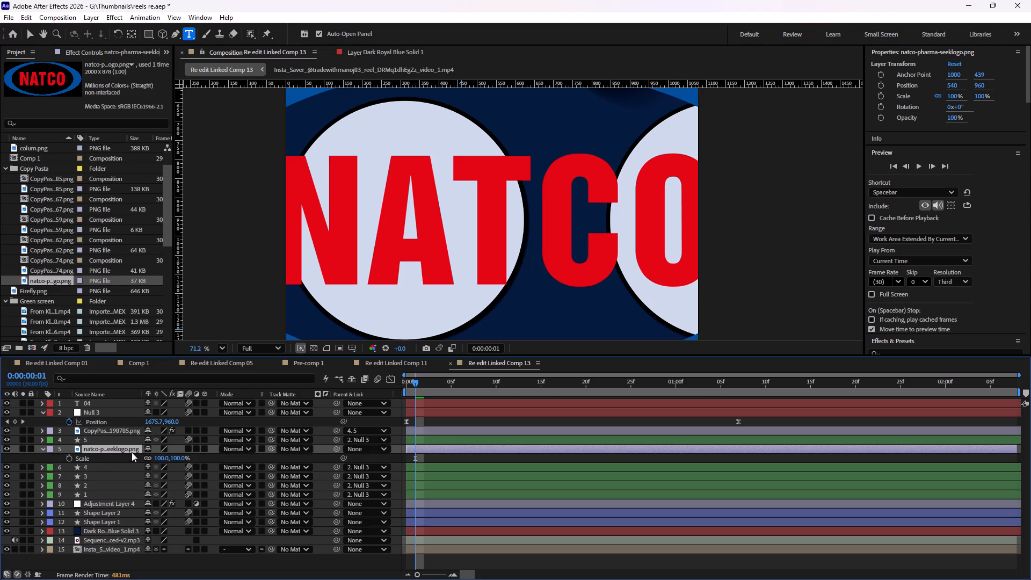
drag(159, 456, 143, 458)
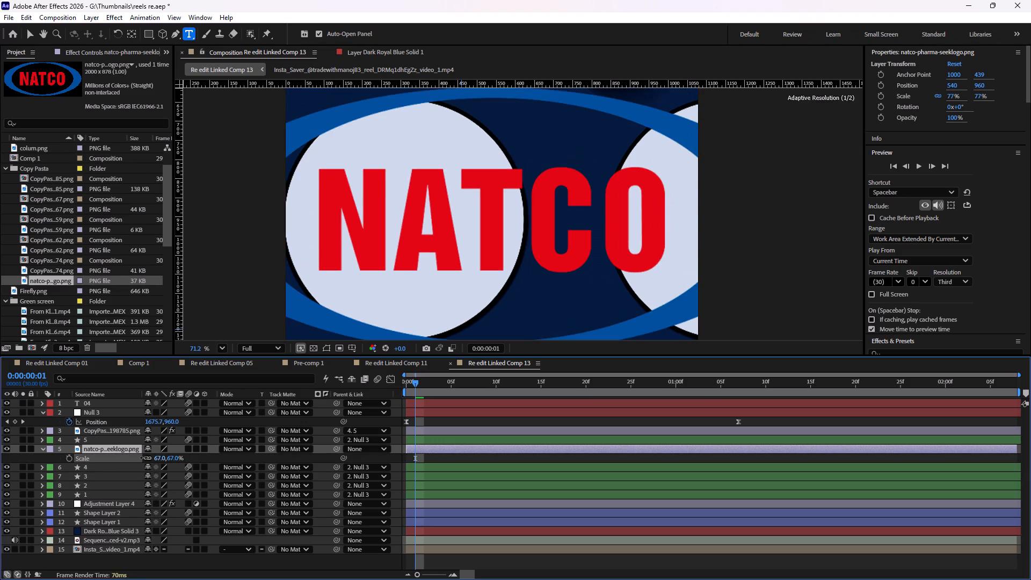
drag(143, 458, 124, 458)
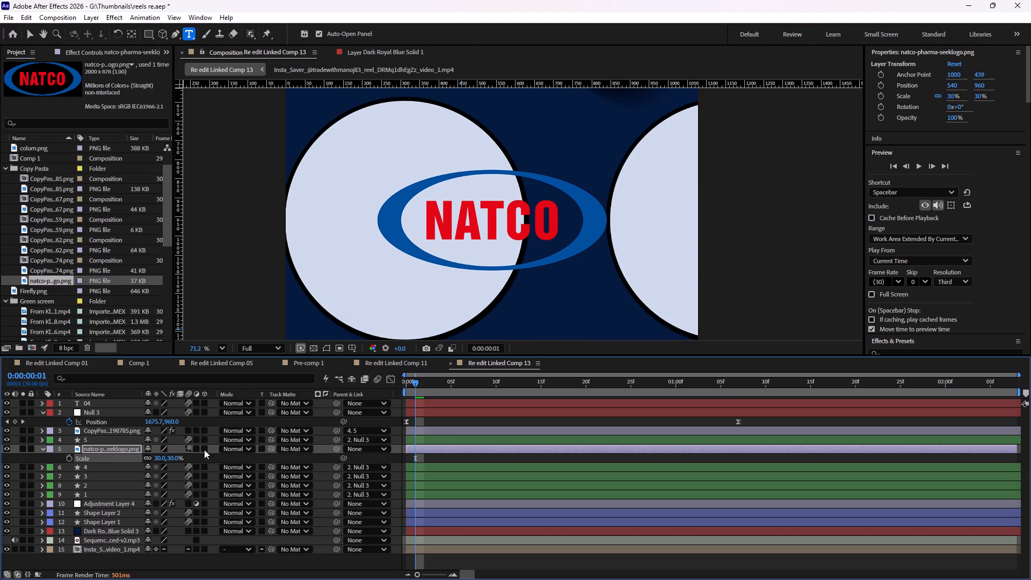
Parent the NATCO logo layer to circle layer 4.
drag(337, 449, 106, 474)
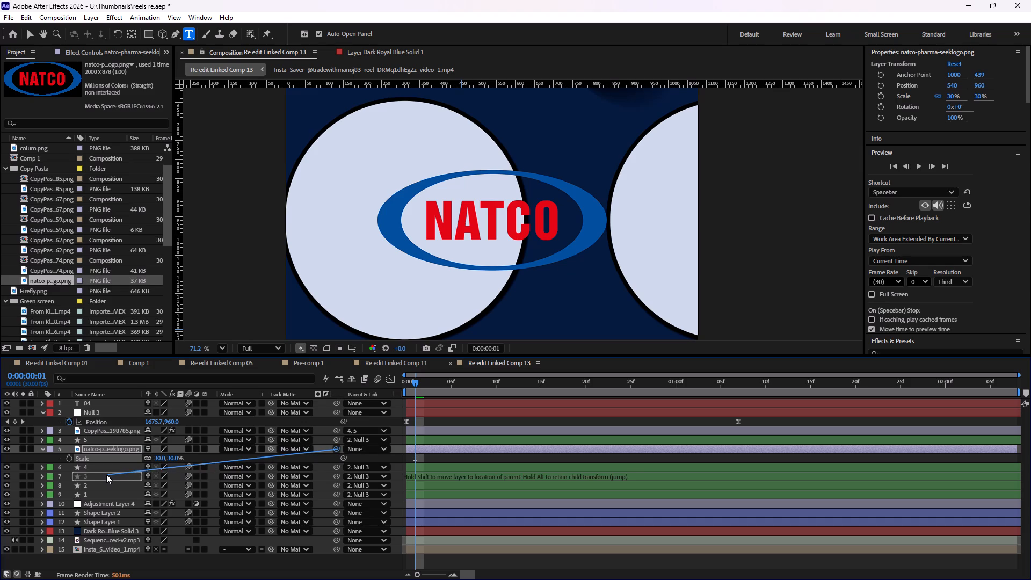
drag(106, 474, 104, 469)
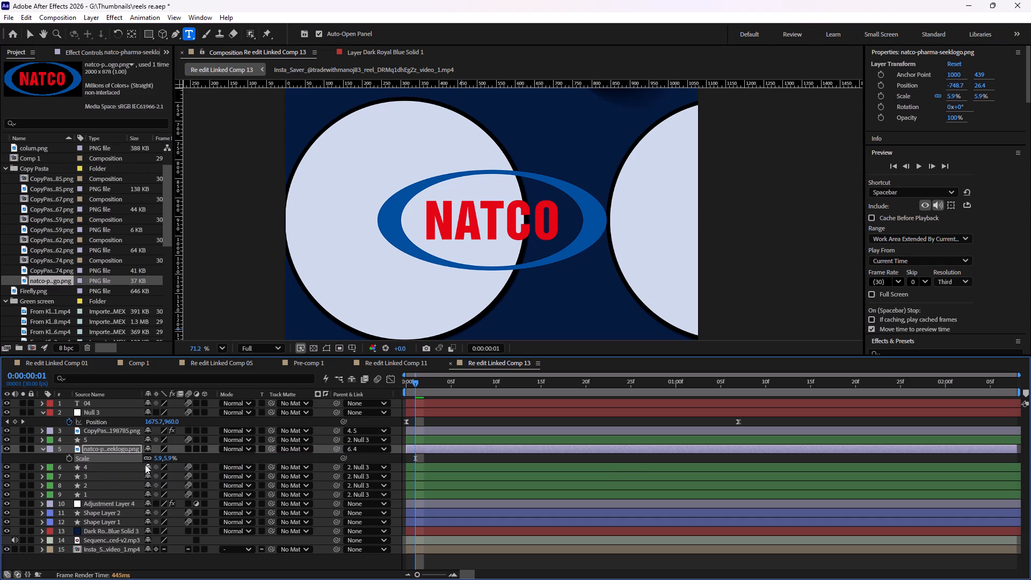
At 0:00:01:06, move the NATCO logo layer horizontally onto its parent circle 4, setting its Position X to -286.7.
drag(416, 382, 545, 394)
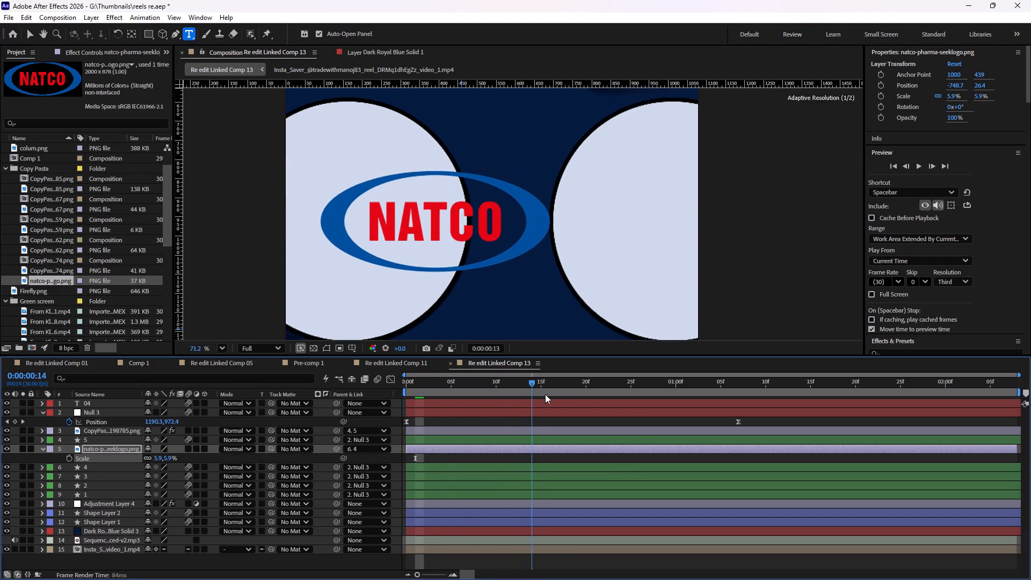
drag(545, 394, 730, 412)
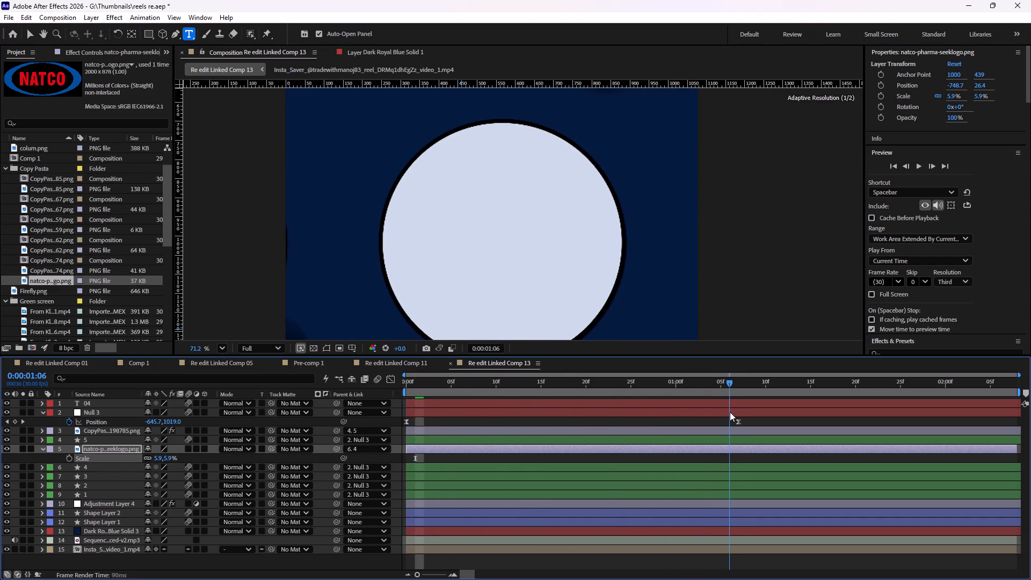
drag(730, 412, 731, 414)
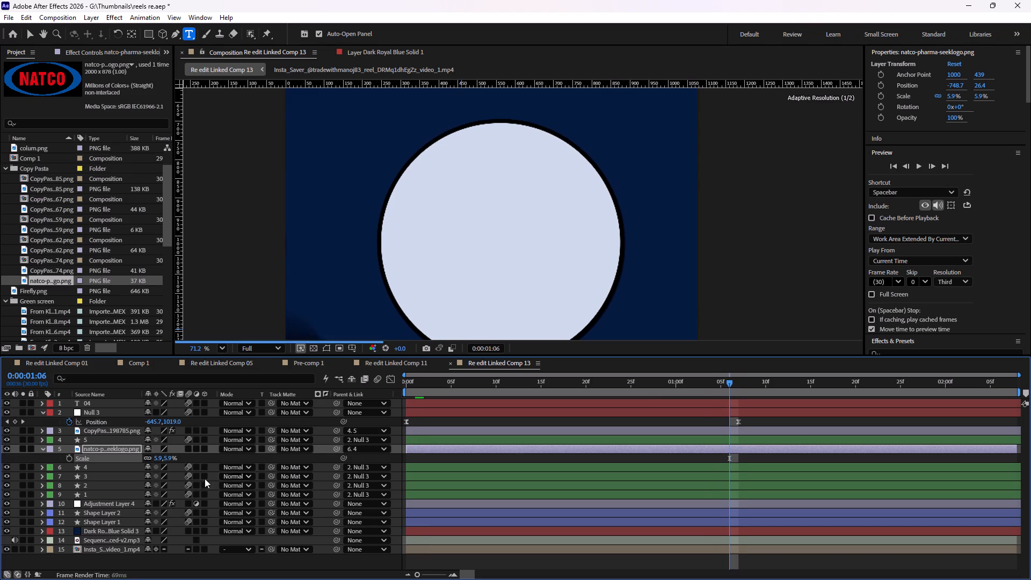
click(5, 468)
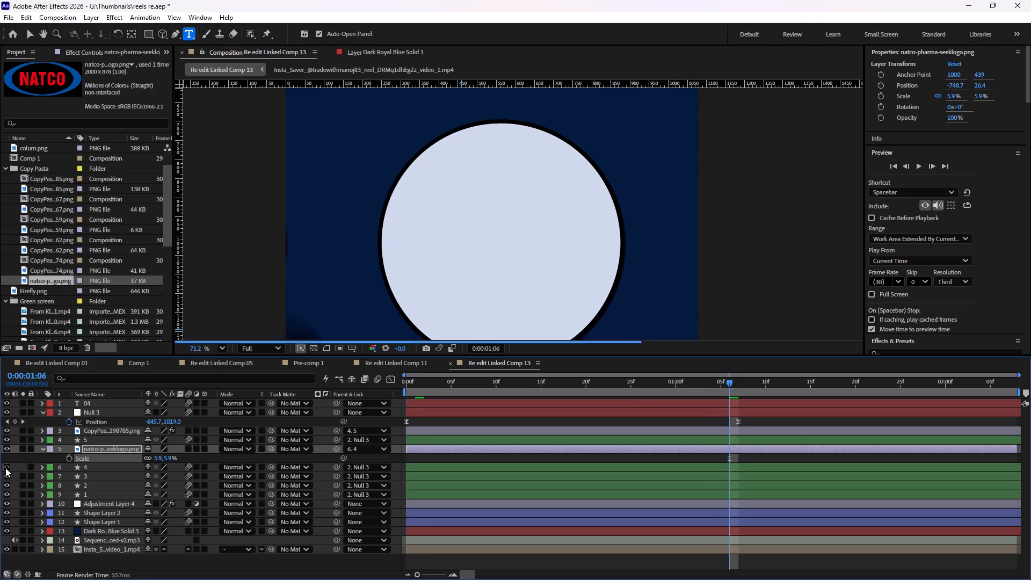
click(5, 468)
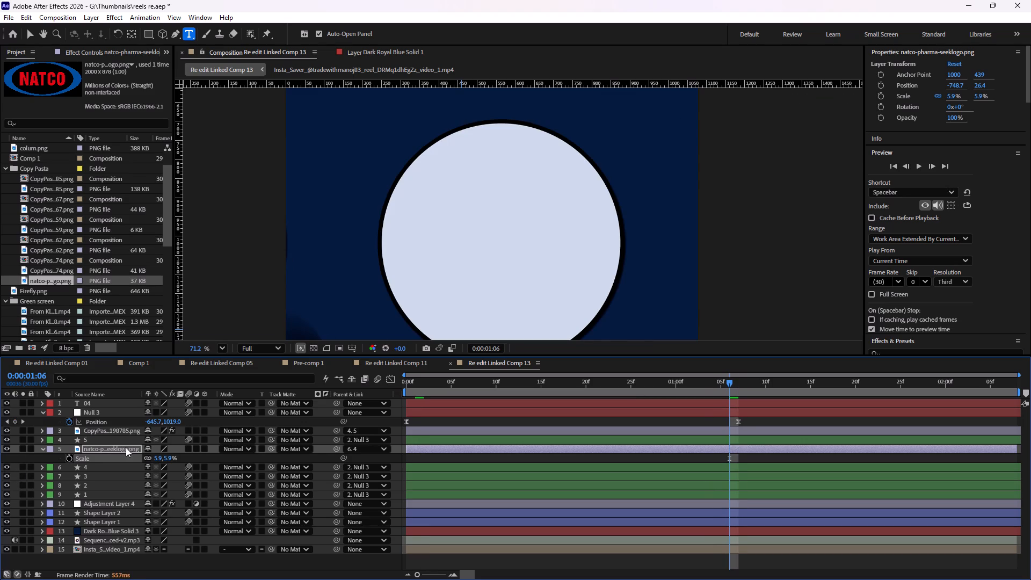
key(p)
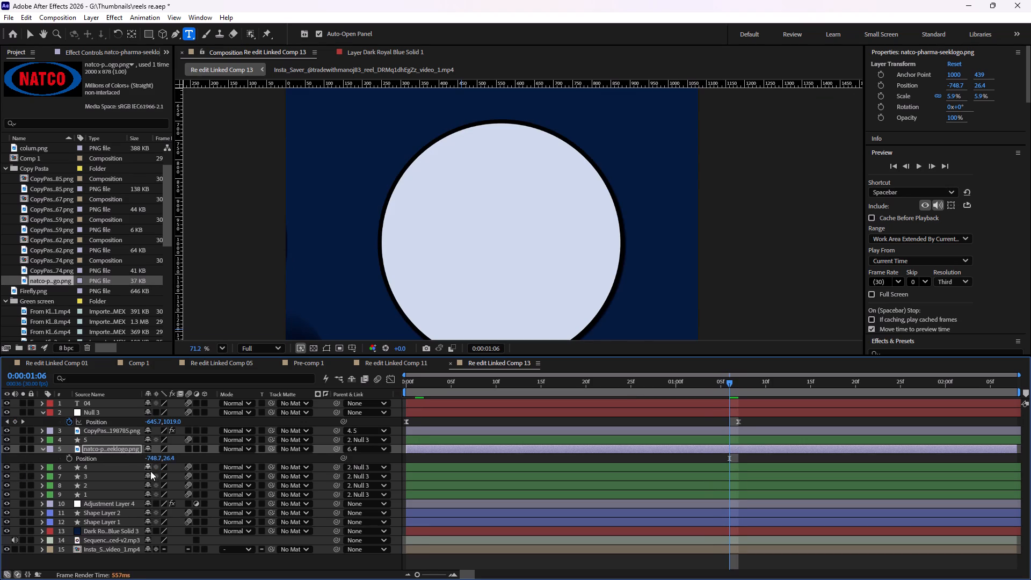
drag(159, 461, 339, 462)
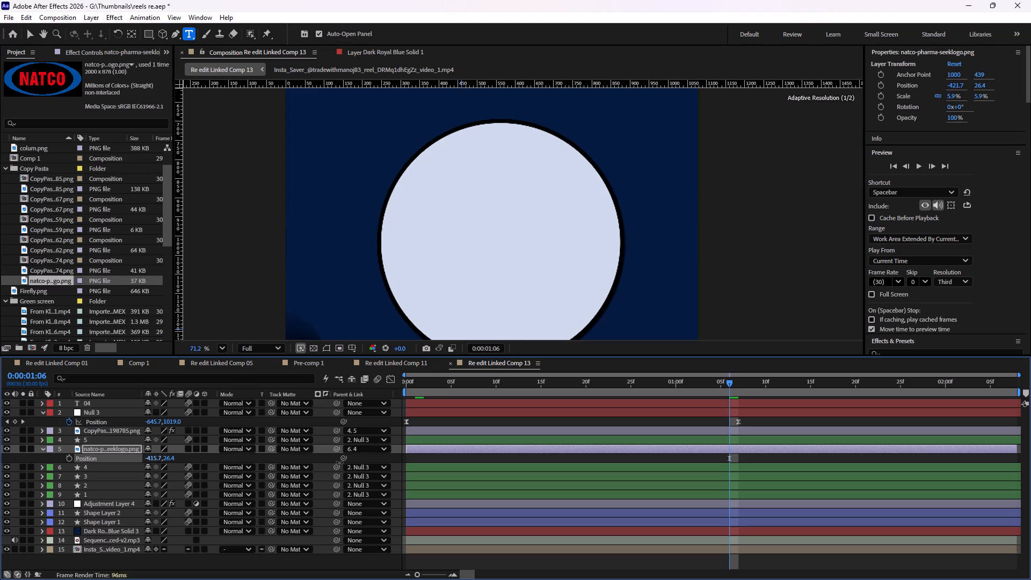
drag(339, 462, 417, 474)
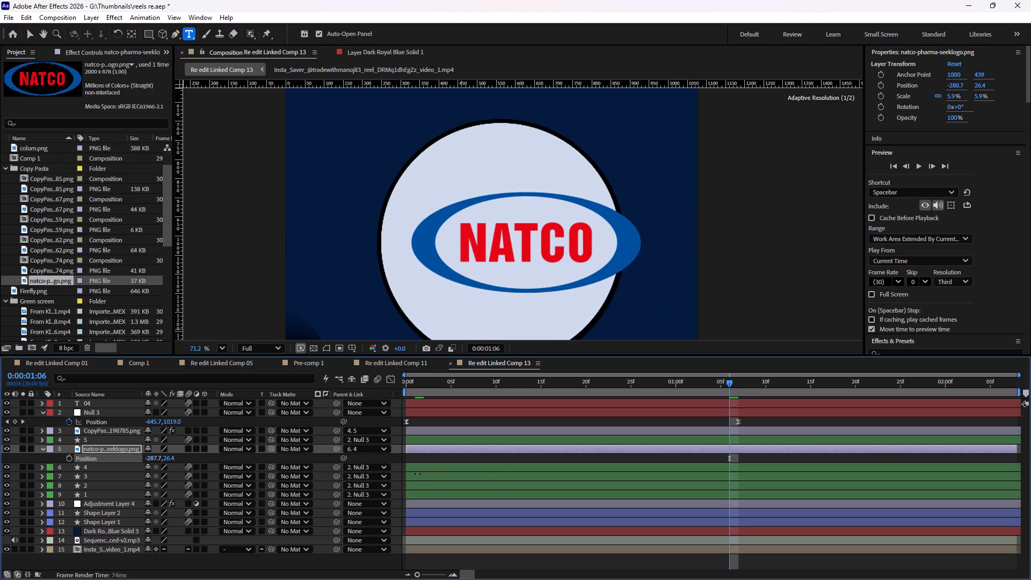
drag(417, 474, 419, 473)
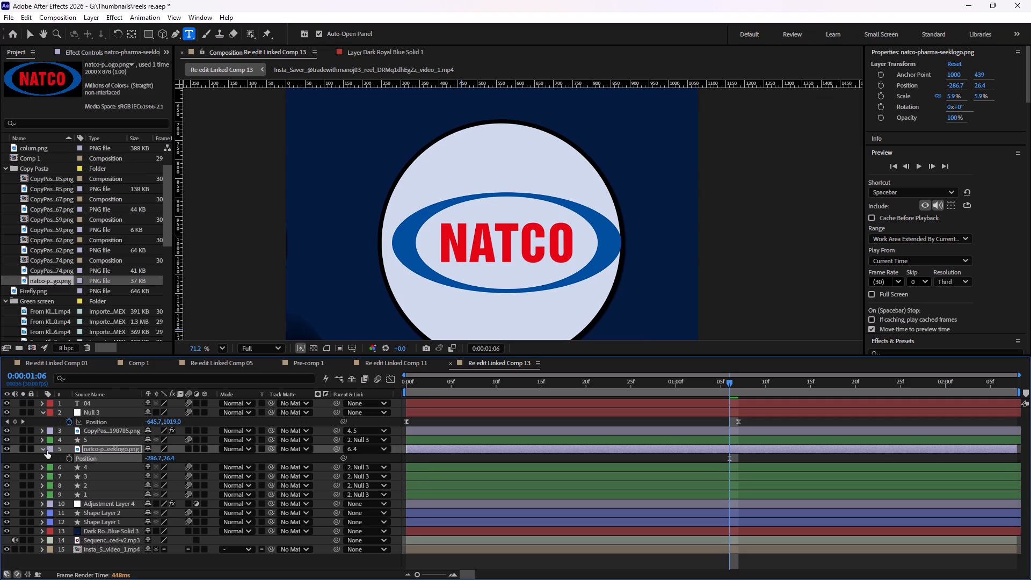
click(47, 451)
click(46, 451)
click(41, 448)
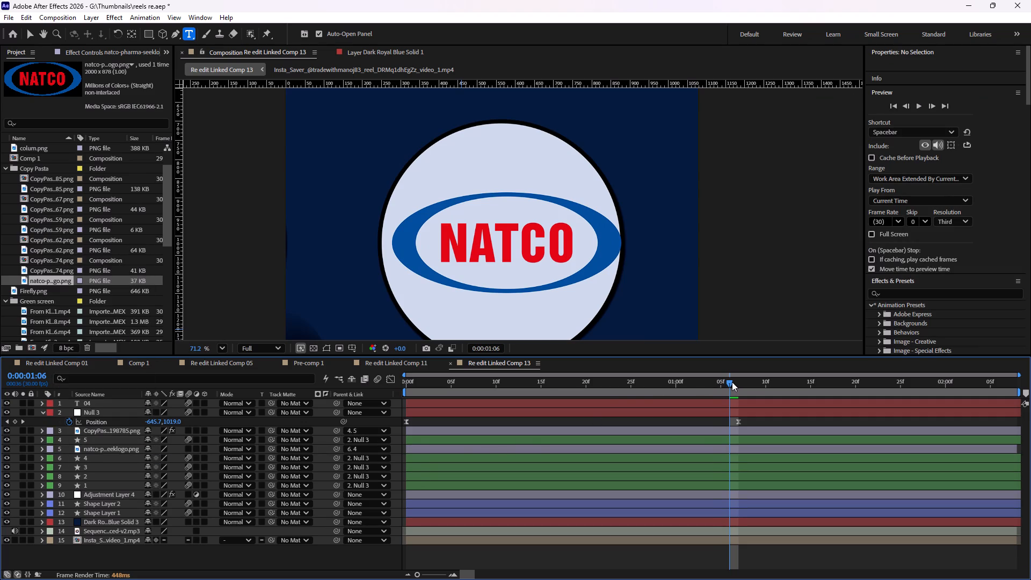
At Null 3's last position keyframe, reduce the NATCO logo's scale to 4.9% and recentre it in the circle at Position X -290.7.
drag(732, 382, 594, 387)
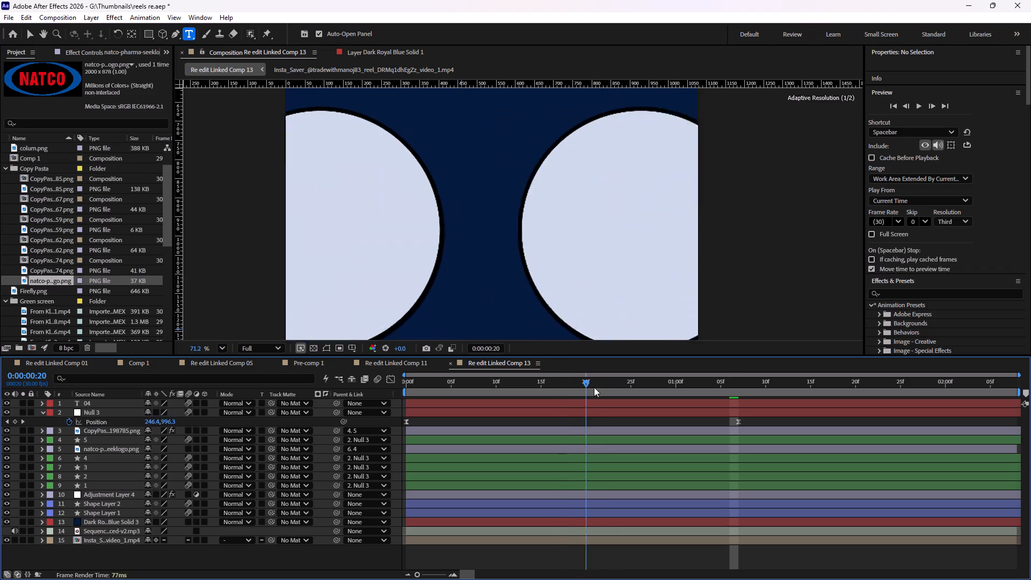
drag(594, 387, 729, 392)
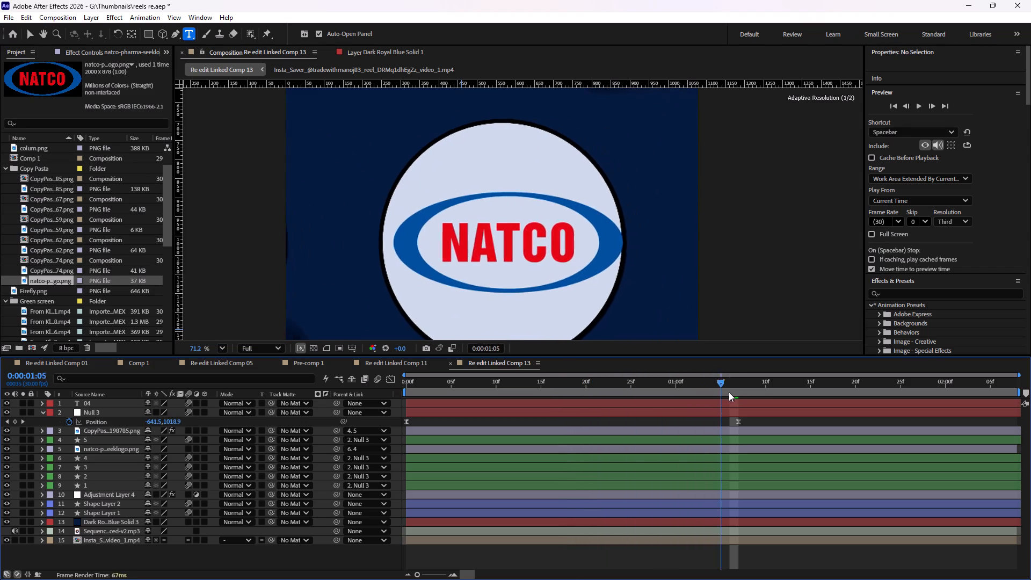
drag(729, 392, 524, 398)
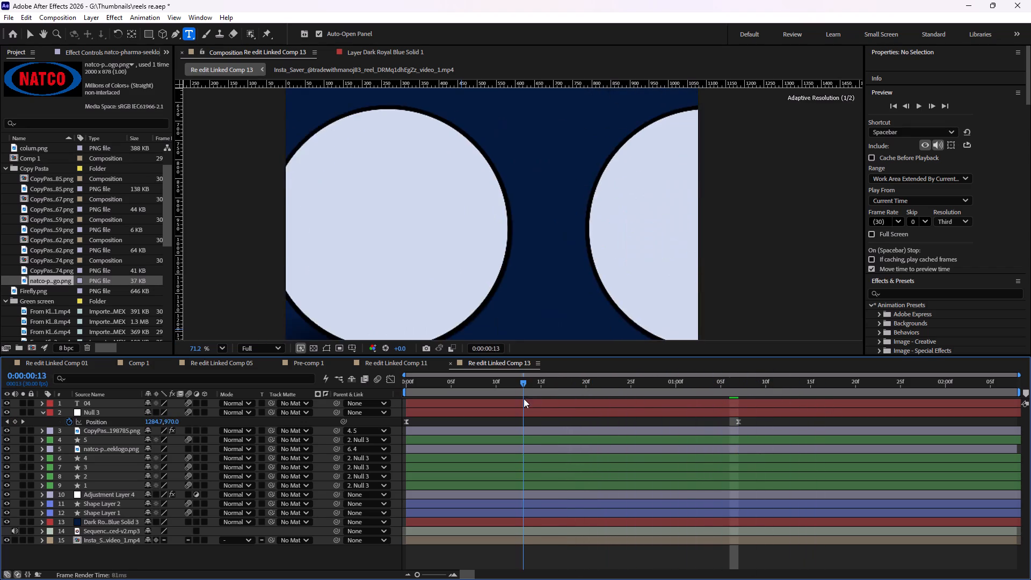
drag(524, 398, 604, 398)
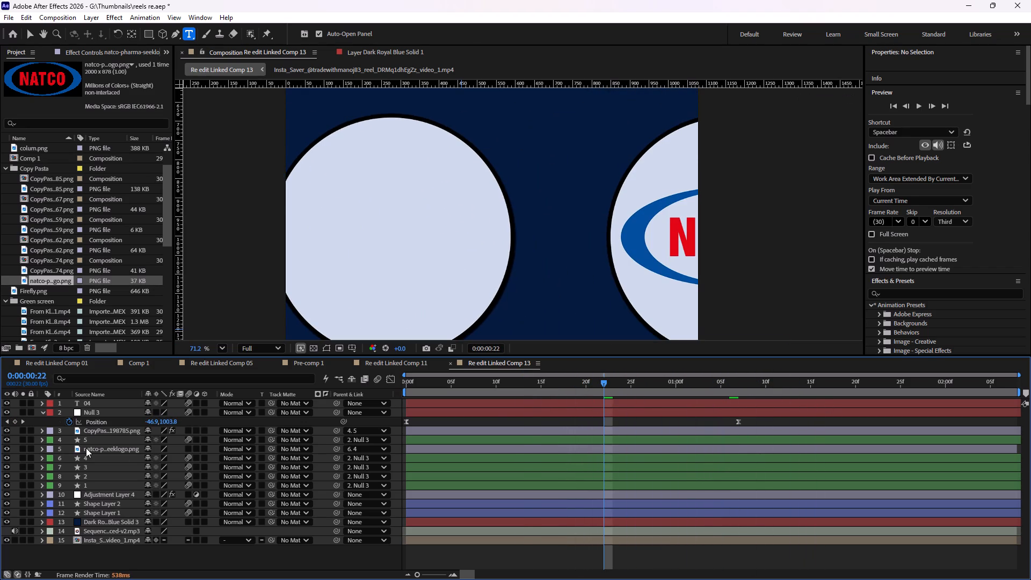
click(94, 450)
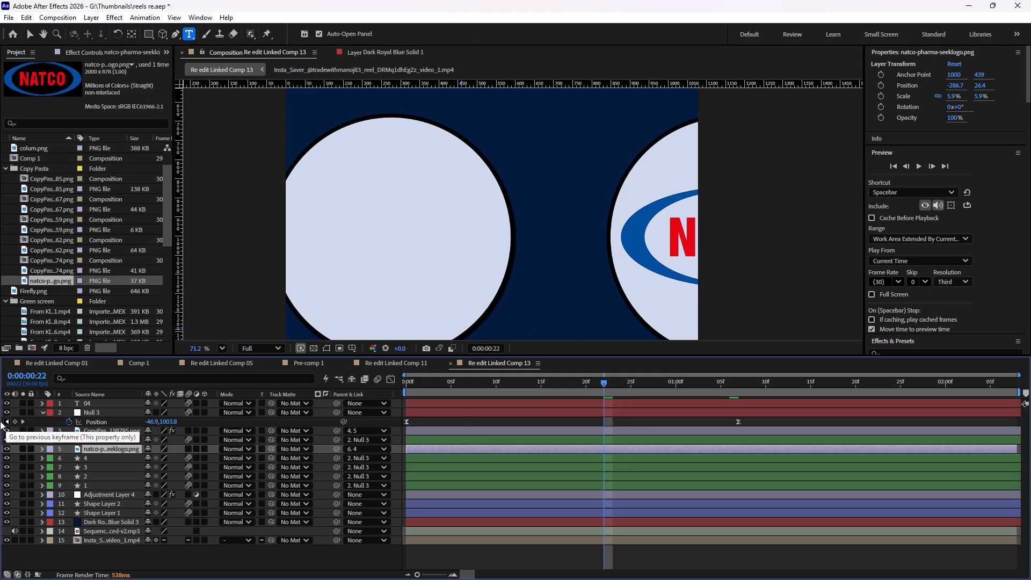
click(21, 421)
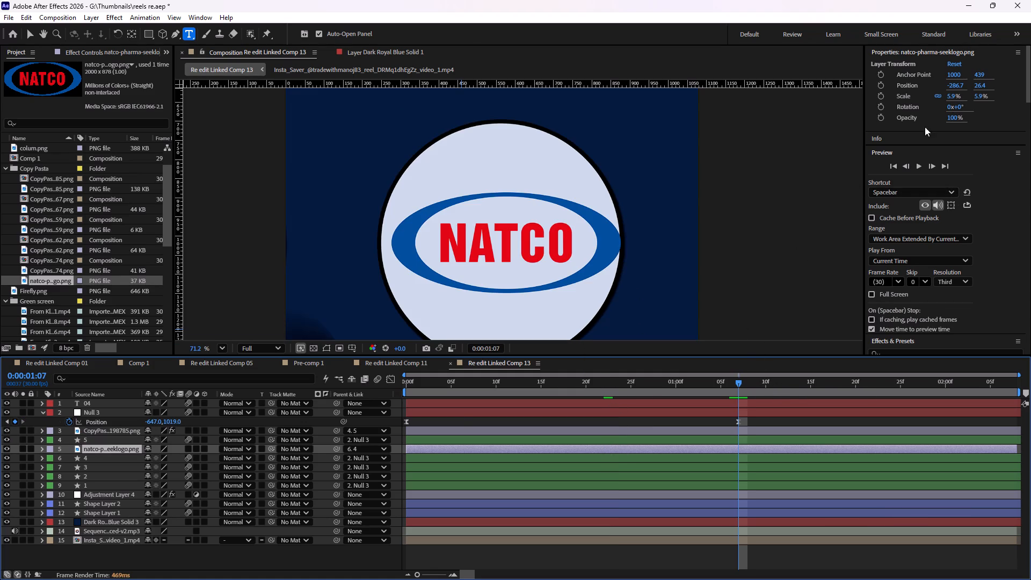
click(955, 86)
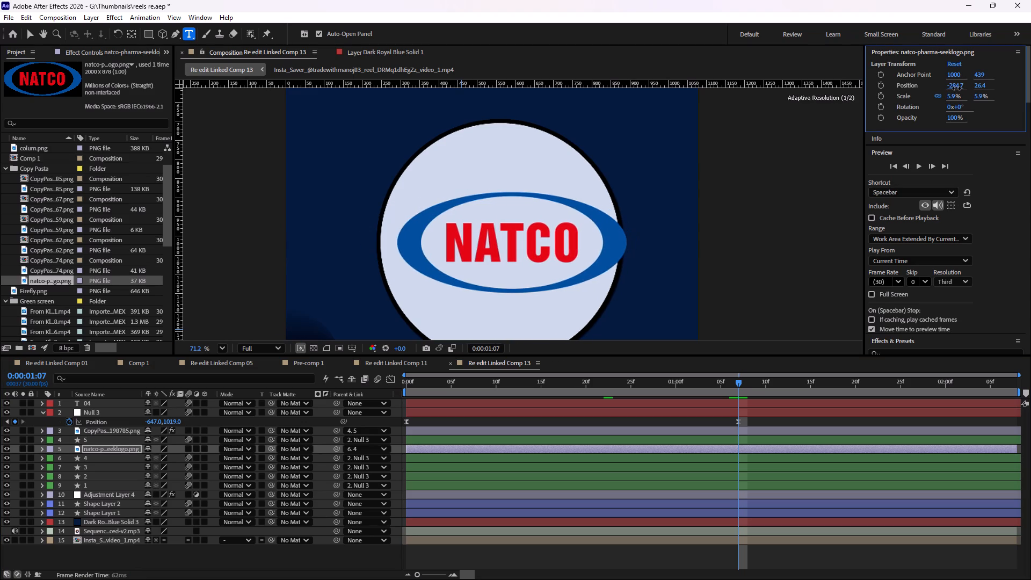
click(956, 98)
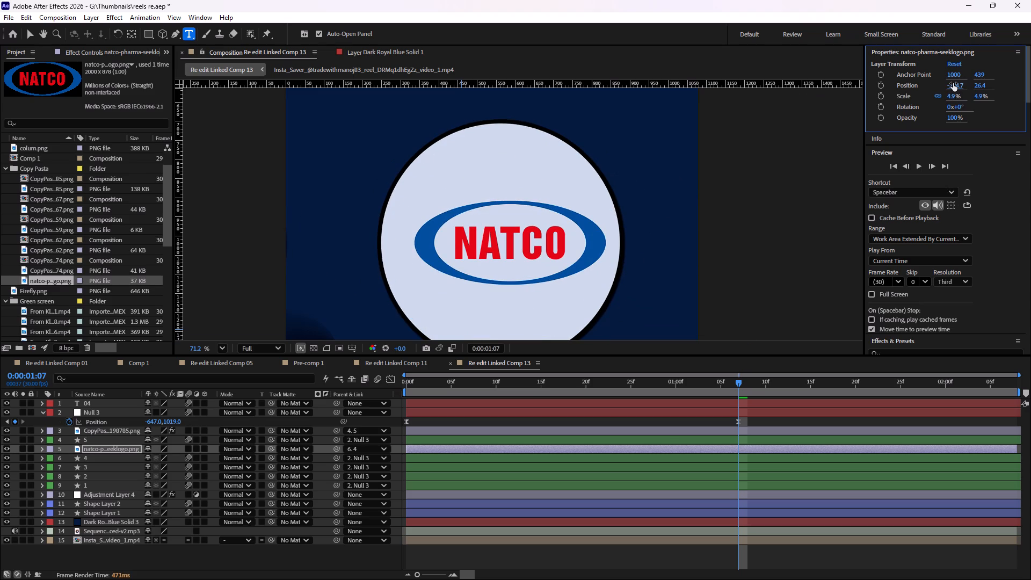
click(953, 85)
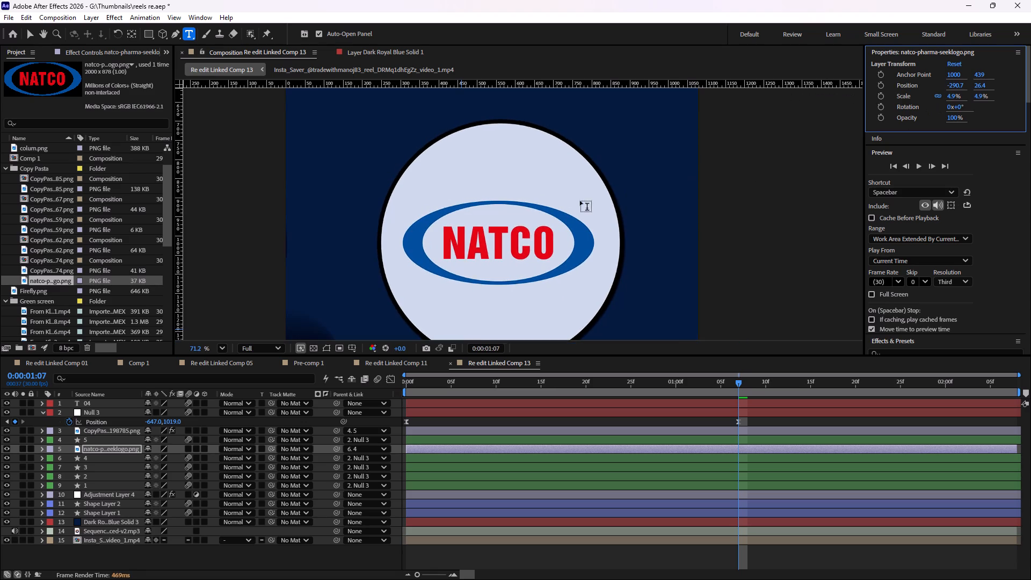
Collapse Null 3's properties, fit the whole composition in the viewer and return to the first frame.
scroll(579, 206, down, 2)
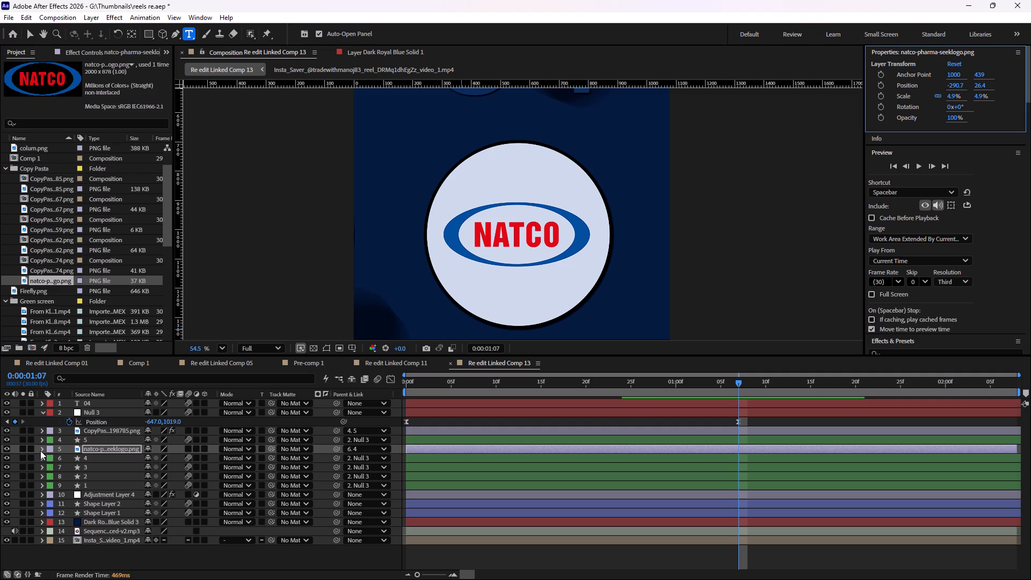
click(42, 410)
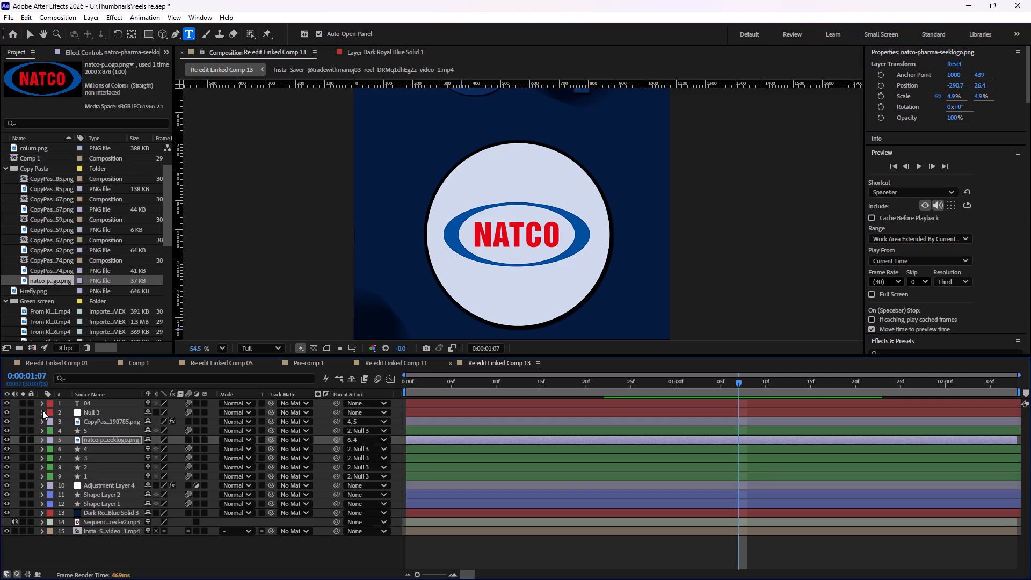
drag(737, 381, 507, 386)
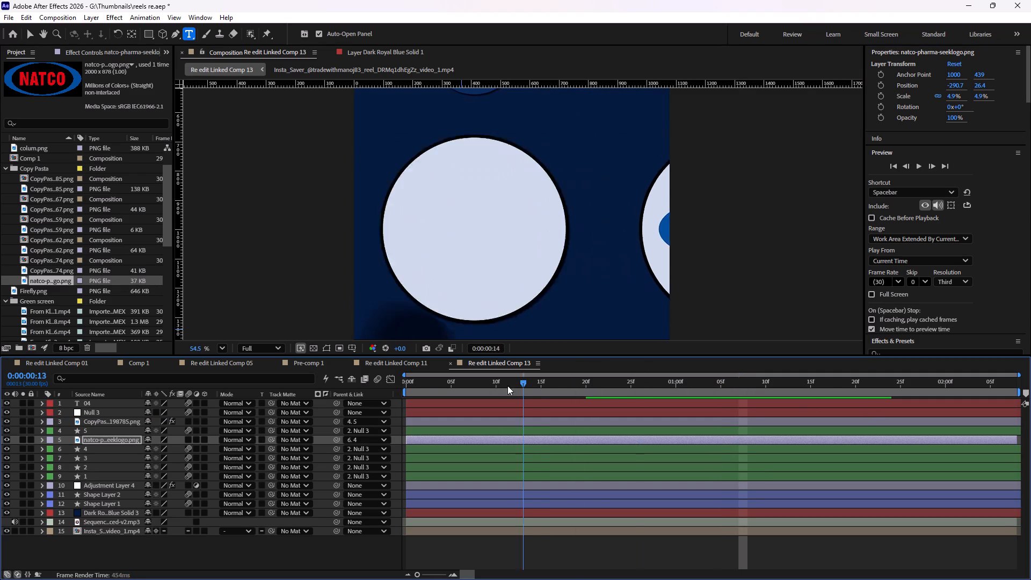
drag(507, 386, 529, 395)
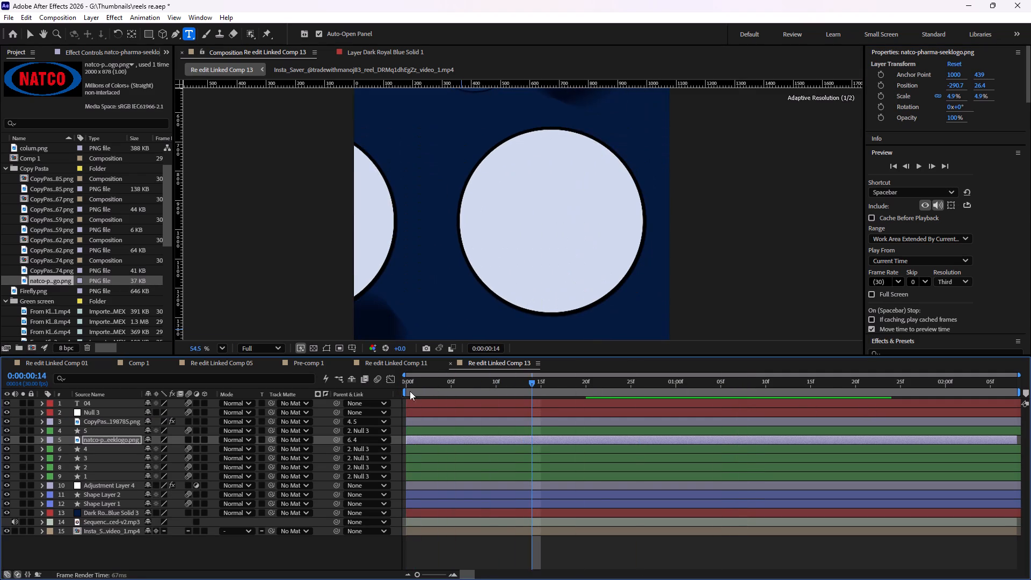
click(217, 347)
click(231, 361)
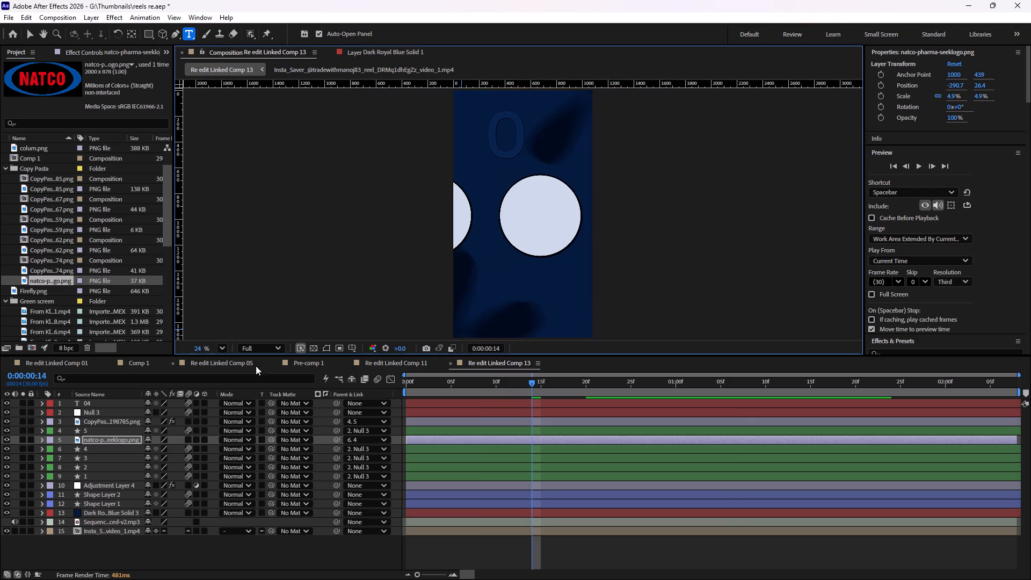
drag(530, 381, 383, 389)
Switch to the Edge browser, pause the music playing on Spotify and minimize the browser to return to After Effects.
click(490, 564)
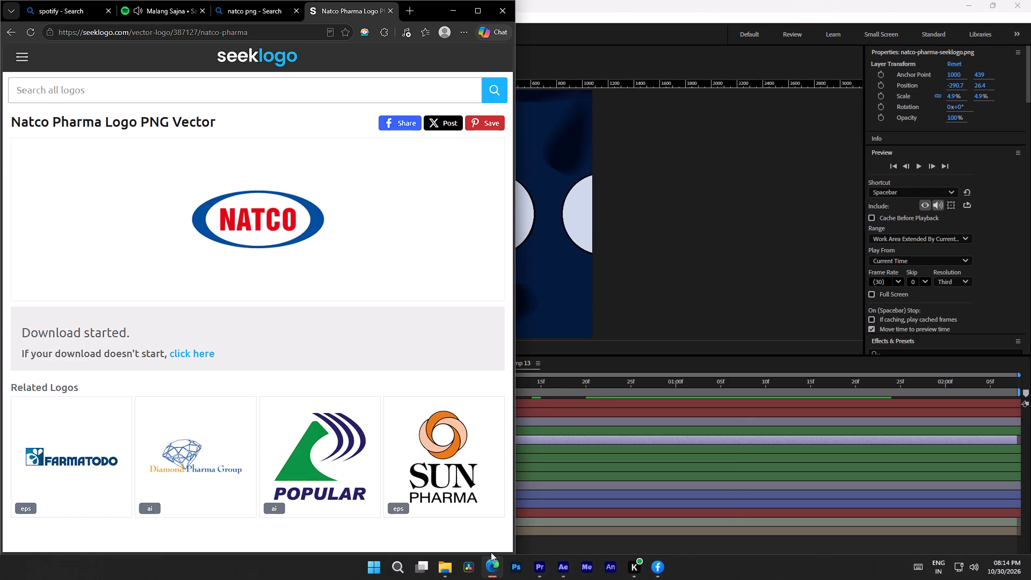
click(141, 3)
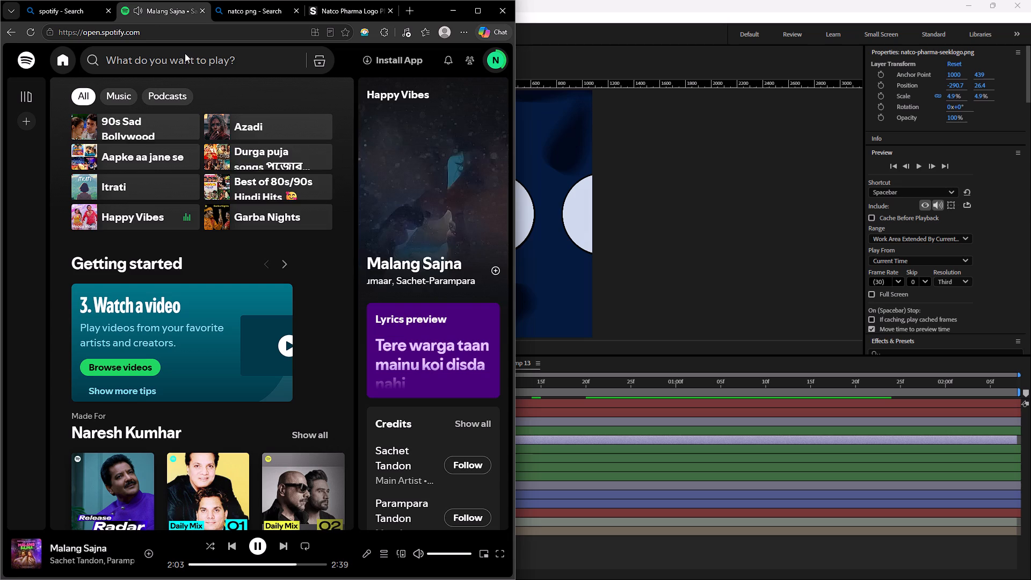
click(260, 543)
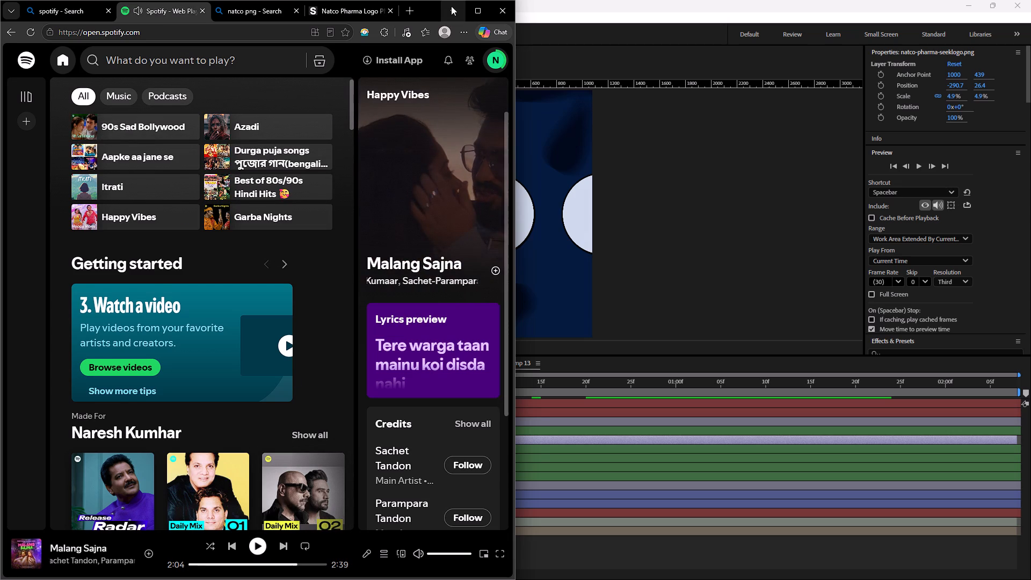
click(451, 6)
Play back Re edit Linked Comp 13 from the start to check the logo sliding in with its circle.
key(space)
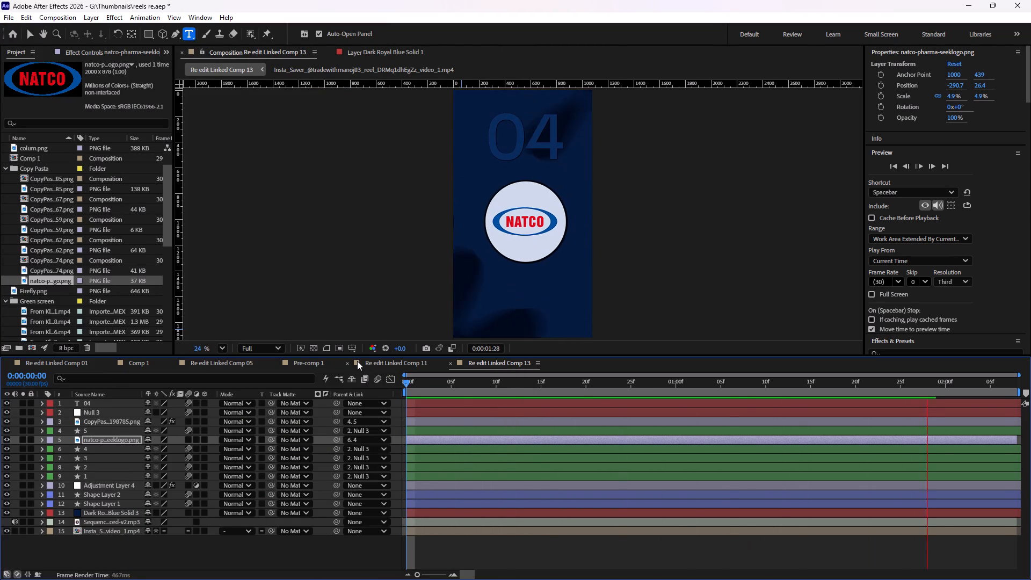
key(space)
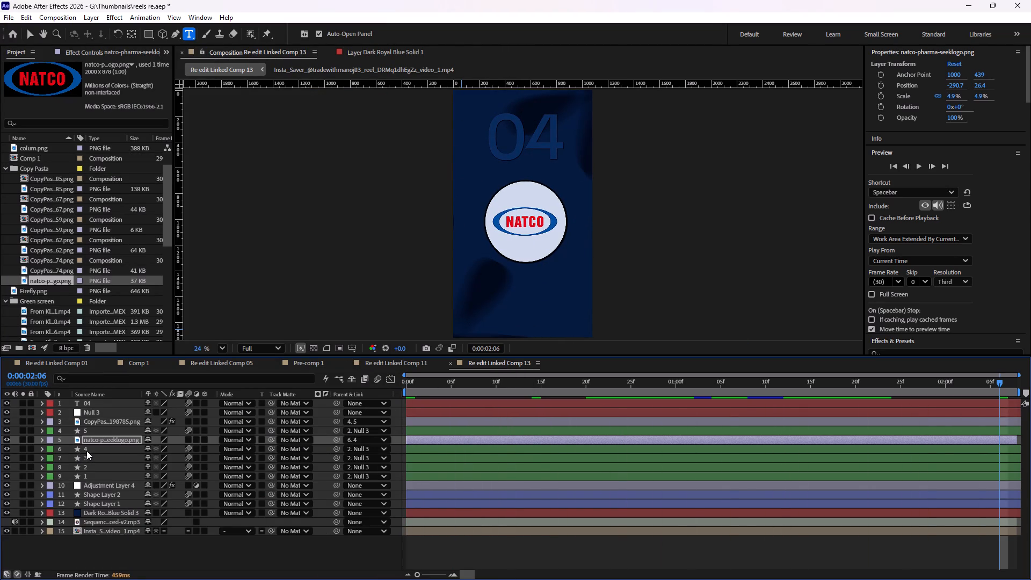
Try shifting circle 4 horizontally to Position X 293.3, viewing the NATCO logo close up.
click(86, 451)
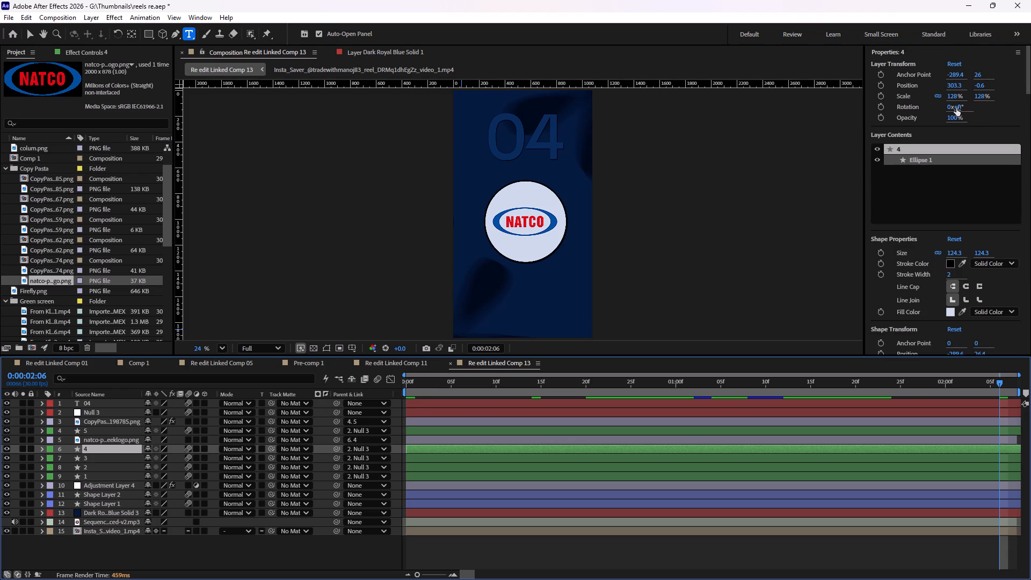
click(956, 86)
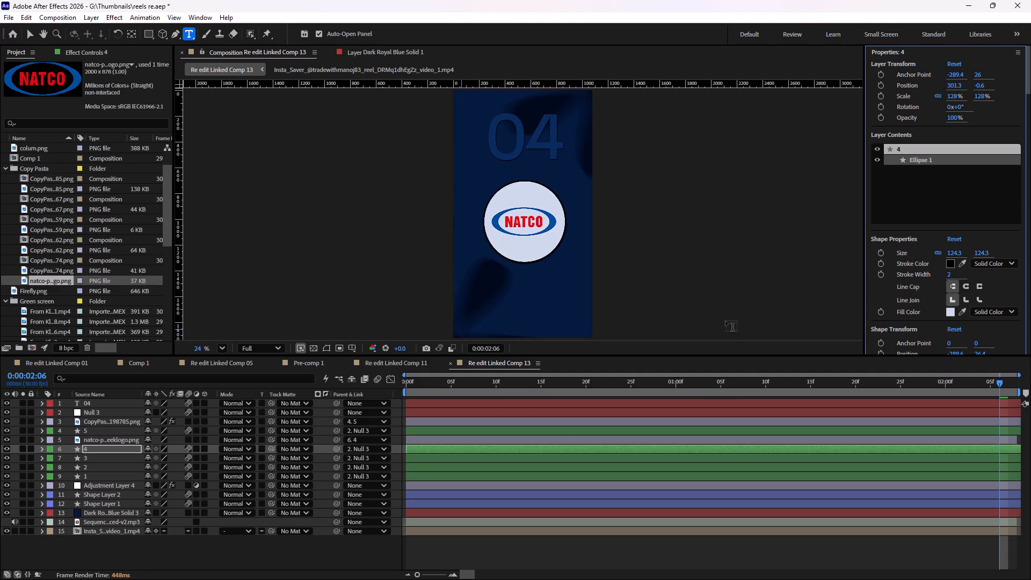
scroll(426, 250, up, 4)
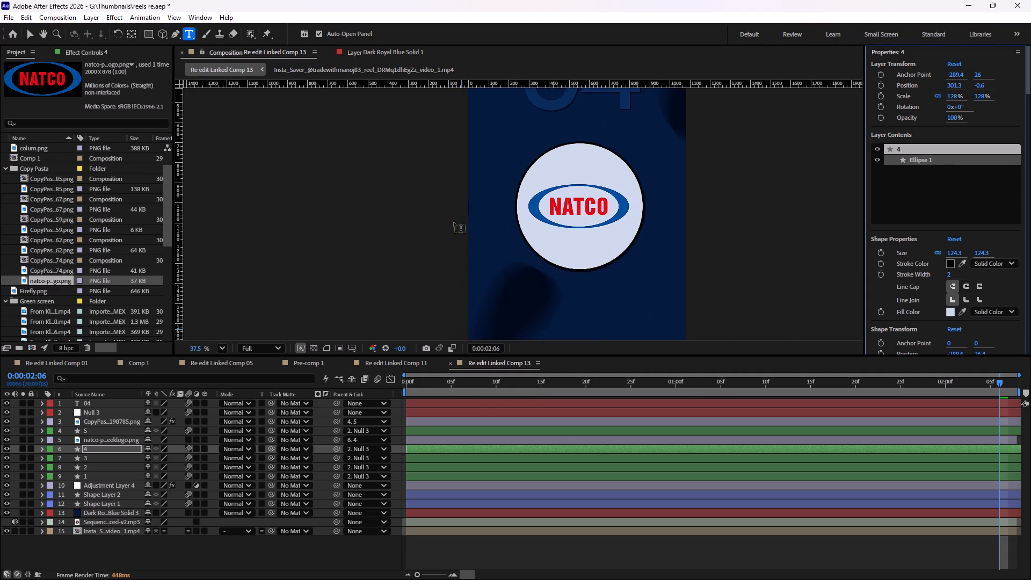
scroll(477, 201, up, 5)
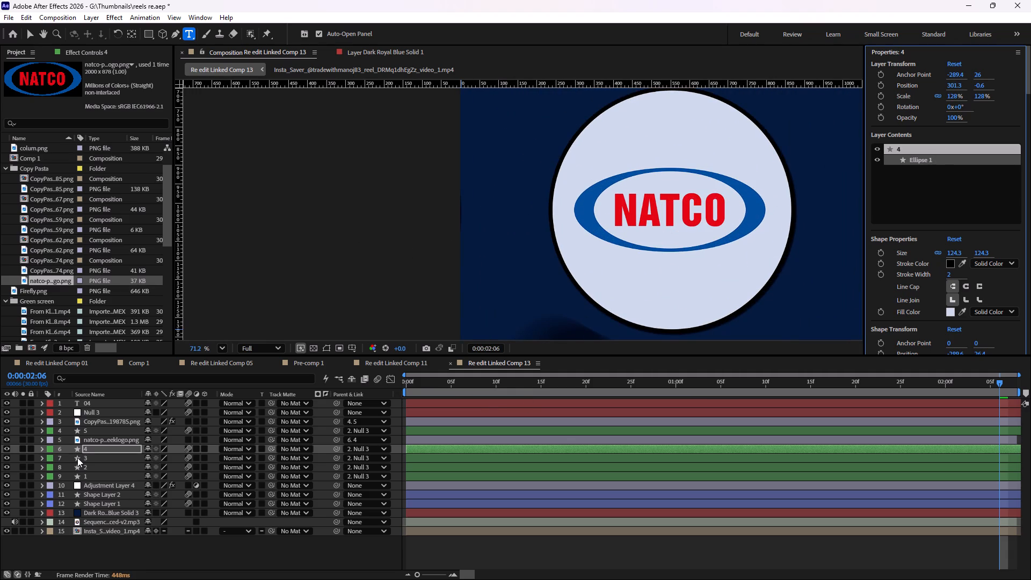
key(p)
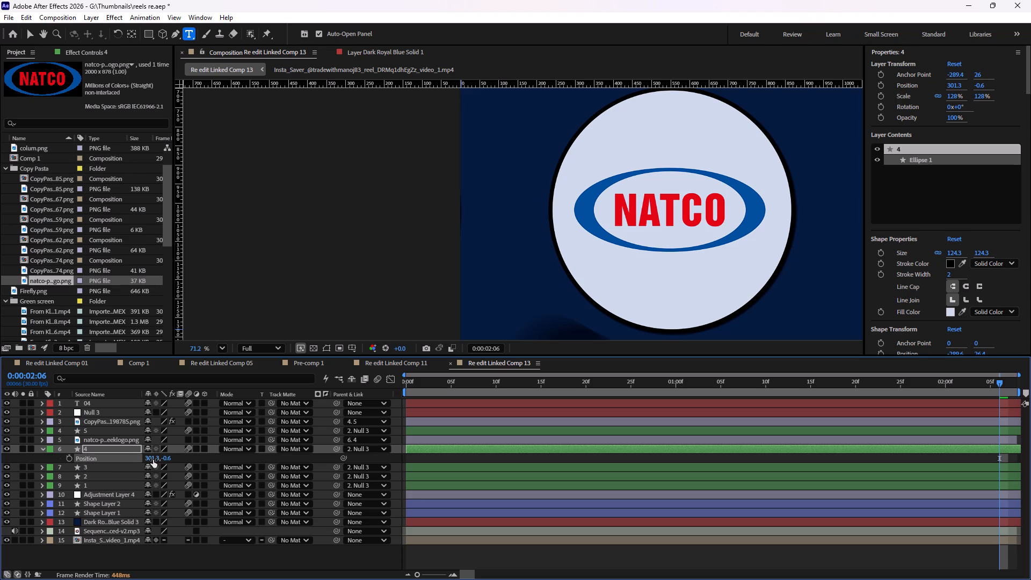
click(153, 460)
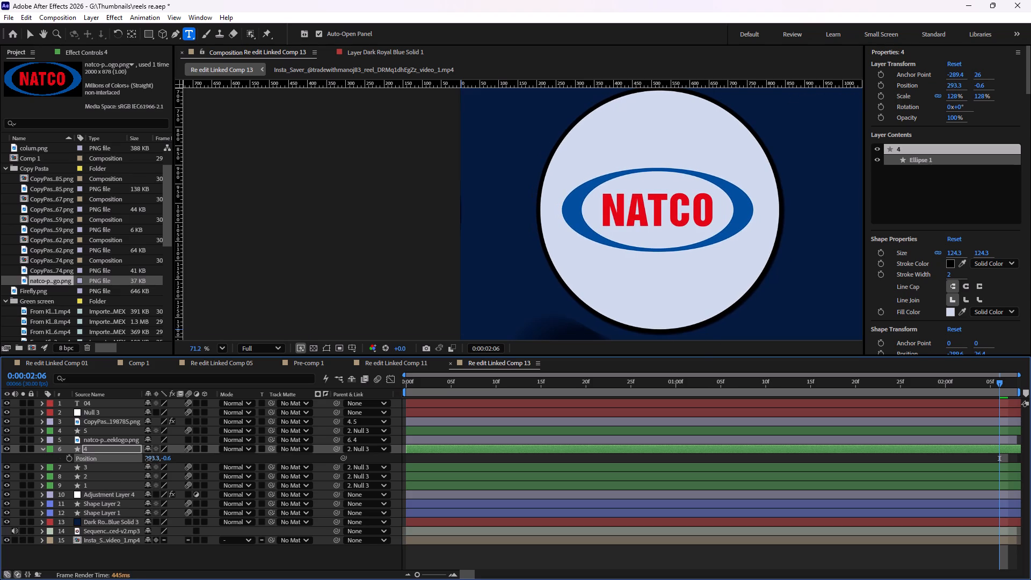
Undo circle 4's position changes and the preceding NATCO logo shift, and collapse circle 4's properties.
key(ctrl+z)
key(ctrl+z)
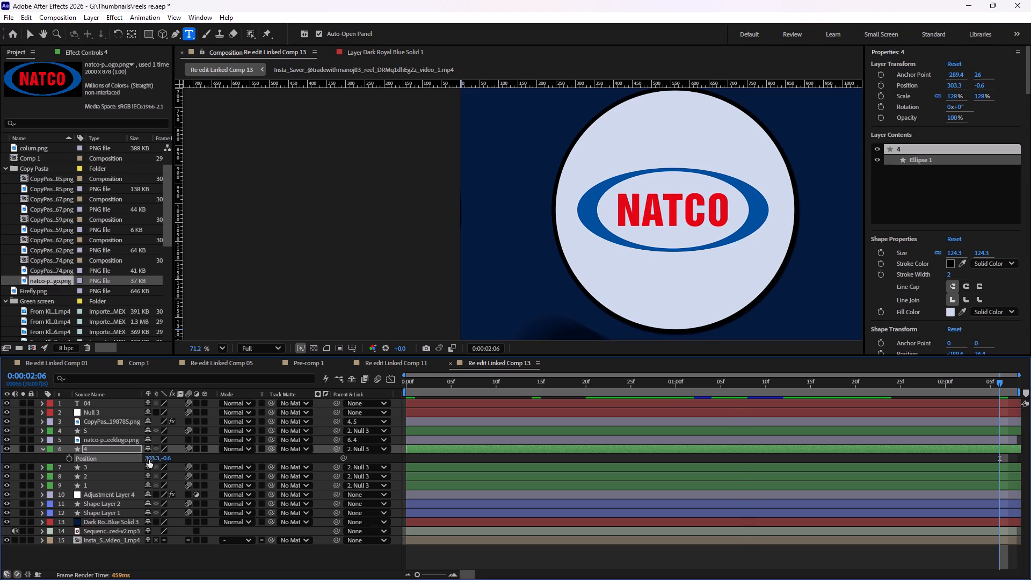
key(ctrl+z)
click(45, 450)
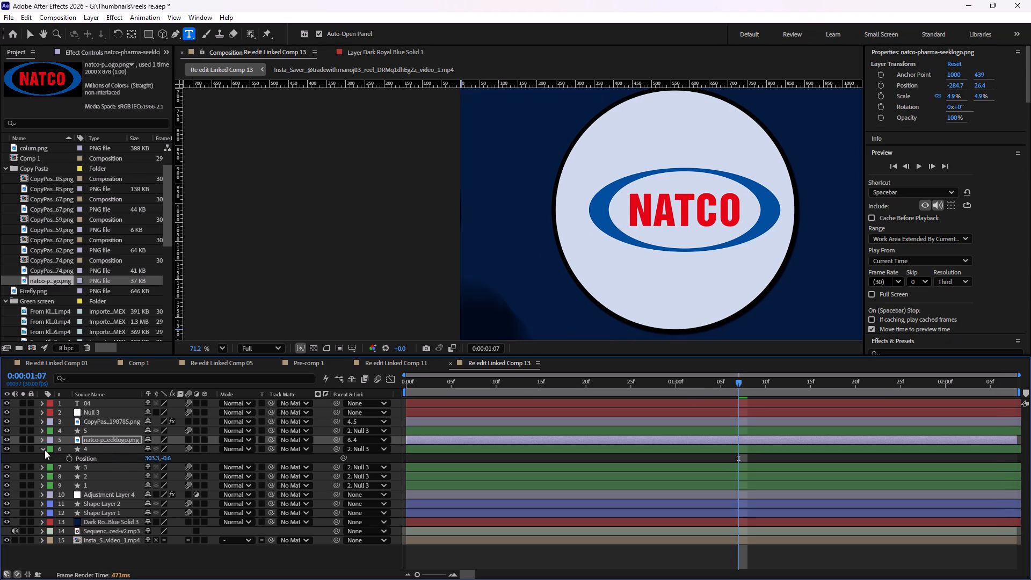
Shift circle 3 horizontally to Position X 66.3.
click(81, 458)
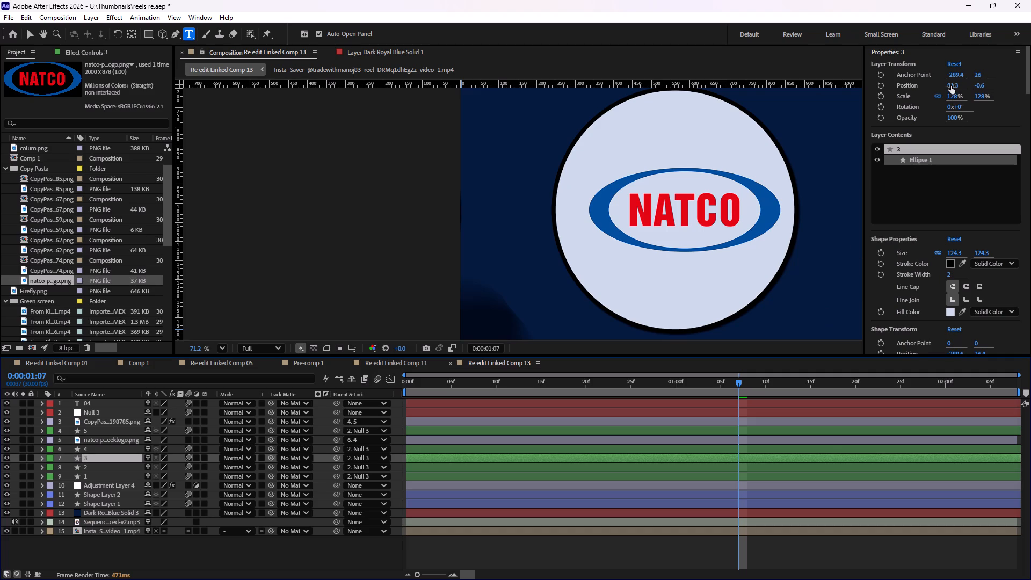
drag(951, 86, 941, 86)
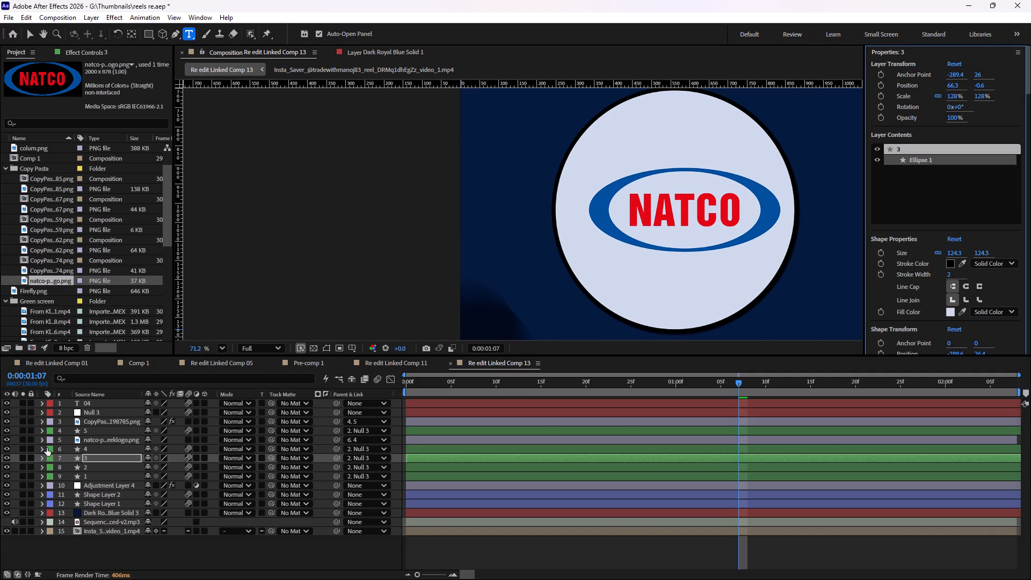
Fit the whole composition in the viewer and play it back from the first frame to check the sliding circles.
click(219, 345)
click(252, 364)
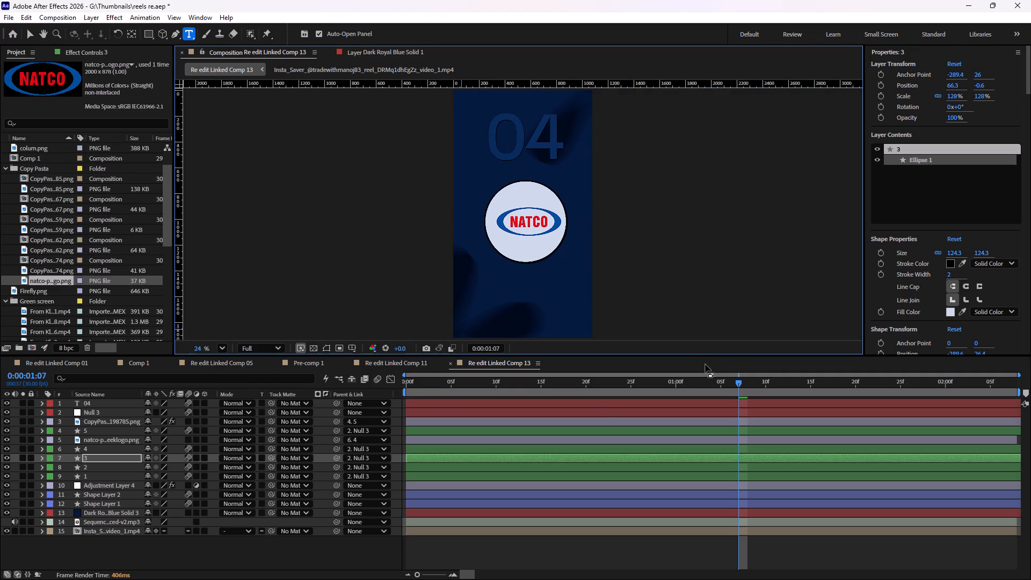
drag(734, 382, 350, 386)
key(space)
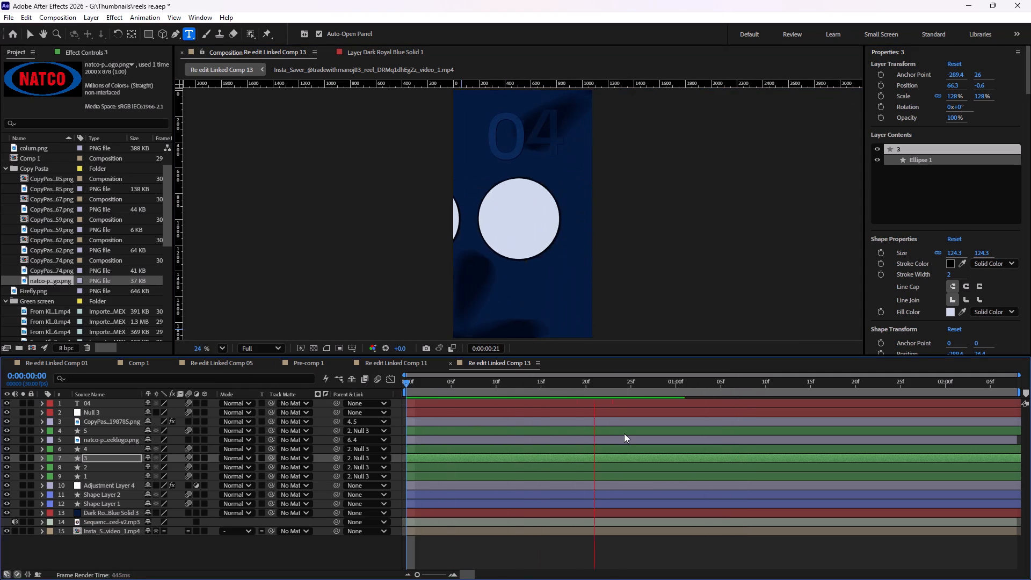
key(space)
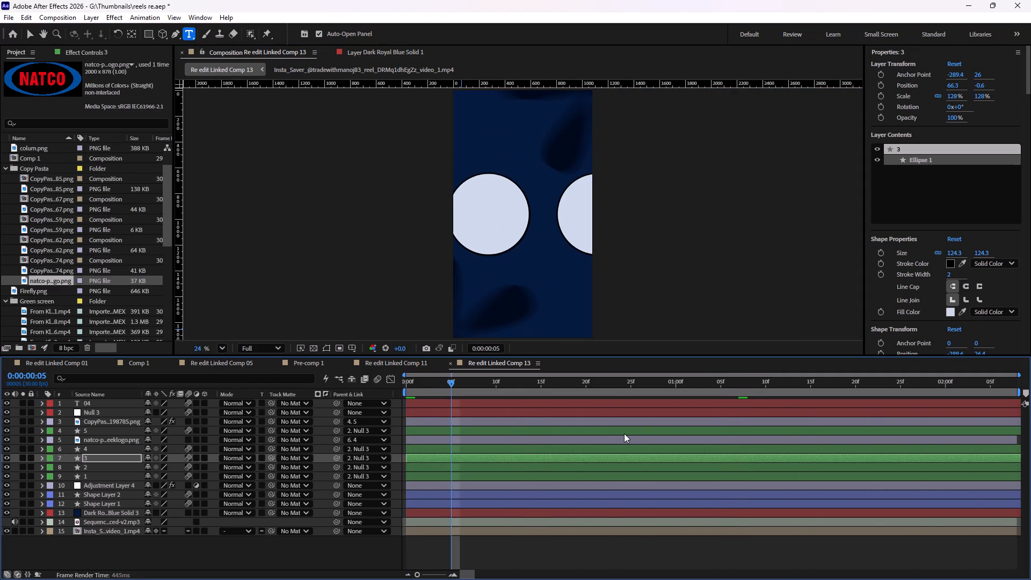
drag(451, 382, 352, 383)
key(space)
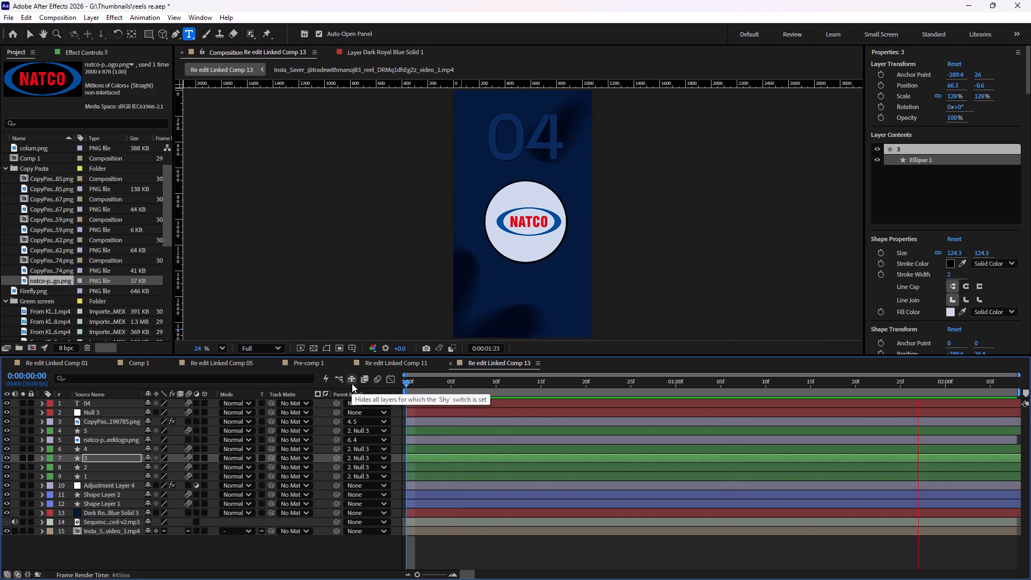
key(space)
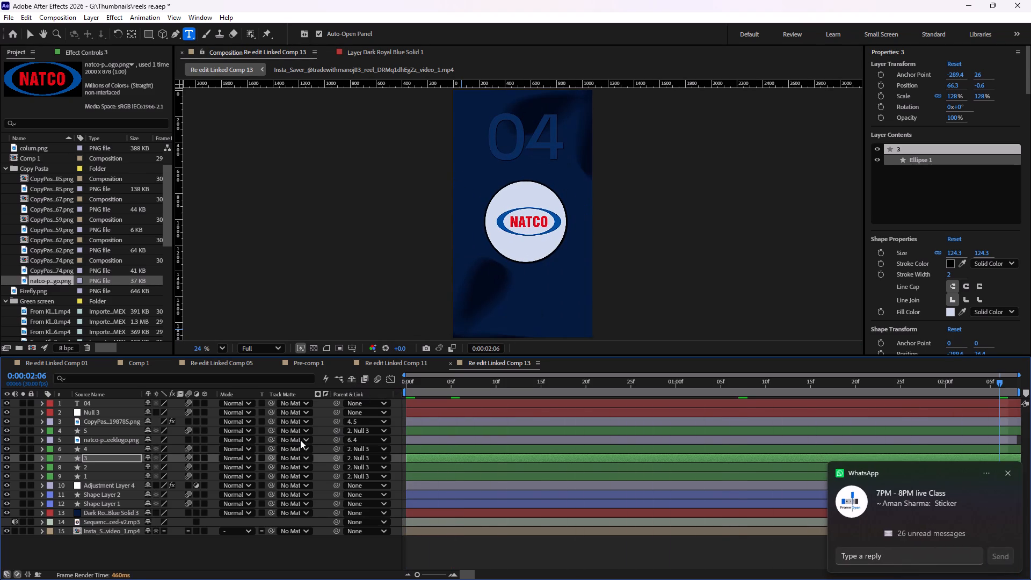
Recentre the NATCO logo in its circle by setting its Position X to -287.7.
click(105, 439)
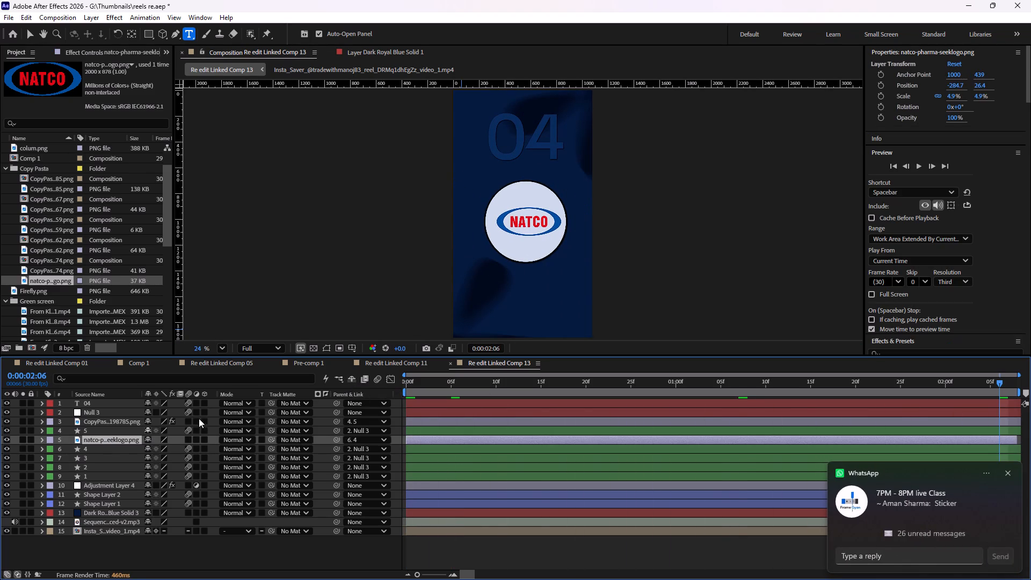
click(958, 87)
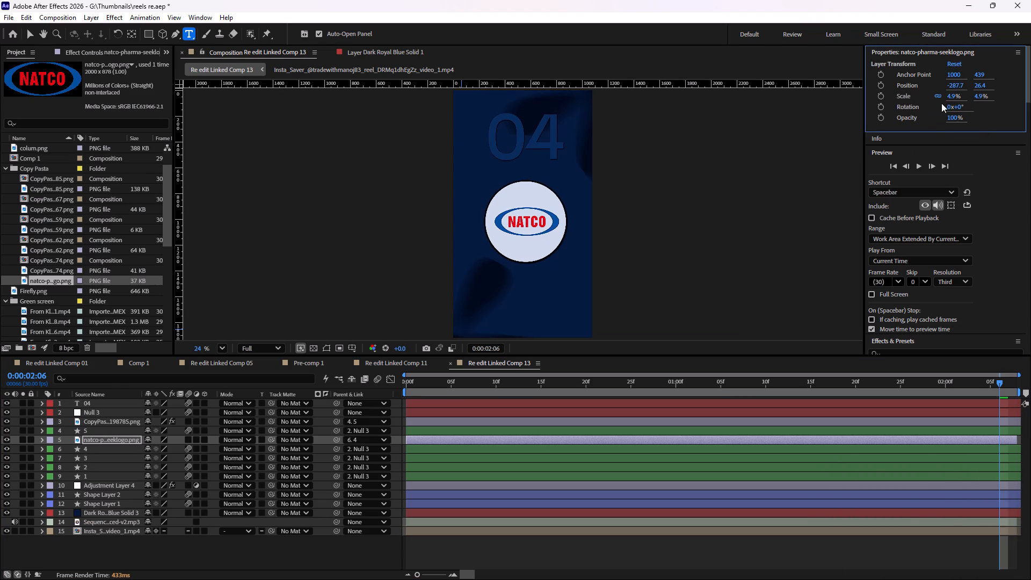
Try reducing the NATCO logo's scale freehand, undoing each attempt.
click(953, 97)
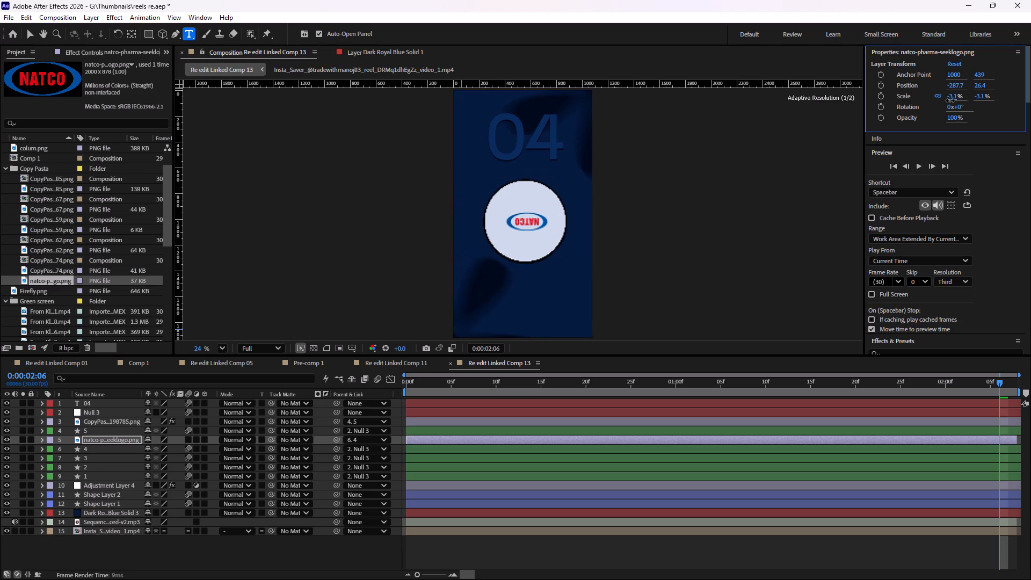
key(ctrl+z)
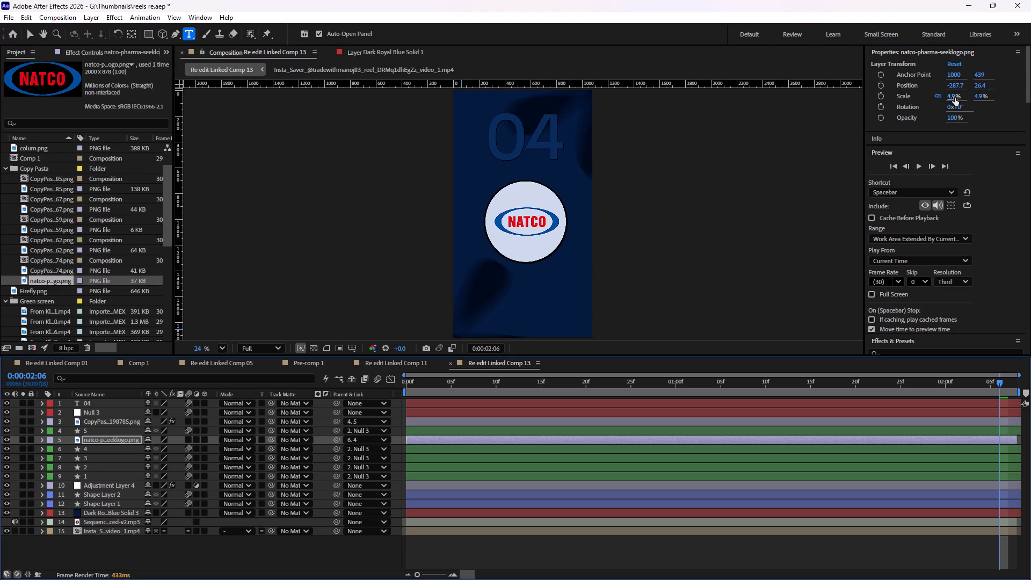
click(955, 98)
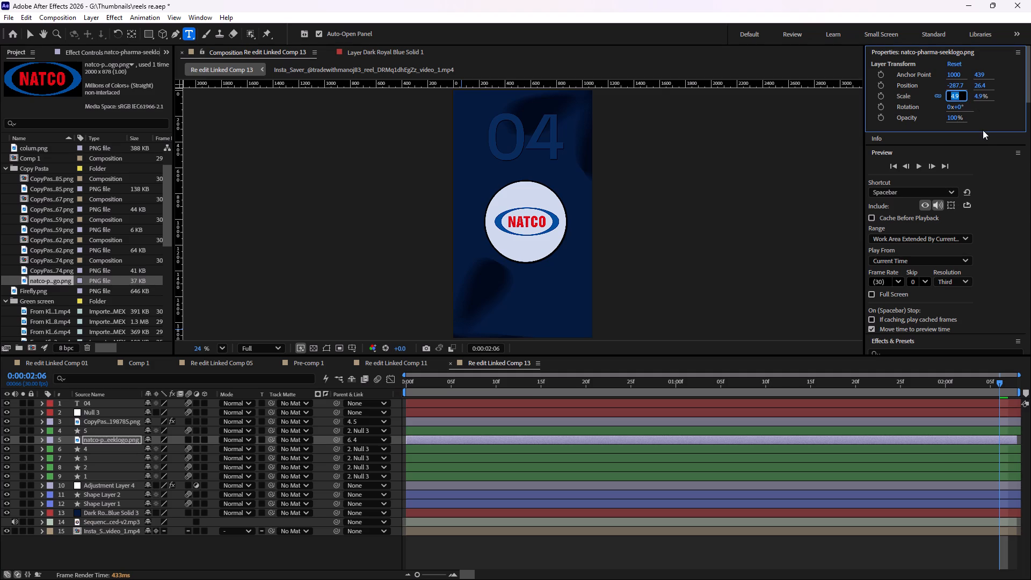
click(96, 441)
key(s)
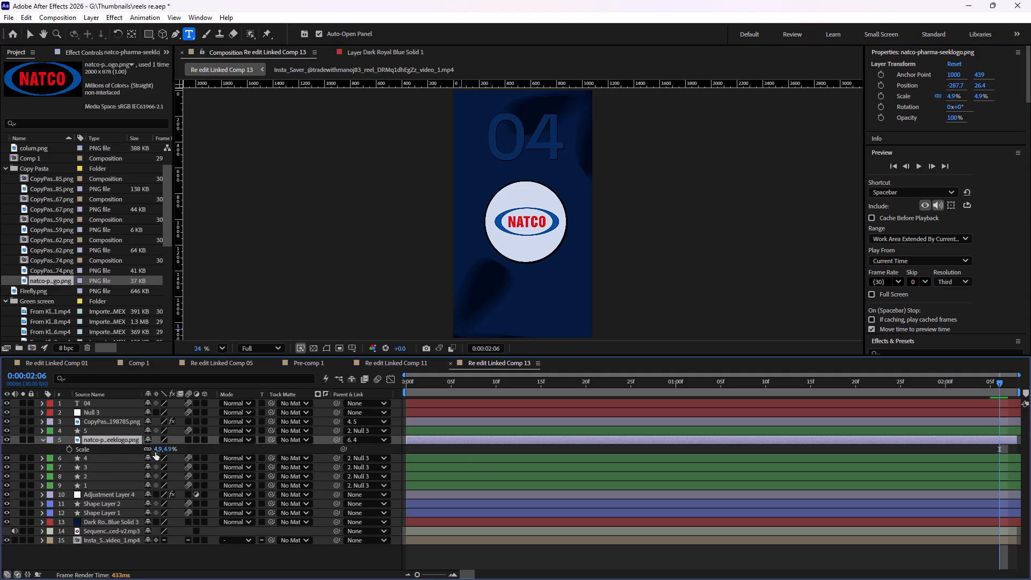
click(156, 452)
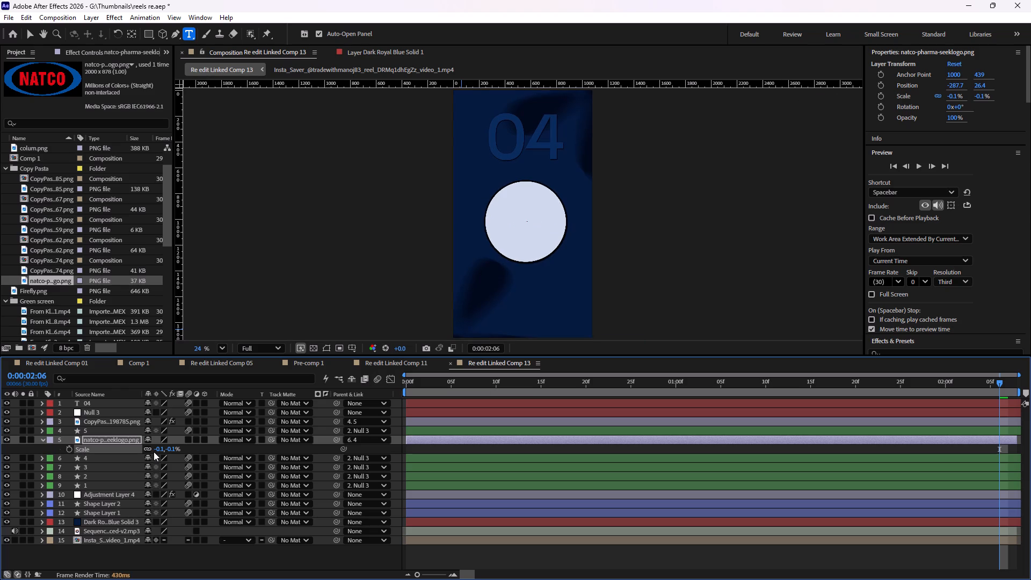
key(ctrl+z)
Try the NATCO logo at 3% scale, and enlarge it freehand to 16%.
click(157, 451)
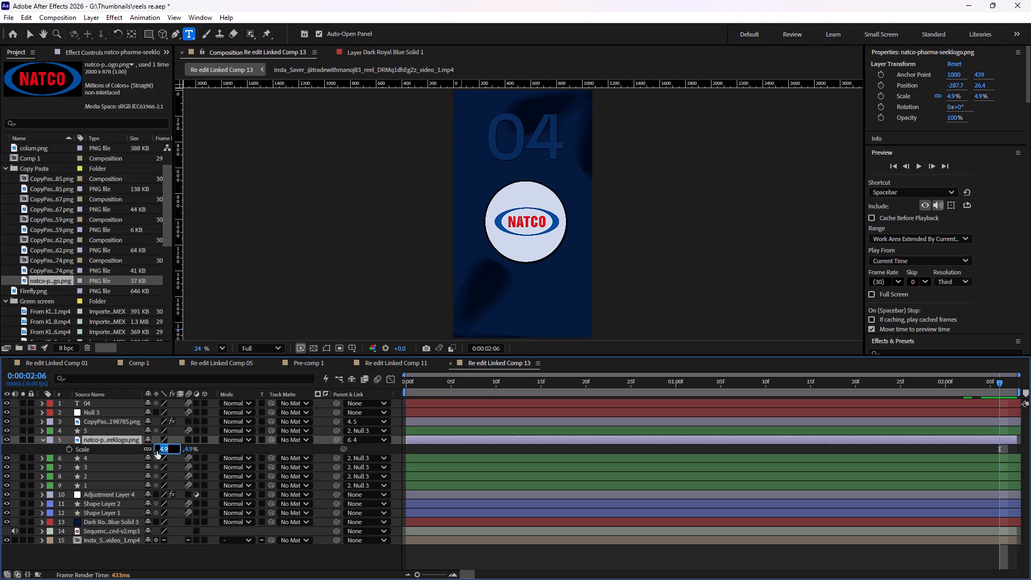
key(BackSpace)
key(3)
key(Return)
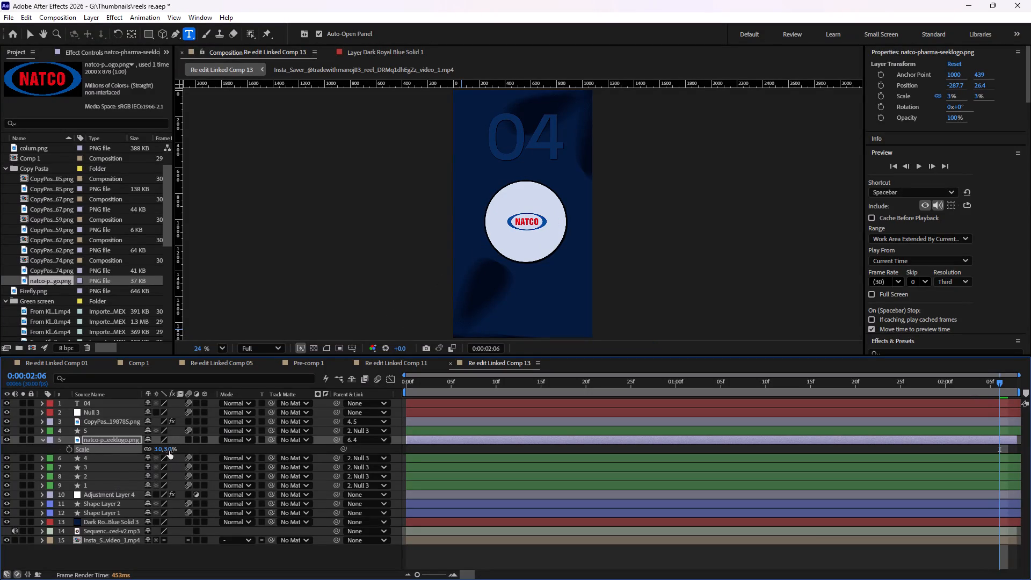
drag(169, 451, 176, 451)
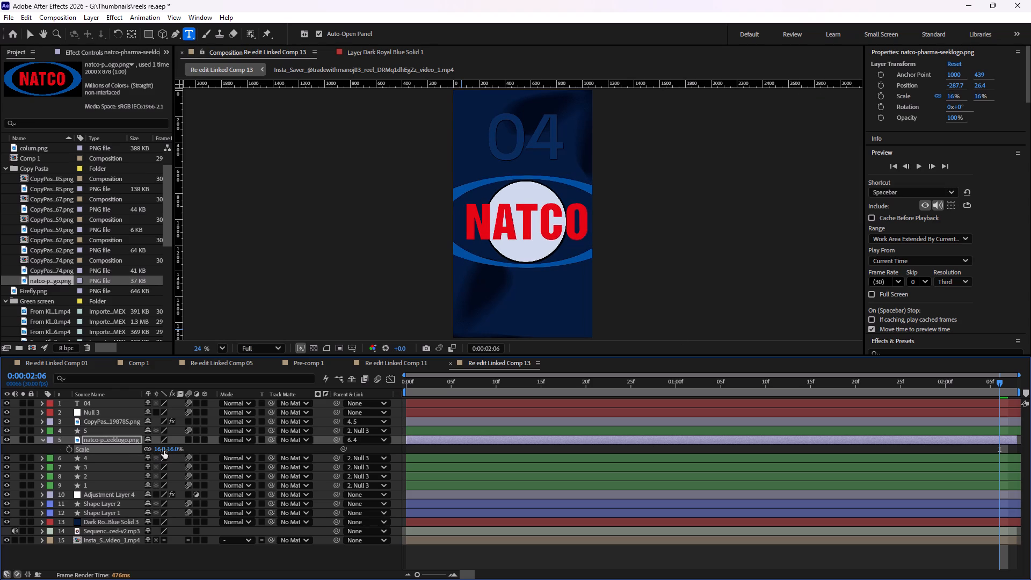
Set the NATCO logo's scale to 4%.
click(164, 451)
key(BackSpace)
key(4)
key(Return)
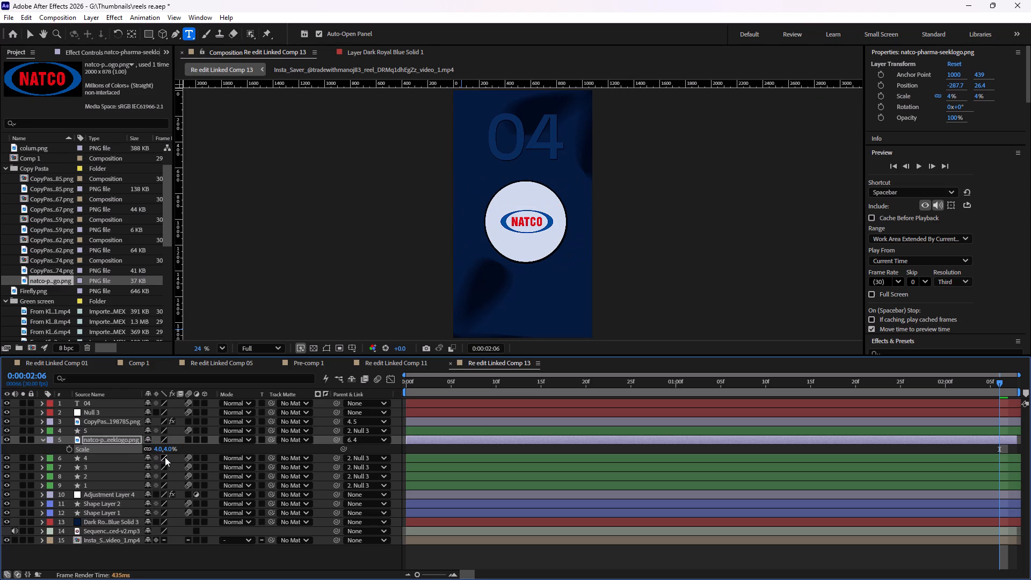
Inspect the resized NATCO logo in its circle and play back the composition from the first frame.
scroll(549, 227, up, 4)
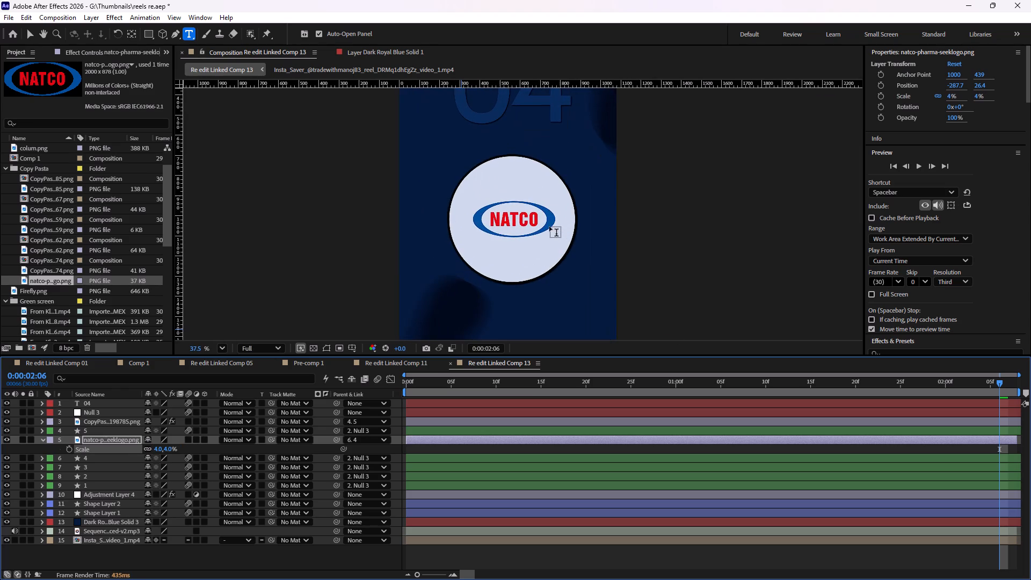
scroll(533, 247, down, 3)
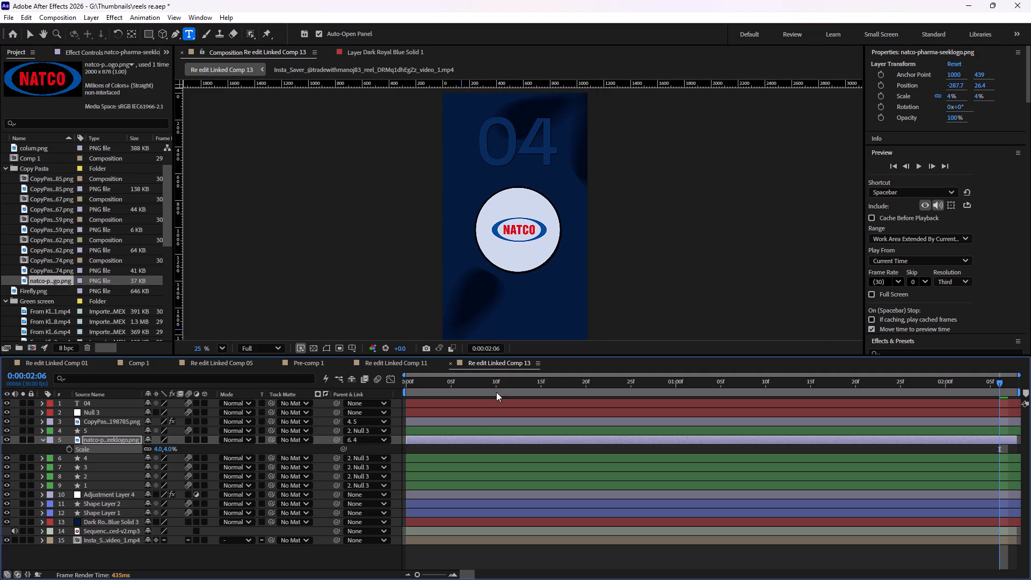
drag(997, 386, 364, 387)
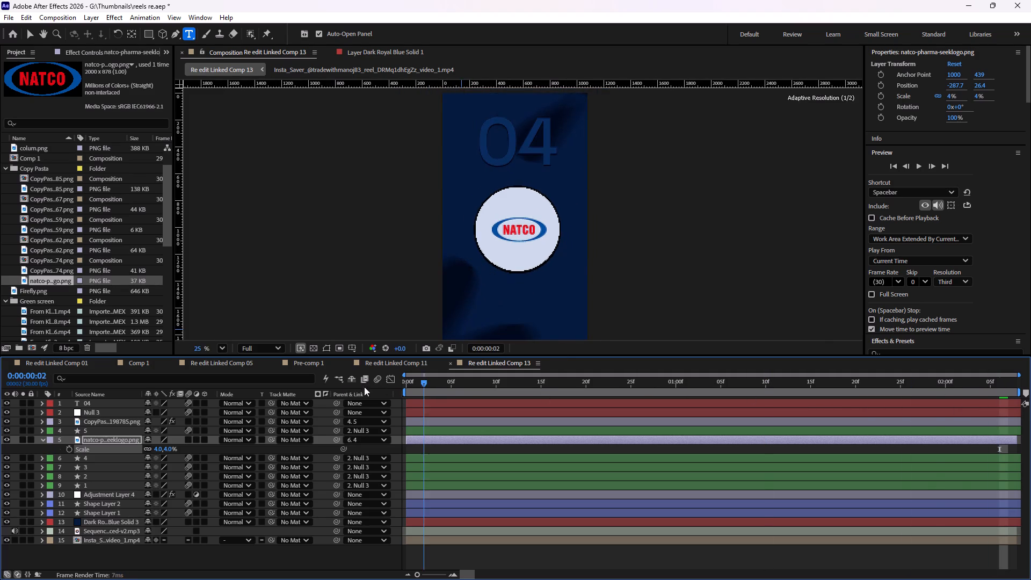
drag(364, 387, 343, 387)
key(space)
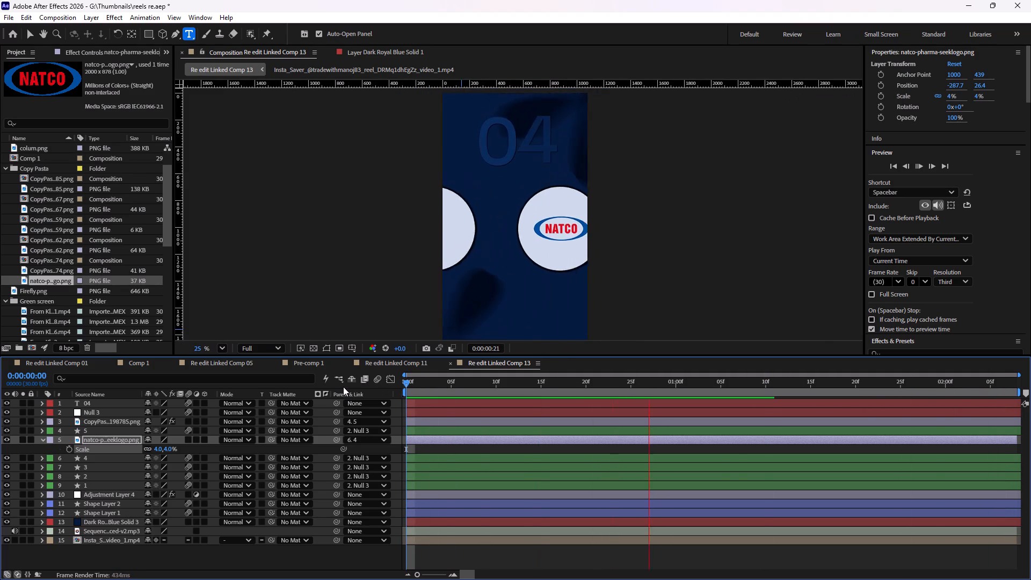
key(space)
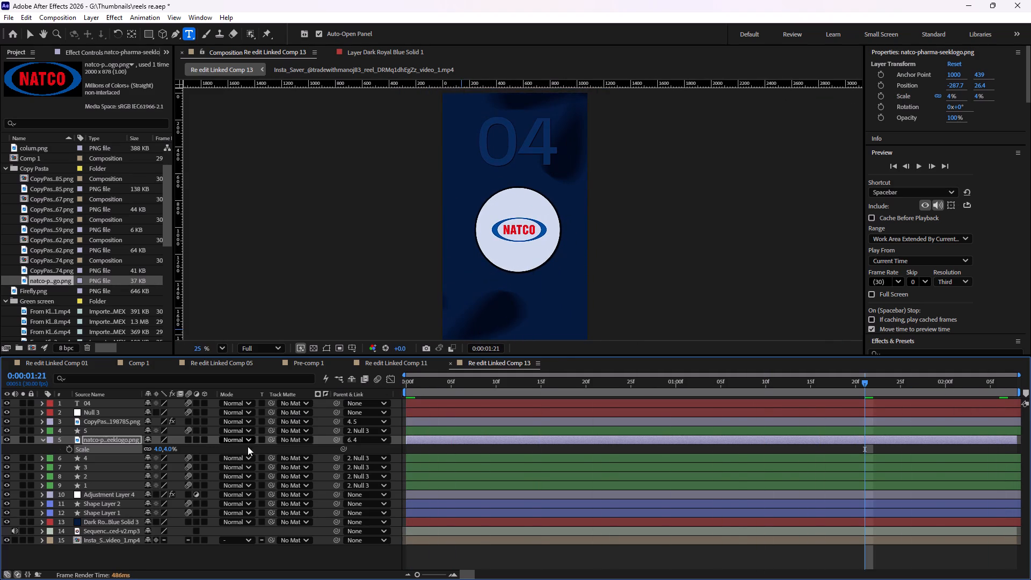
Enable motion blur for the NATCO logo layer.
click(187, 441)
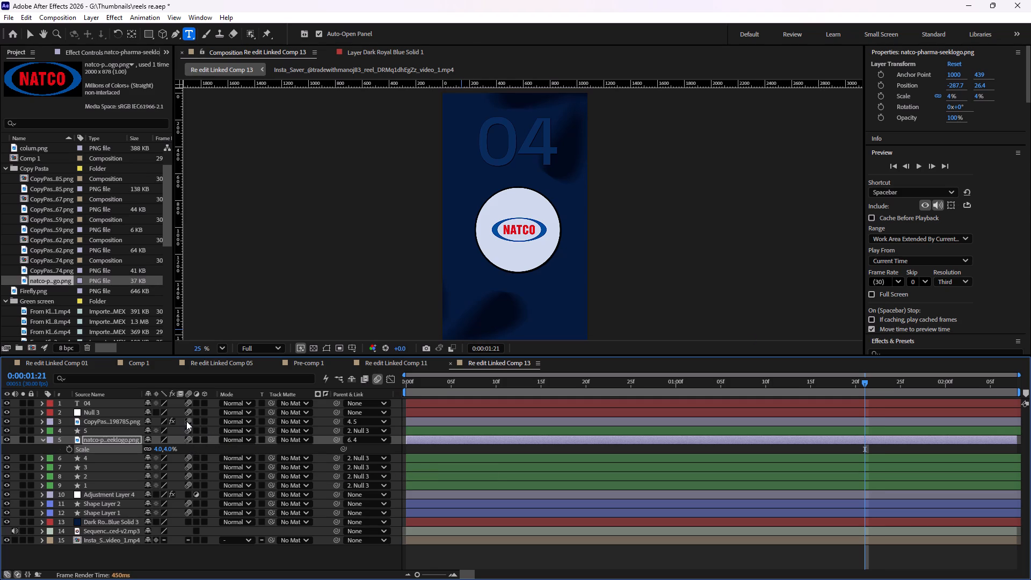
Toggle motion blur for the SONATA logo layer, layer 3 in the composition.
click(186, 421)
Play back Re edit Linked Comp 13 from the first frame to check the NATCO logo's movement, and save the project.
drag(862, 382, 392, 399)
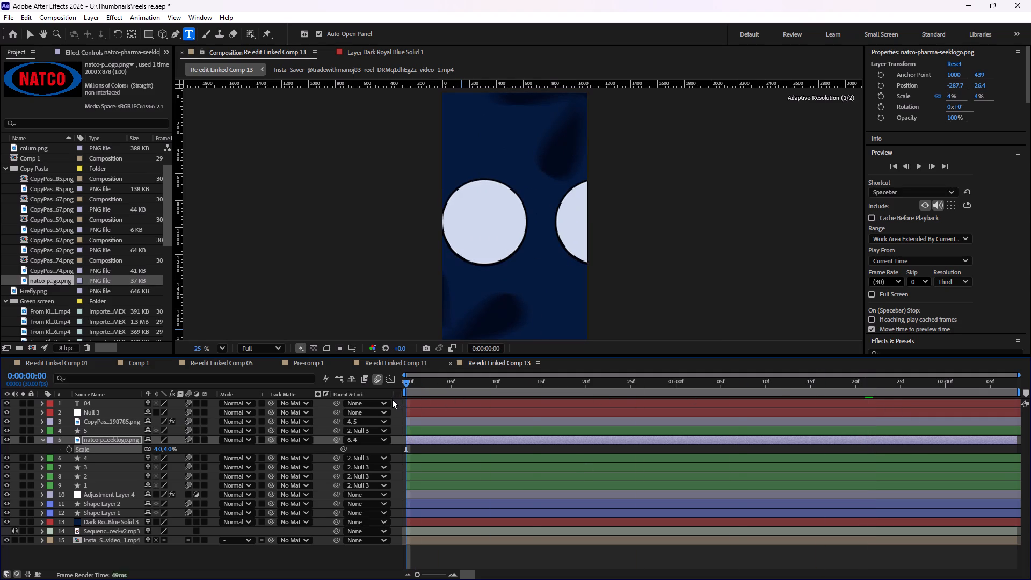
key(space)
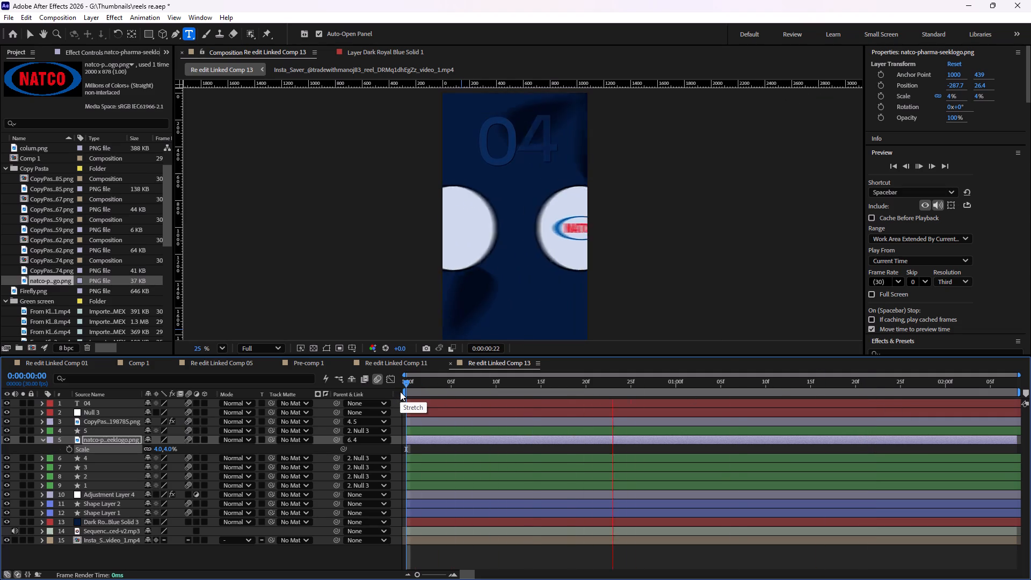
key(space)
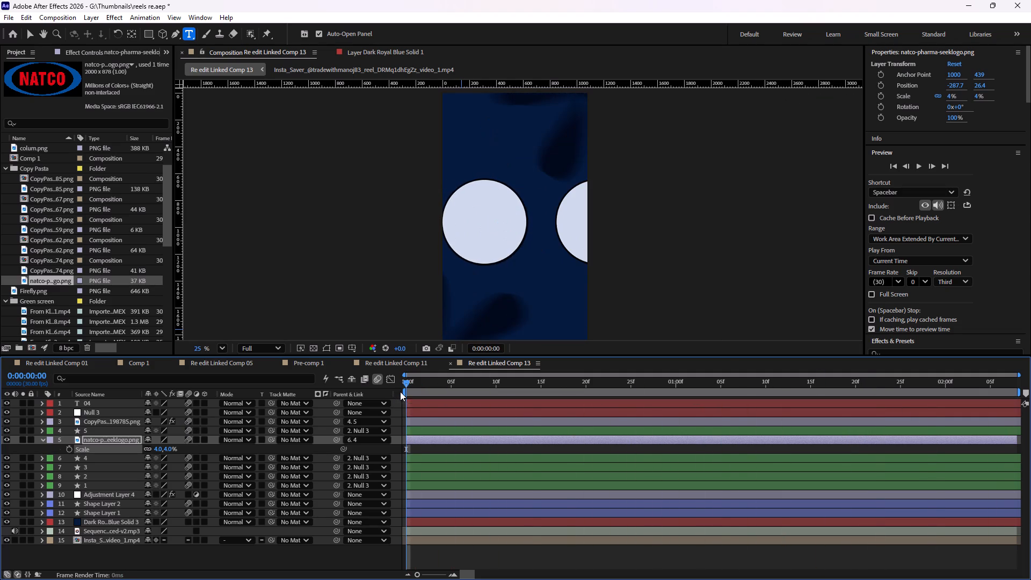
click(41, 442)
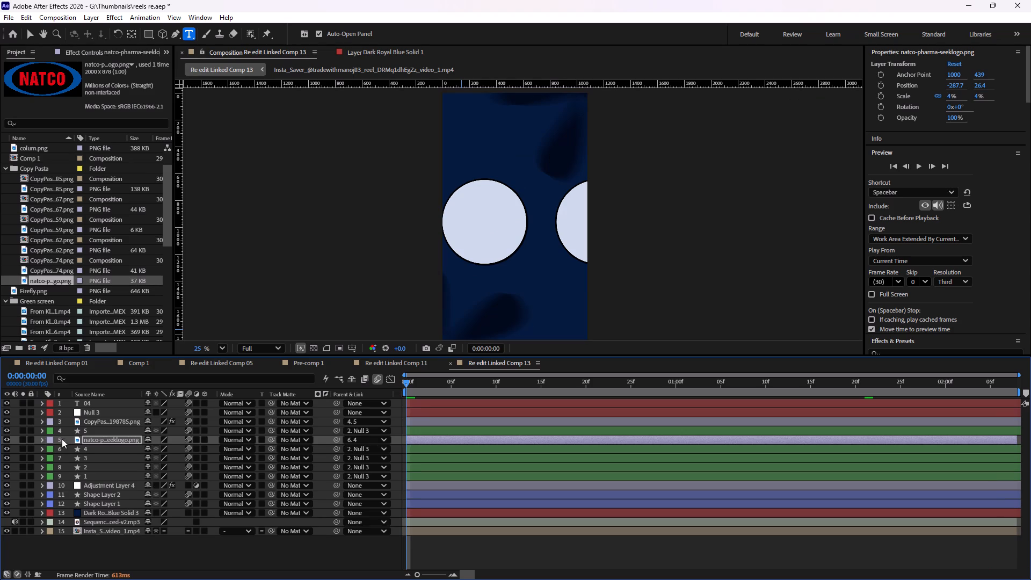
key(space)
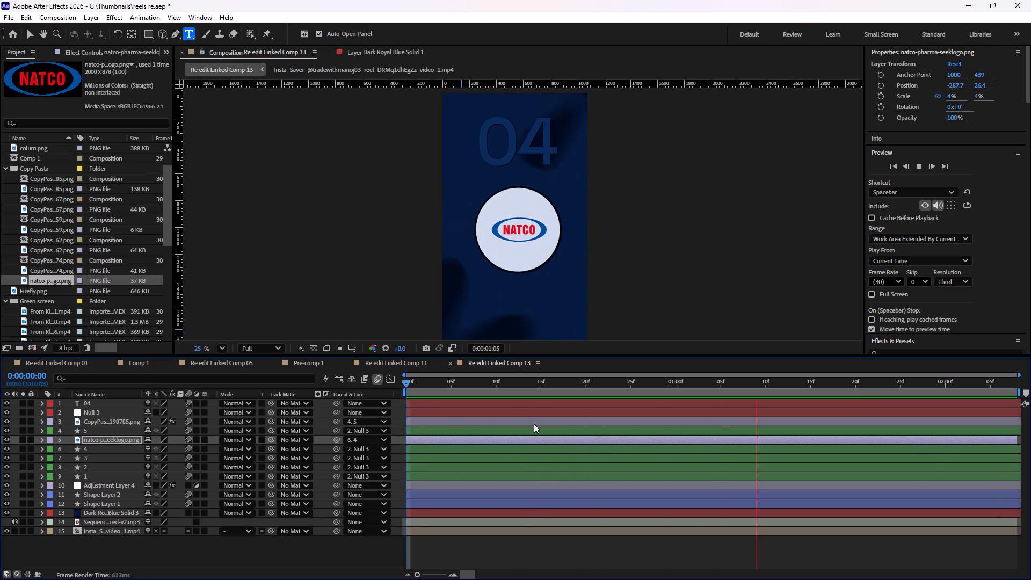
key(ctrl+s)
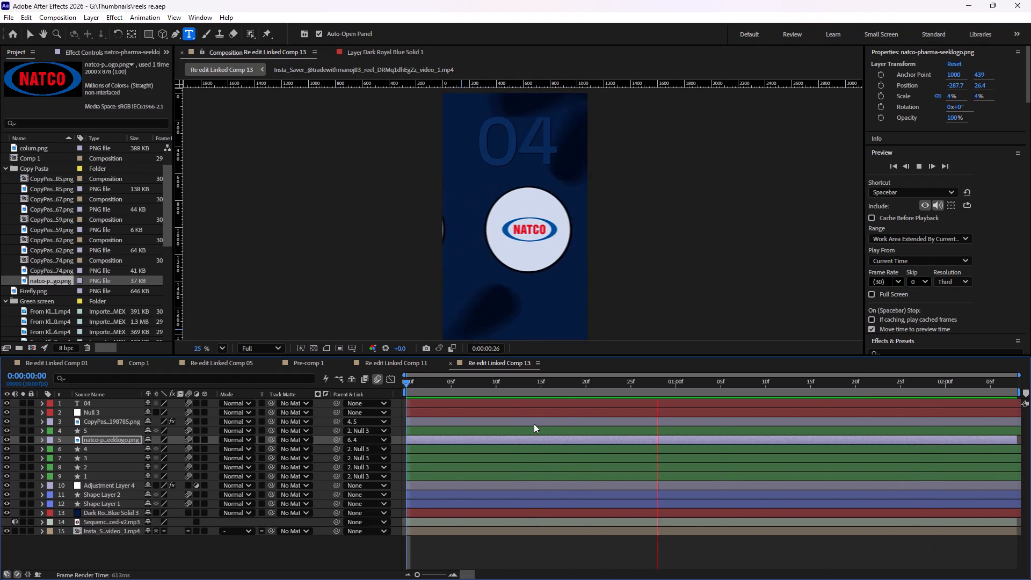
key(space)
key(space)
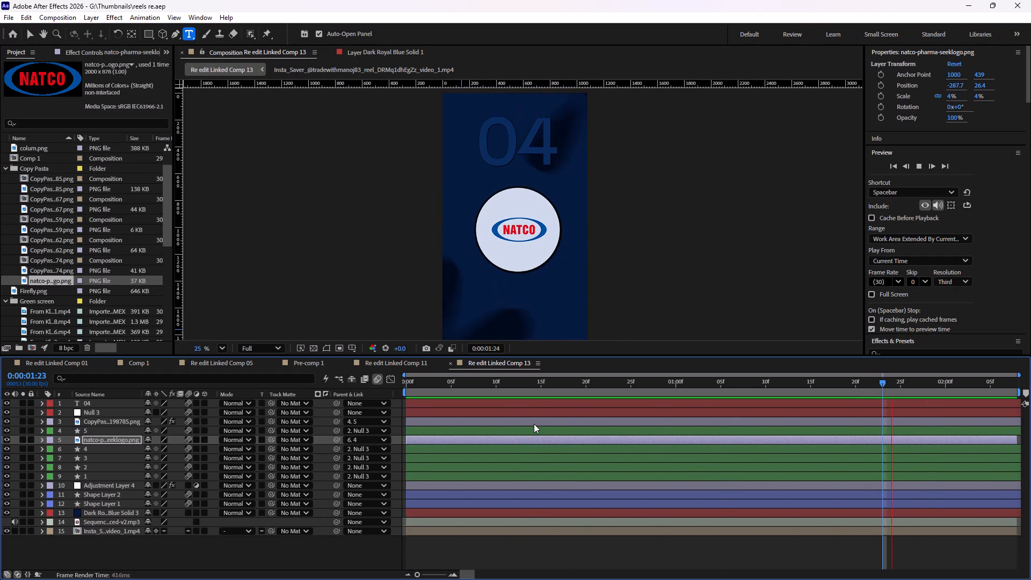
key(space)
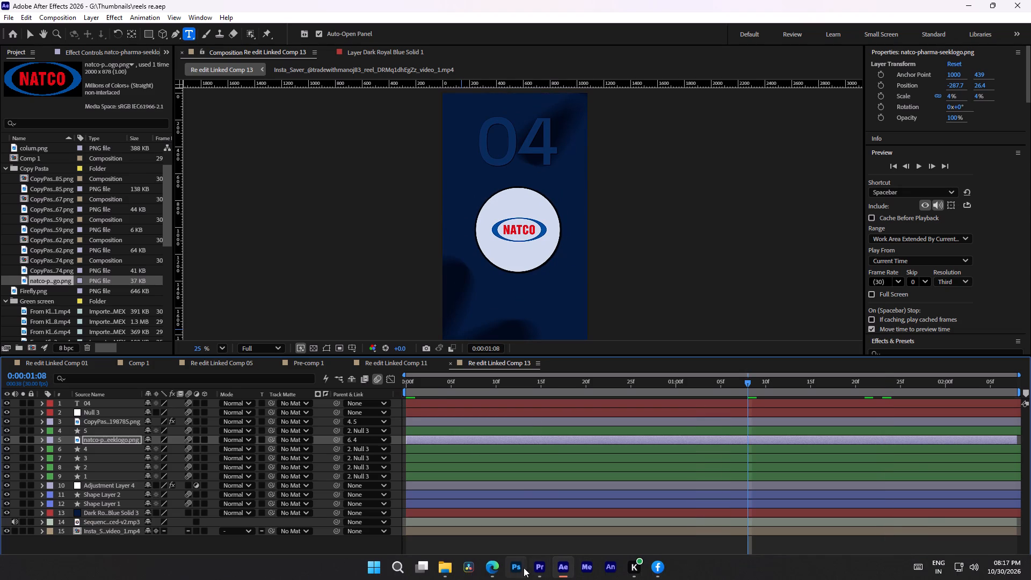
Switch to Premiere and compare the NATCO 04 segment with the earlier SONATA 05 segment in Sequence 03.
click(535, 567)
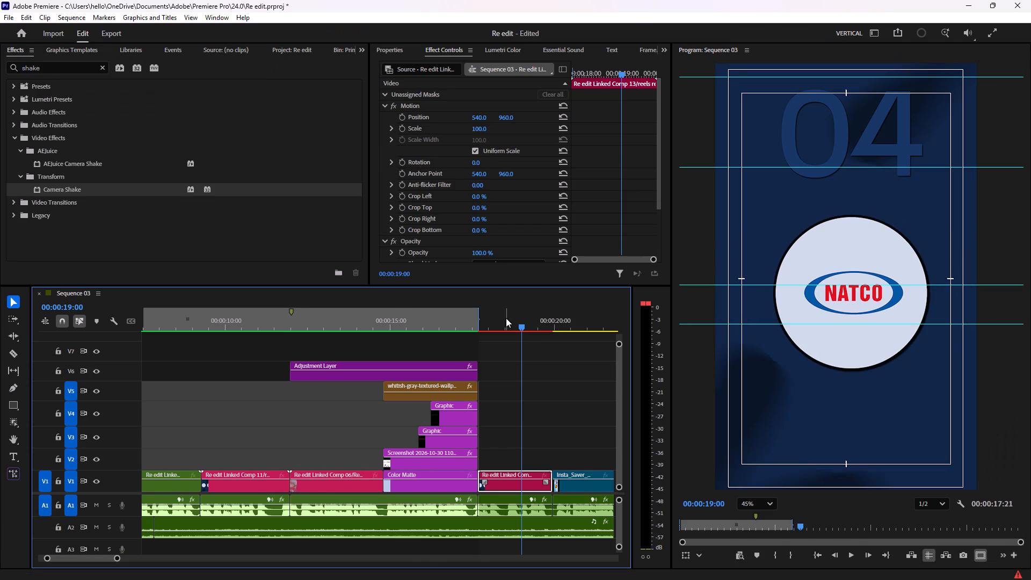
drag(521, 328, 316, 325)
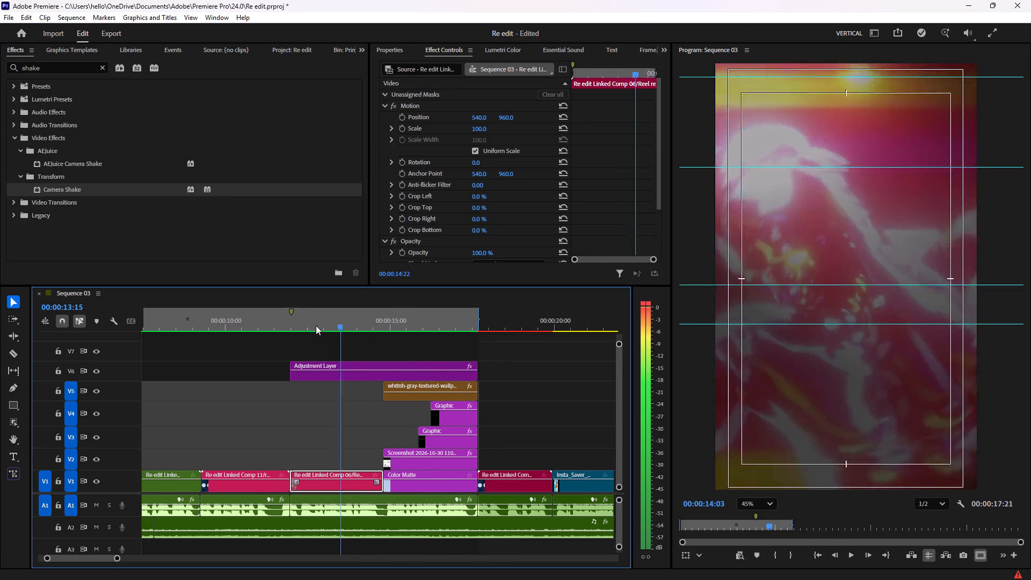
drag(316, 325, 237, 327)
key(space)
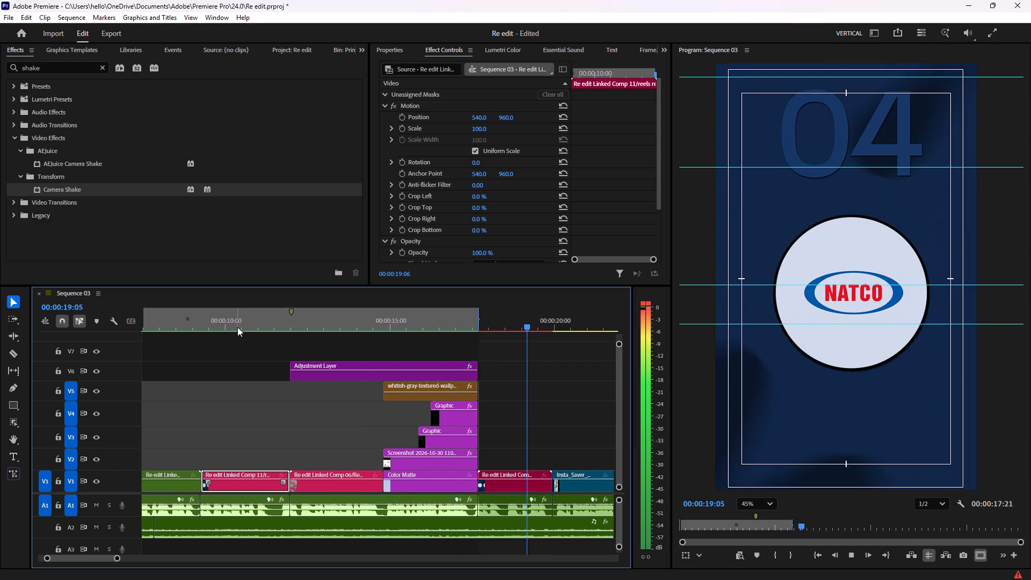
key(space)
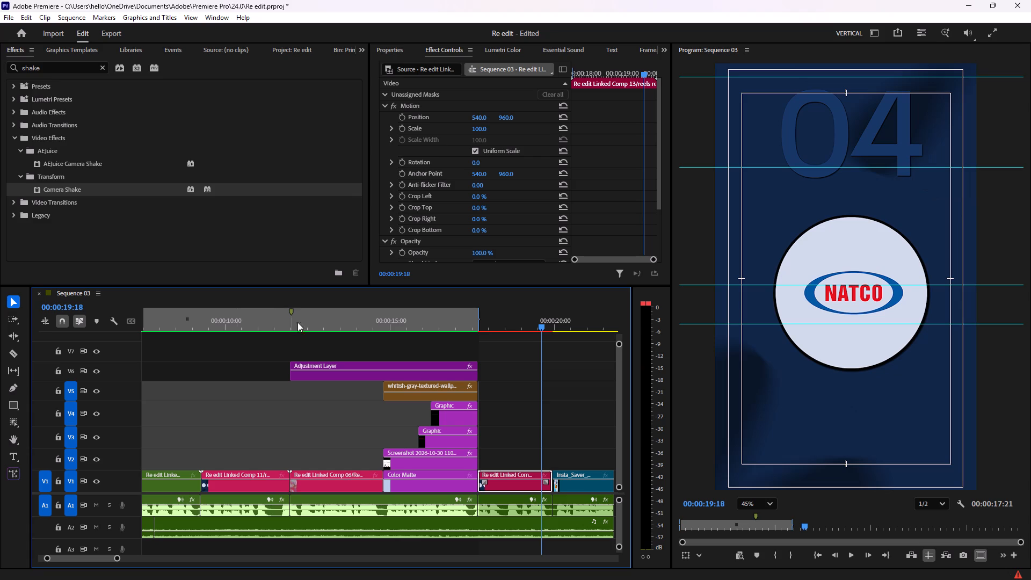
click(236, 329)
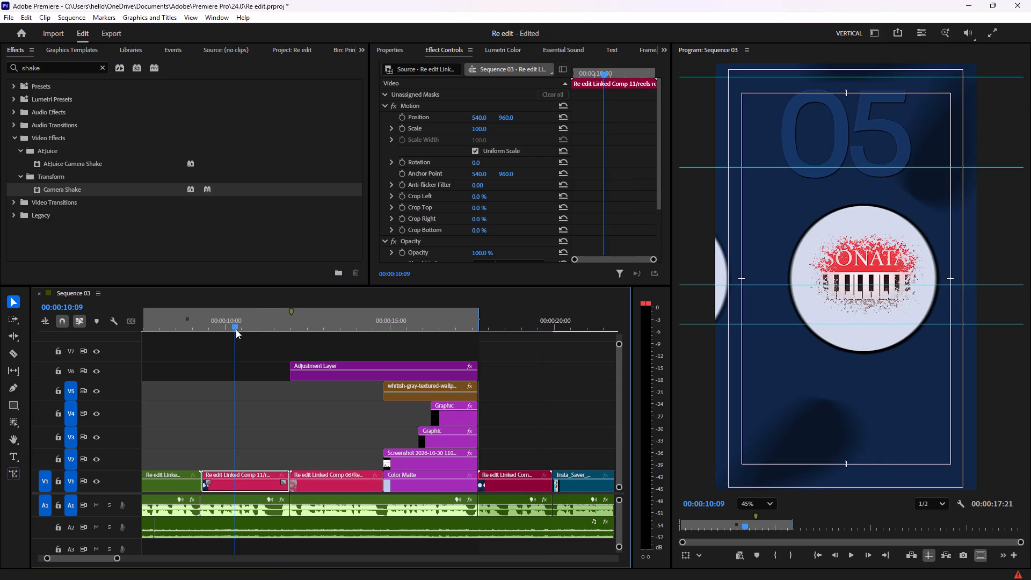
drag(238, 328, 439, 359)
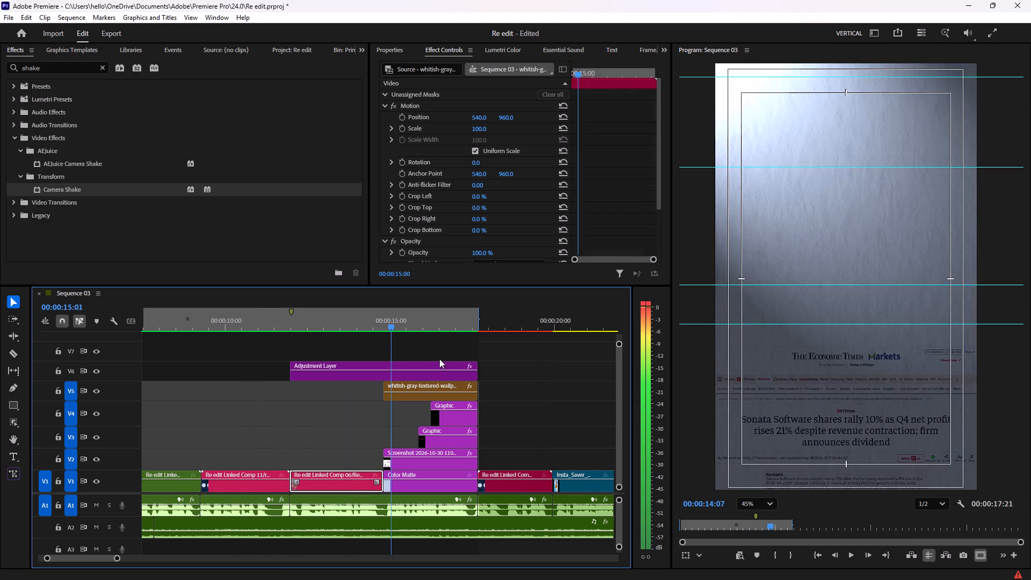
drag(439, 359, 520, 377)
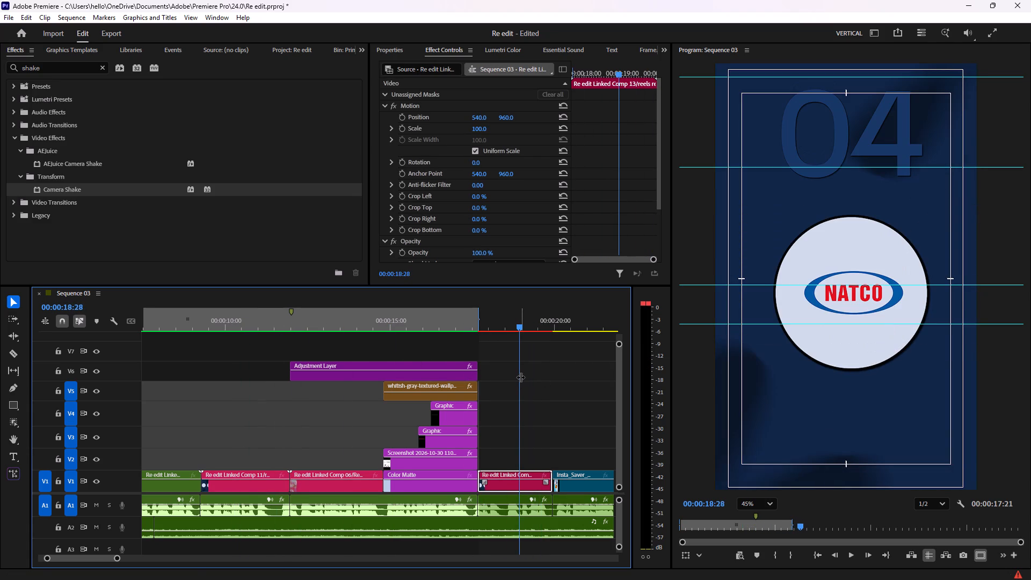
click(233, 329)
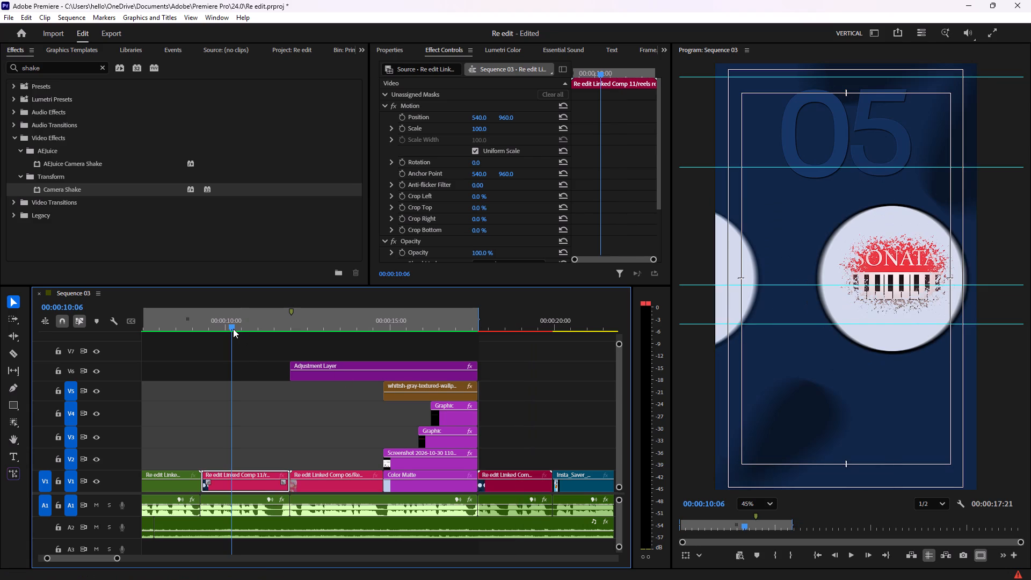
click(521, 326)
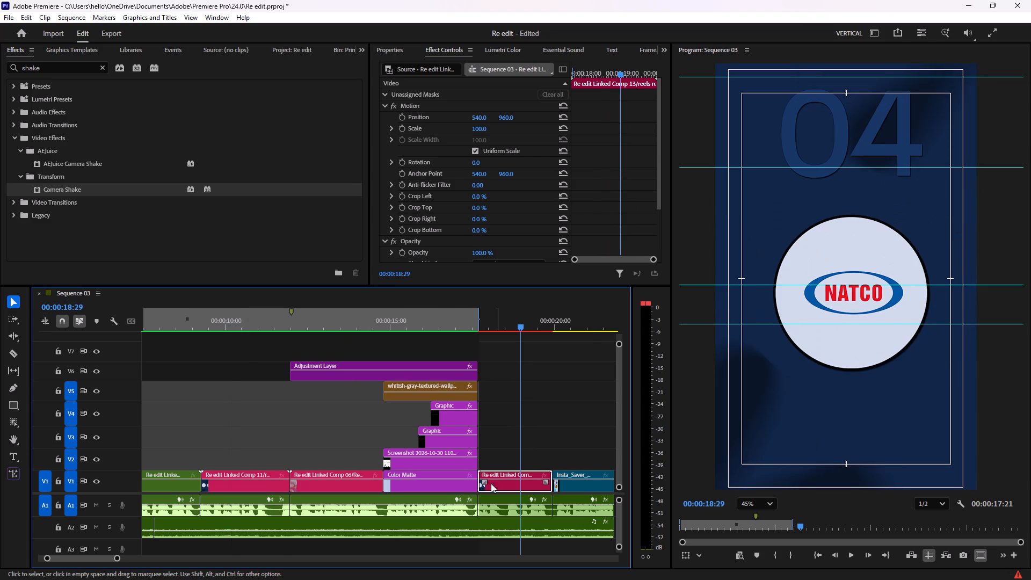
Return to After Effects and undo all the Natco edits, back to the number text 05 and the SONATA logo in its circle.
click(558, 567)
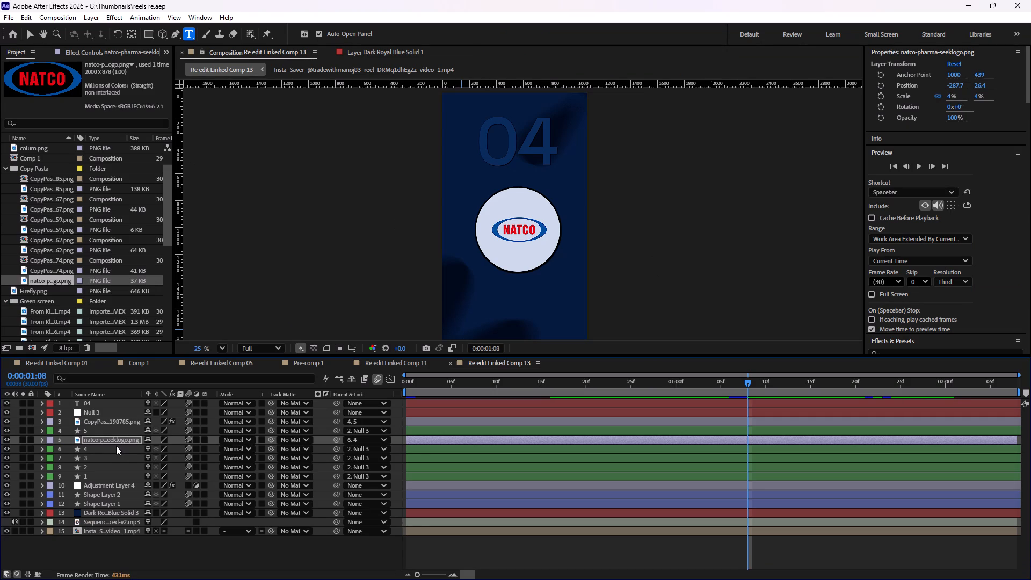
key(ctrl+z)
key(ctrl+z)
key(ctrl+z)
key(ctrl+z)
key(ctrl+z)
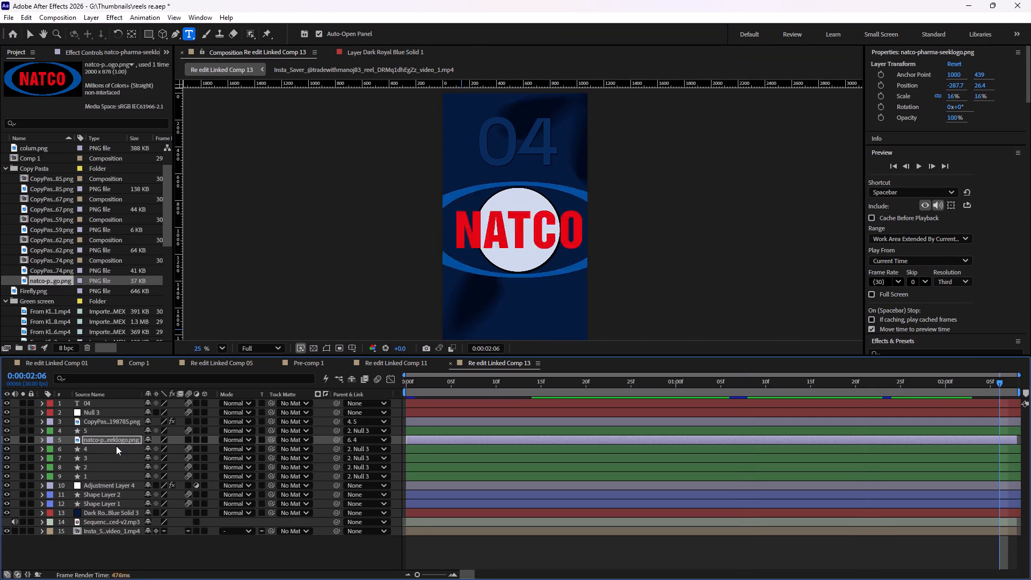
key(ctrl+z)
key(ctrl+z)
key(ctrl+z)
key(ctrl+z)
key(ctrl+z)
key(ctrl+z)
key(ctrl+z)
key(ctrl+z)
key(ctrl+z)
key(ctrl+z)
key(ctrl+z)
key(ctrl+z)
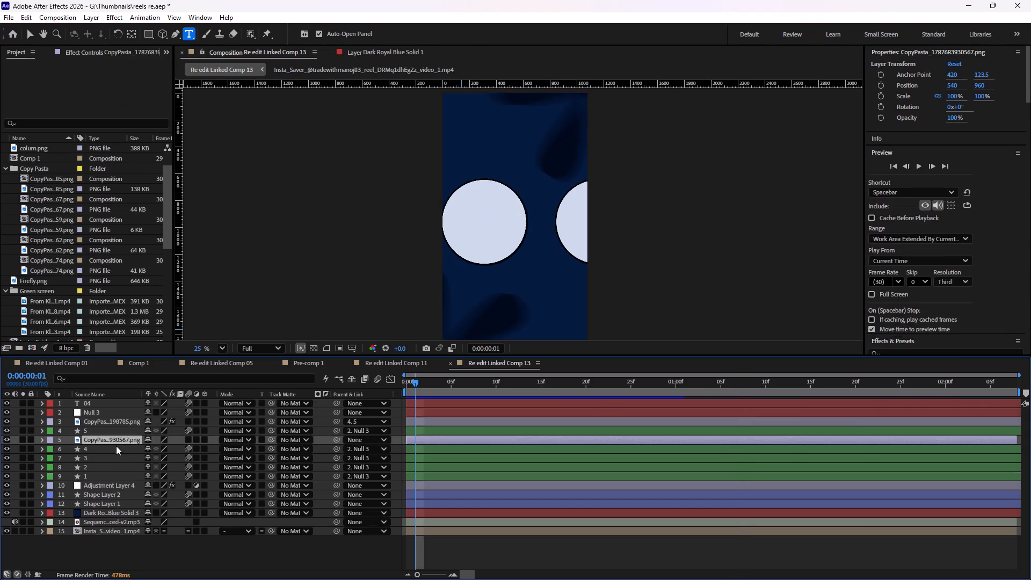
key(ctrl+z)
key(ctrl+z)
key(ctrl+z)
key(ctrl+z)
key(ctrl+z)
key(ctrl+z)
key(ctrl+z)
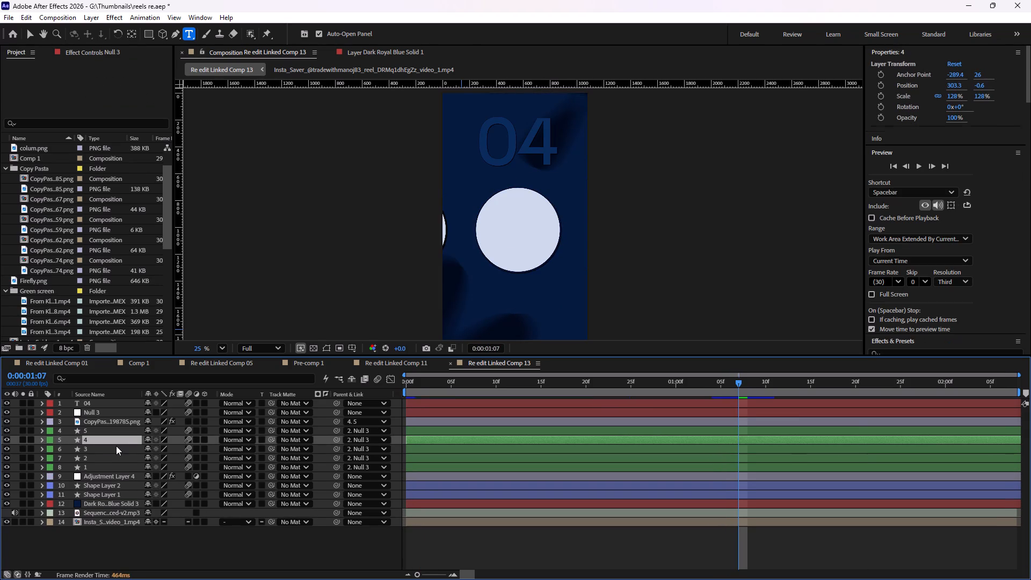
key(ctrl+z)
key(ctrl+z)
key(ctrl+z)
key(ctrl+z)
key(ctrl+z)
key(ctrl+z)
key(ctrl+z)
key(ctrl+z)
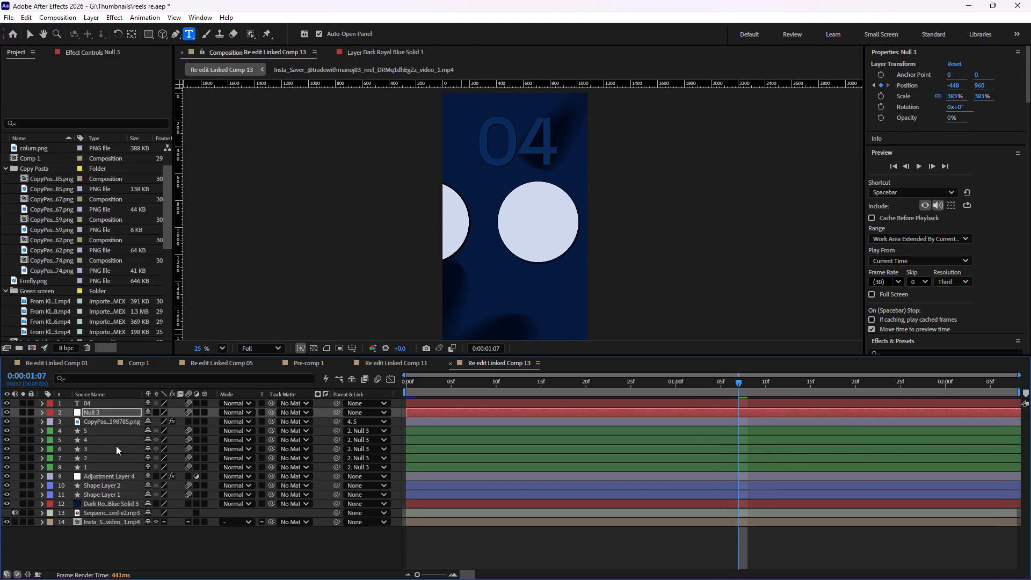
key(ctrl+z)
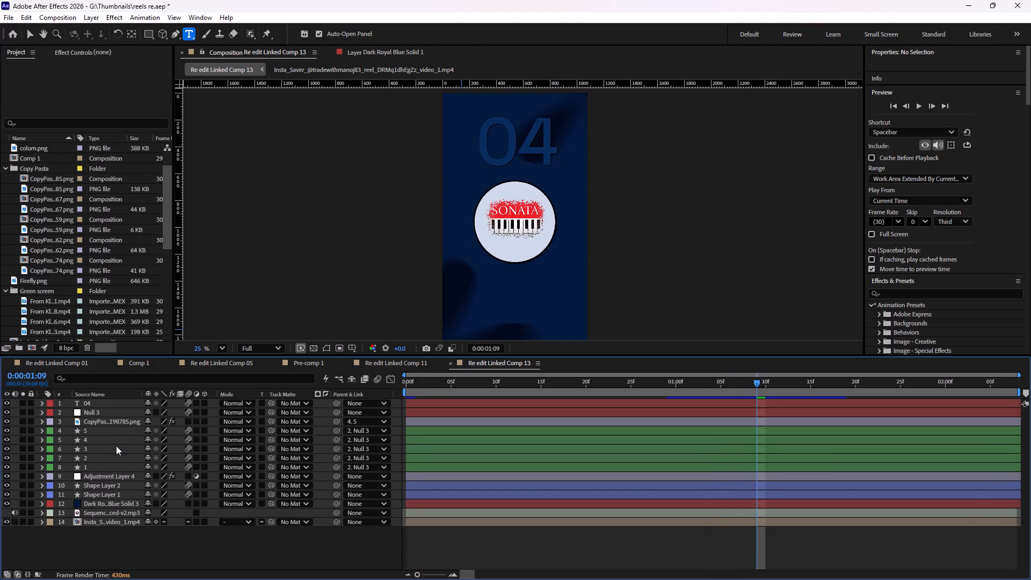
key(ctrl+z)
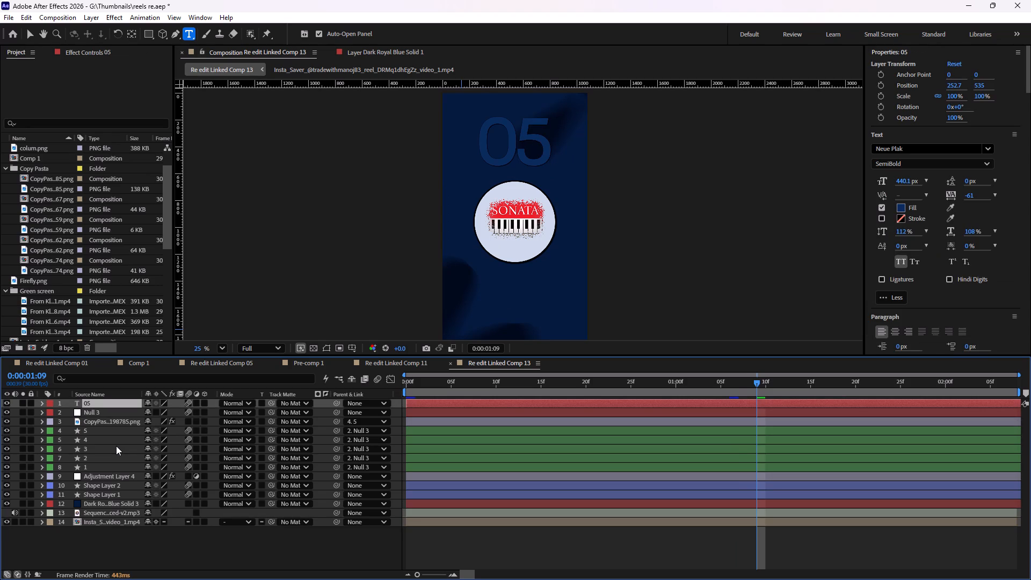
Scrub through the restored SONATA composition to check its sliding circles, and save the project.
drag(753, 379, 731, 382)
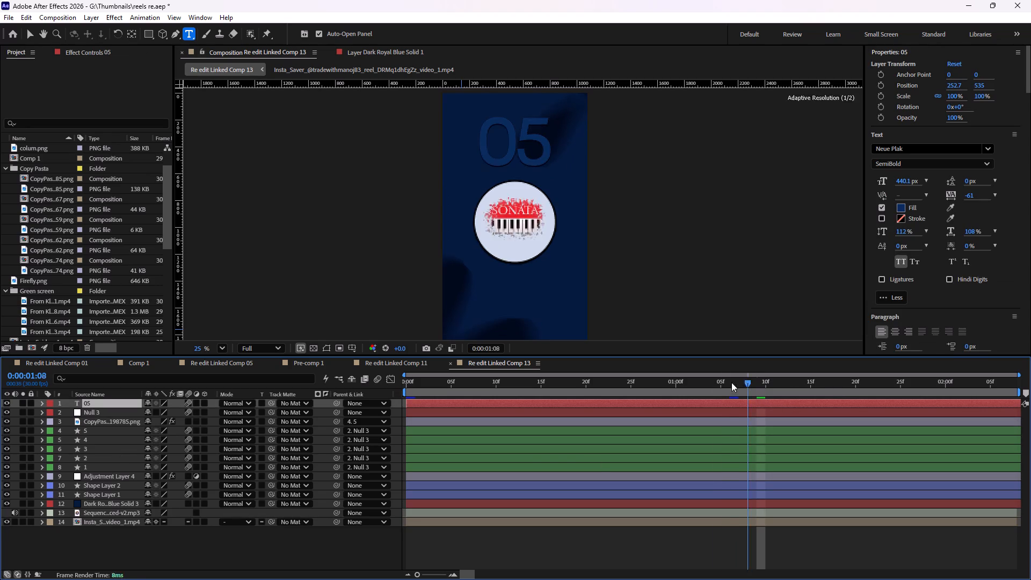
drag(731, 382, 440, 401)
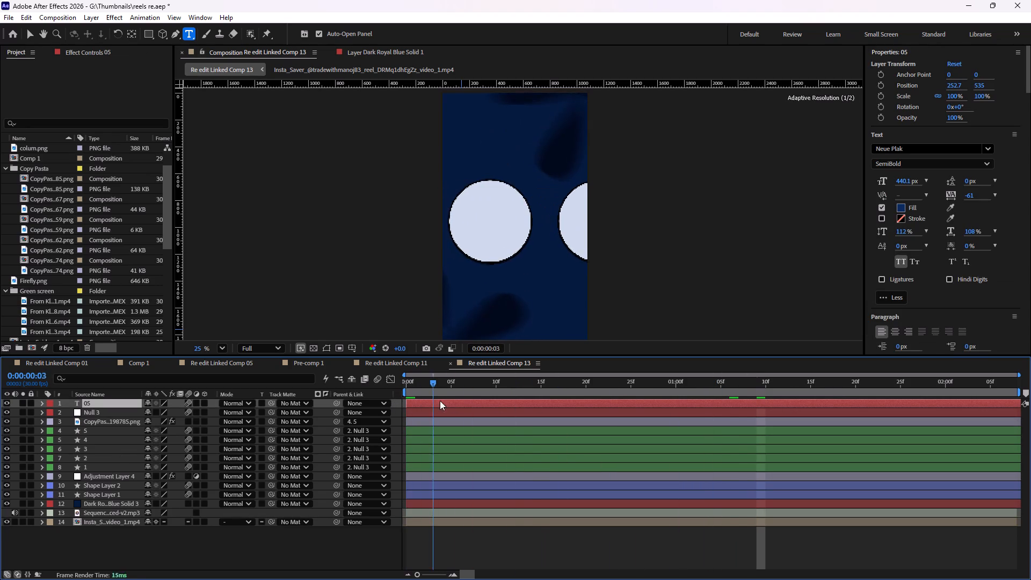
drag(440, 401, 628, 412)
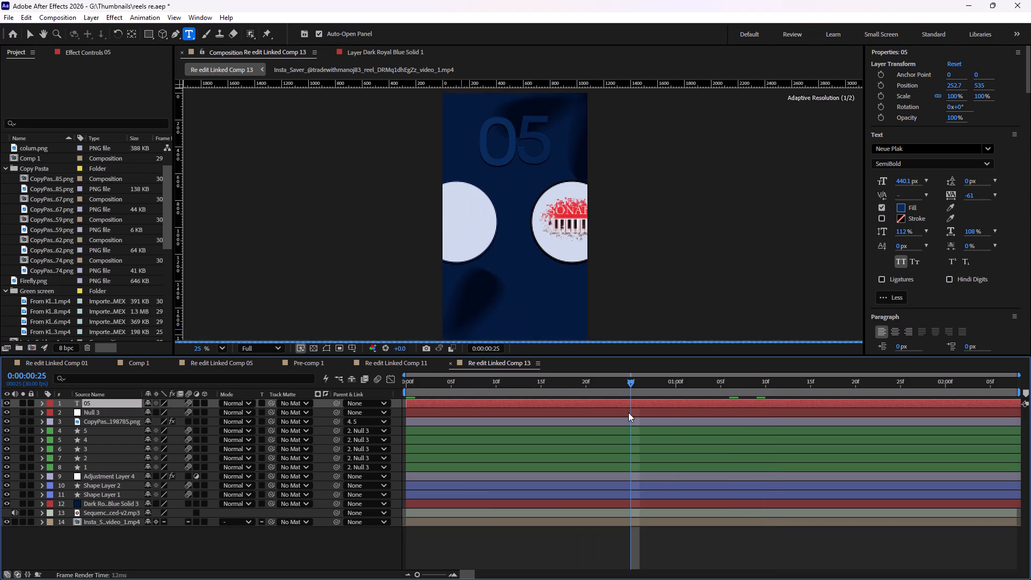
key(ctrl+s)
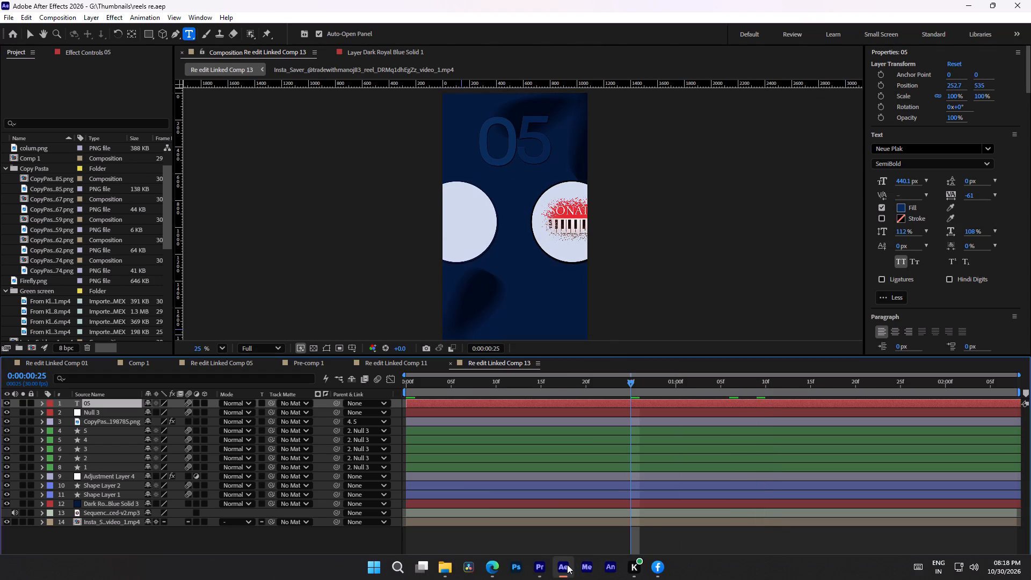
Switch to Premiere and play Sequence 03 from 00:00:16:10 through the restored Re edit Linked Comp 13 clip.
click(539, 563)
drag(519, 322, 494, 323)
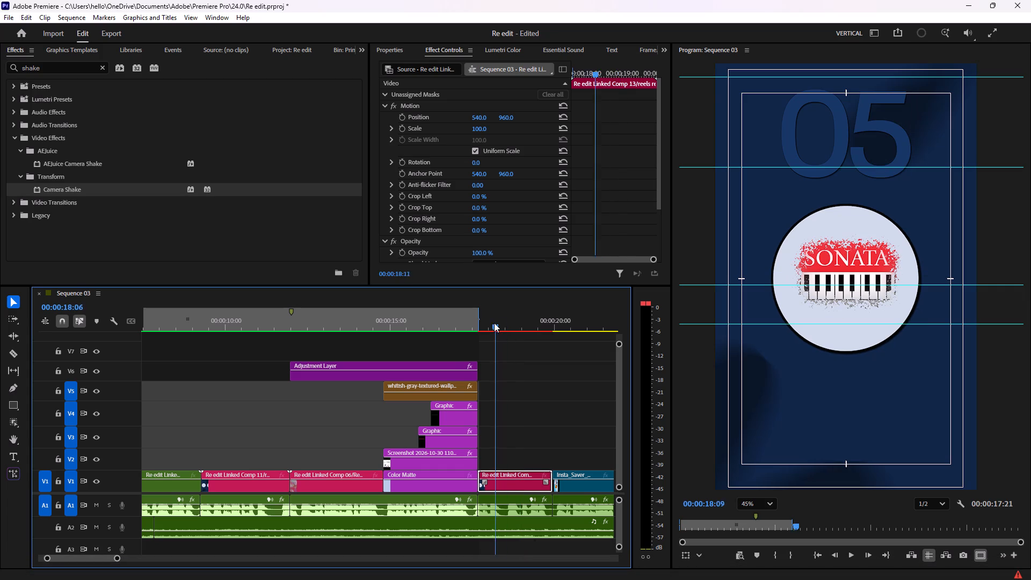
drag(494, 323, 435, 323)
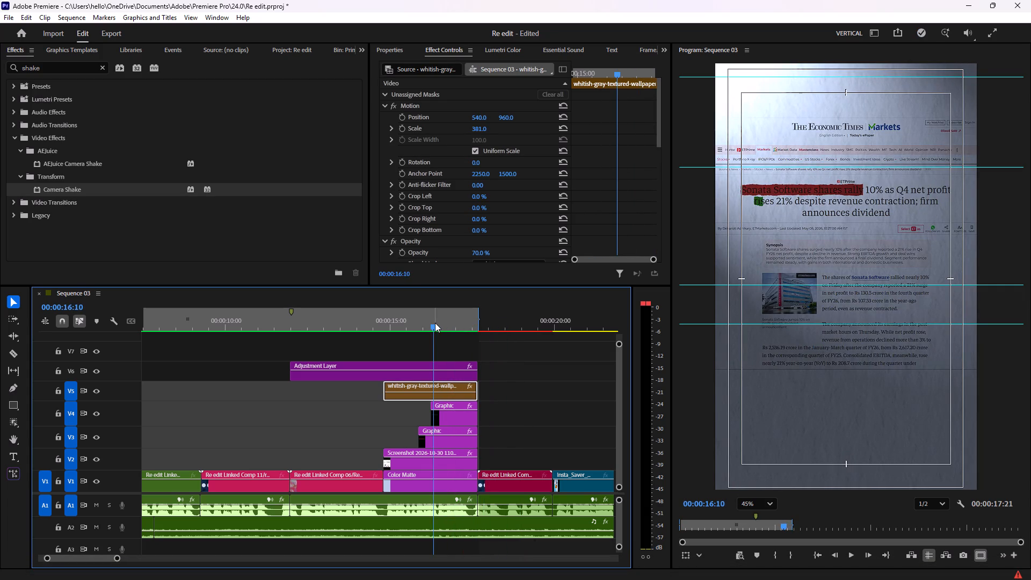
key(space)
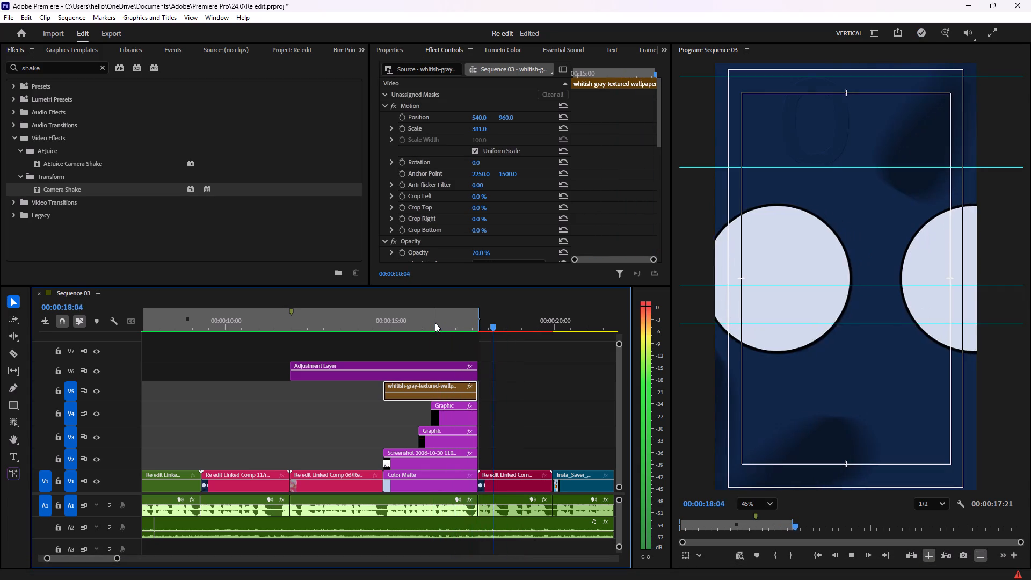
key(space)
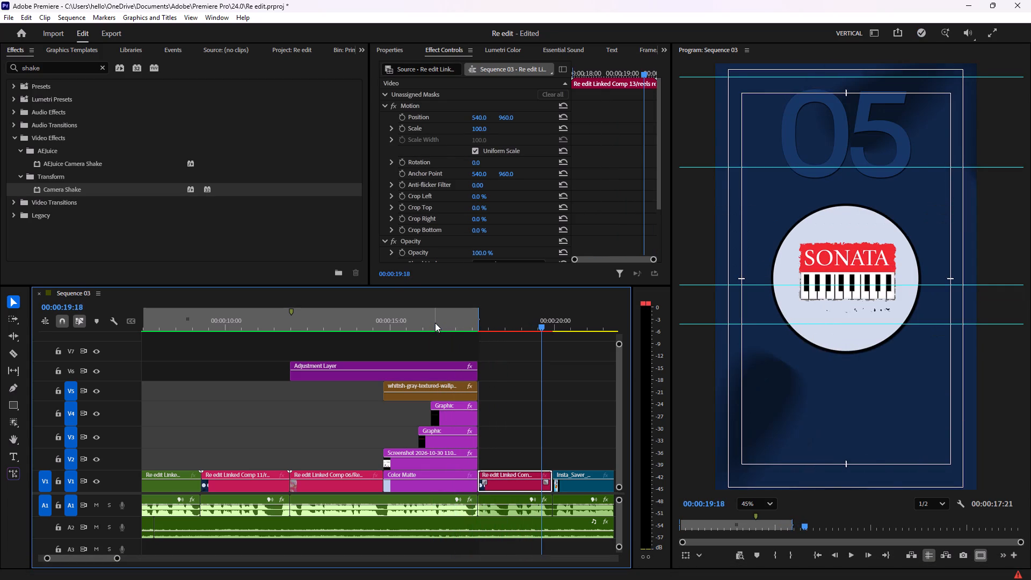
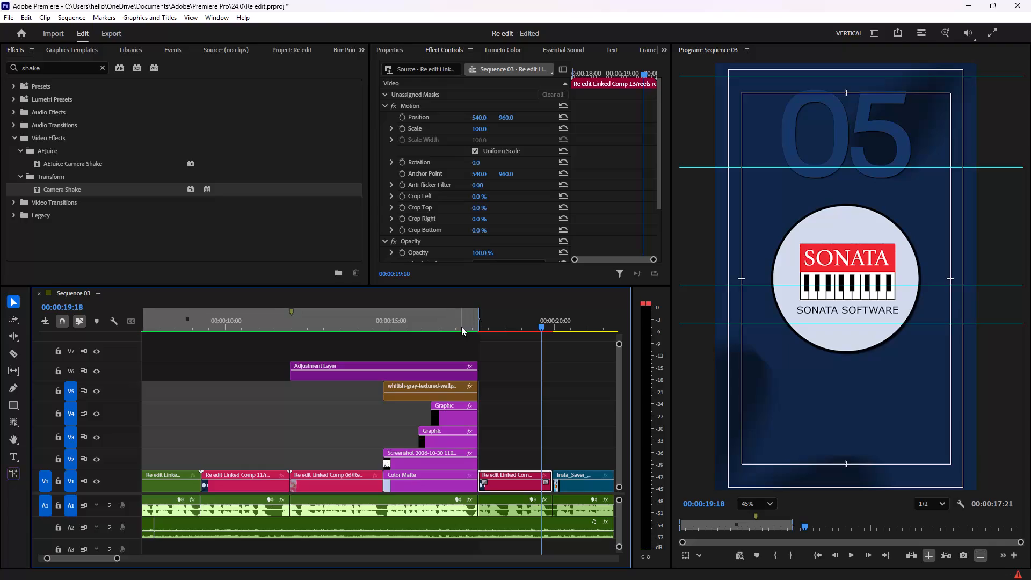
Play Sequence 03 from just before the Linked Comp 13 clip to review the cut into the numbered logo scene.
click(495, 324)
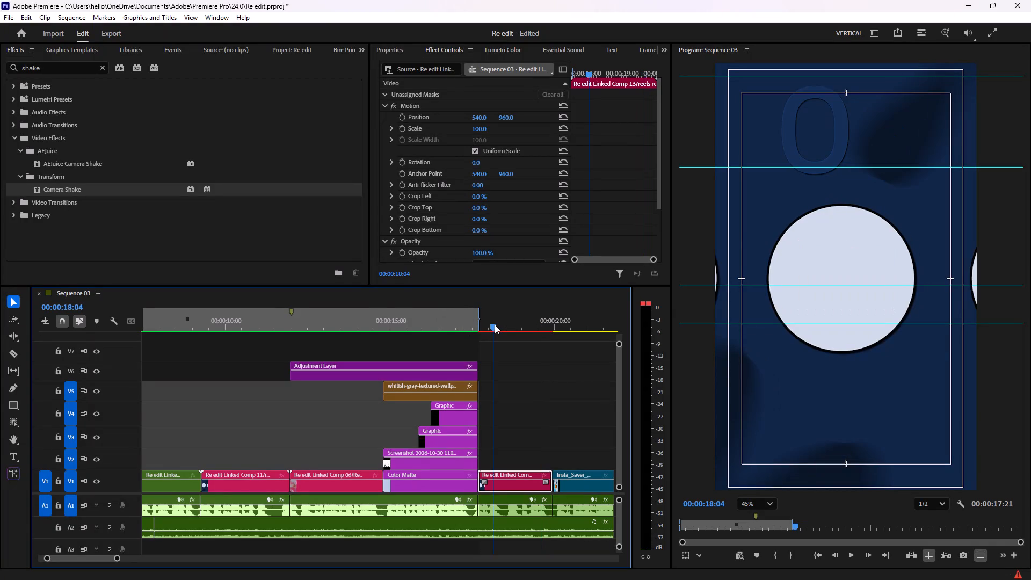
drag(495, 324, 469, 330)
key(space)
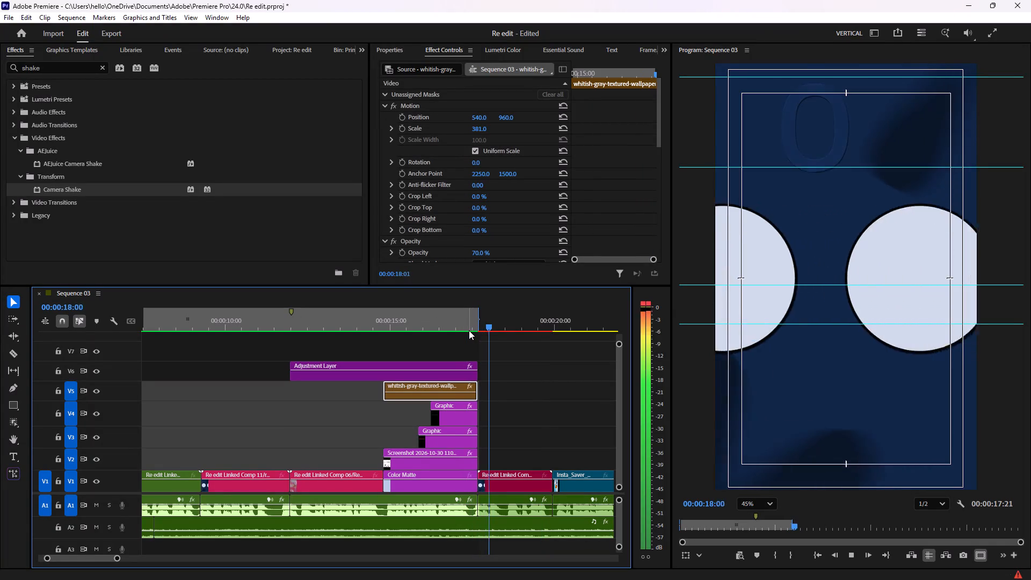
key(space)
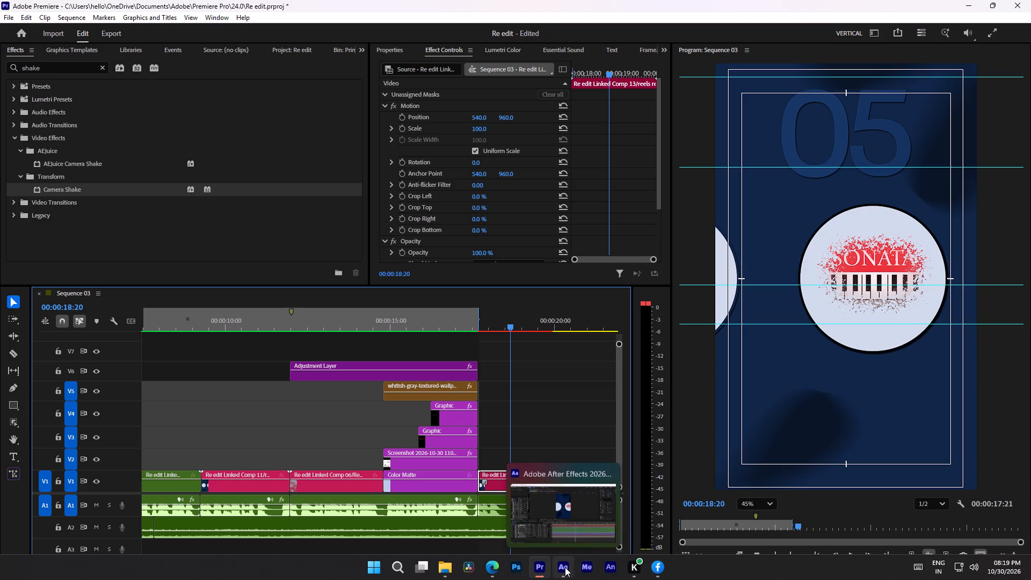
Switch to After Effects and scrub through Re edit Linked Comp 13 to examine the number and sliding circle animation.
click(565, 567)
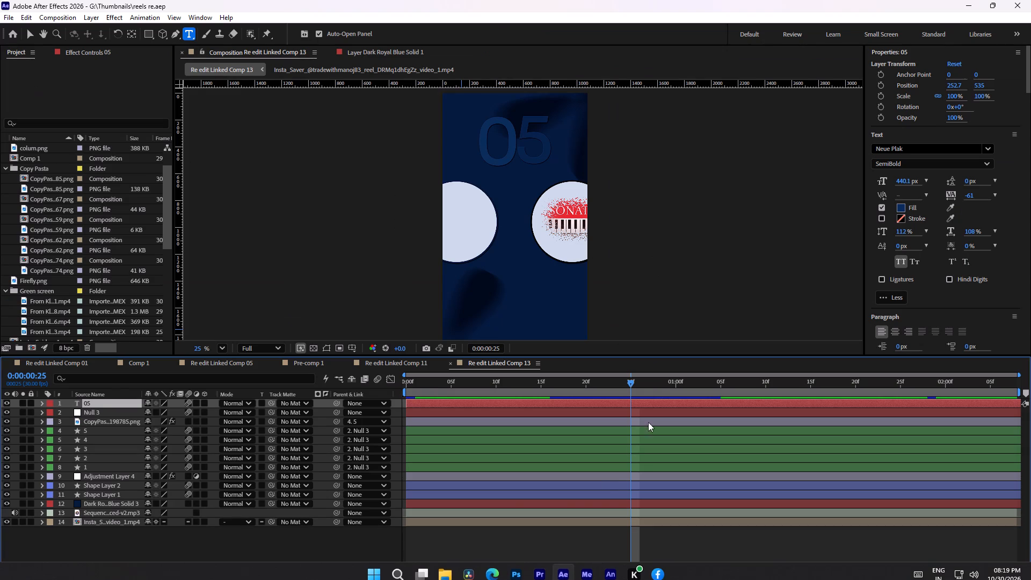
drag(630, 382, 529, 387)
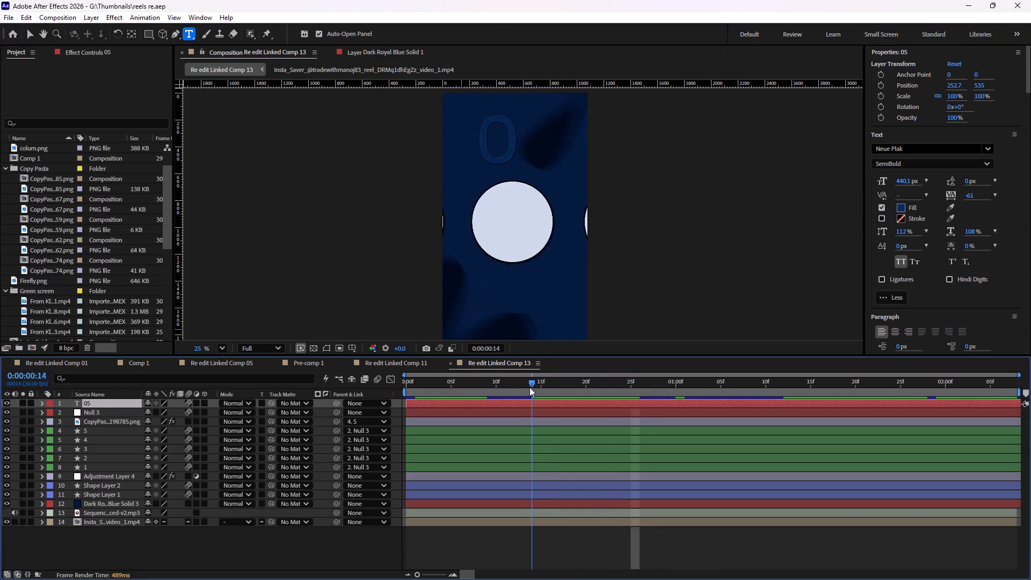
drag(529, 387, 407, 389)
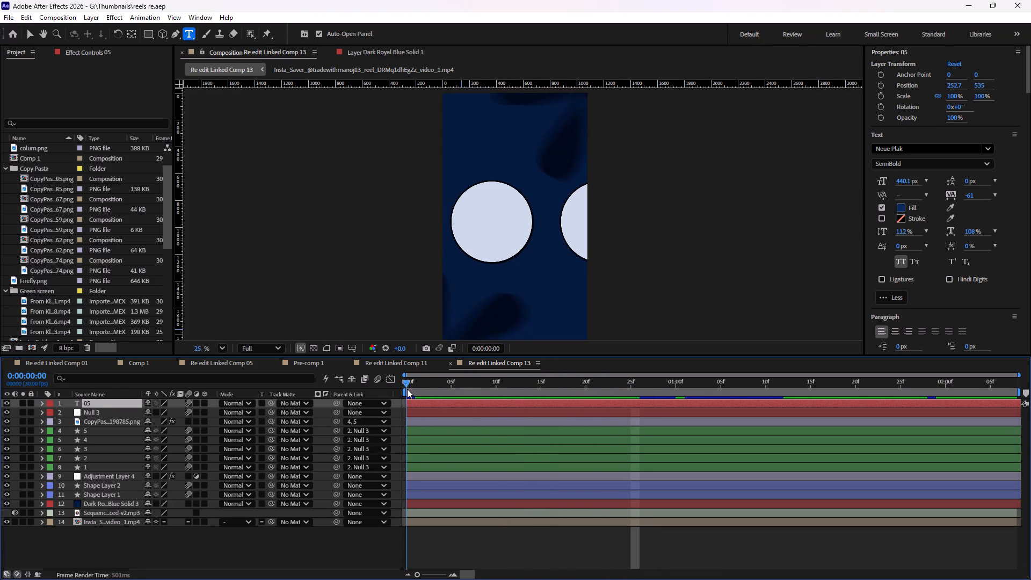
drag(407, 389, 652, 414)
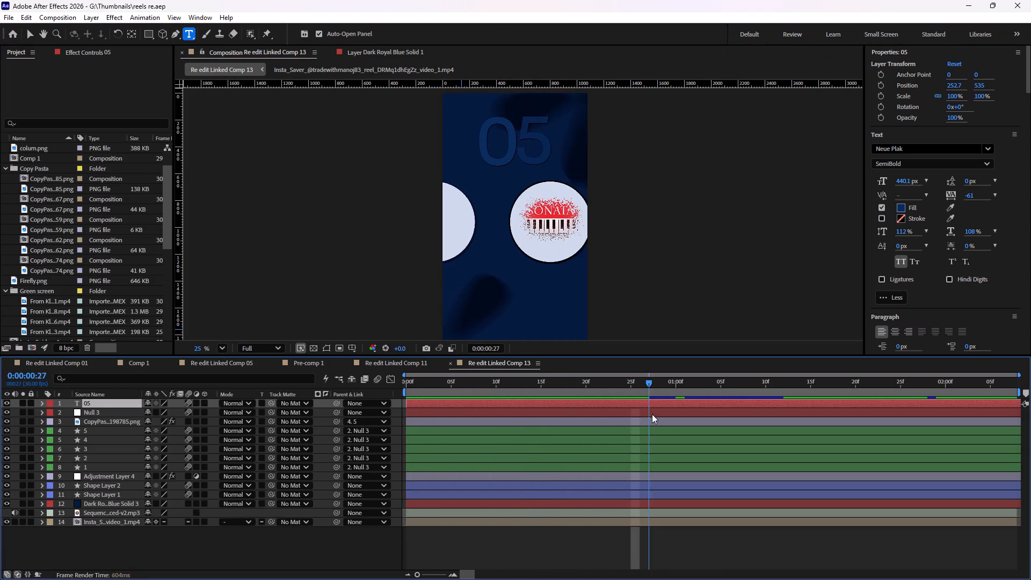
drag(652, 414, 663, 413)
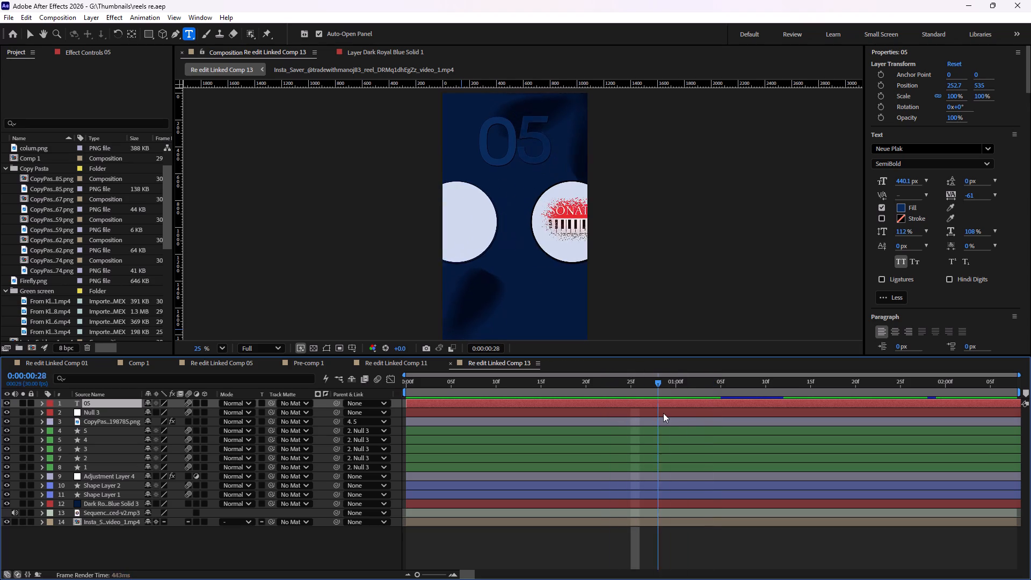
drag(663, 413, 681, 416)
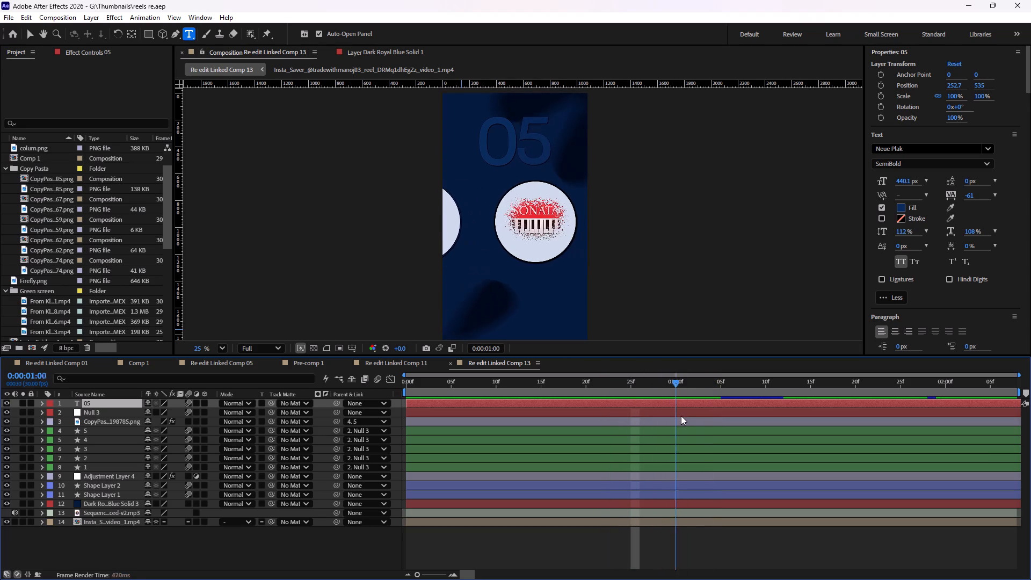
drag(681, 416, 643, 414)
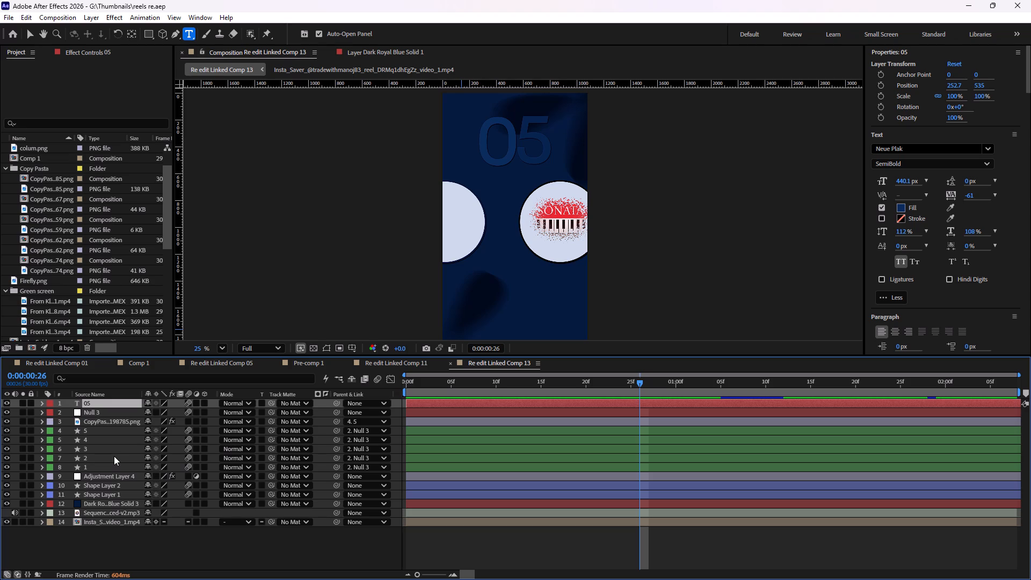
Change the large number text above the circles from 05 to 04.
click(93, 403)
double_click(538, 157)
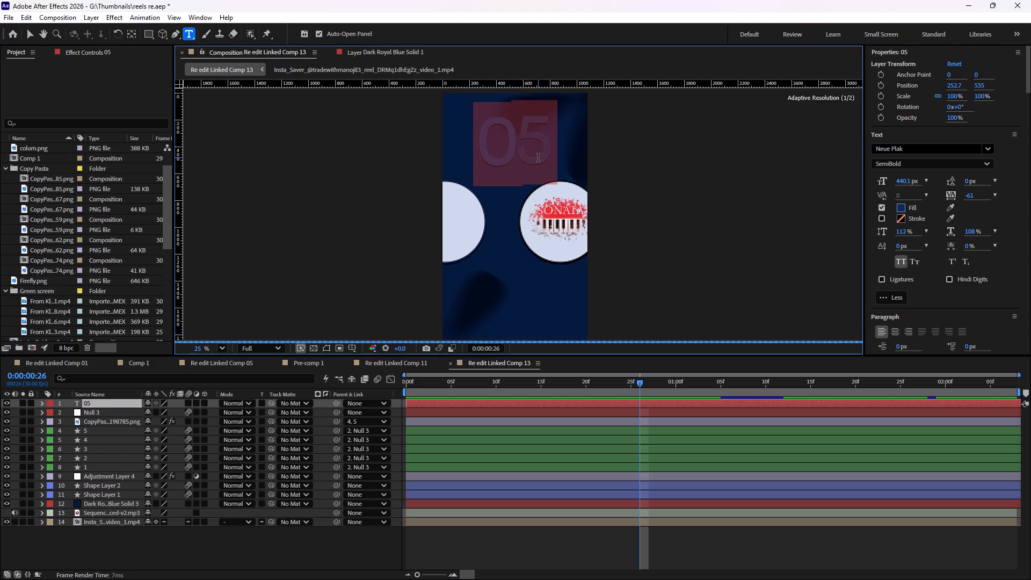
click(538, 157)
key(BackSpace)
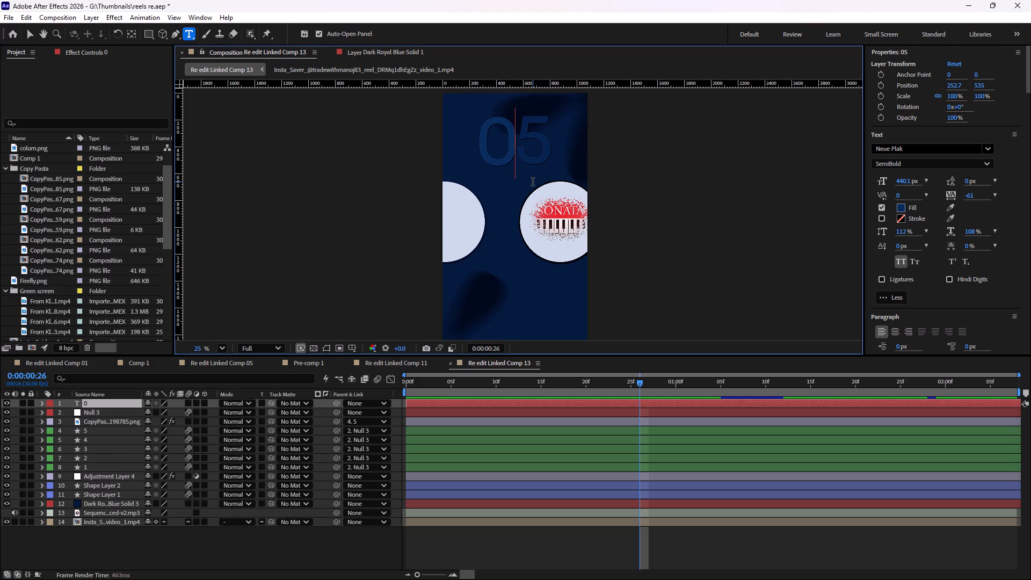
key(4)
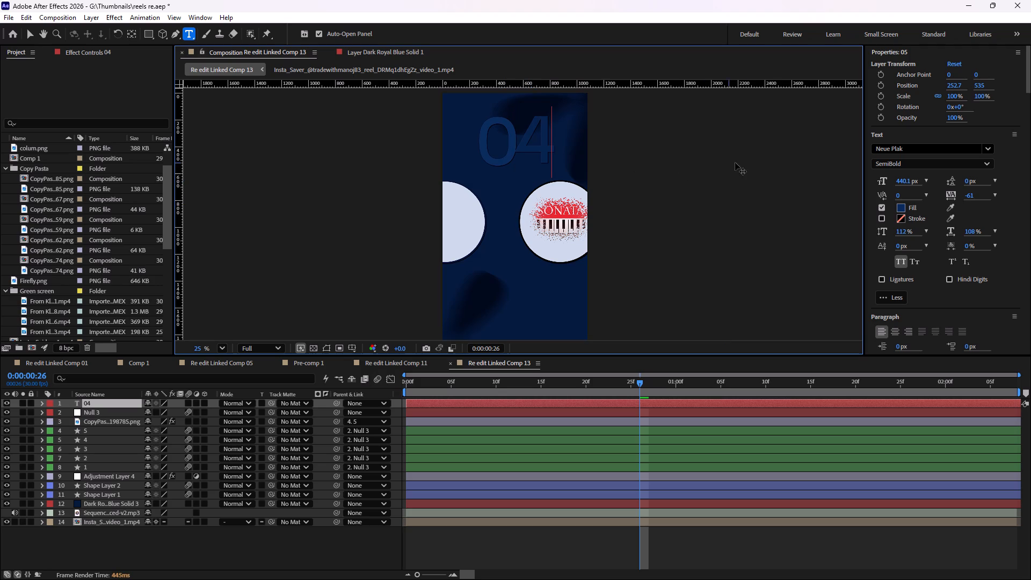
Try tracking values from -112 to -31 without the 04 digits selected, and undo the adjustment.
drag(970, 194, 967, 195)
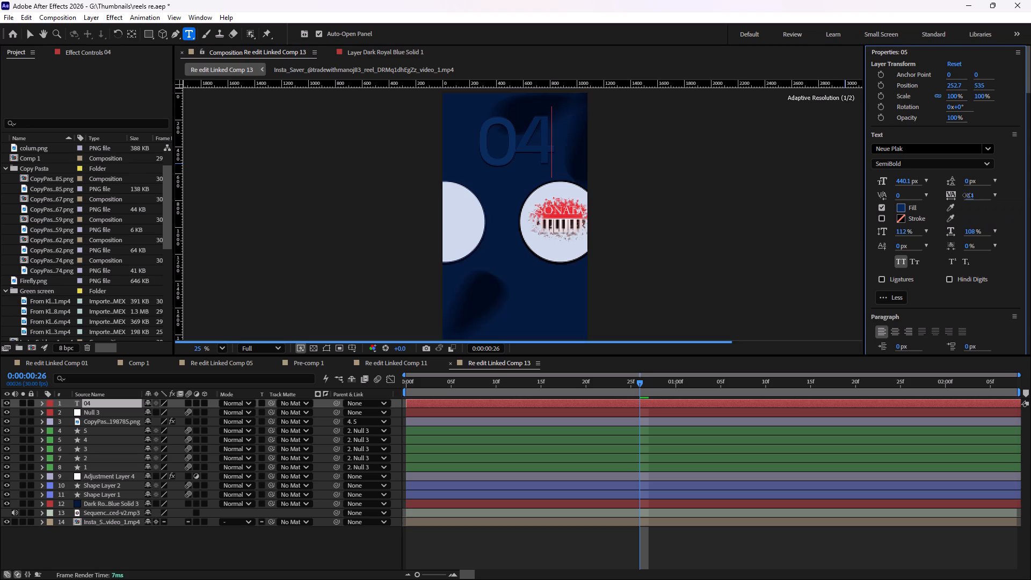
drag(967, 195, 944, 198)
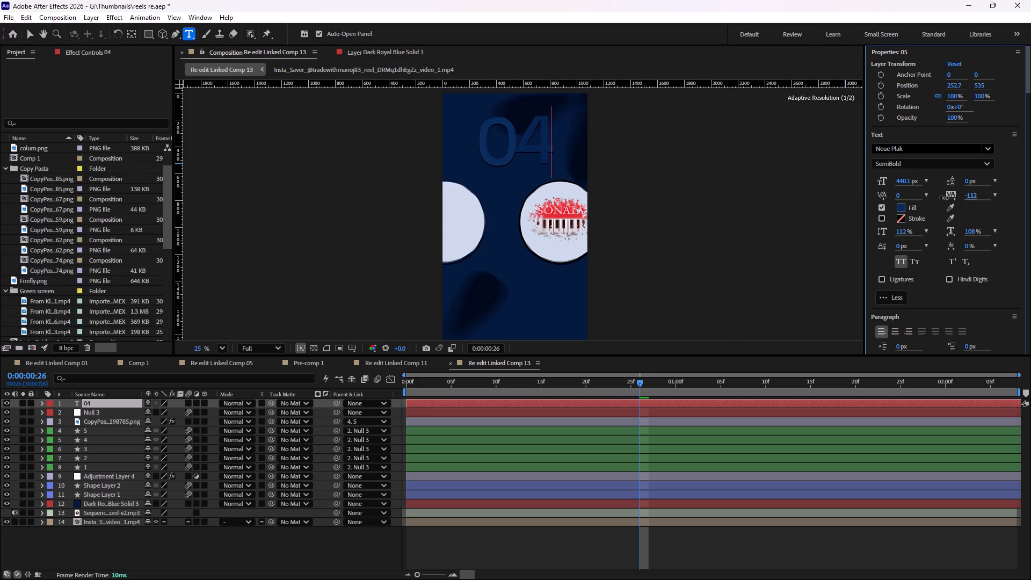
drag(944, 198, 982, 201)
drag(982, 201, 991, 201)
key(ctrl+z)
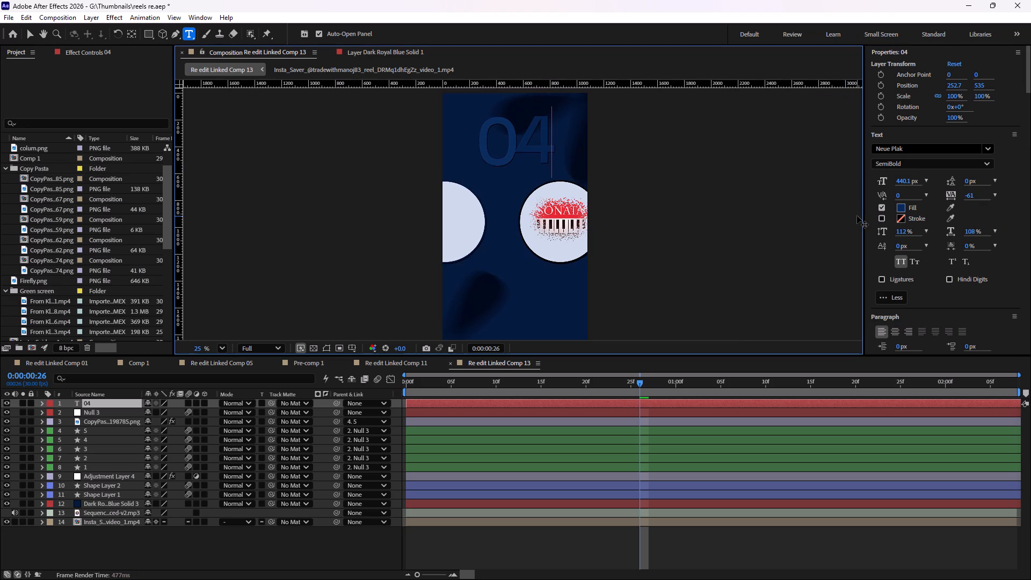
Select both digits of the 04 text and set their tracking to -6.
drag(553, 135, 551, 135)
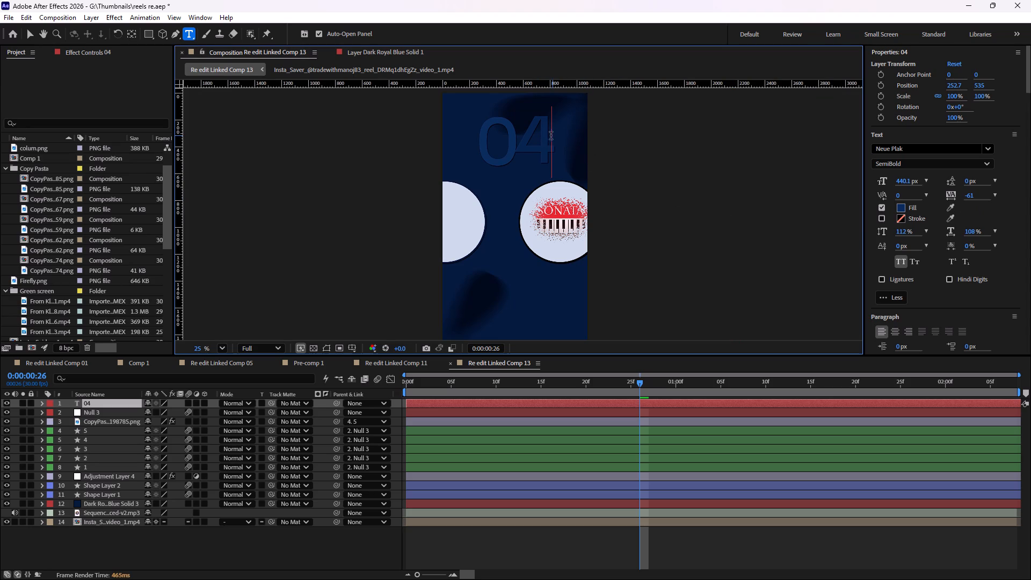
drag(551, 135, 483, 137)
drag(969, 197, 992, 198)
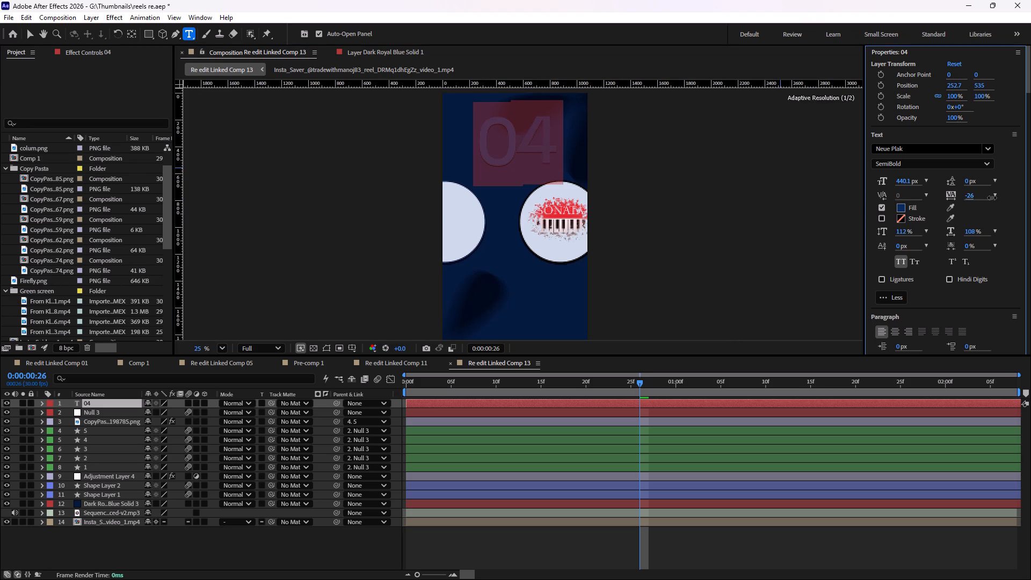
drag(992, 198, 1003, 198)
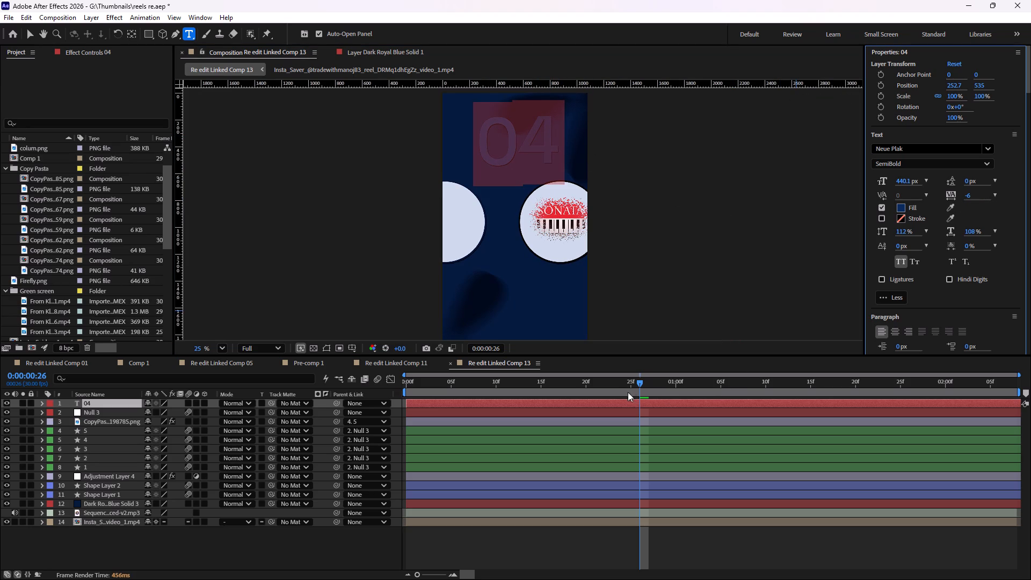
Scrub and play the composition from its start to review the 04 text animation.
drag(640, 383, 502, 386)
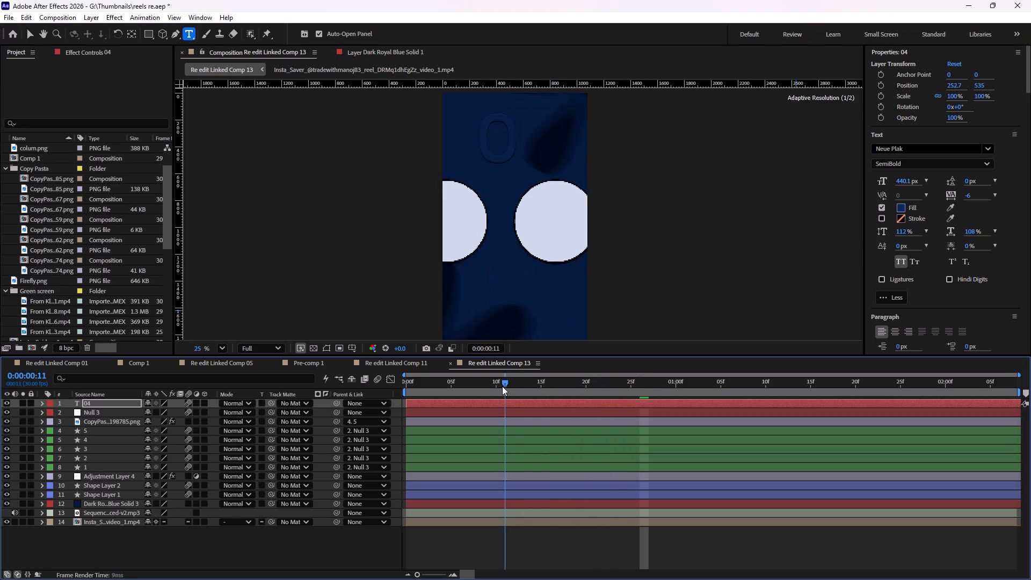
drag(502, 386, 771, 400)
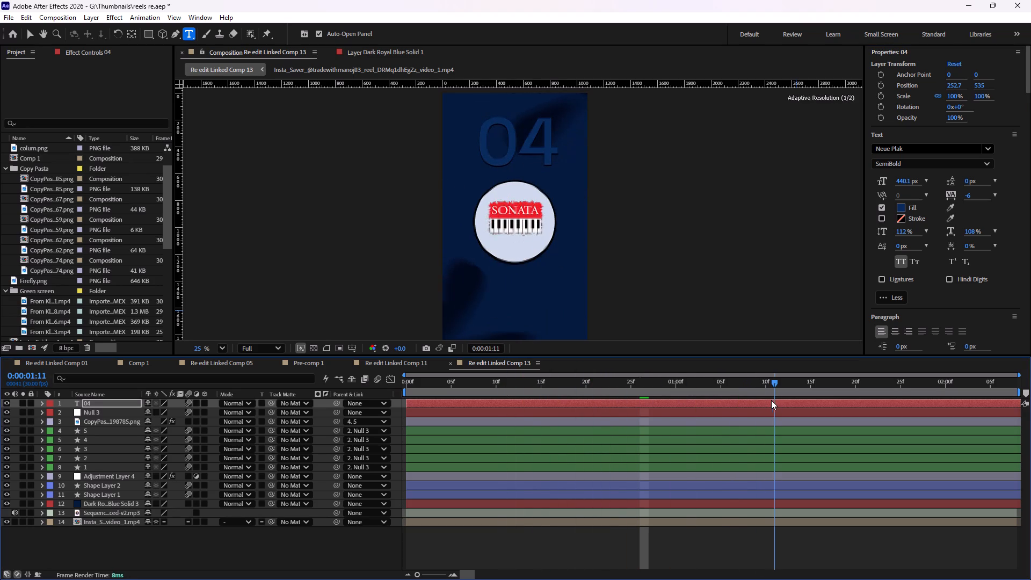
drag(771, 400, 498, 403)
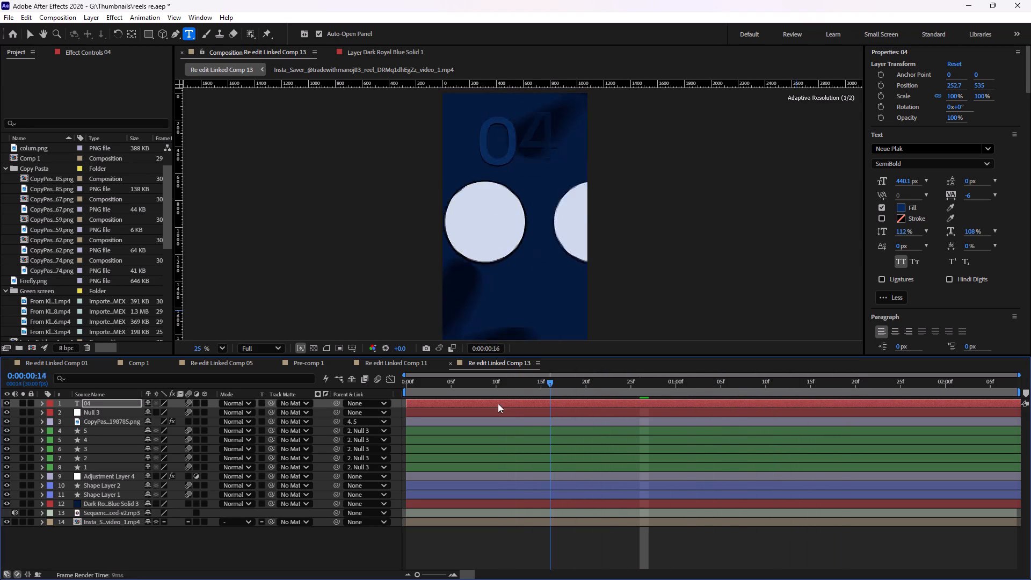
drag(498, 403, 392, 405)
key(space)
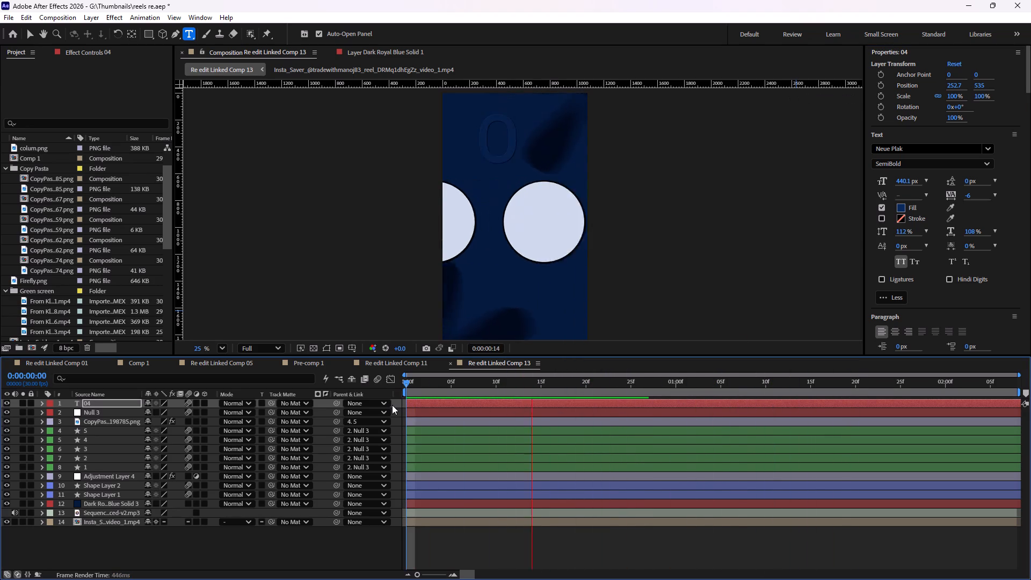
key(space)
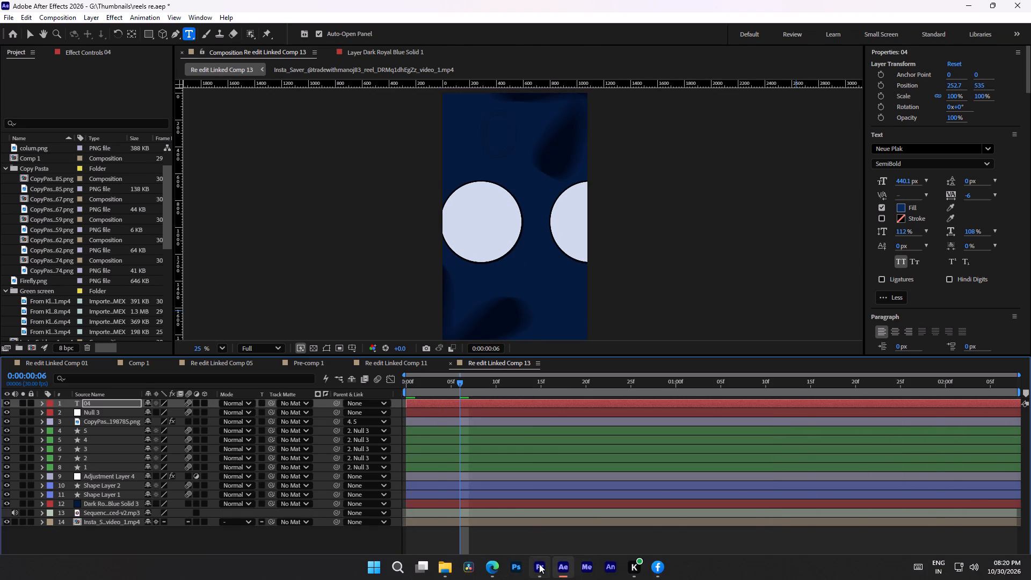
Switch to Premiere and play Sequence 03 from the Linked Comp 06 clip through the 04 logo scene.
click(539, 564)
drag(512, 325, 408, 331)
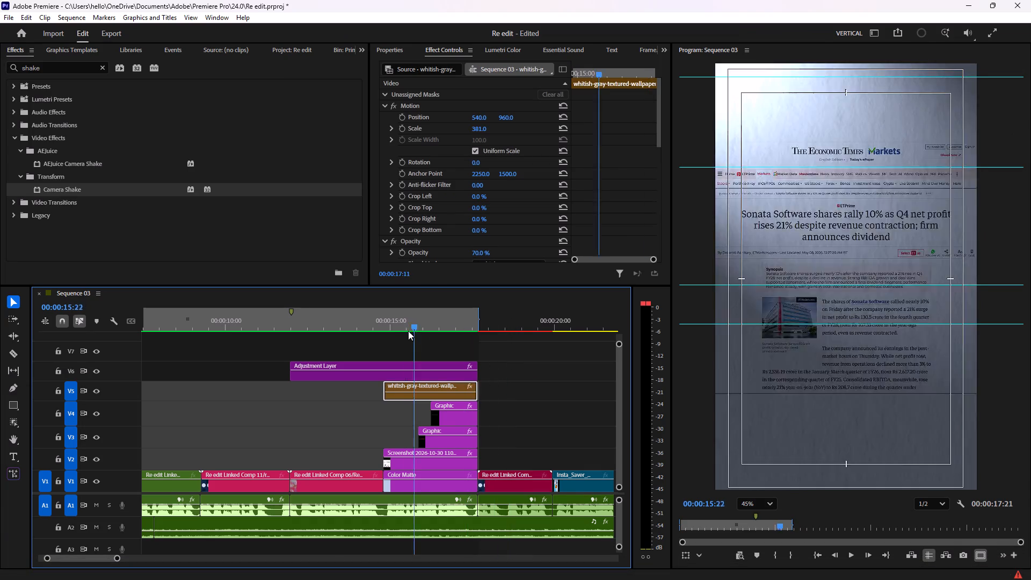
drag(408, 331, 336, 331)
key(space)
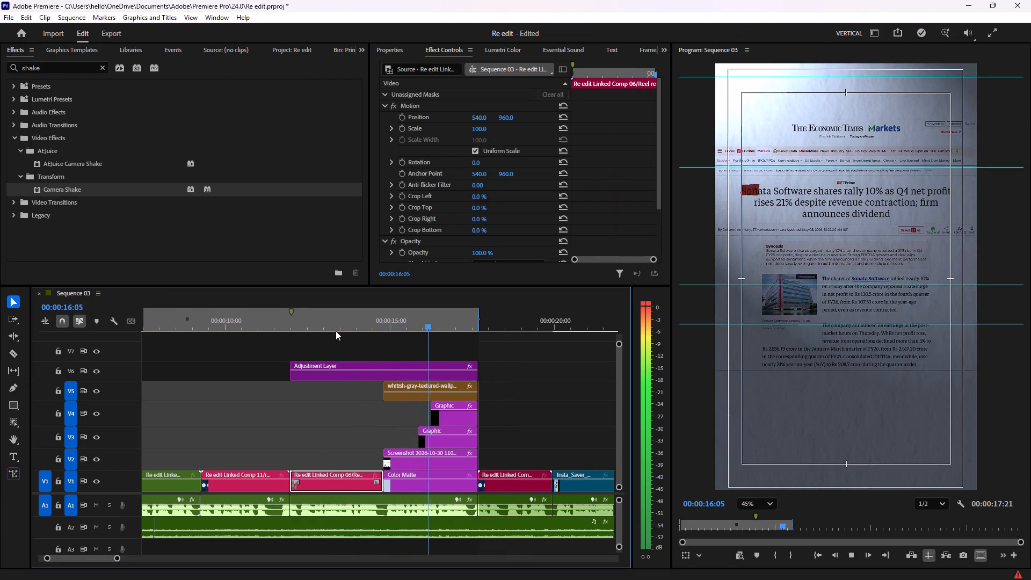
key(space)
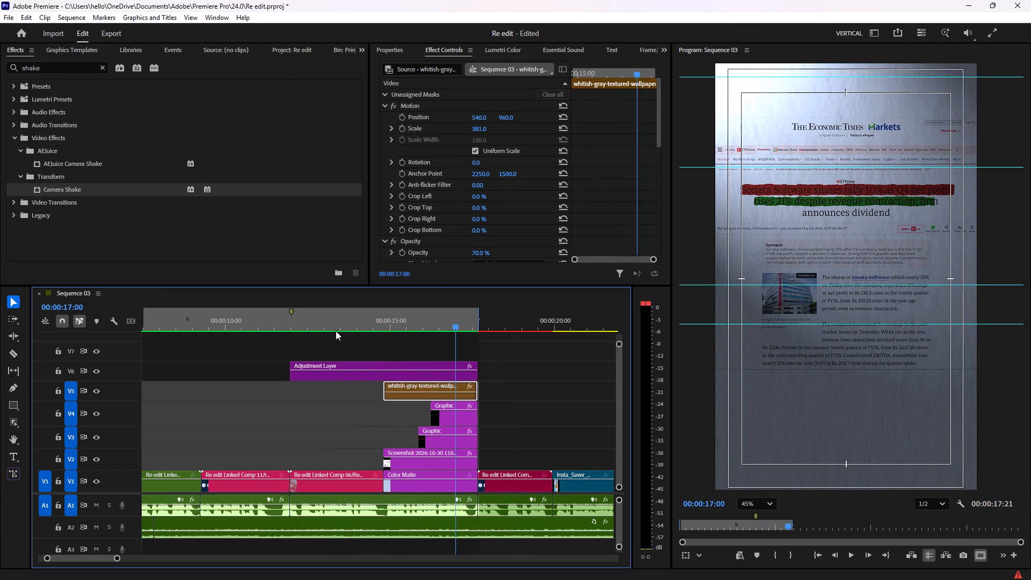
key(space)
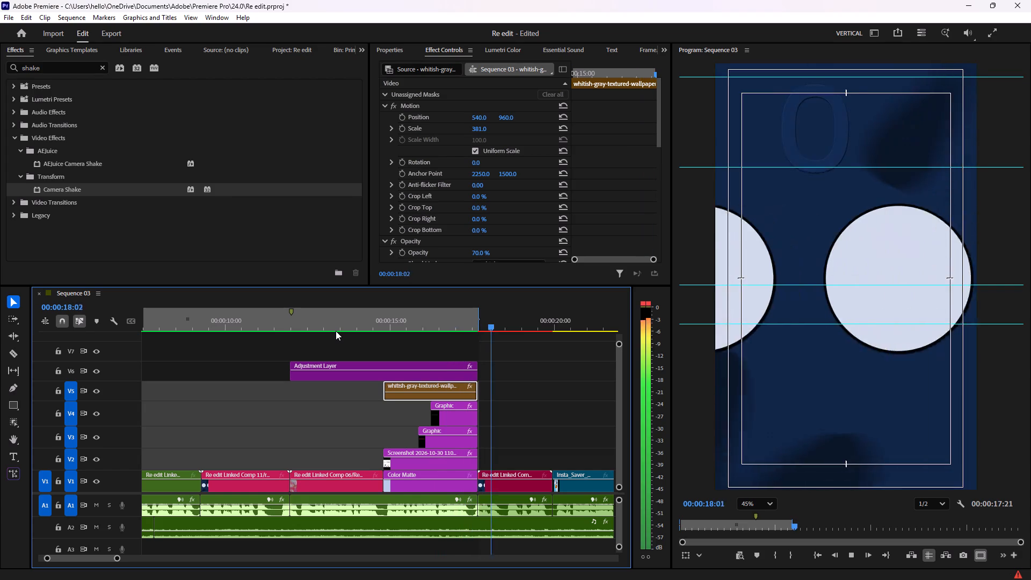
key(space)
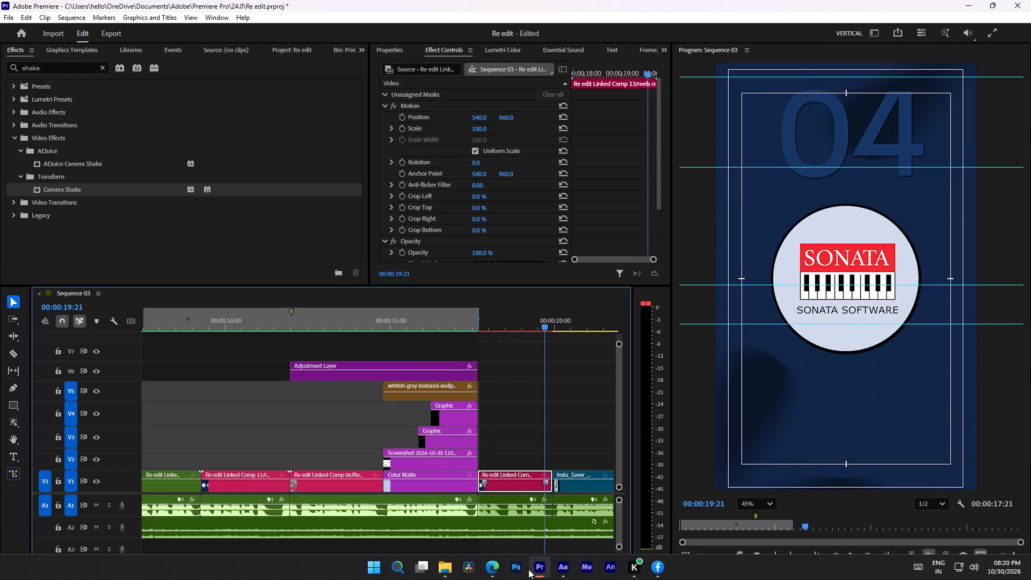
Switch to After Effects and delete circle shape layer 1 from Re edit Linked Comp 13.
click(570, 569)
click(110, 467)
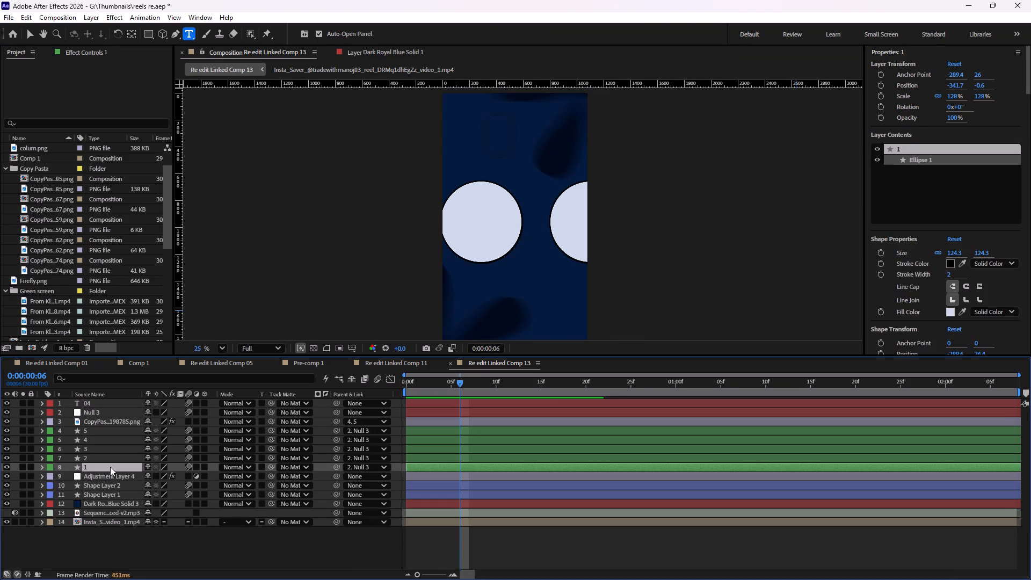
key(BackSpace)
Scrub Re edit Linked Comp 13 from its start to review the animation of the remaining circles.
click(108, 460)
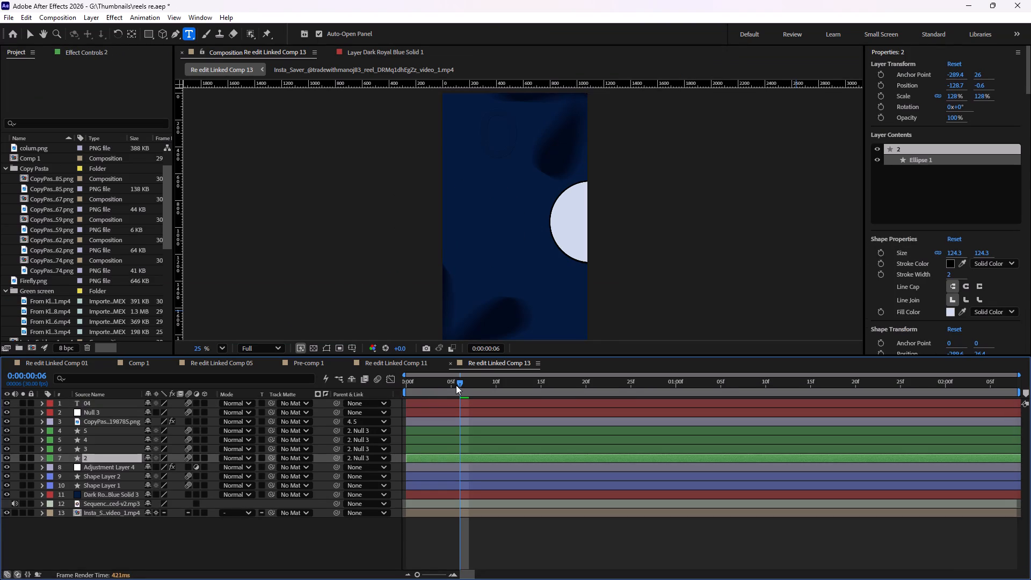
drag(460, 383, 404, 387)
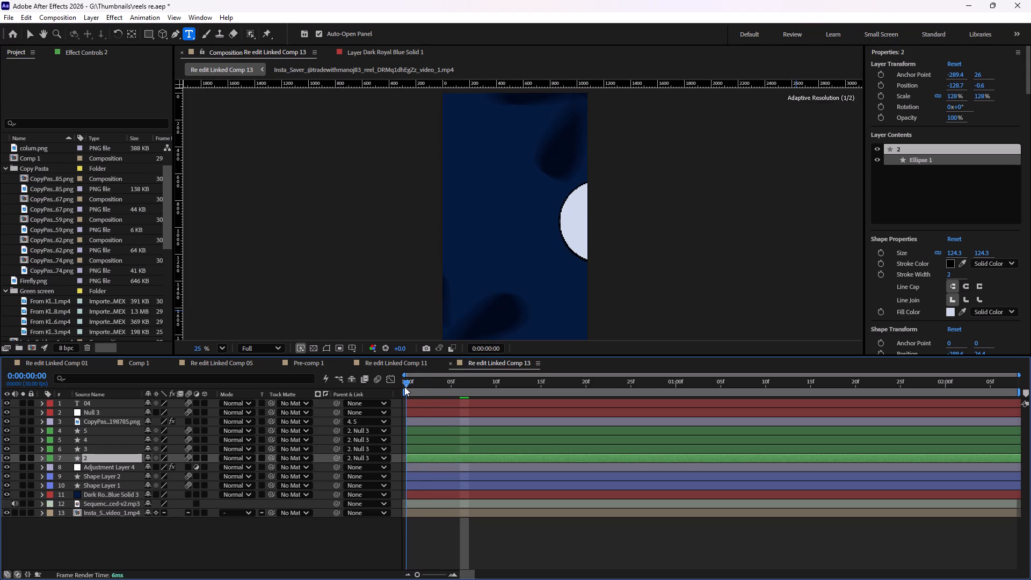
drag(404, 387, 574, 393)
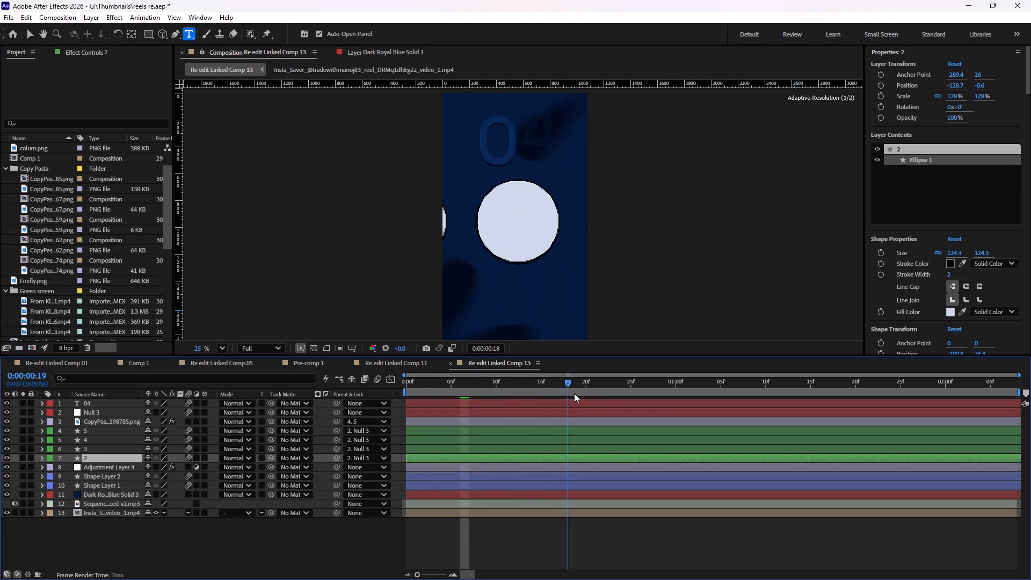
drag(574, 393, 578, 404)
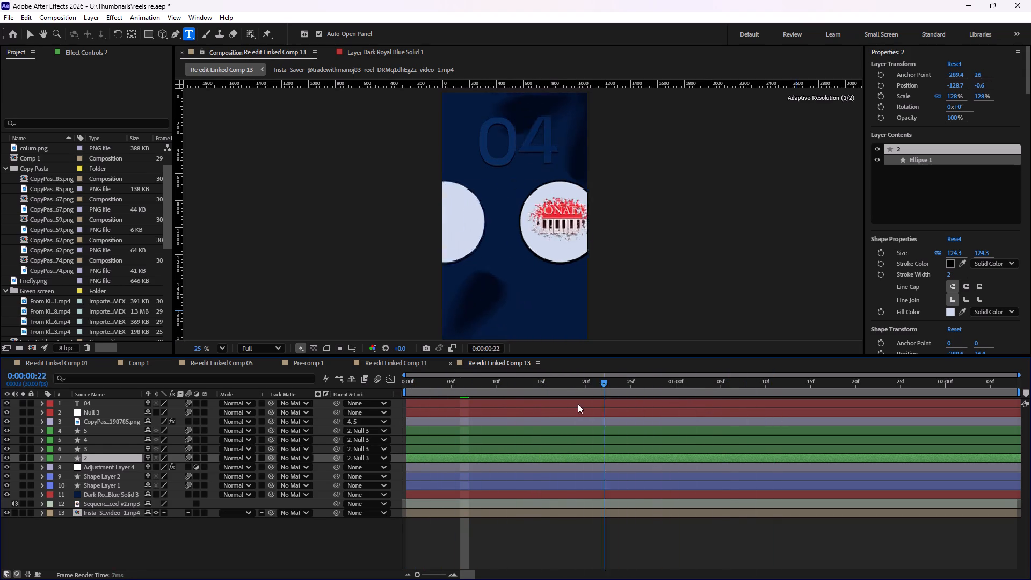
drag(578, 404, 512, 405)
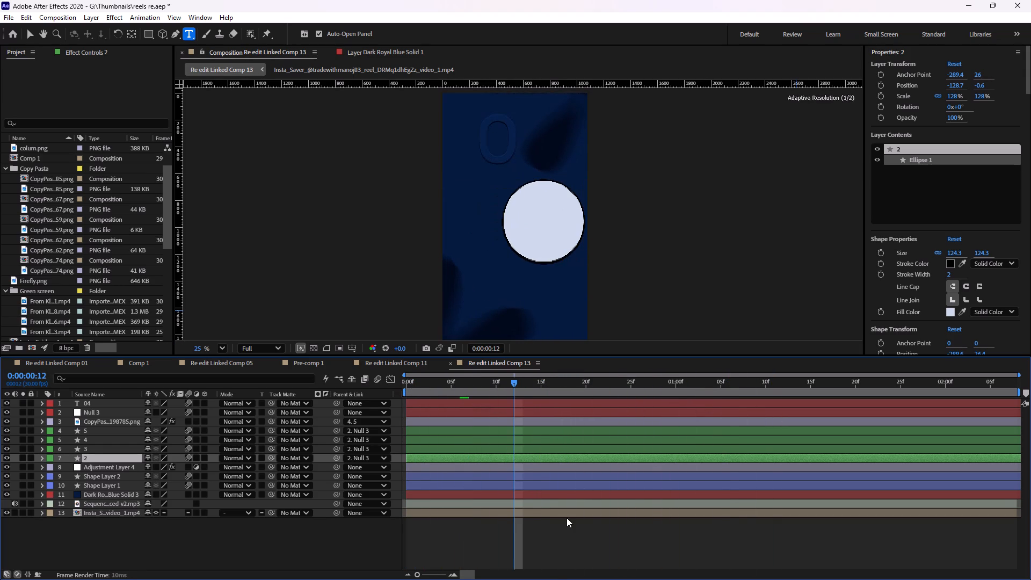
Save the After Effects project.
key(ctrl+s)
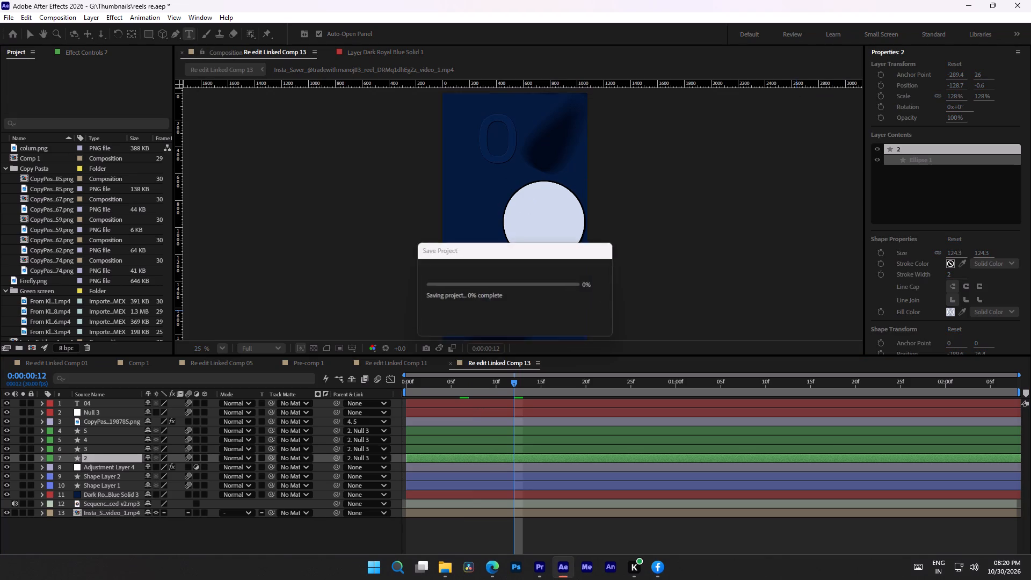
Switch to Premiere and compare the 05 logo scene with the 04 logo scene in Sequence 03.
click(545, 567)
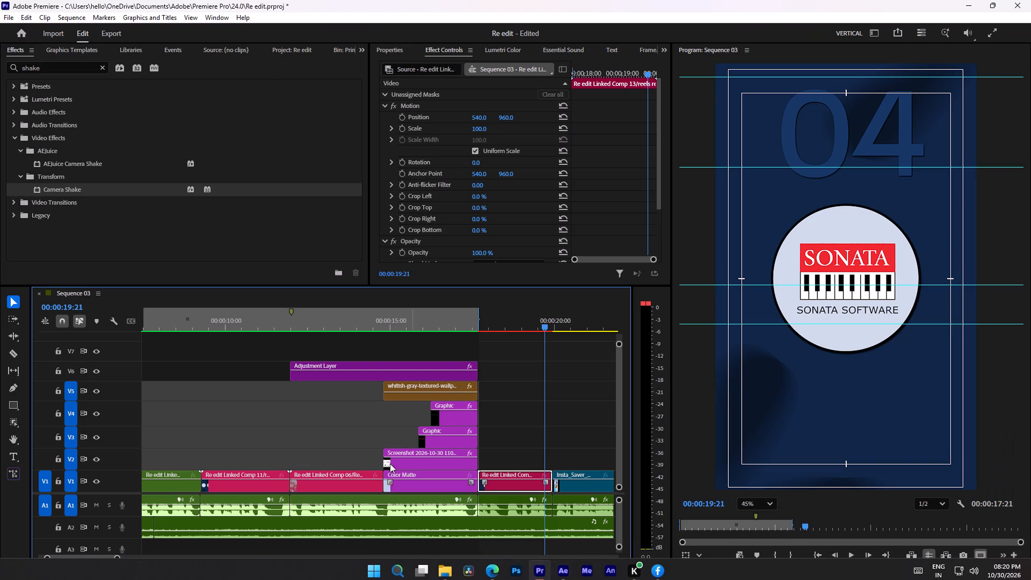
click(319, 327)
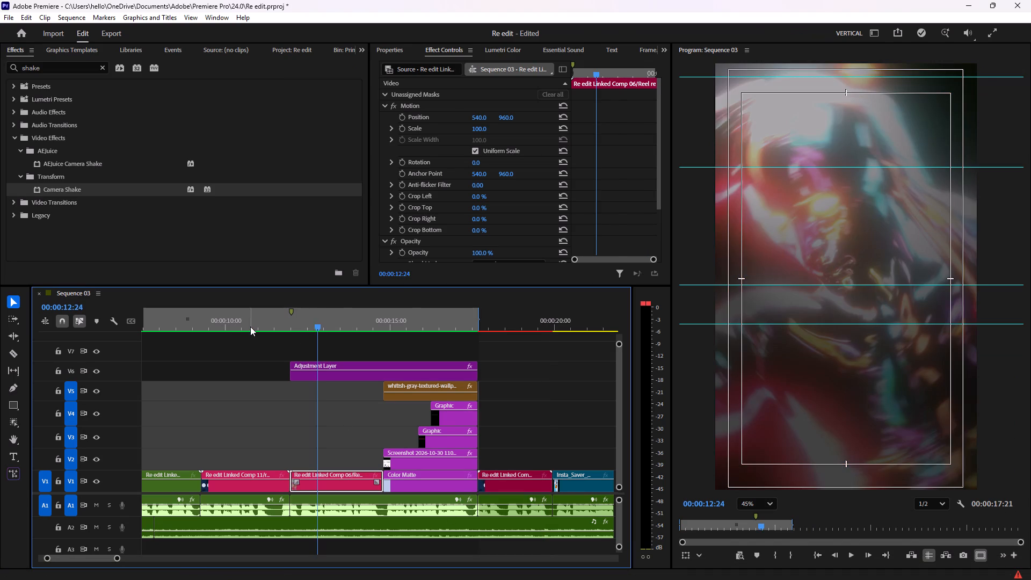
click(250, 327)
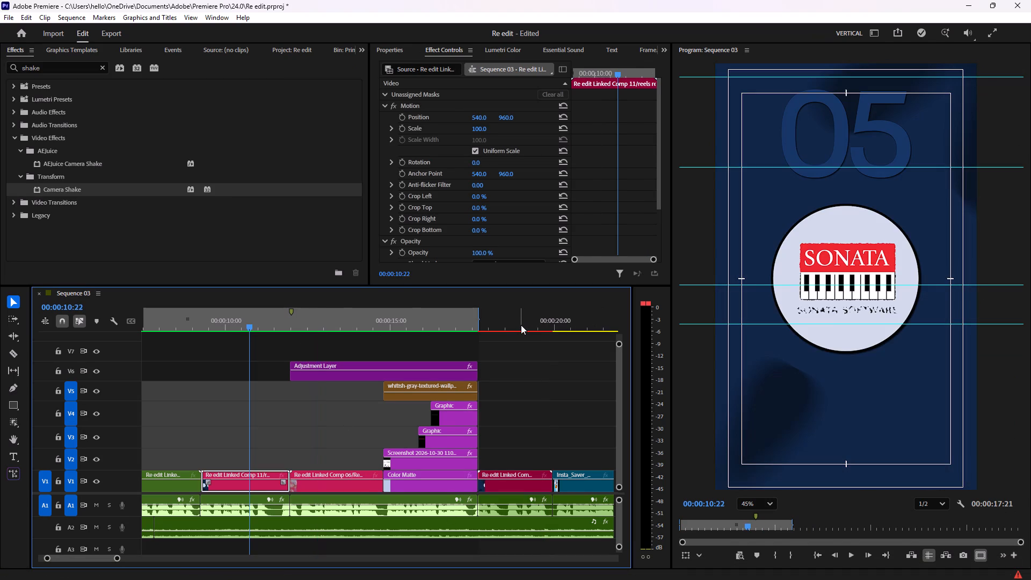
click(521, 325)
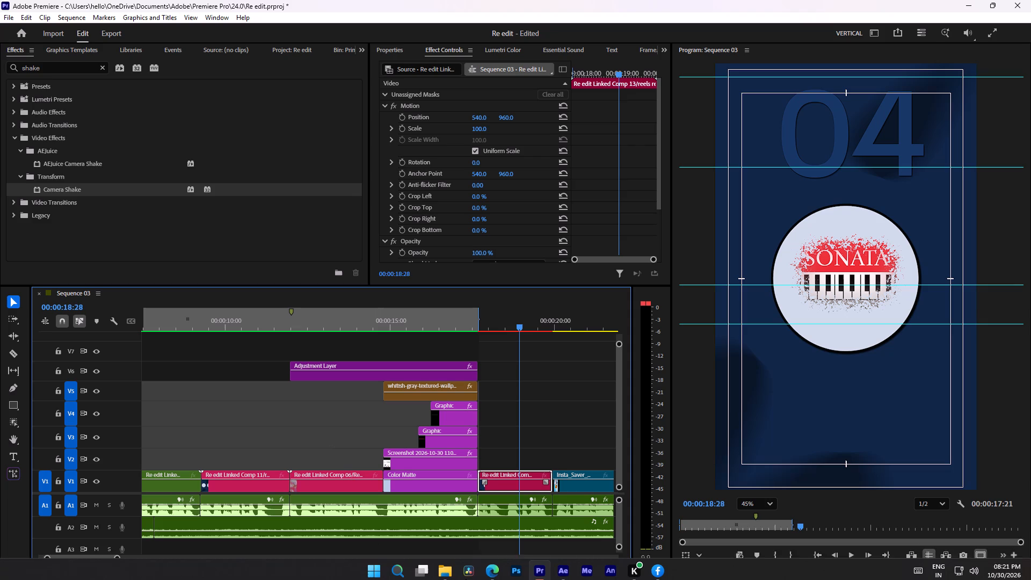
Switch to After Effects and scrub Re edit Linked Comp 13 to examine the circles' movement and the Sonata logo reveal.
click(563, 567)
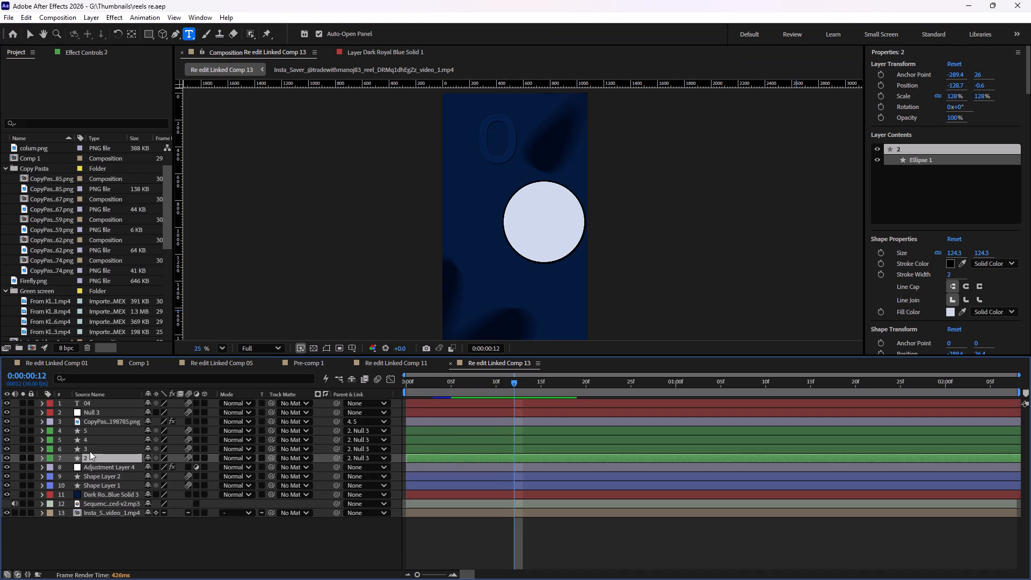
drag(514, 380, 434, 381)
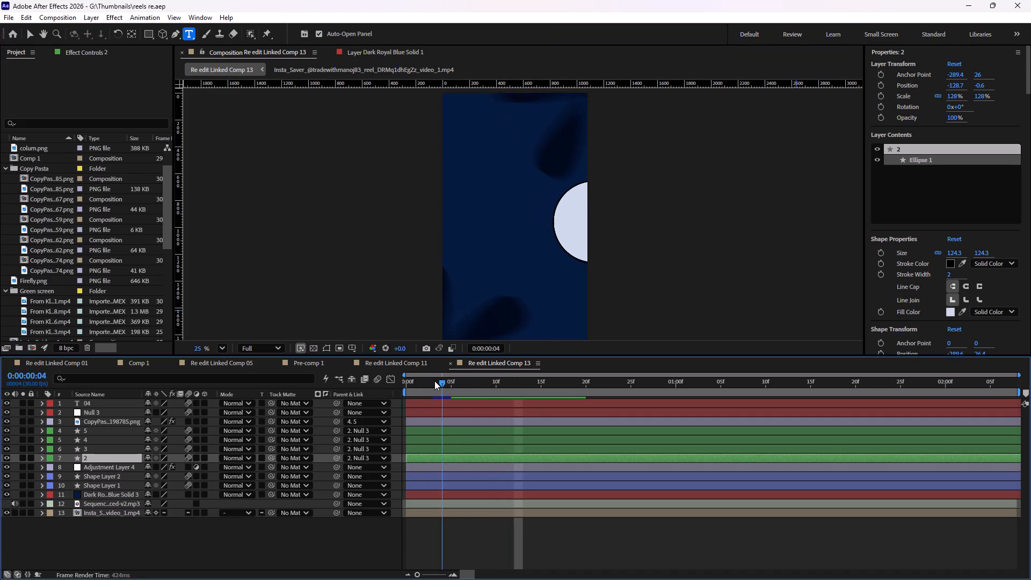
drag(434, 381, 529, 390)
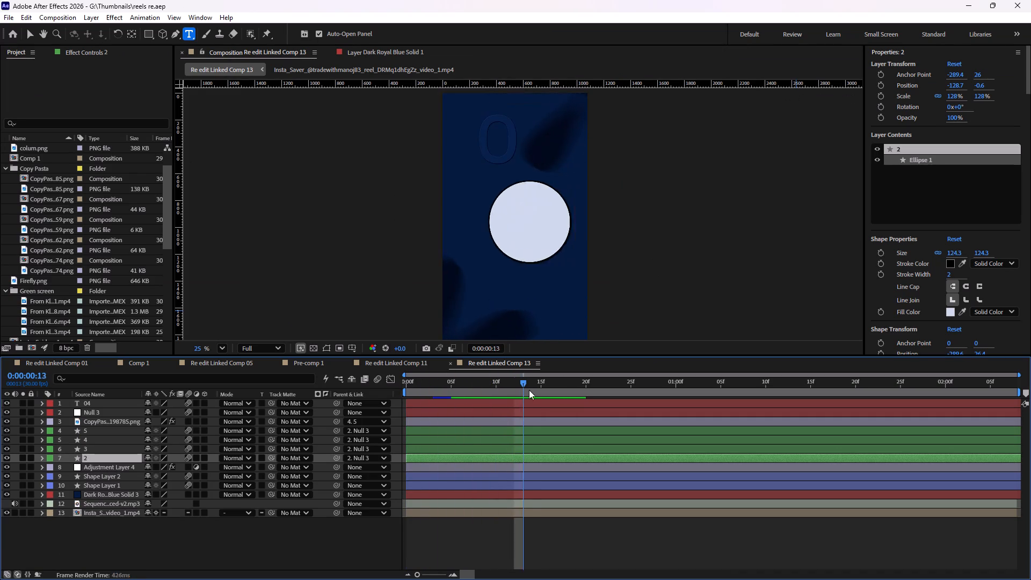
drag(529, 390, 667, 403)
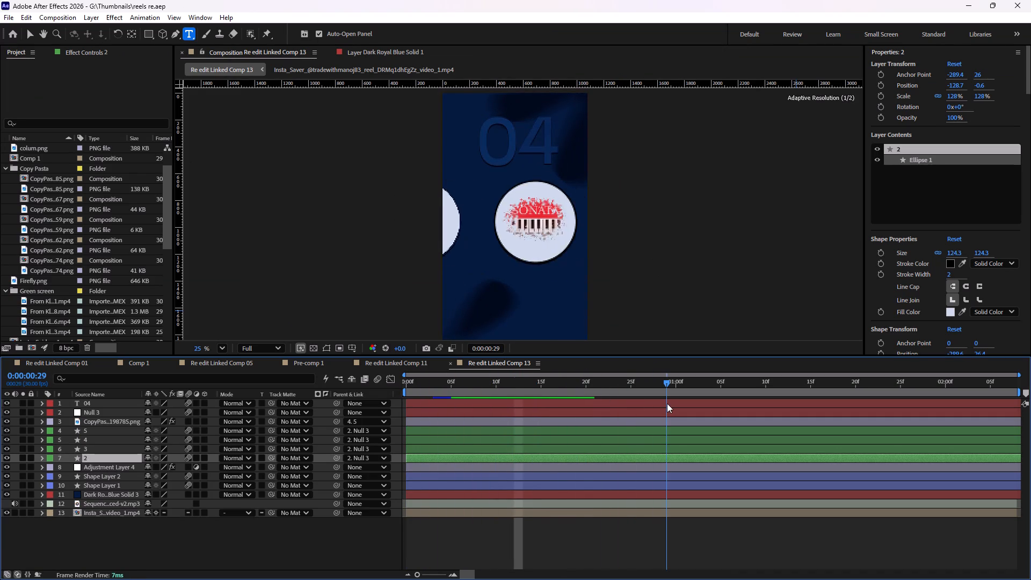
drag(667, 403, 456, 397)
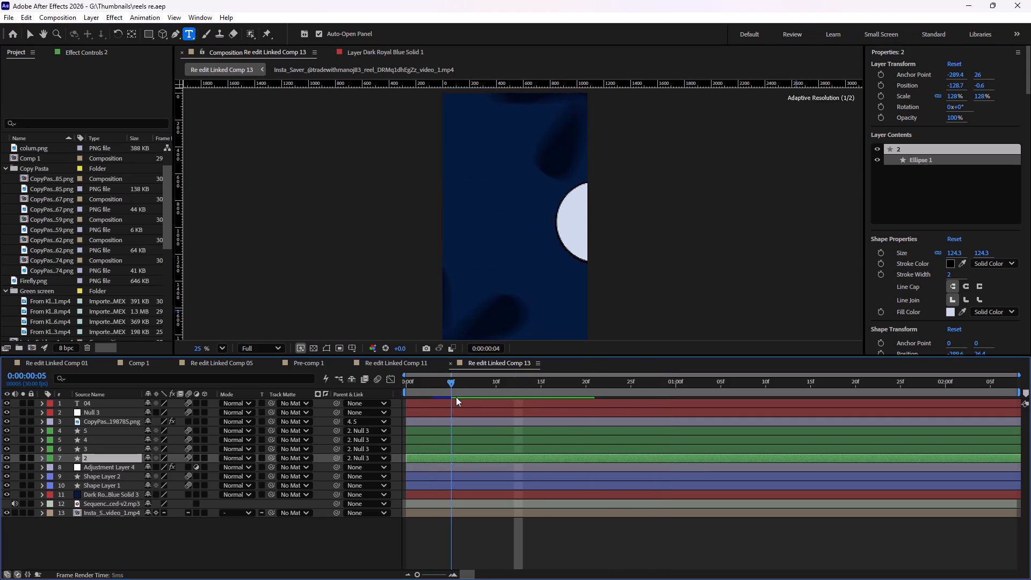
drag(456, 397, 594, 402)
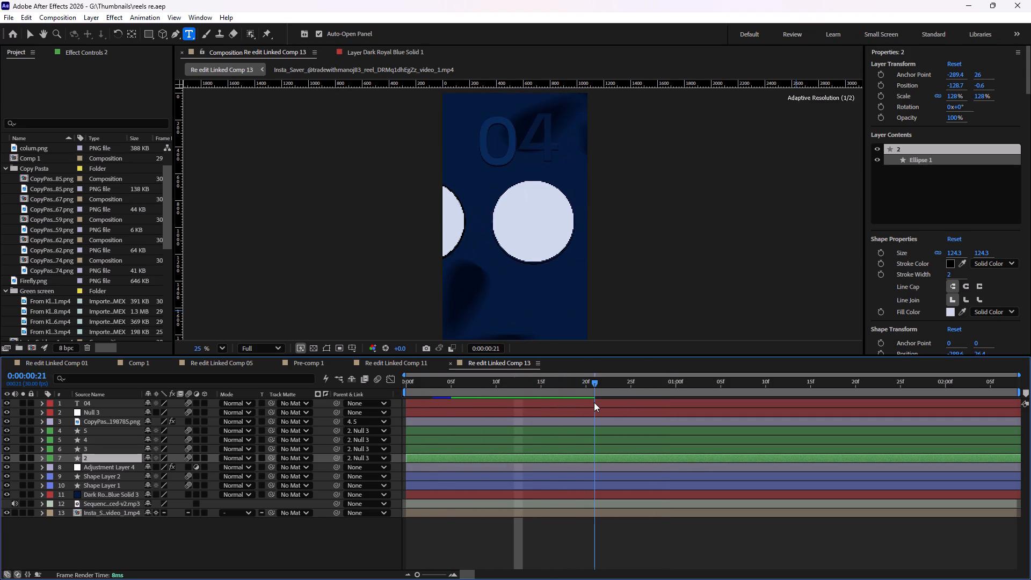
drag(594, 402, 668, 404)
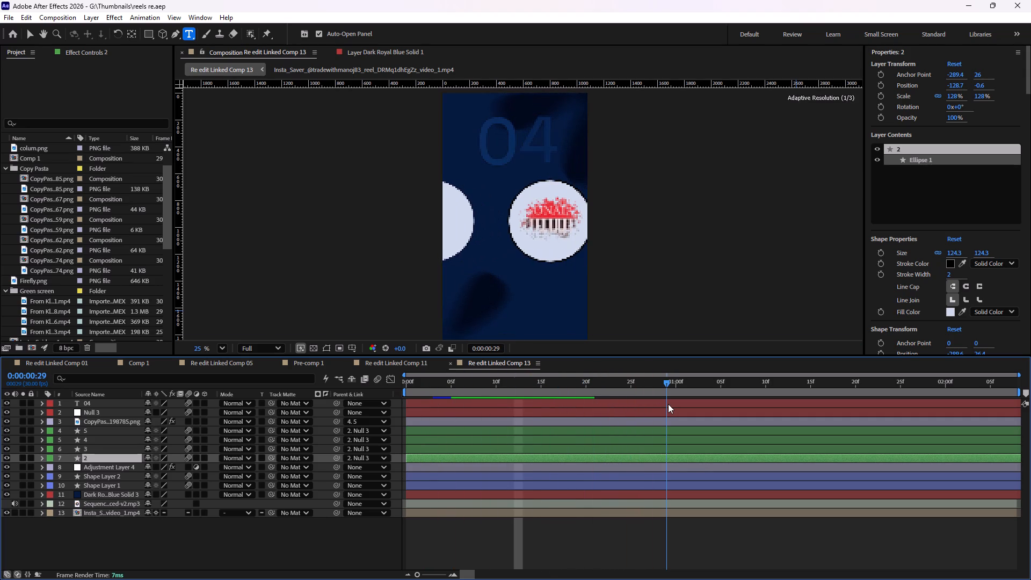
drag(668, 404, 702, 404)
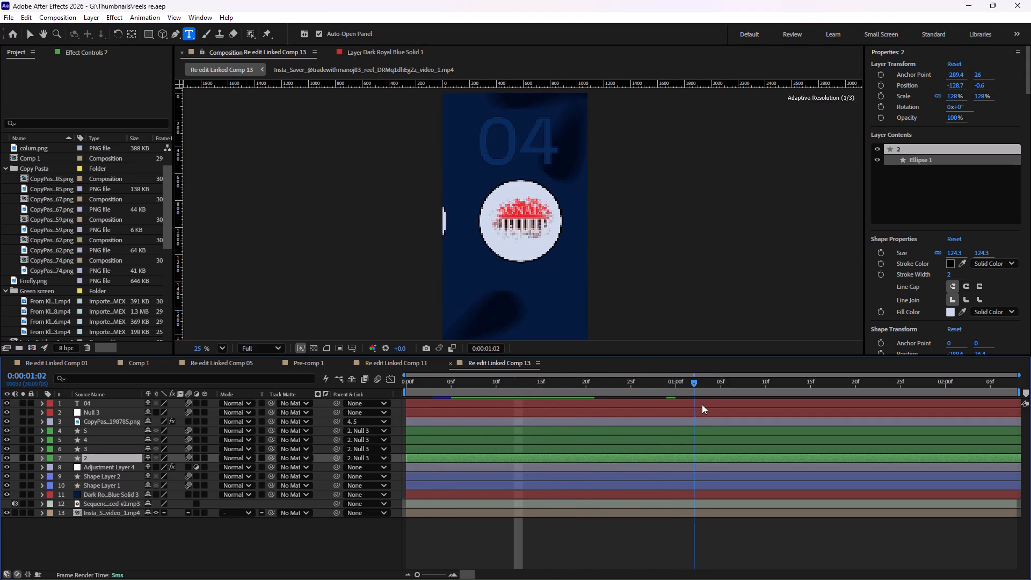
drag(702, 404, 720, 406)
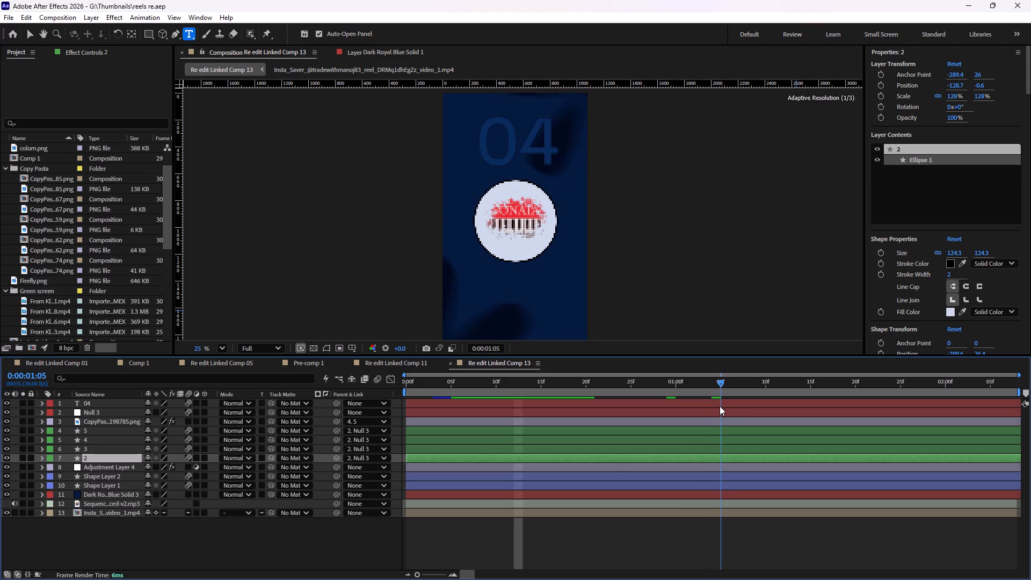
drag(720, 406, 717, 406)
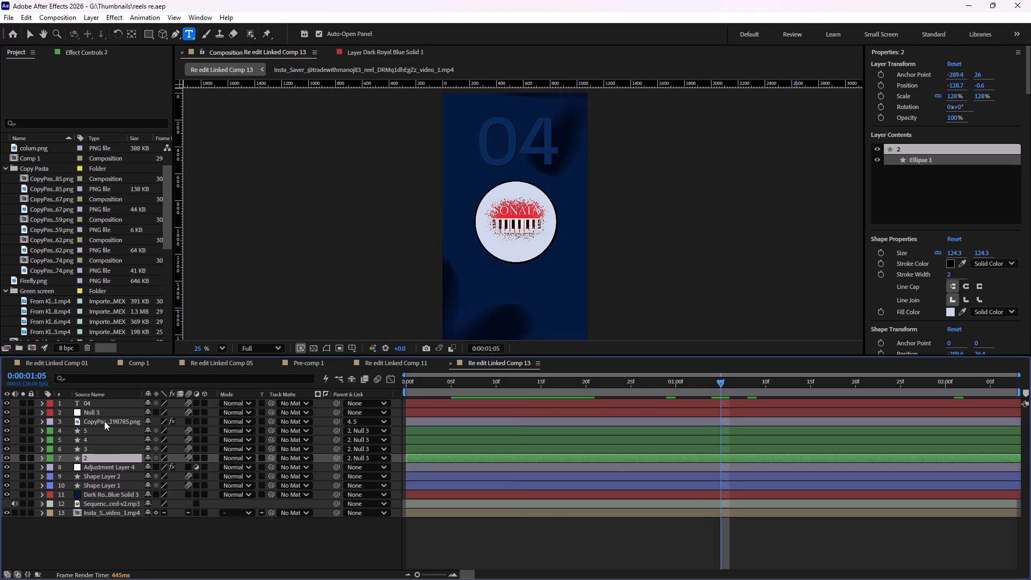
Rename circle shape layer 2 as 1.
click(97, 459)
right_click(97, 459)
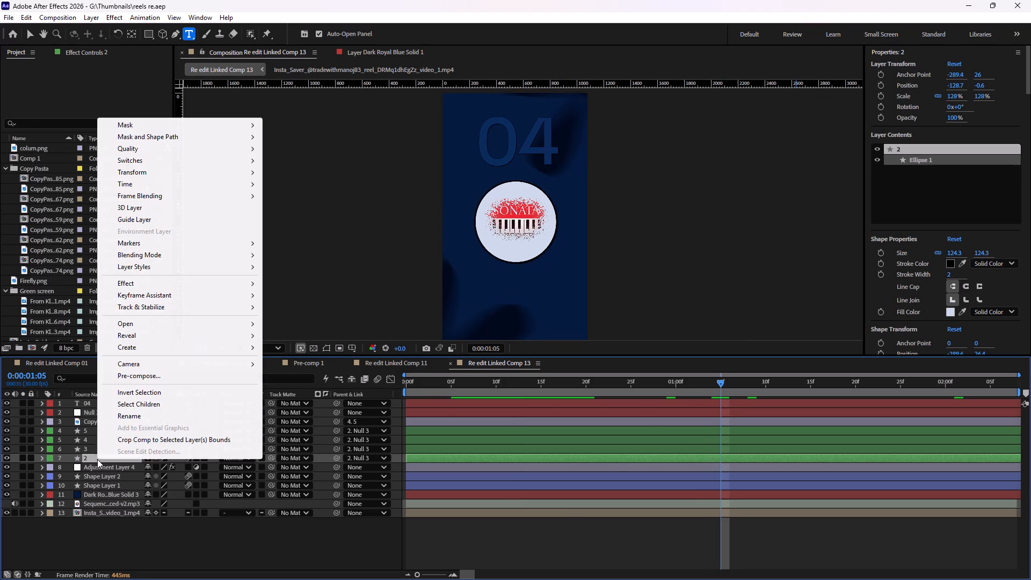
click(146, 417)
key(BackSpace)
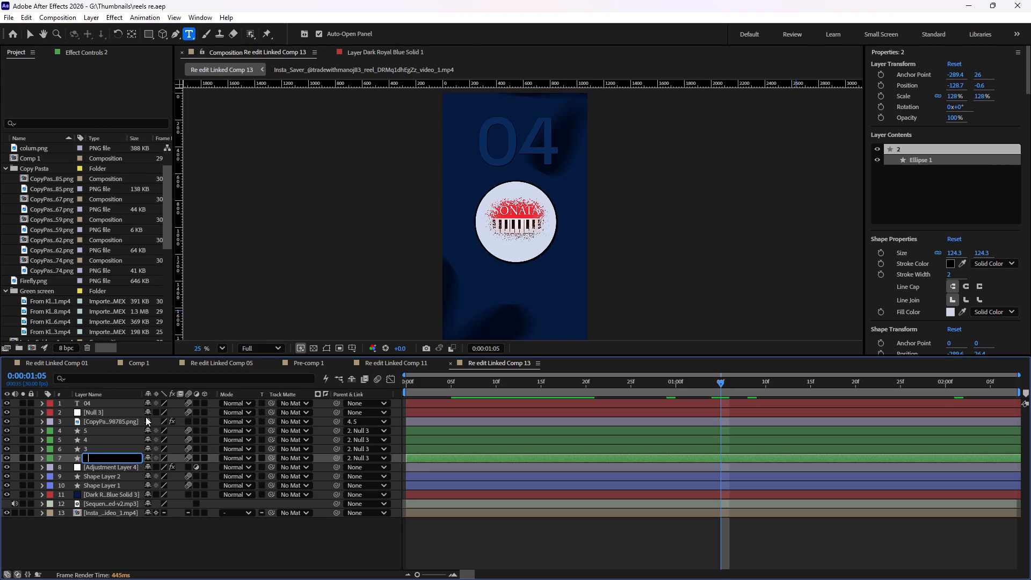
key(1)
key(Return)
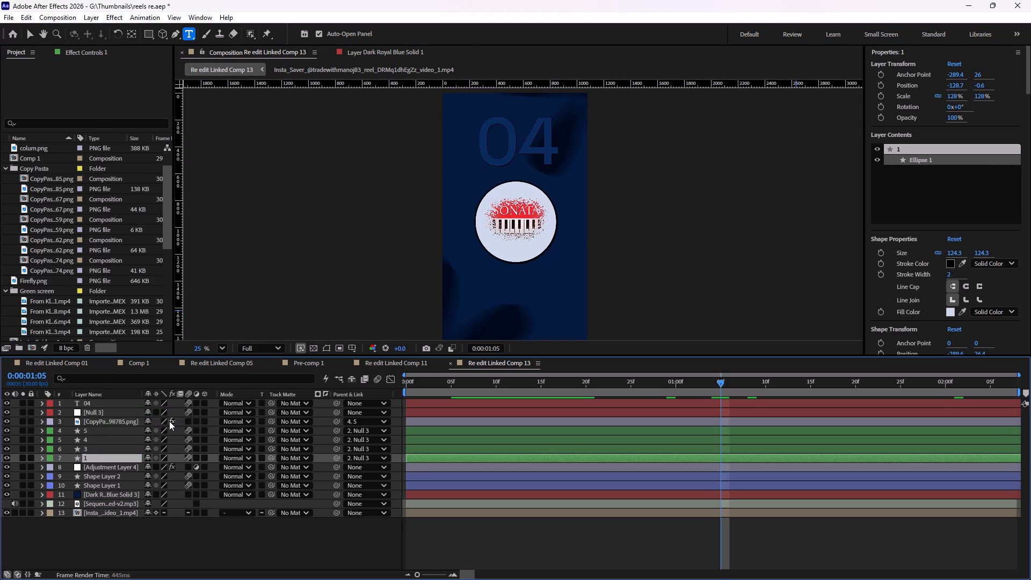
Rename circle shape layer 3 as 2.
right_click(106, 450)
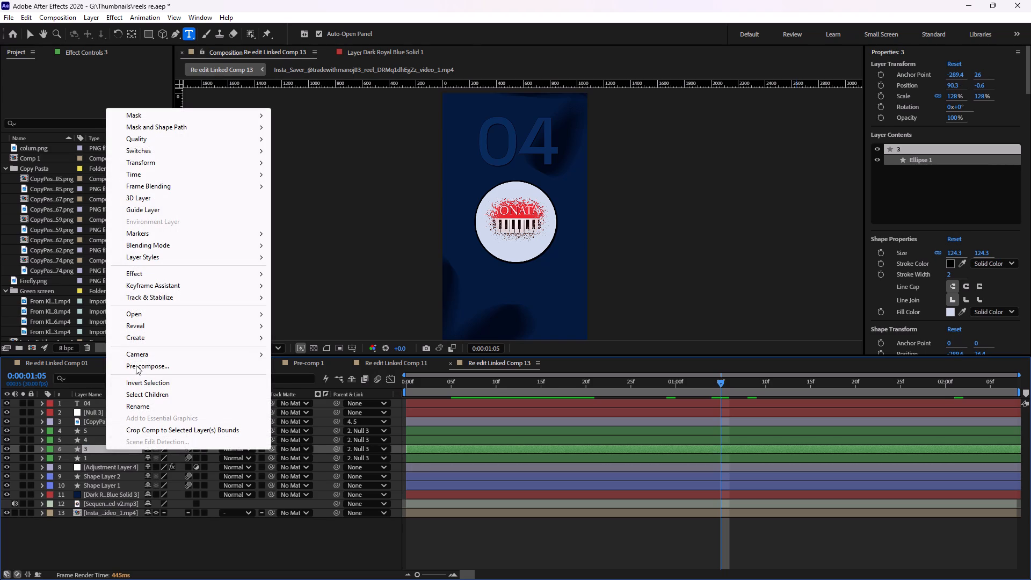
click(143, 404)
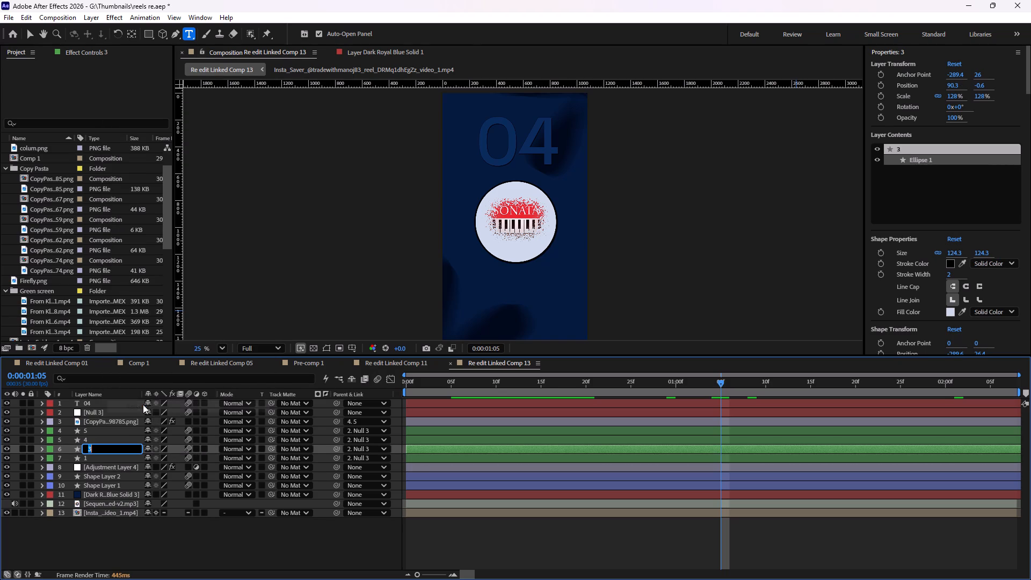
key(BackSpace)
key(2)
key(Return)
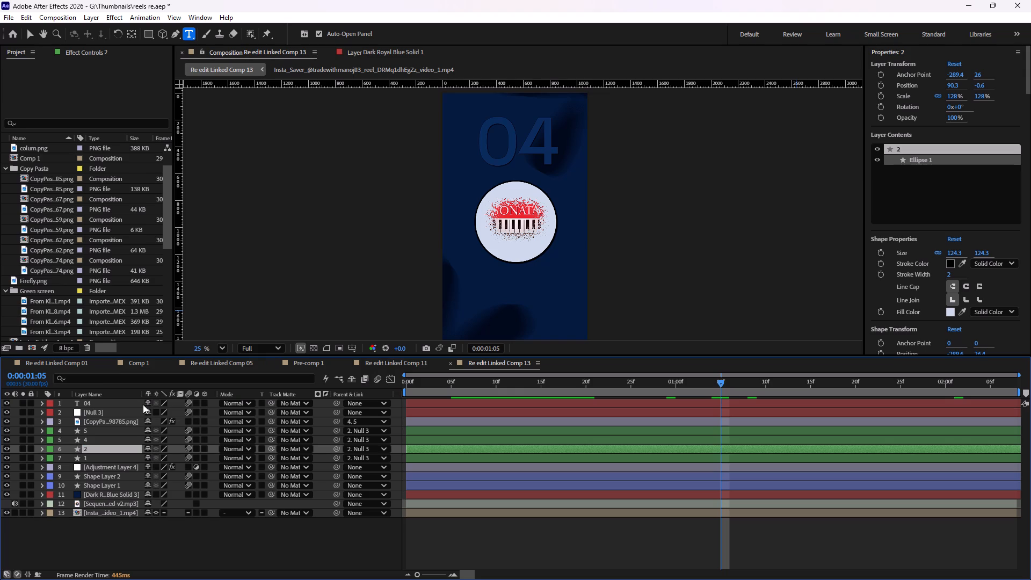
Rename circle shape layer 4 as 3.
click(89, 441)
right_click(89, 441)
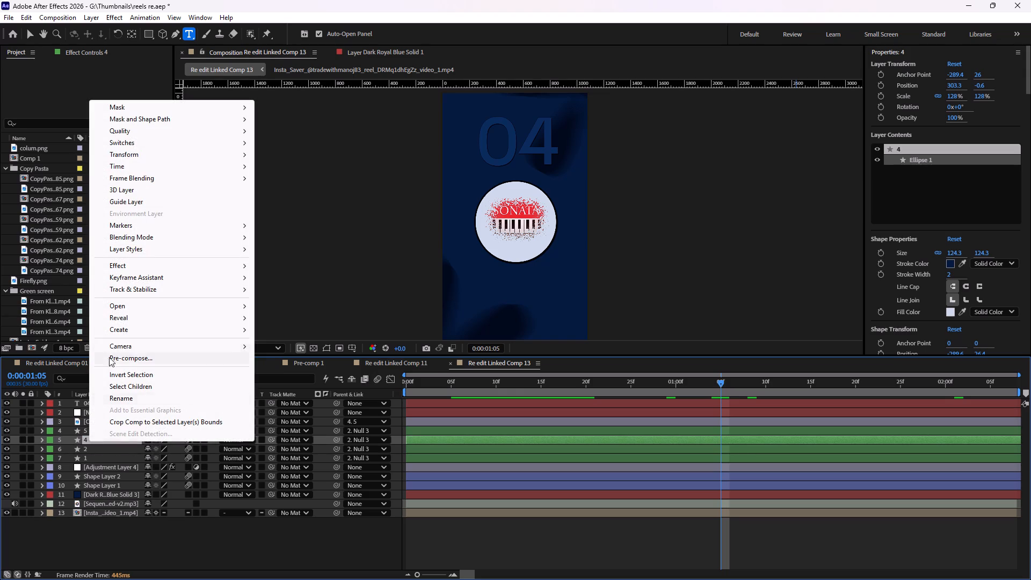
click(130, 398)
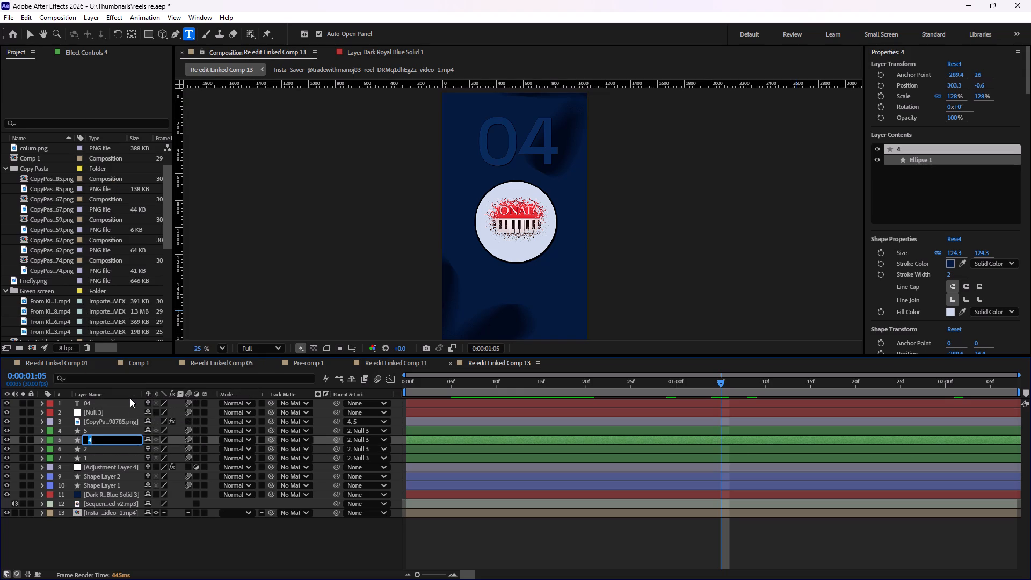
key(BackSpace)
key(3)
key(Return)
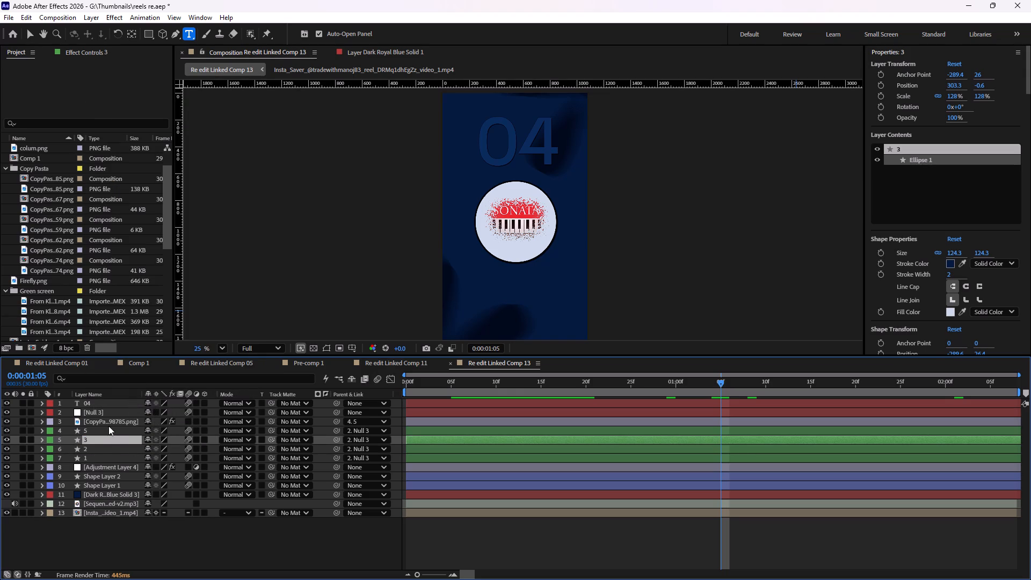
Rename circle shape layer 5, the parent of the logo image, as 4 and save the project.
click(108, 426)
right_click(108, 426)
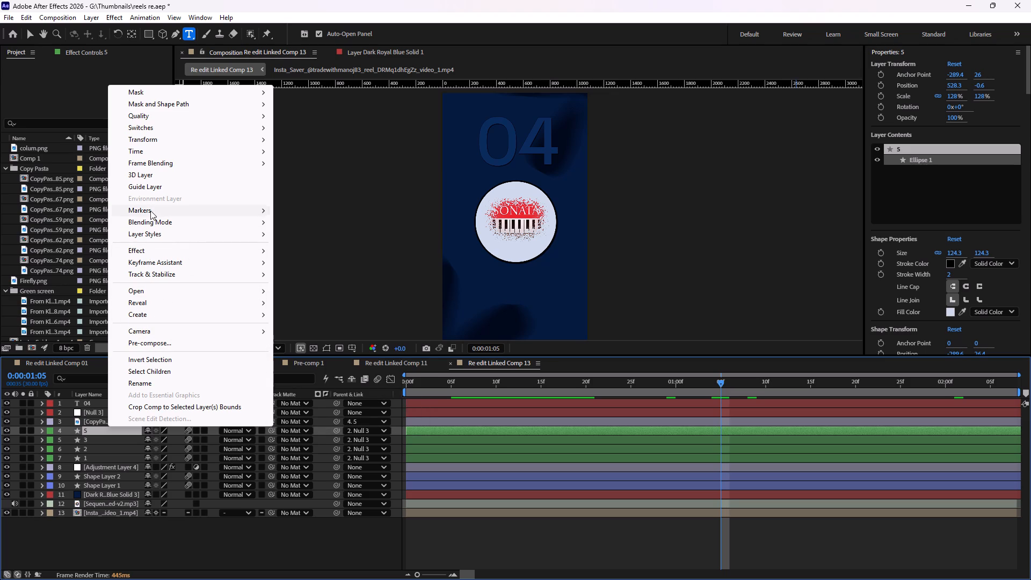
click(148, 375)
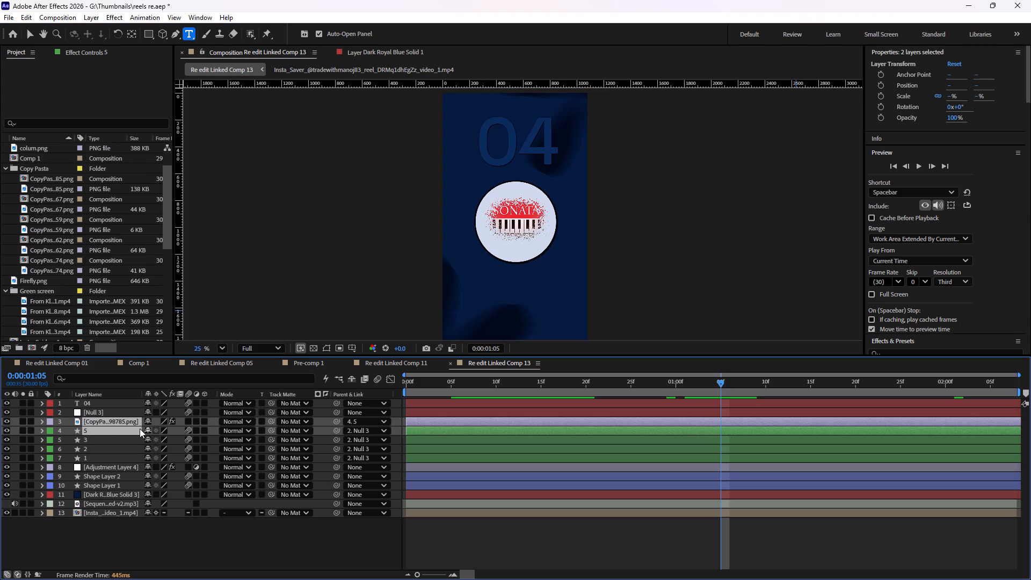
click(101, 428)
click(94, 446)
click(92, 429)
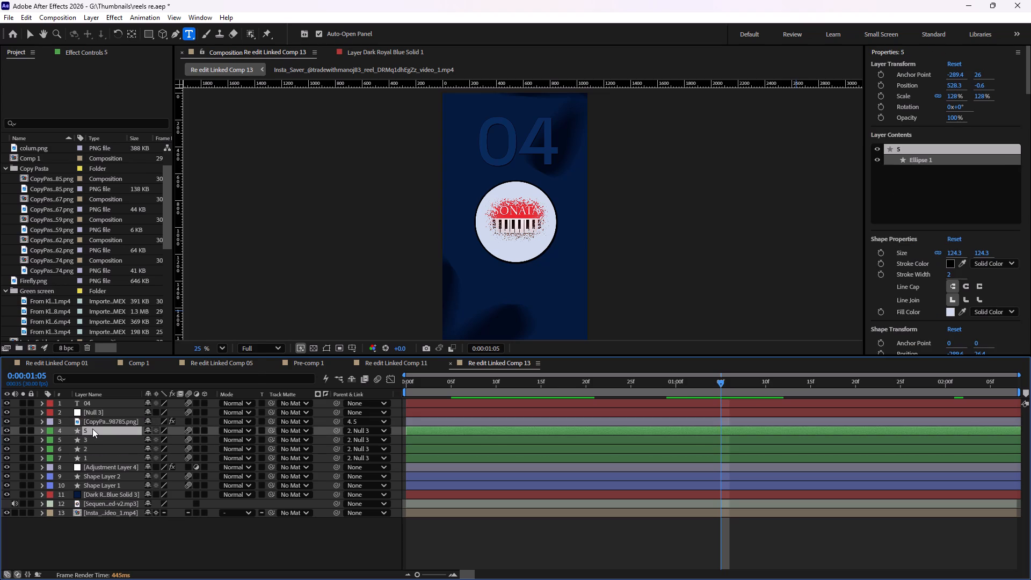
right_click(92, 429)
click(123, 385)
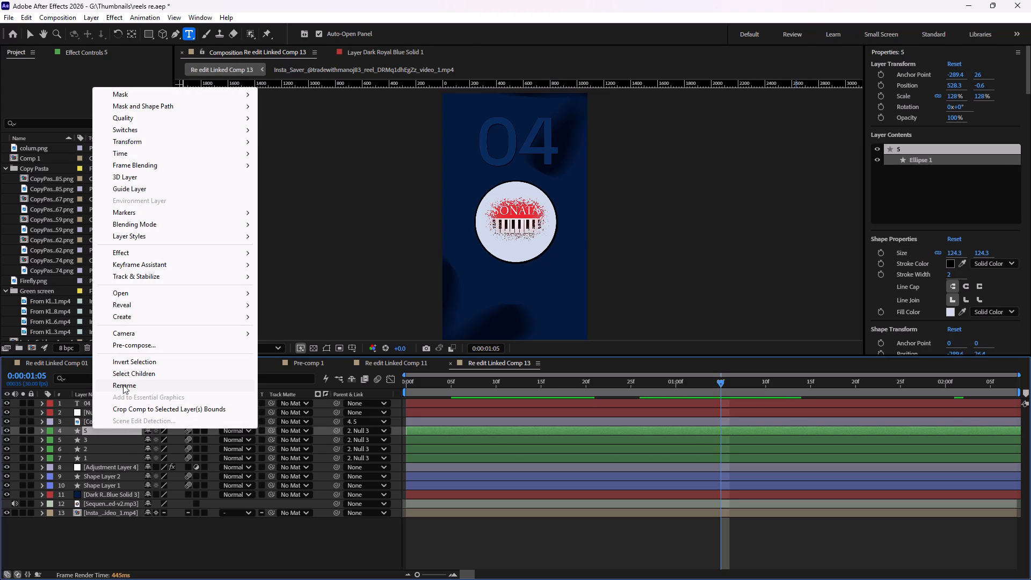
key(BackSpace)
key(4)
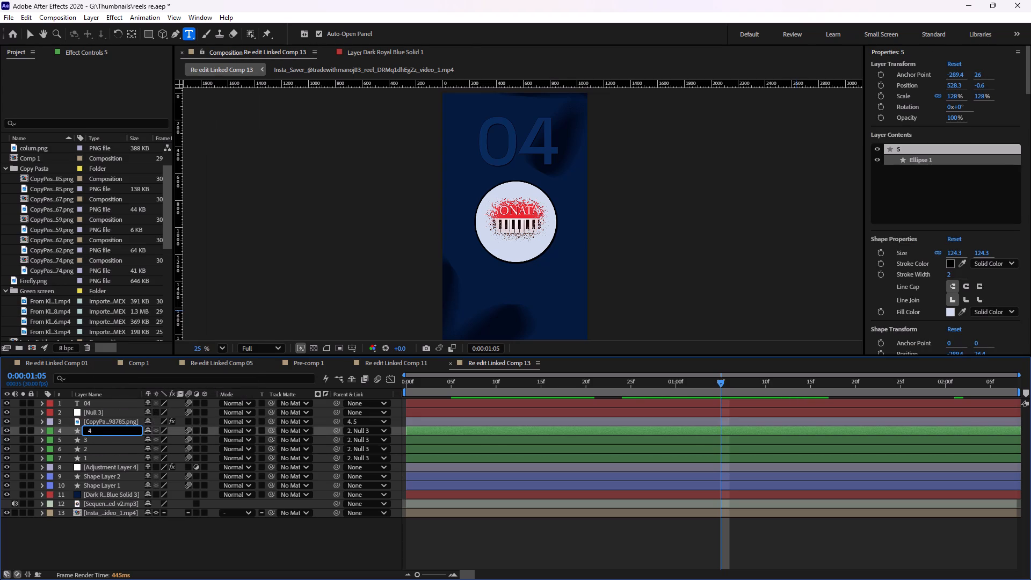
key(Return)
key(ctrl+s)
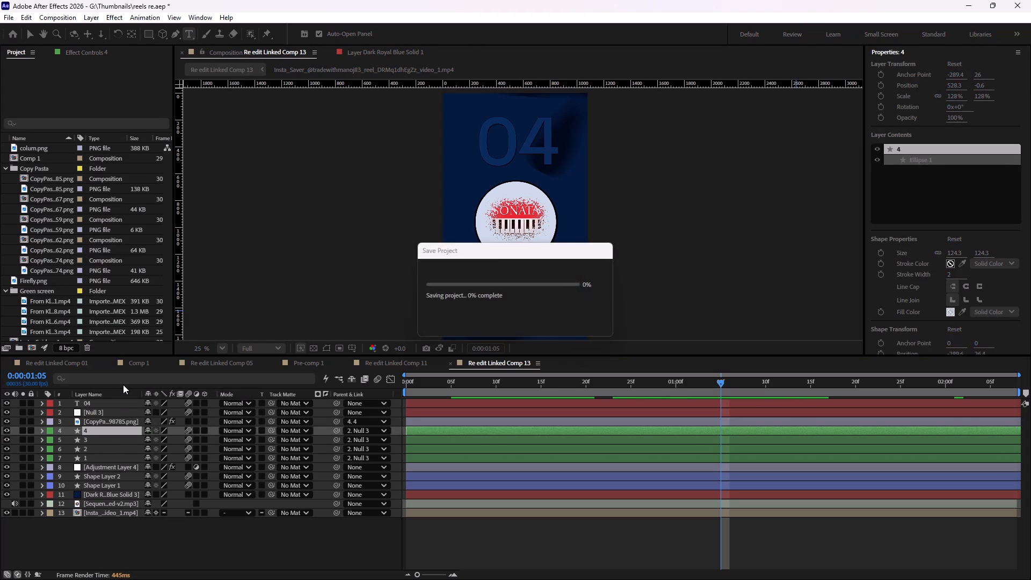
Look through the project's images, green-screen clips, reel videos and solids for a logo to use on circle 4.
click(104, 422)
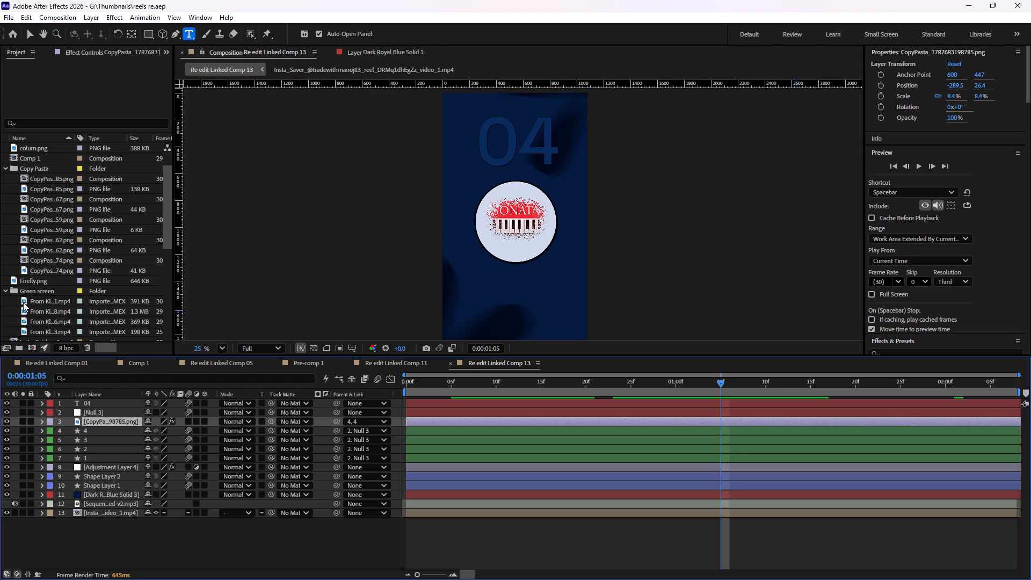
scroll(40, 288, down, 6)
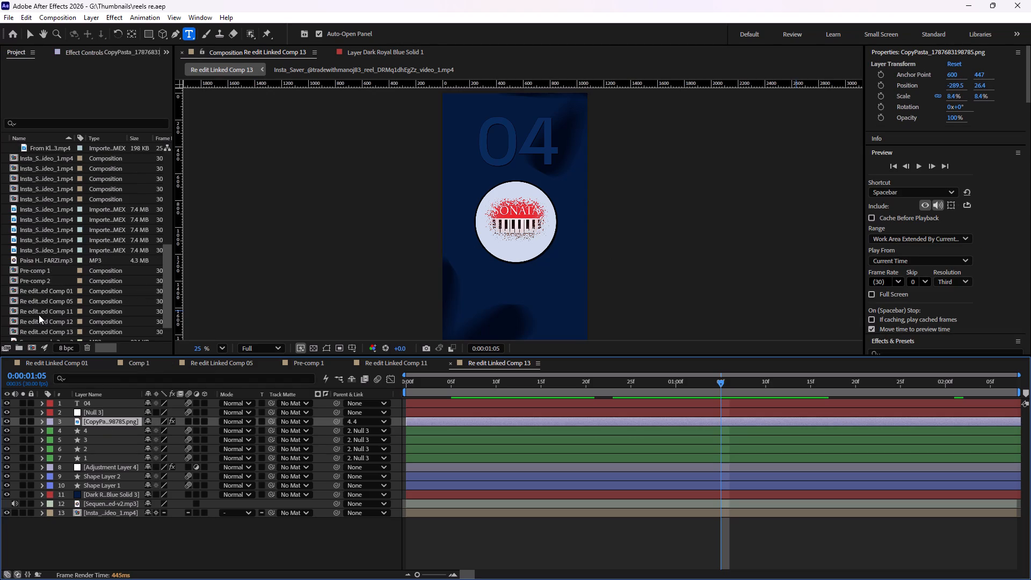
scroll(39, 317, down, 5)
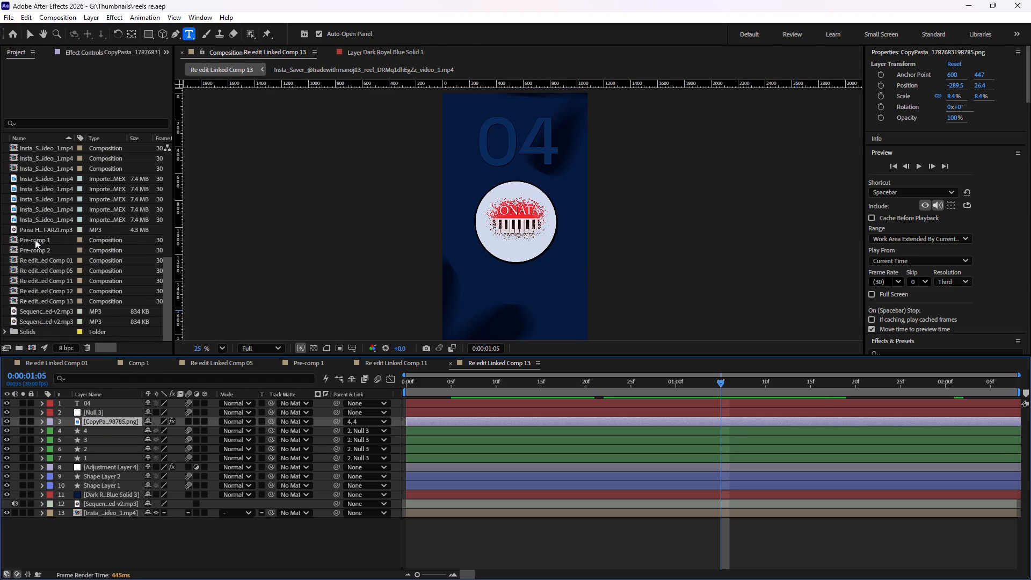
scroll(35, 239, up, 5)
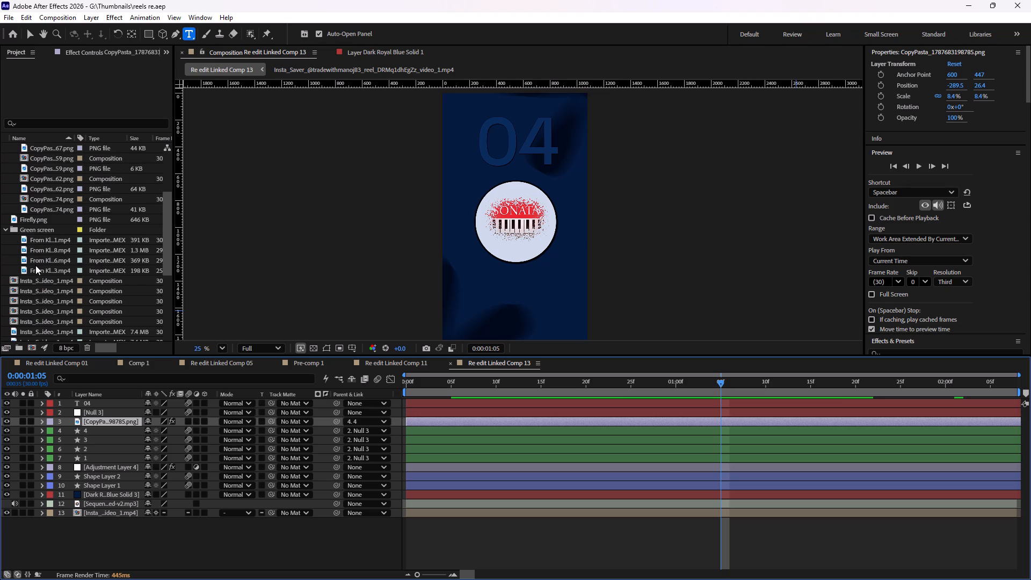
scroll(35, 265, up, 6)
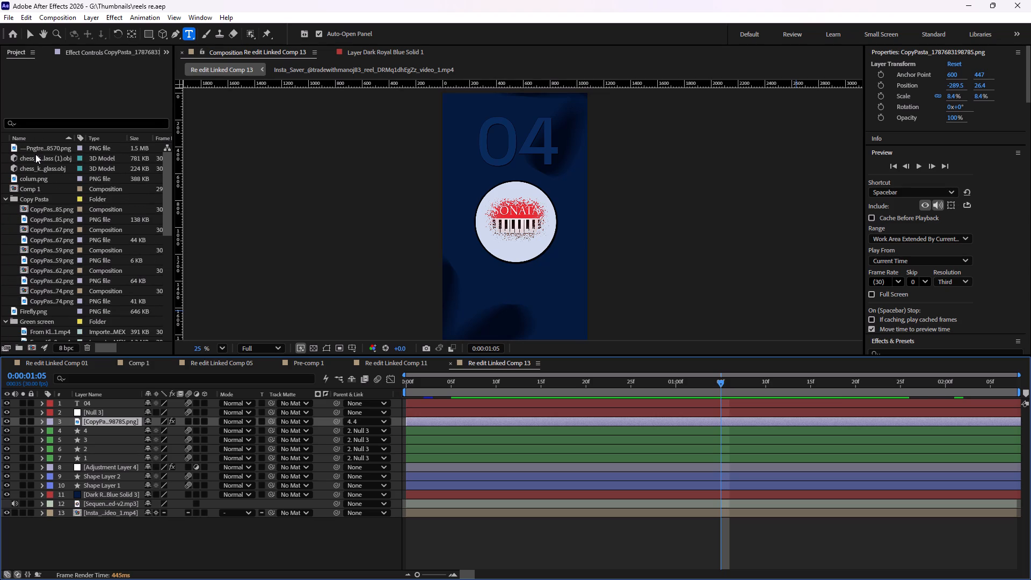
click(45, 148)
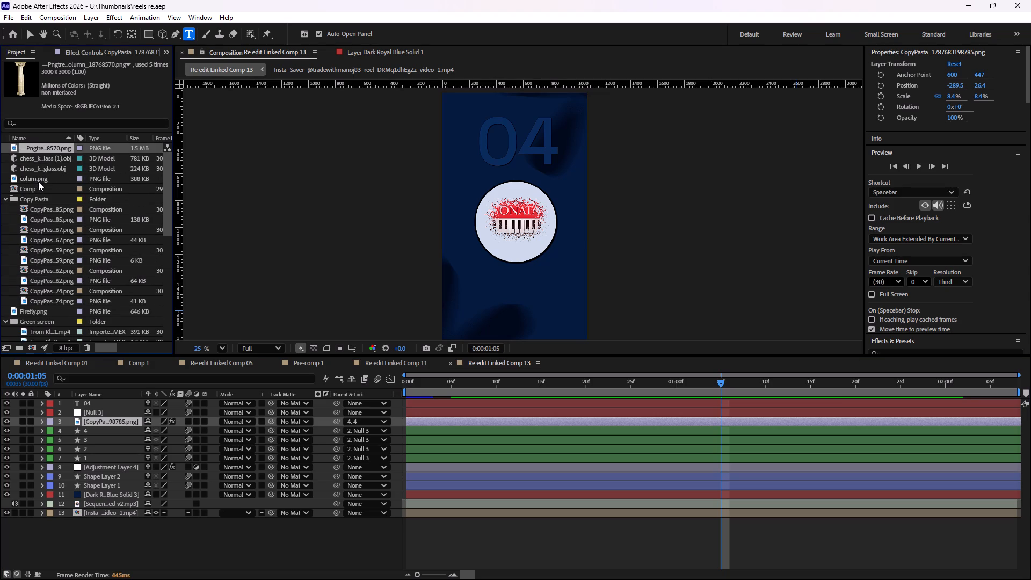
click(38, 182)
click(35, 222)
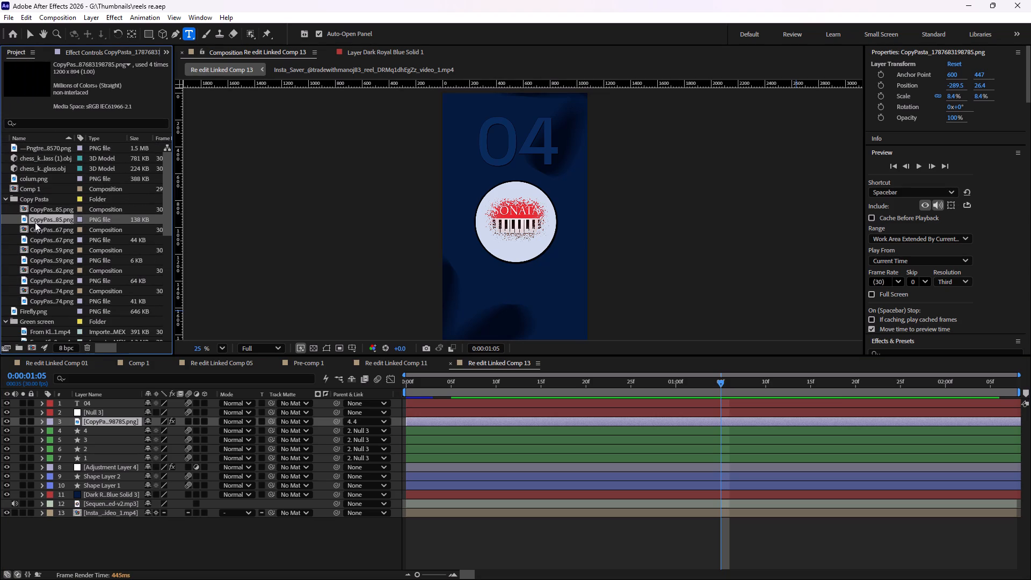
click(35, 239)
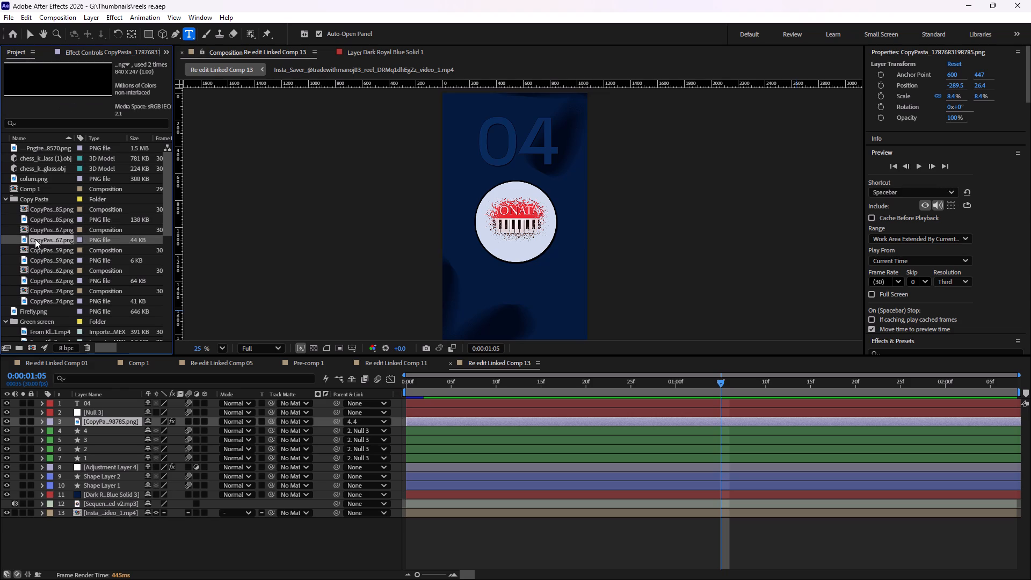
click(35, 258)
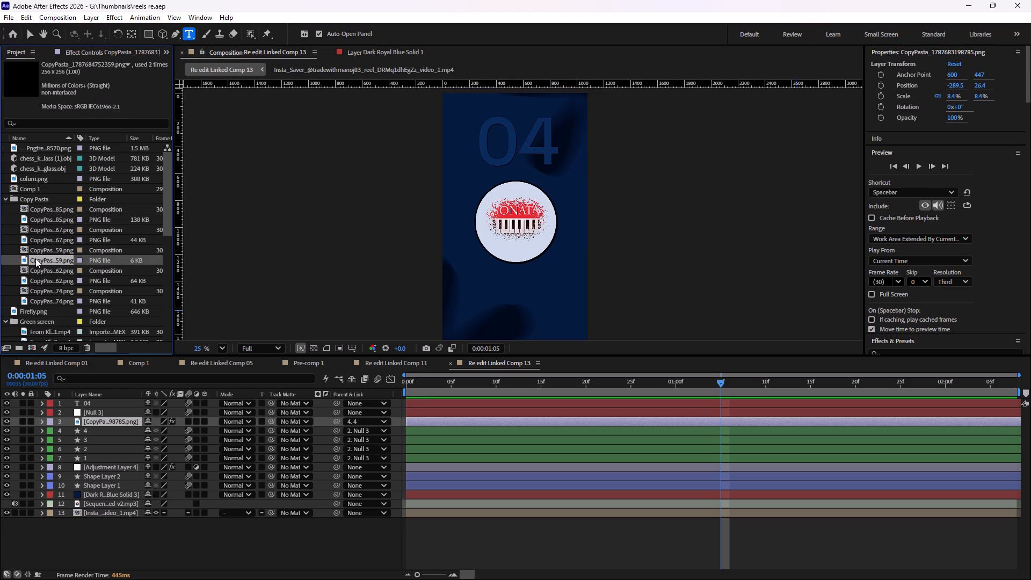
click(35, 278)
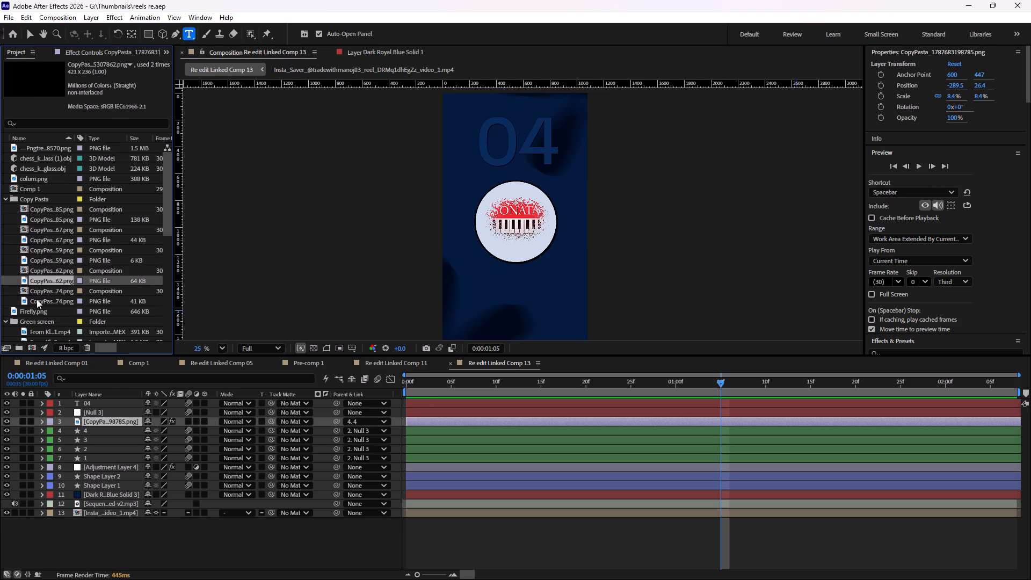
click(37, 299)
scroll(37, 299, down, 1)
click(36, 281)
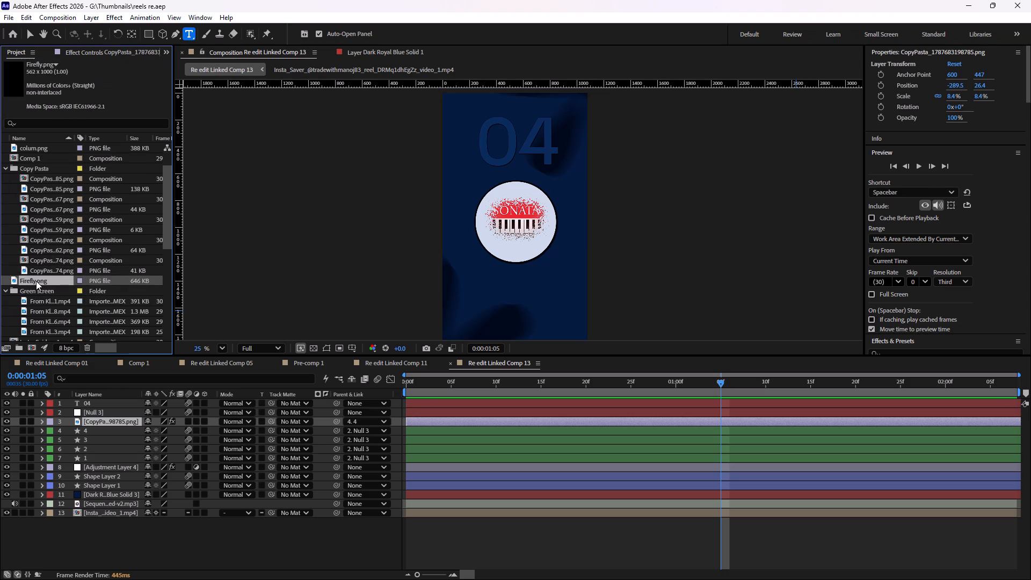
click(36, 302)
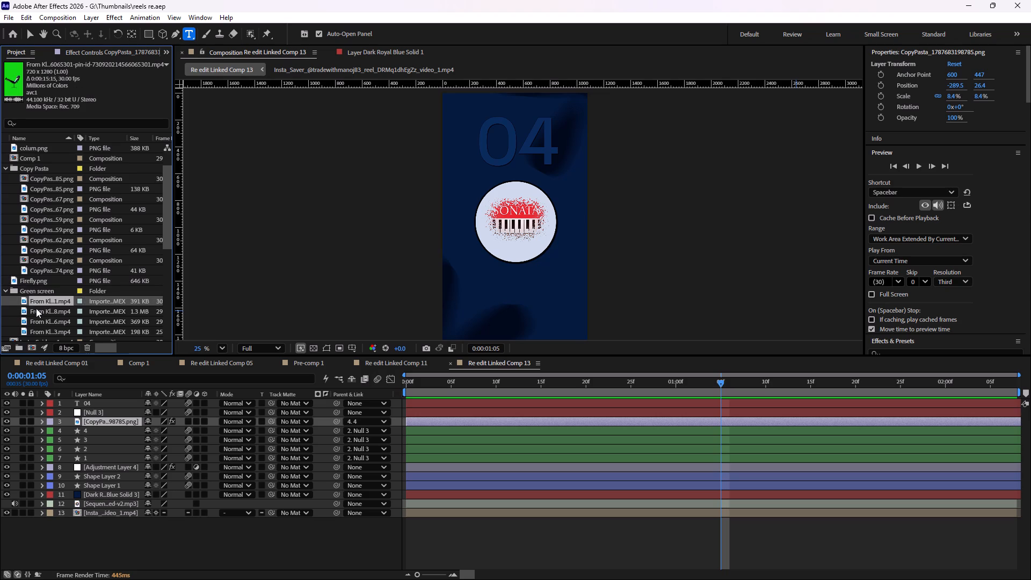
click(36, 308)
click(37, 322)
scroll(39, 321, down, 2)
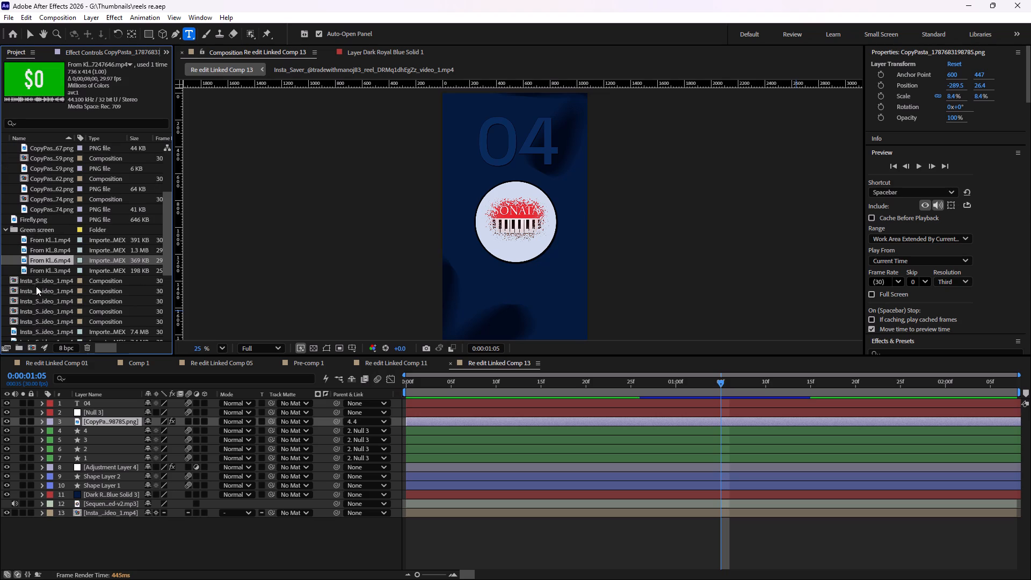
click(36, 267)
scroll(38, 283, down, 1)
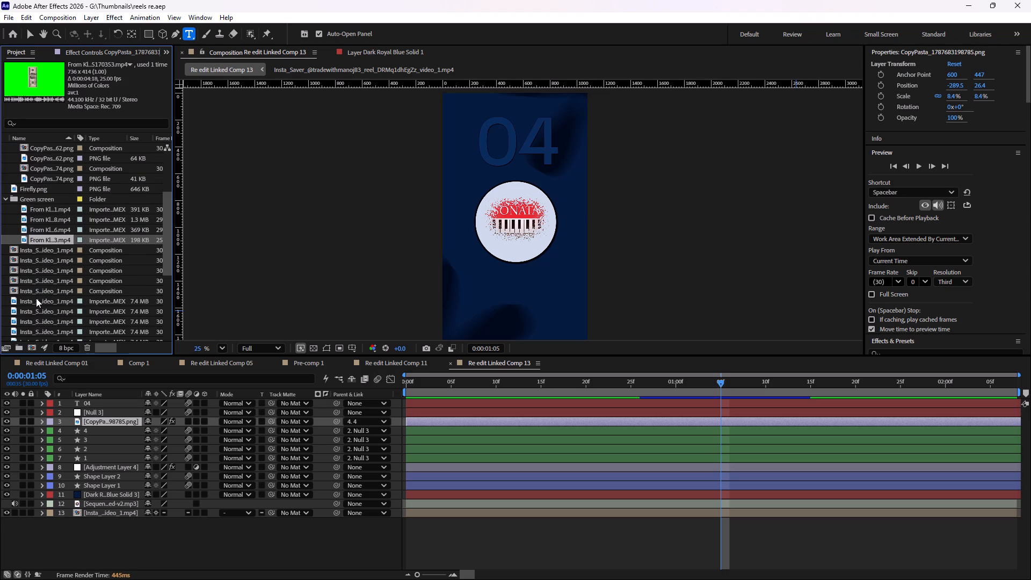
click(36, 298)
click(36, 309)
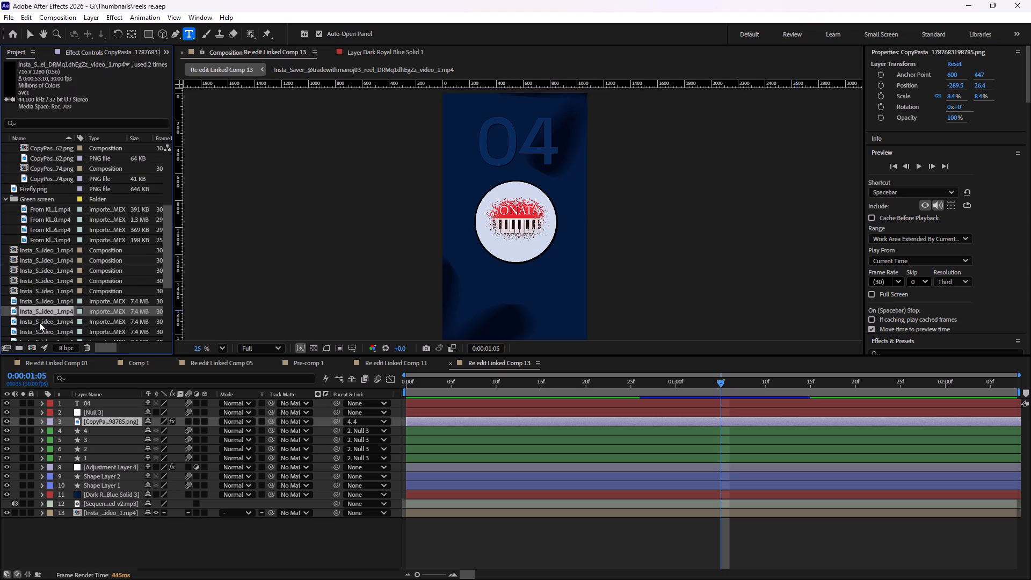
click(39, 322)
click(38, 331)
scroll(41, 318, down, 3)
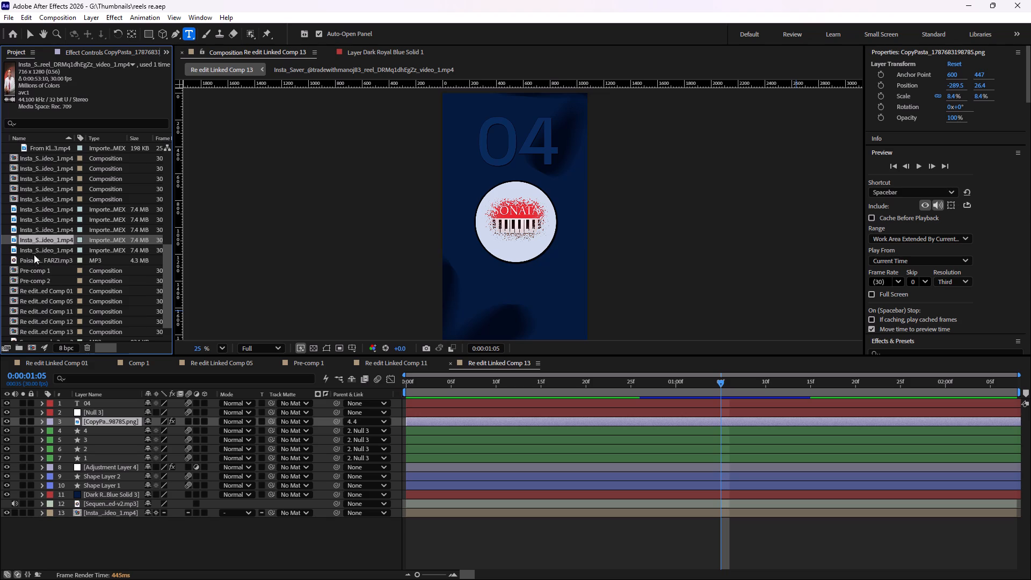
click(34, 249)
scroll(34, 269, down, 3)
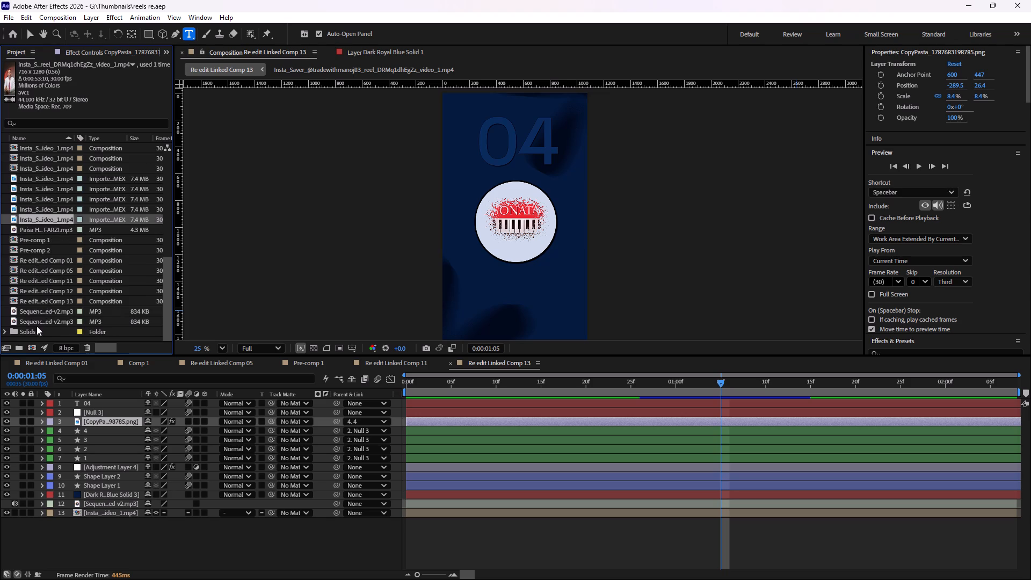
click(3, 330)
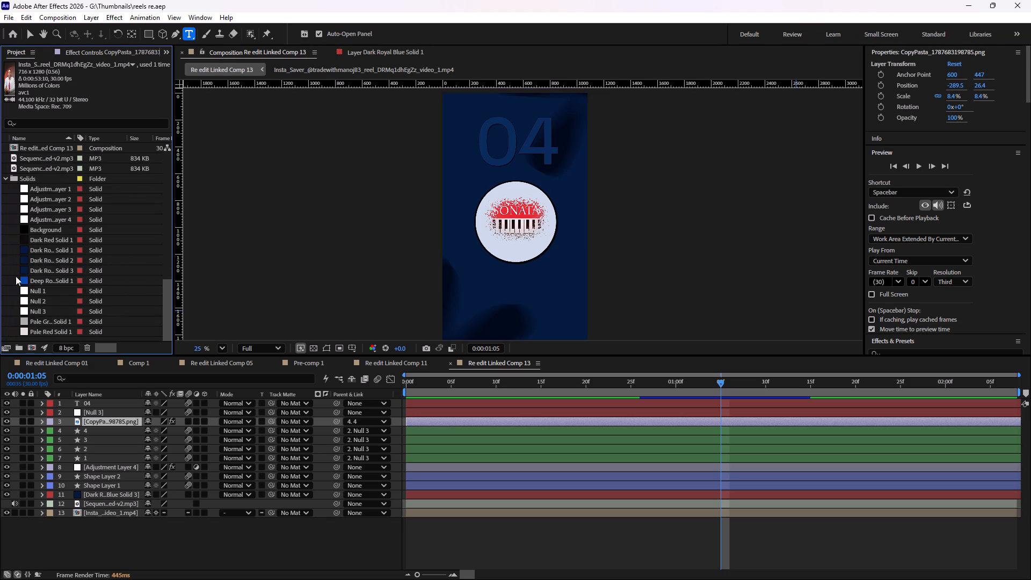
click(7, 180)
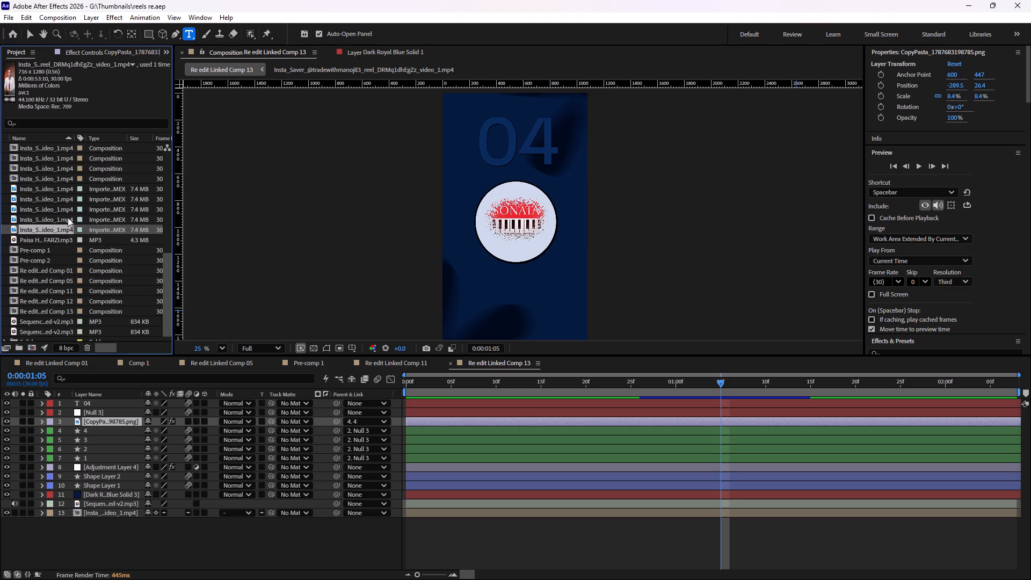
scroll(72, 221, up, 2)
scroll(72, 221, down, 8)
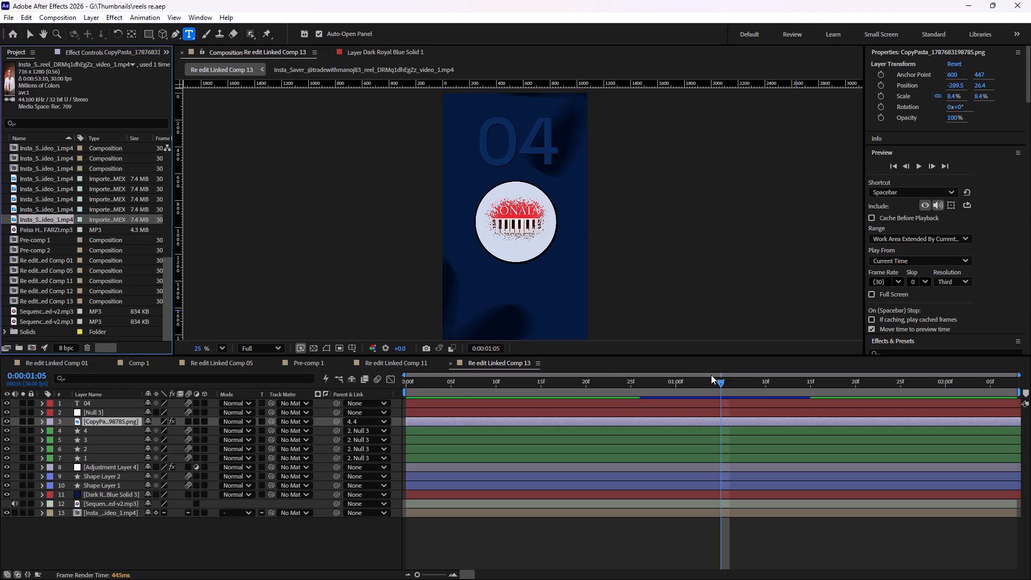
Import natco-pharma-seeklogo.png from its Downloads folder and place it as a layer directly below Null 3.
drag(721, 379, 656, 380)
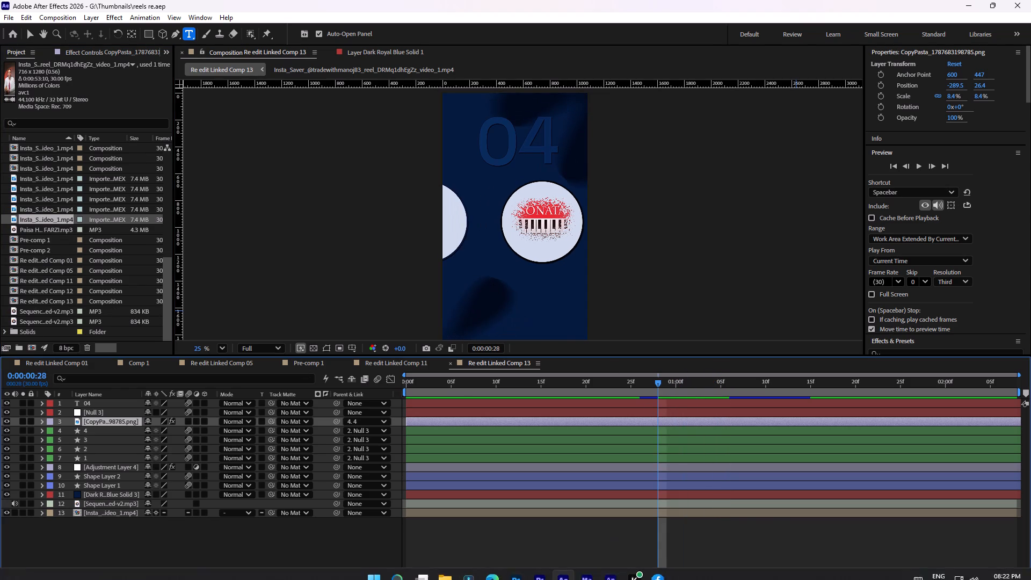
click(451, 564)
click(488, 517)
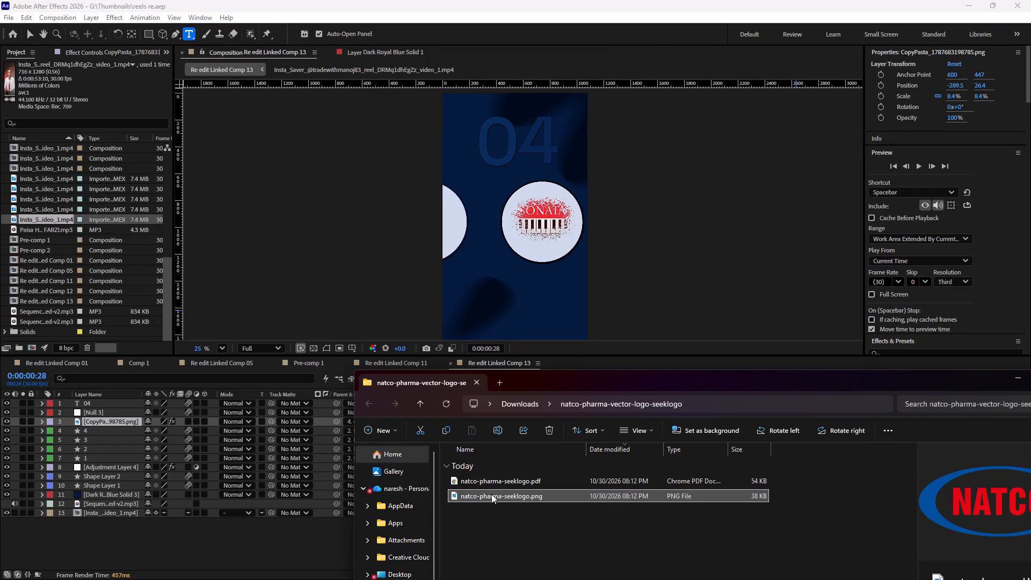
drag(491, 494, 98, 429)
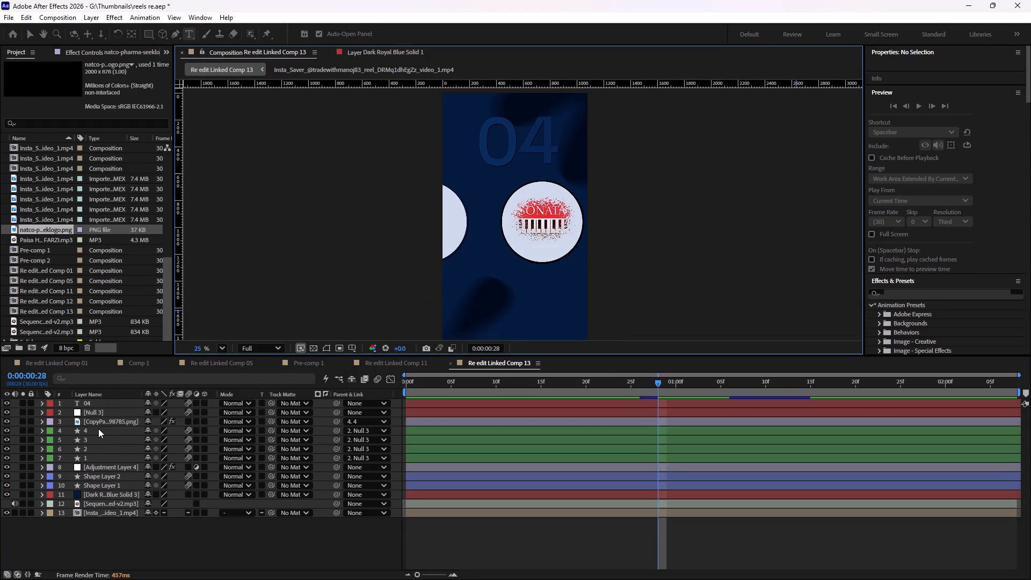
drag(97, 404, 96, 430)
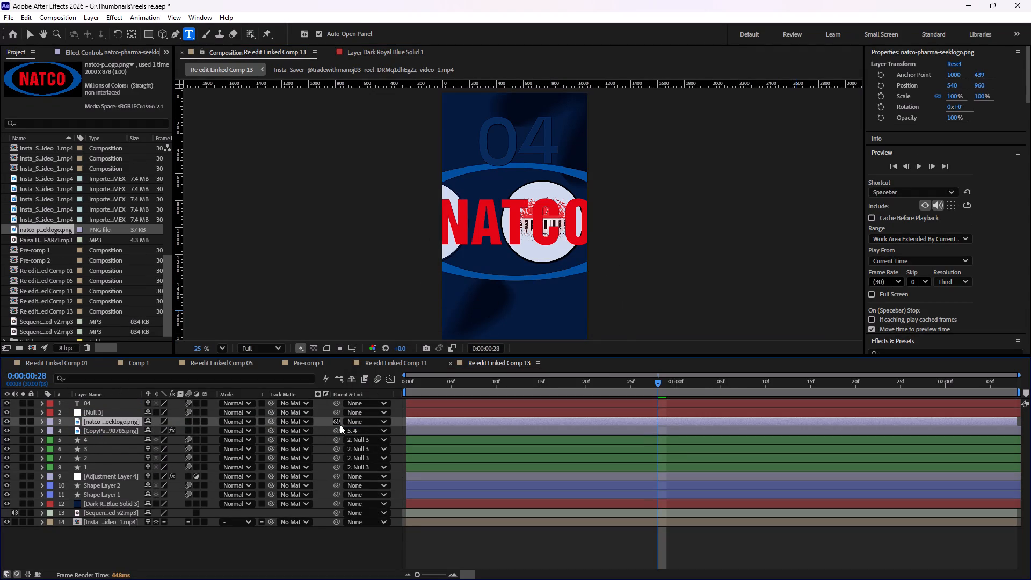
Parent the NATCO logo layer to circle layer 4.
click(337, 412)
drag(337, 421, 134, 438)
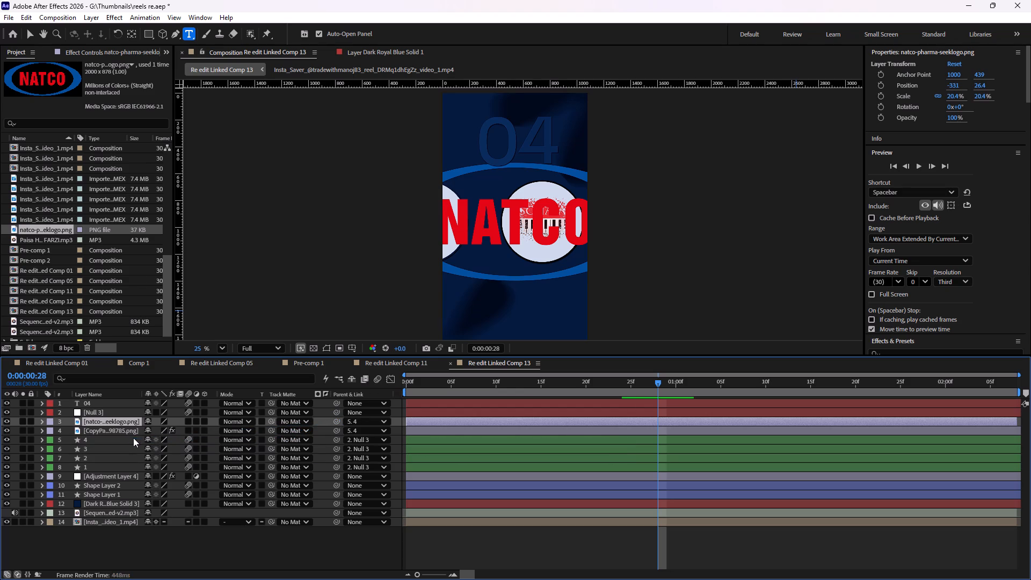
Delete the old Sonata logo image layer.
click(125, 431)
key(BackSpace)
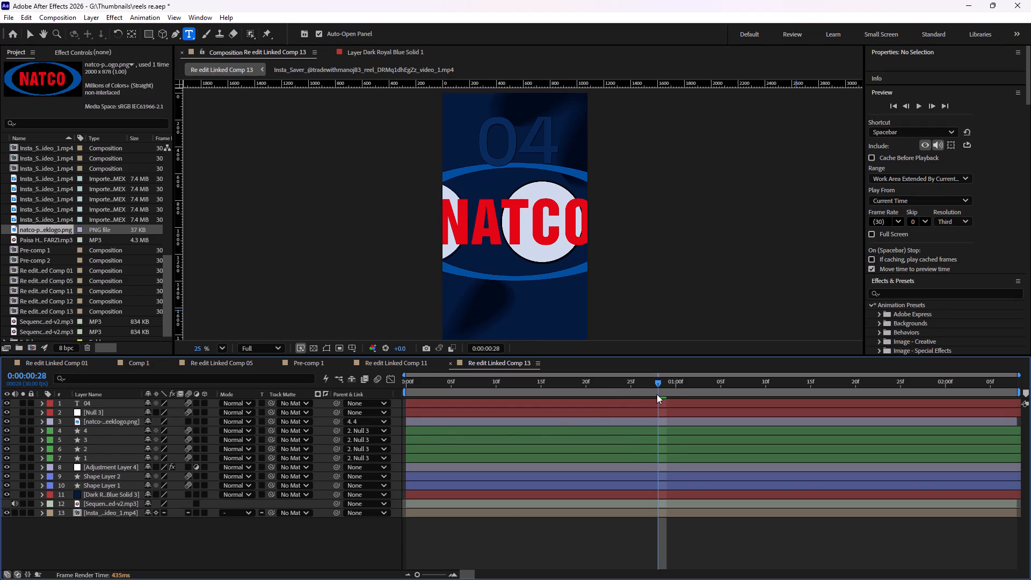
Scrub through the sliding animation to check how the NATCO logo moves with circle 4.
drag(658, 382, 543, 387)
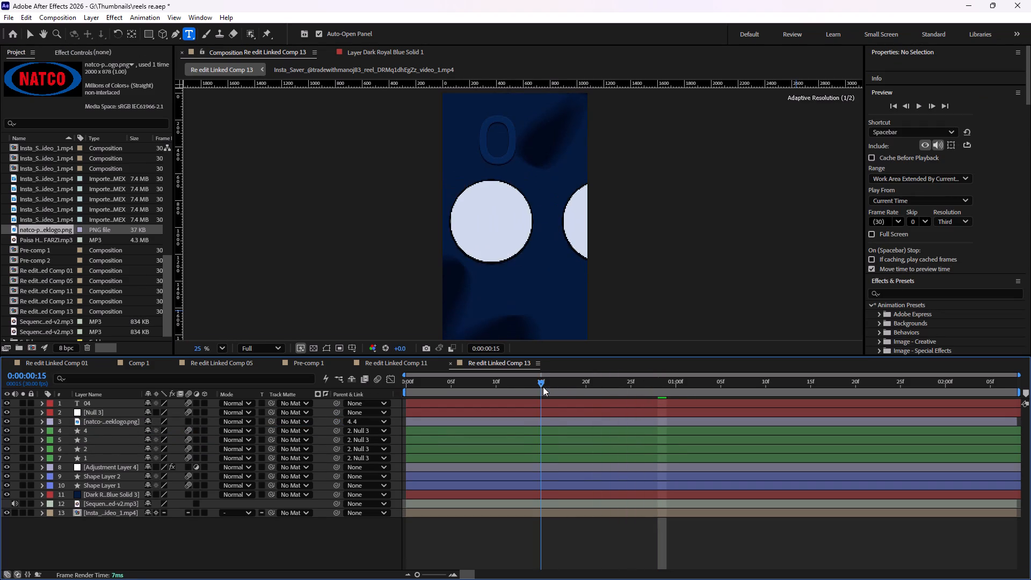
drag(543, 387, 445, 390)
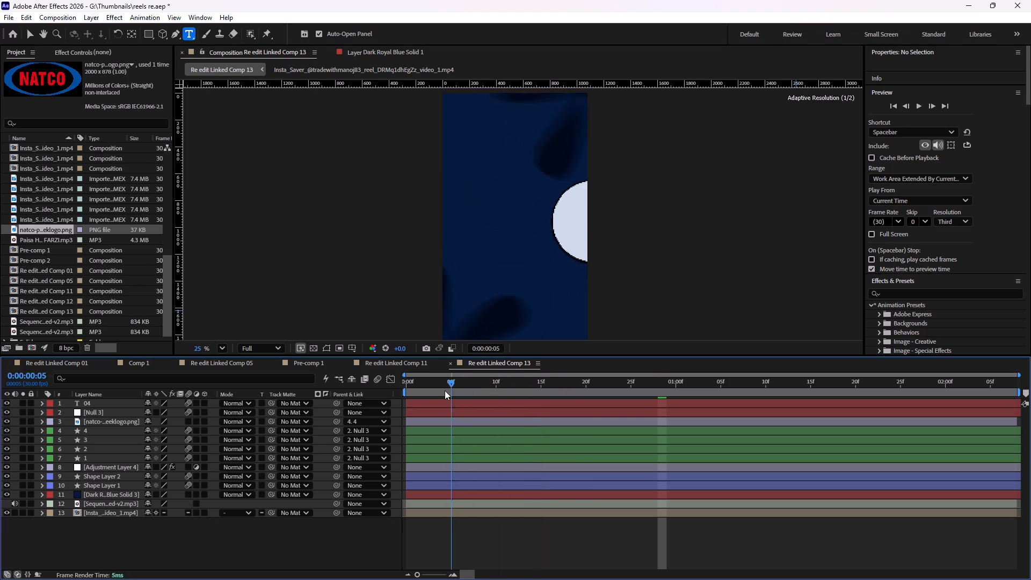
drag(445, 390, 692, 409)
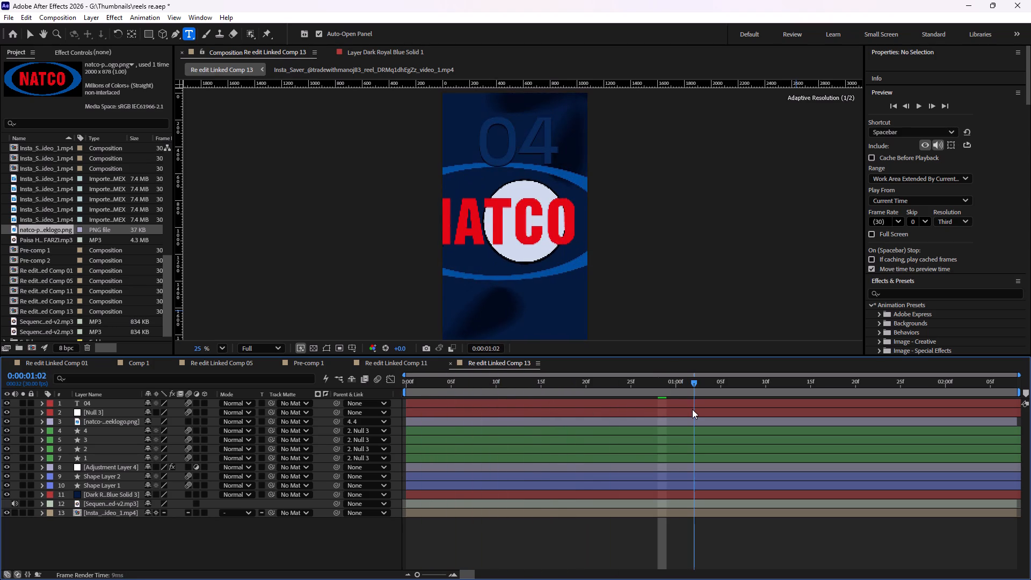
drag(692, 409, 630, 409)
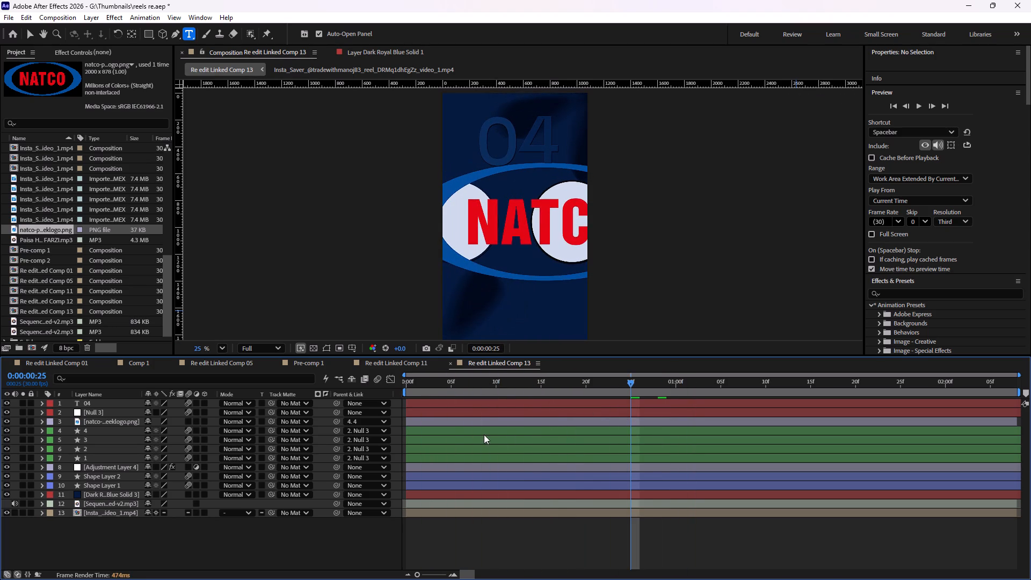
drag(628, 381, 701, 383)
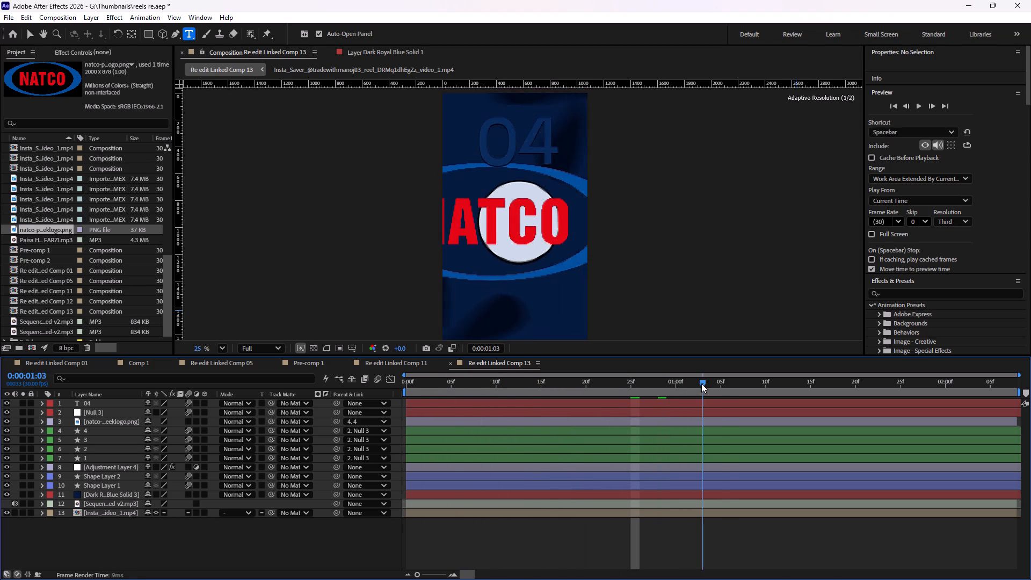
drag(701, 383, 725, 383)
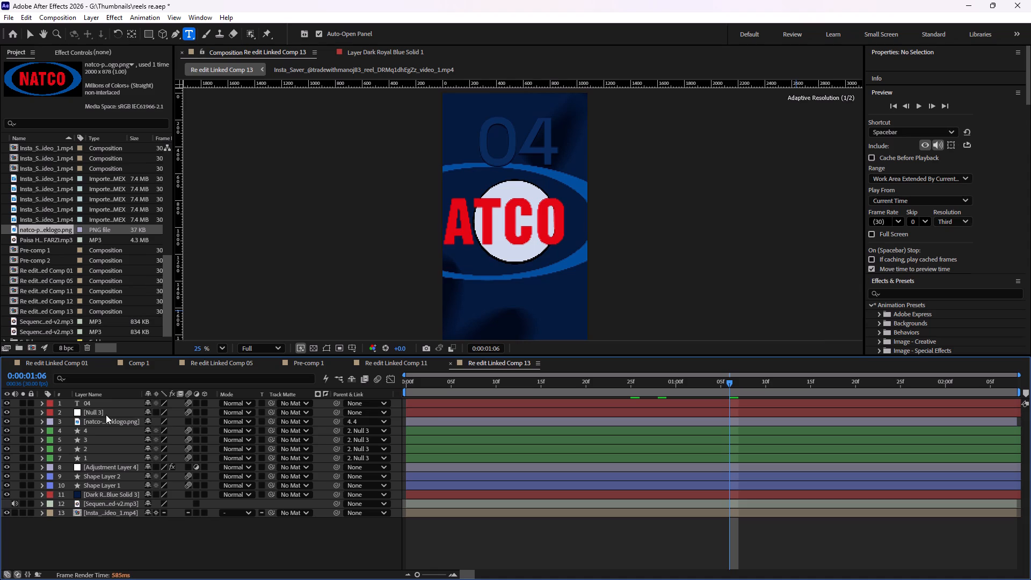
At Null 3's ending position keyframe (0:00:01:07), reduce the NATCO logo's scale to 12.4% and shift its X position to about -276.
click(106, 415)
key(p)
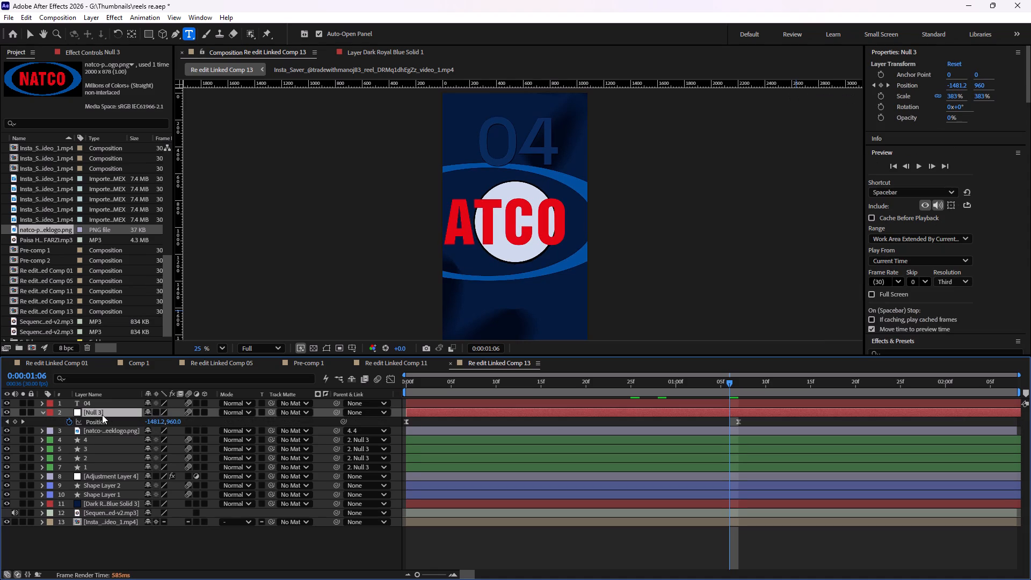
click(26, 422)
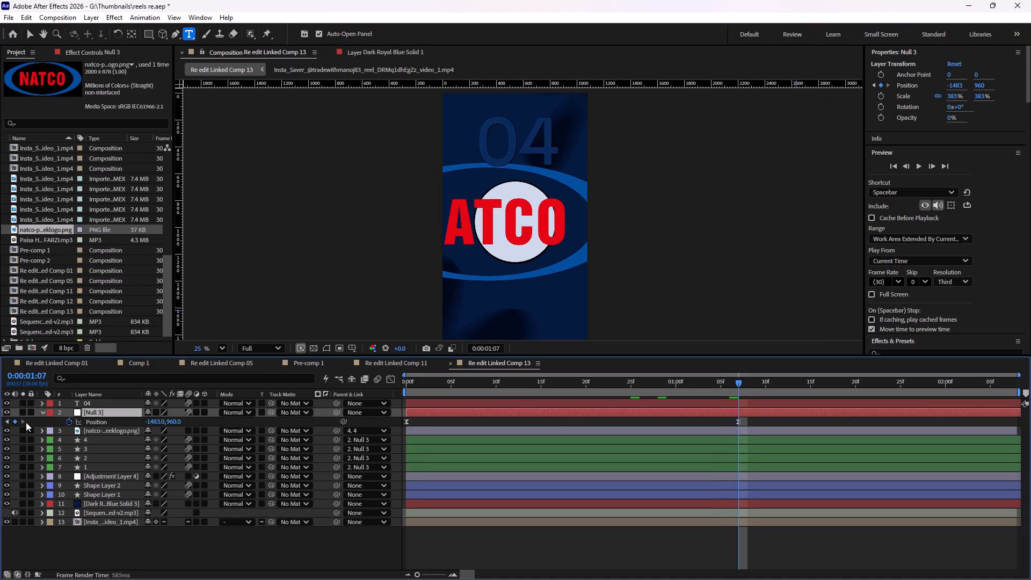
click(114, 431)
key(s)
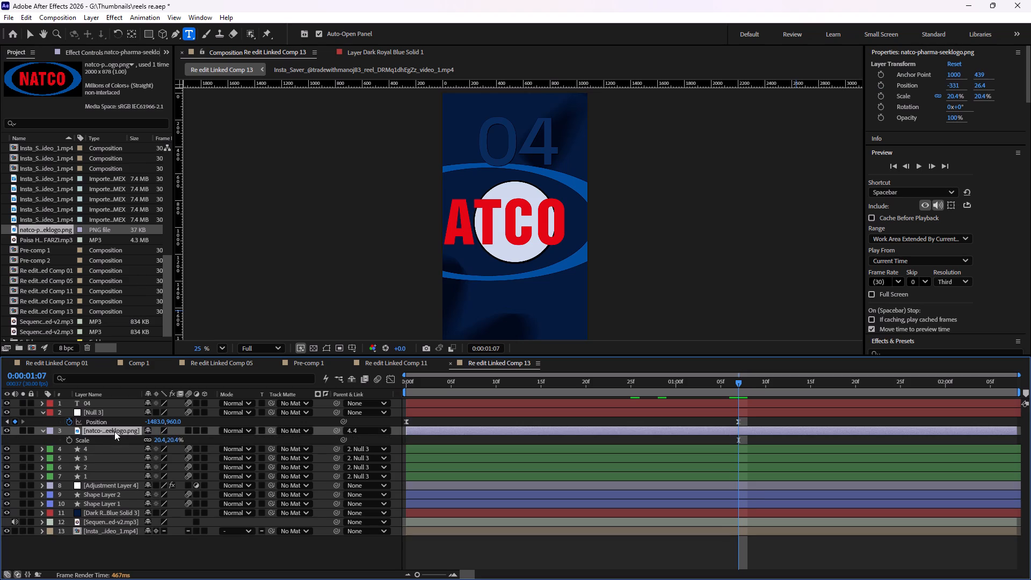
click(158, 443)
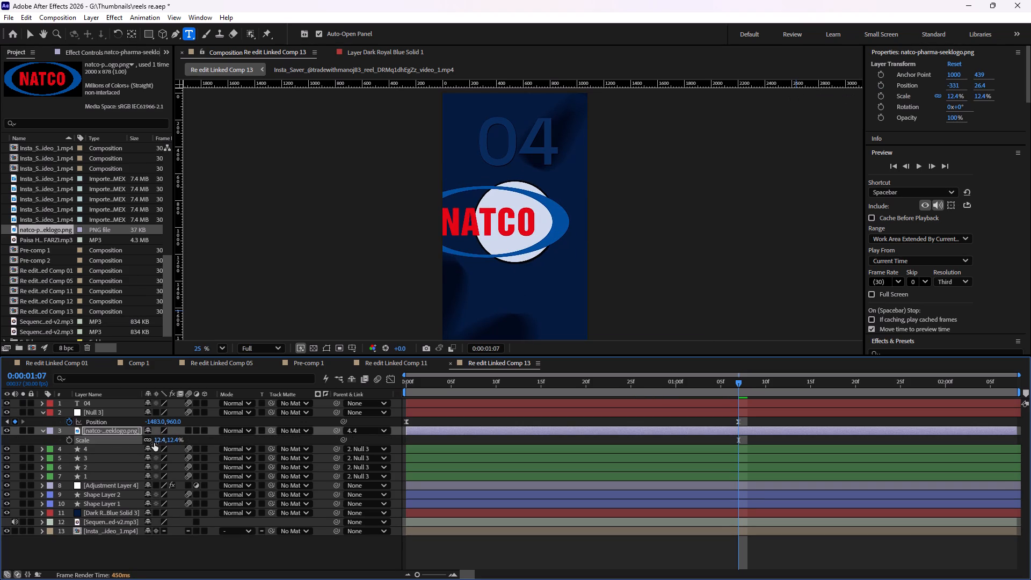
key(p)
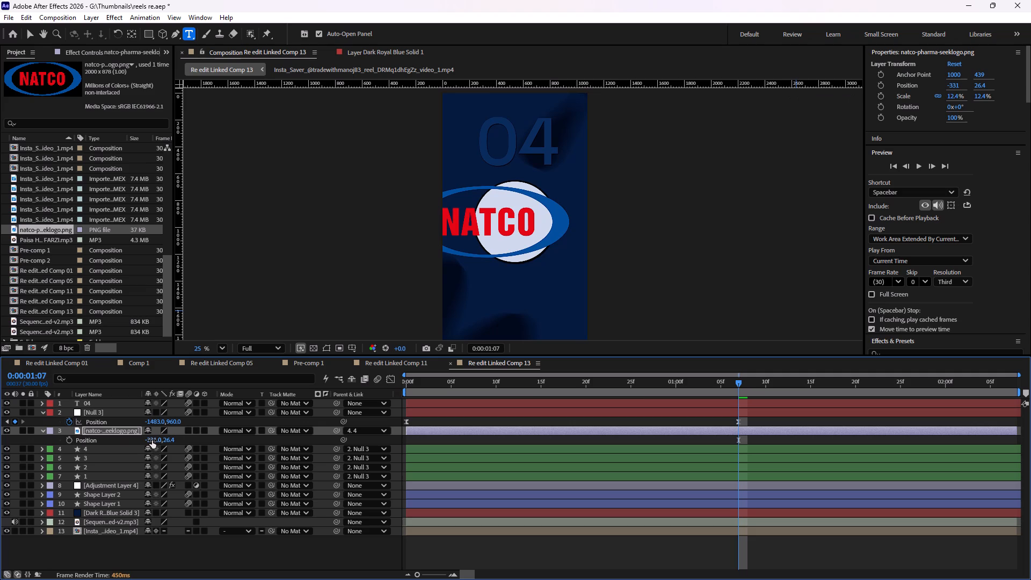
drag(152, 440, 186, 440)
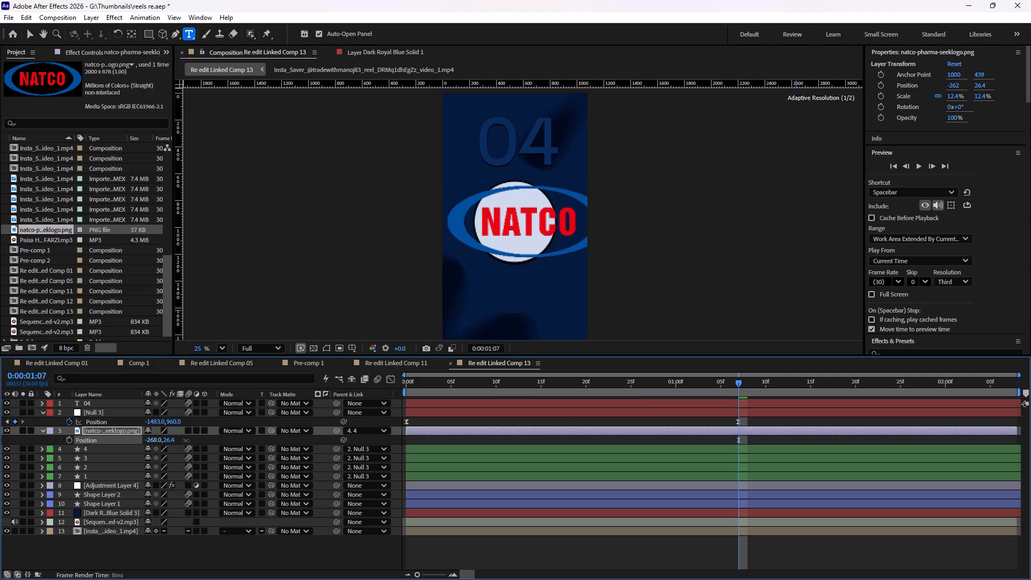
drag(186, 440, 181, 440)
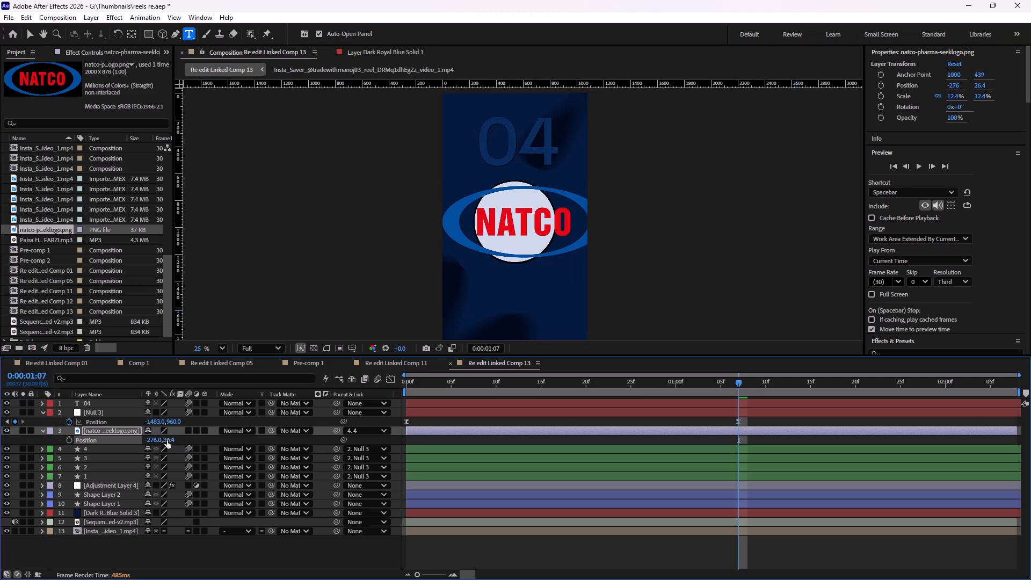
Scale the NATCO logo down further to suit circle 4, trying 4% and settling on 5%.
key(s)
click(159, 440)
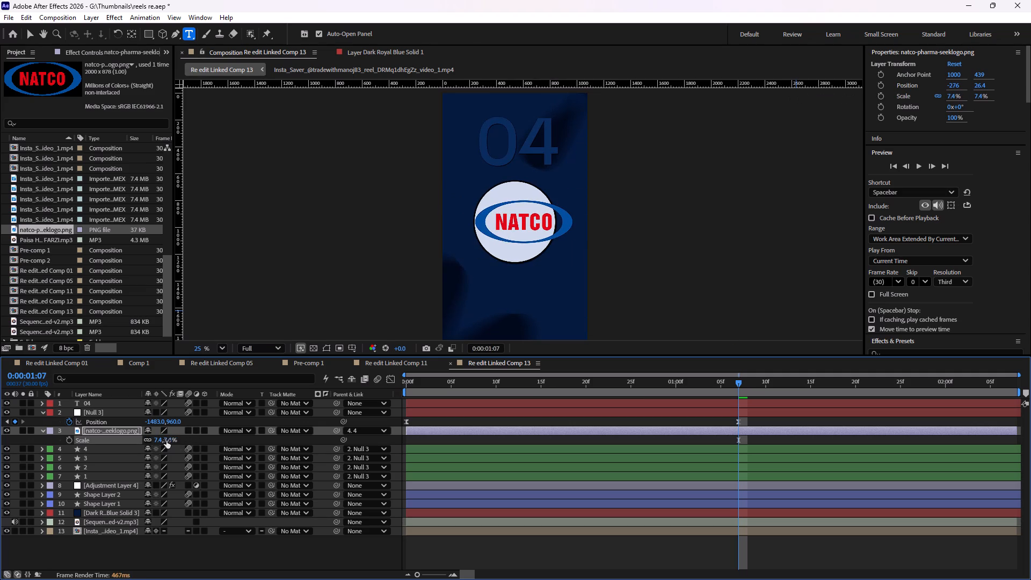
click(159, 441)
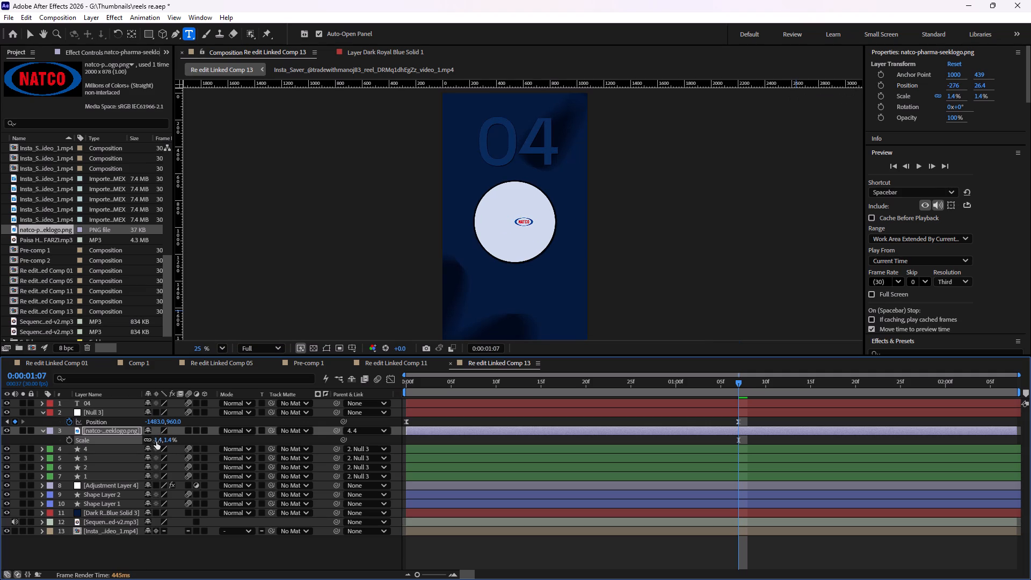
click(156, 441)
key(BackSpace)
key(4)
key(Return)
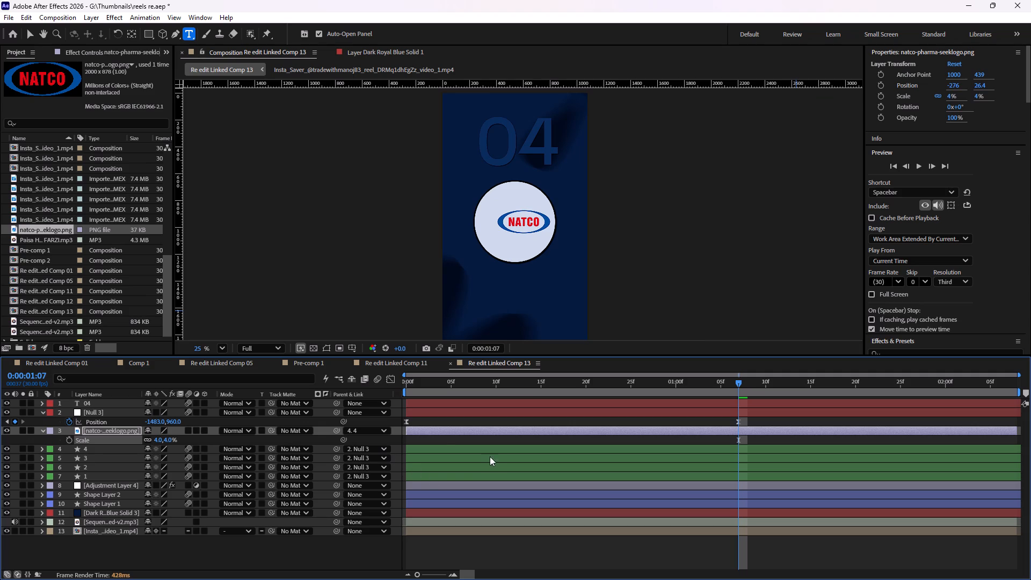
click(161, 441)
key(BackSpace)
key(5)
key(Return)
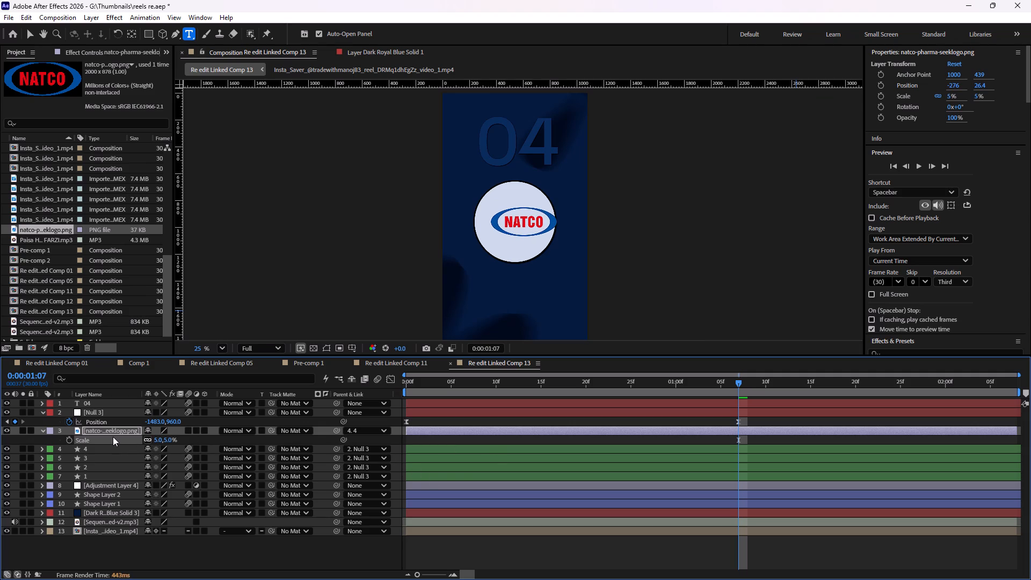
Reveal the NATCO logo layer's Position property.
key(p)
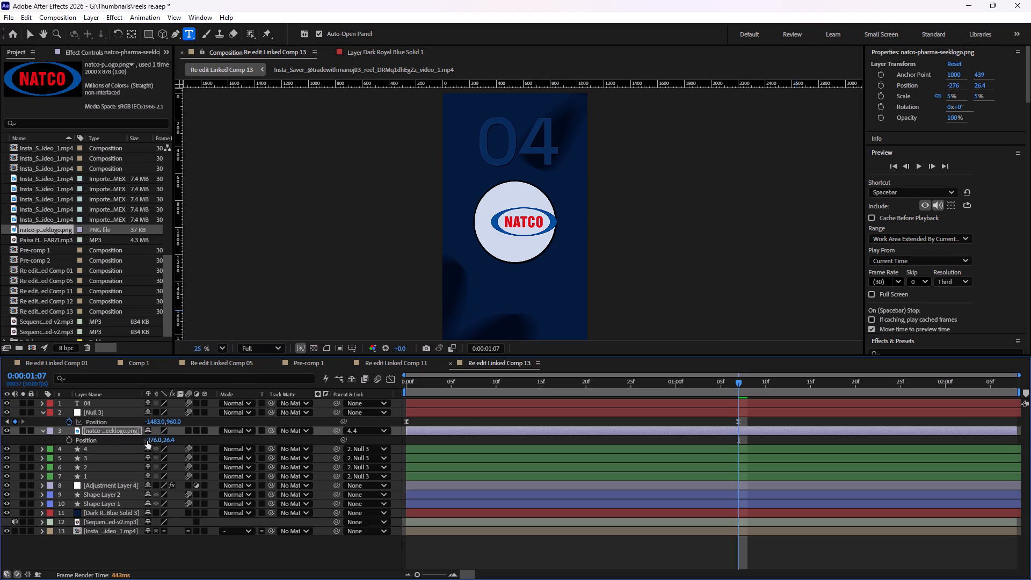
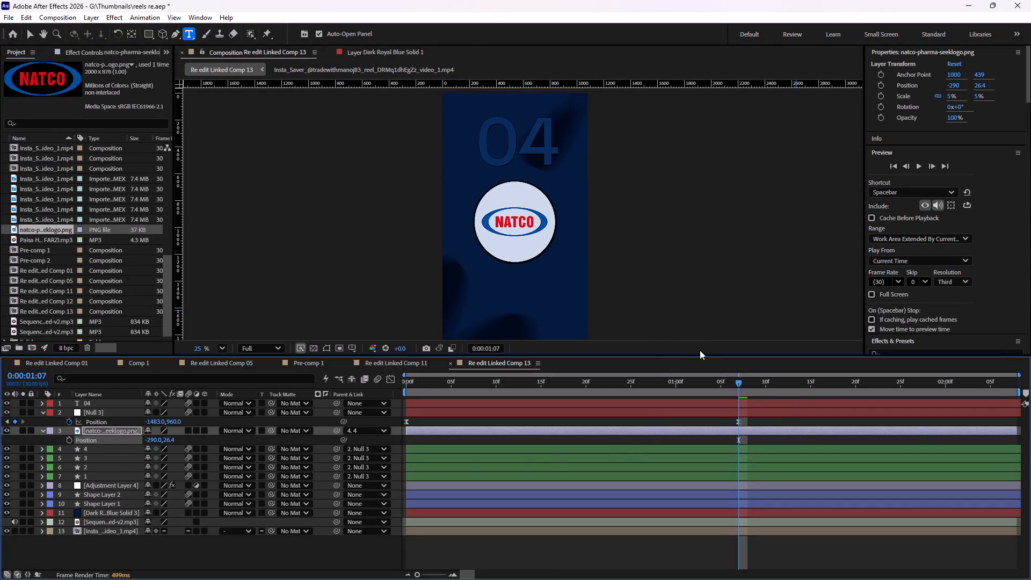
Play the 04 logo scene from its first frame to check how the NATCO logo slides in with circle 4.
drag(735, 385, 340, 390)
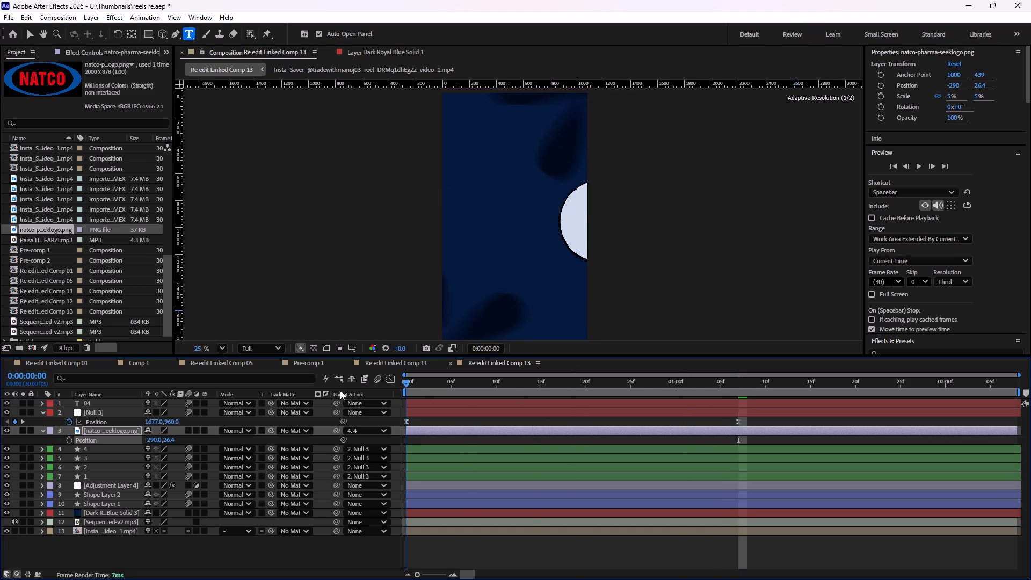
drag(340, 390, 336, 390)
key(space)
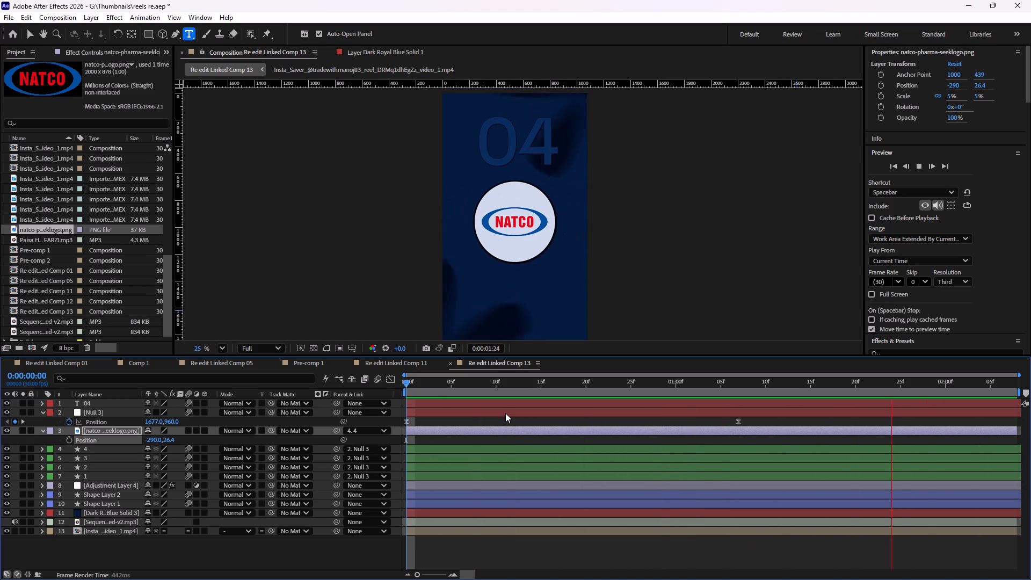
key(space)
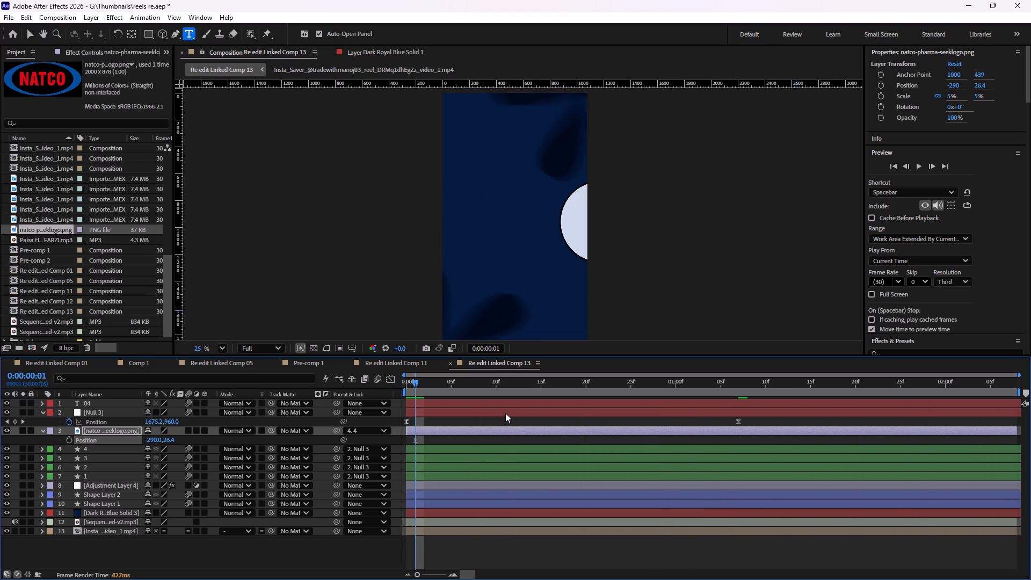
Save the After Effects project.
key(ctrl+s)
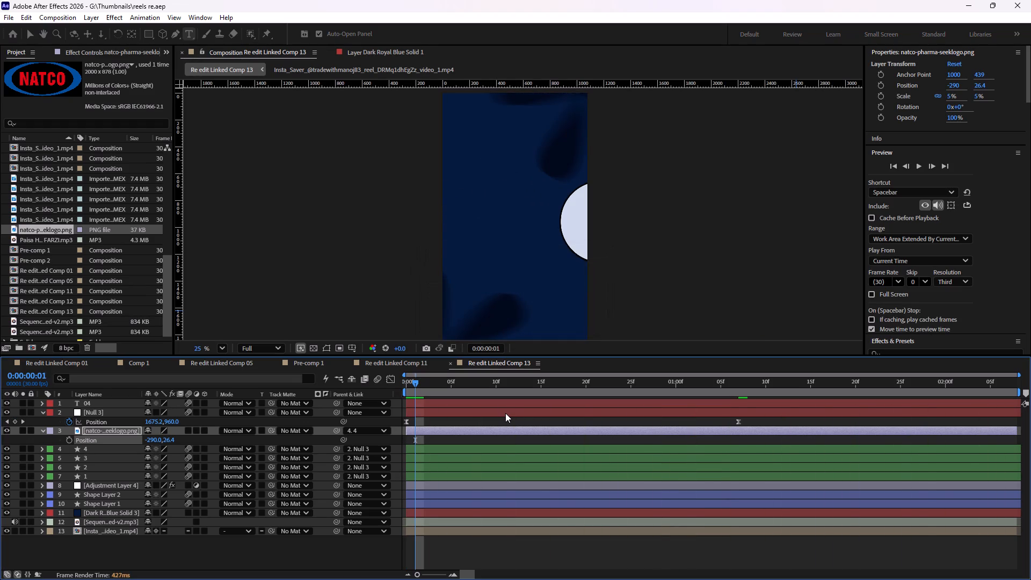
Switch to Premiere Pro and review Sequence 03 from around the textured wallpaper clip through the 04 scene into the lab footage.
click(542, 570)
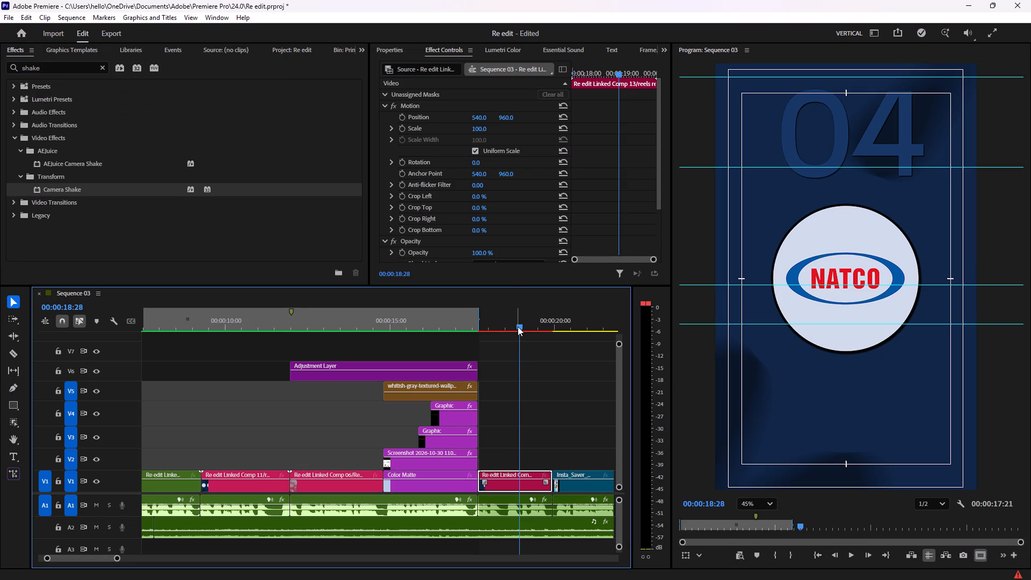
drag(518, 328, 346, 329)
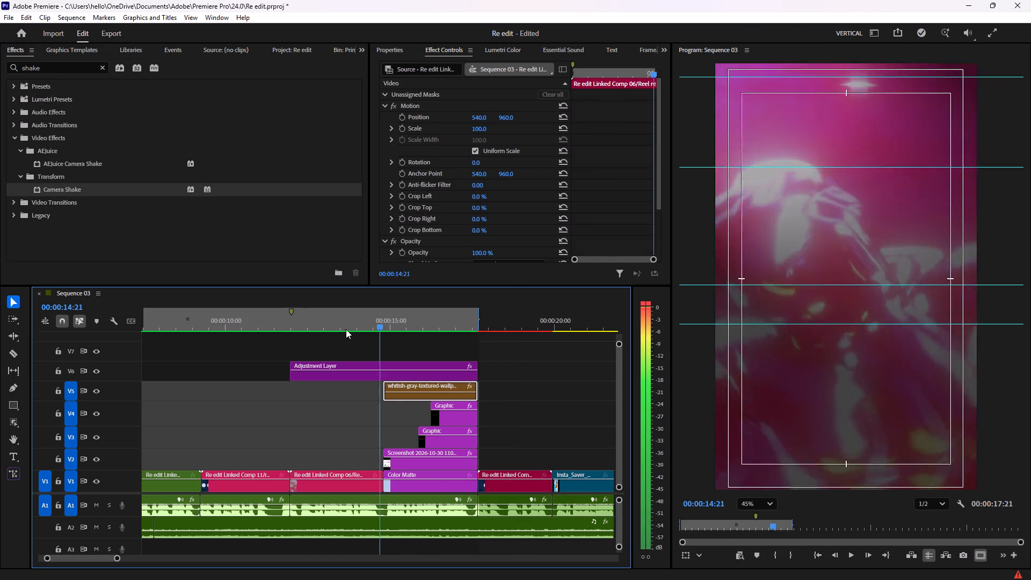
drag(346, 329, 380, 334)
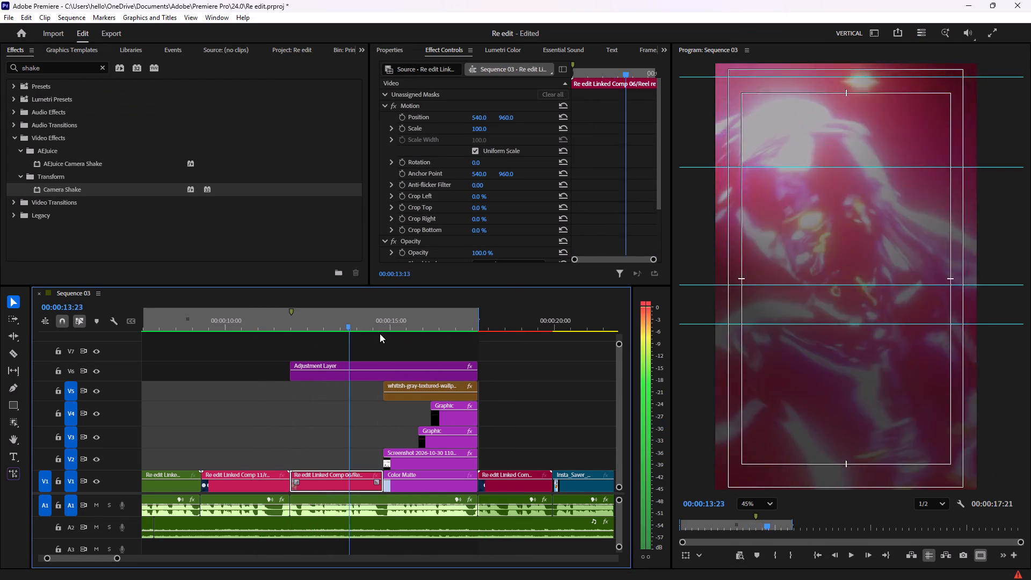
drag(380, 334, 558, 336)
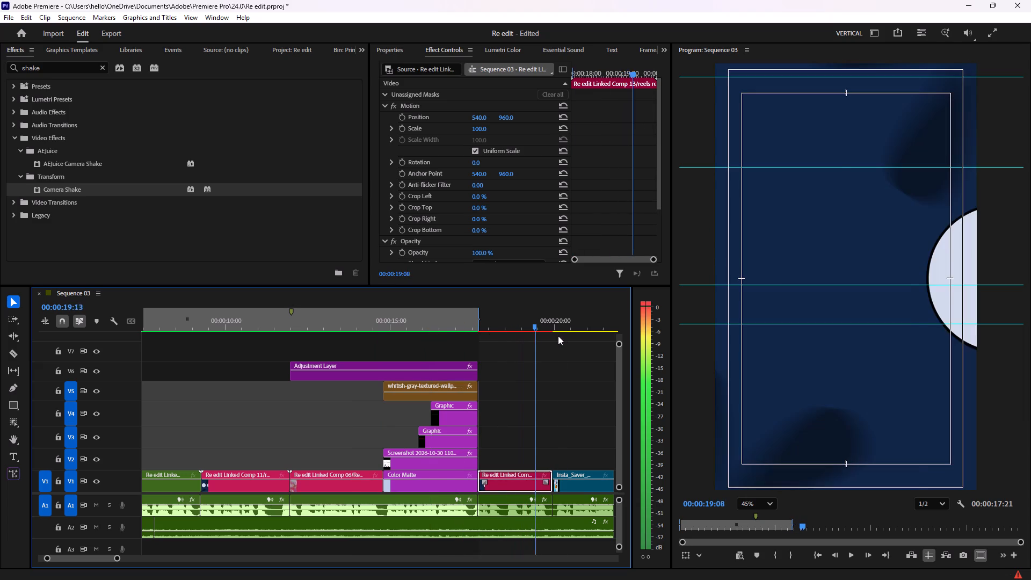
drag(558, 336, 421, 334)
key(space)
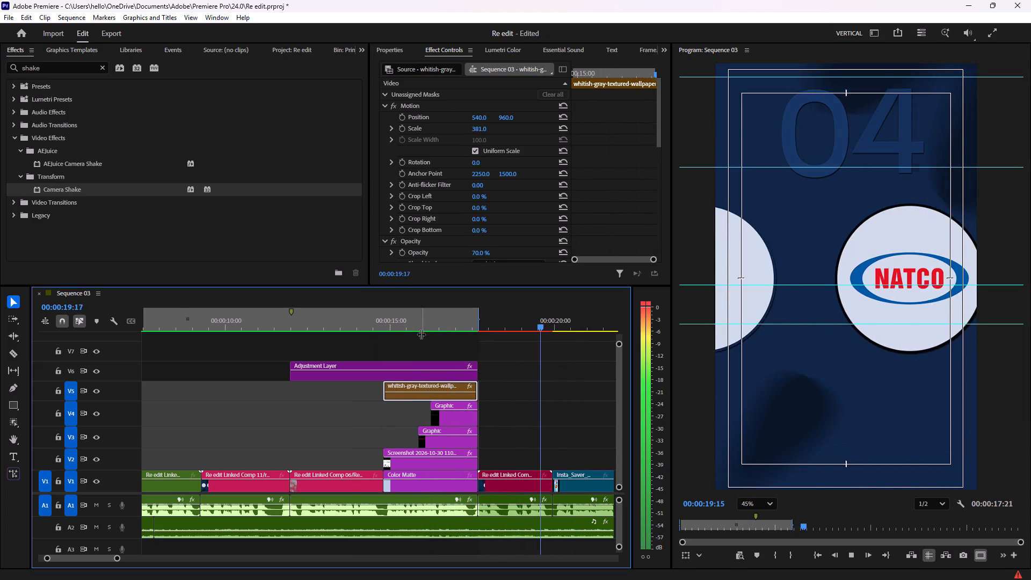
key(space)
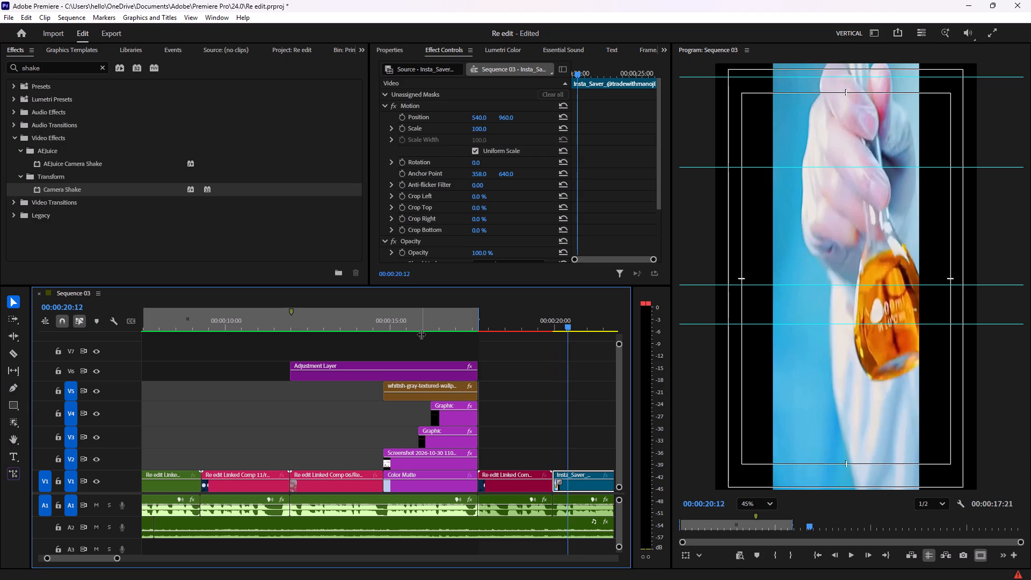
key(space)
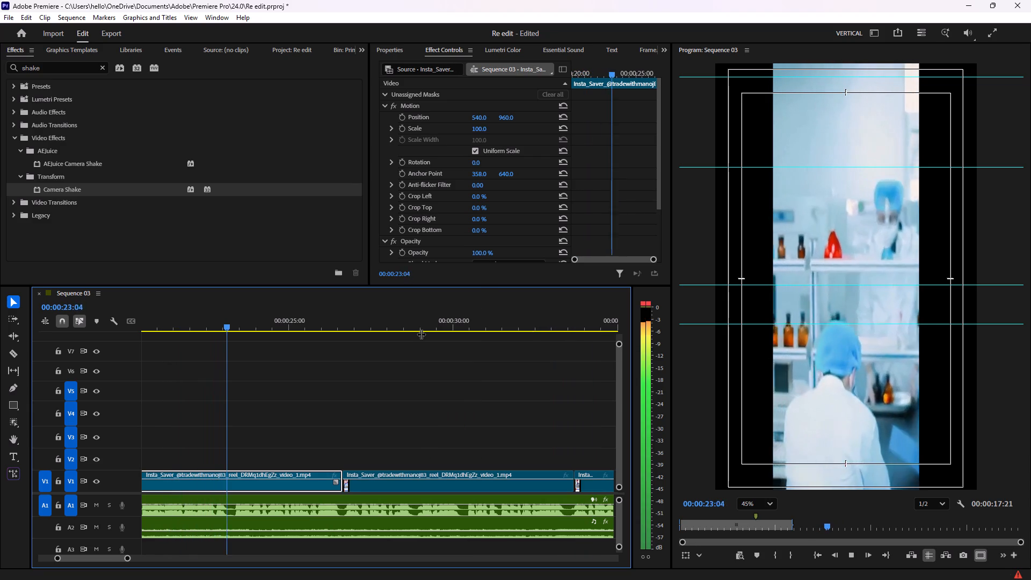
key(space)
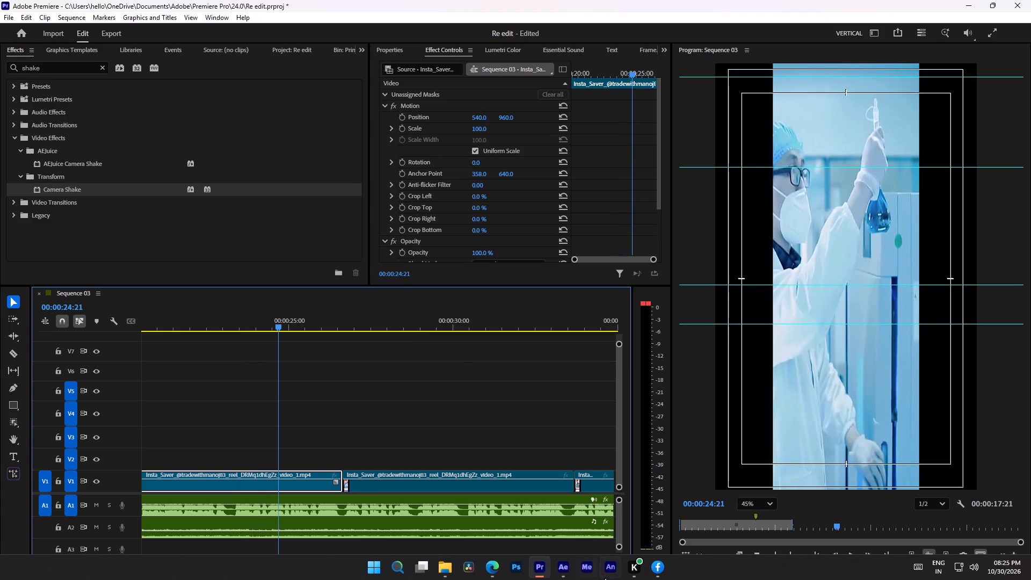
Switch to Edge and replace the "natco png" search with a web search for "natco pharma", looking over the results.
click(492, 568)
click(360, 14)
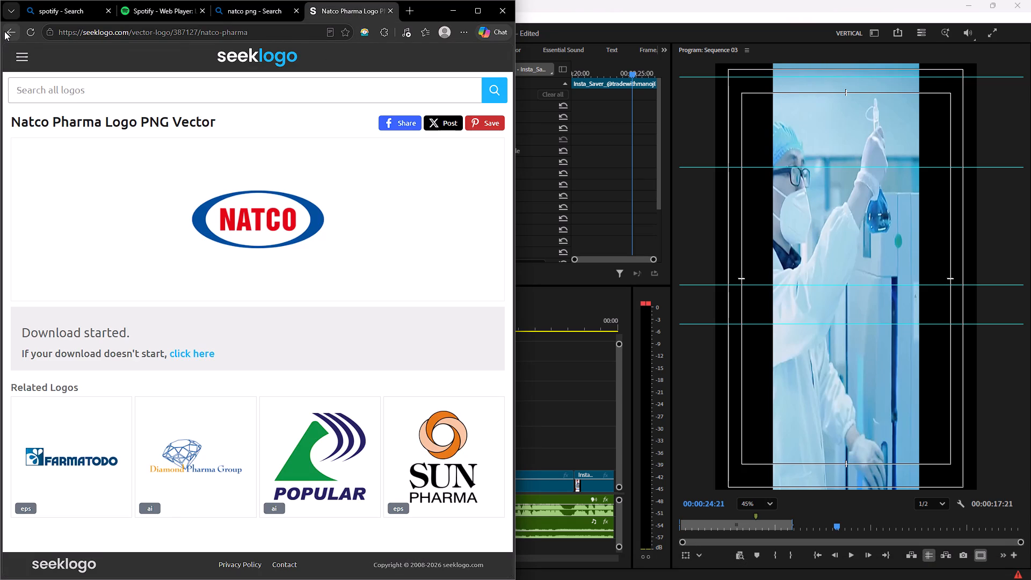
click(4, 31)
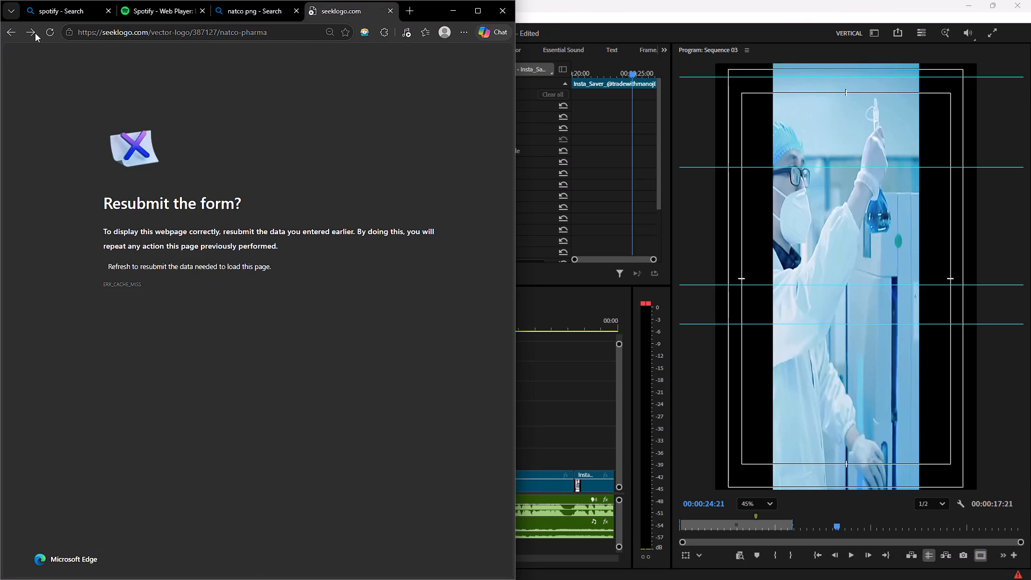
click(275, 15)
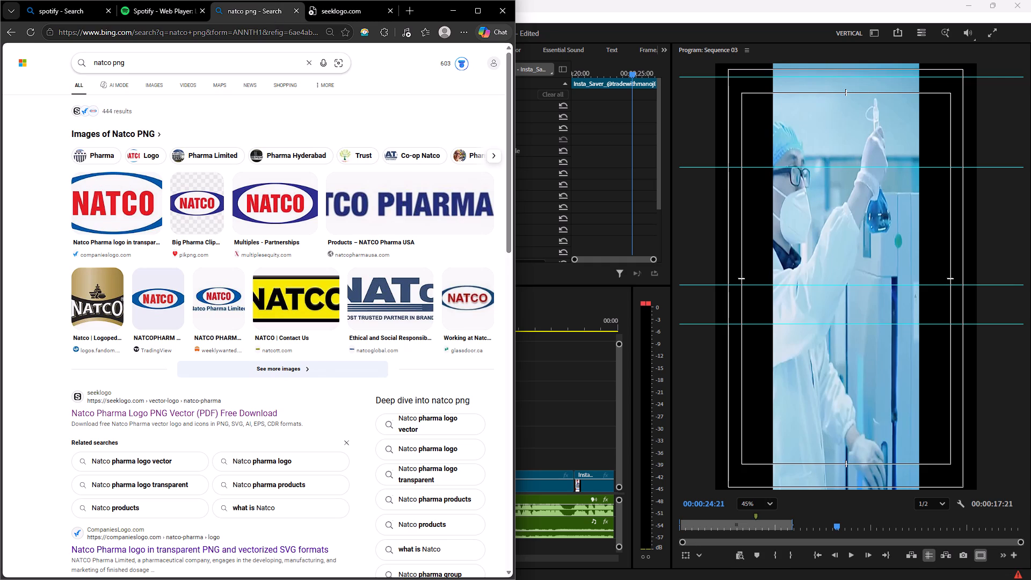
click(141, 62)
key(BackSpace)
key(BackSpace)
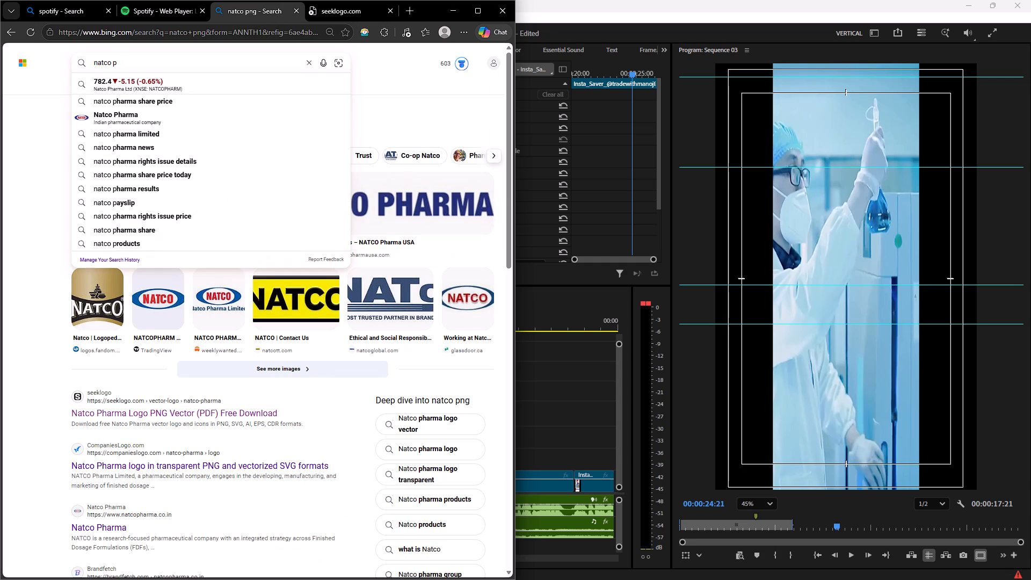
key(BackSpace)
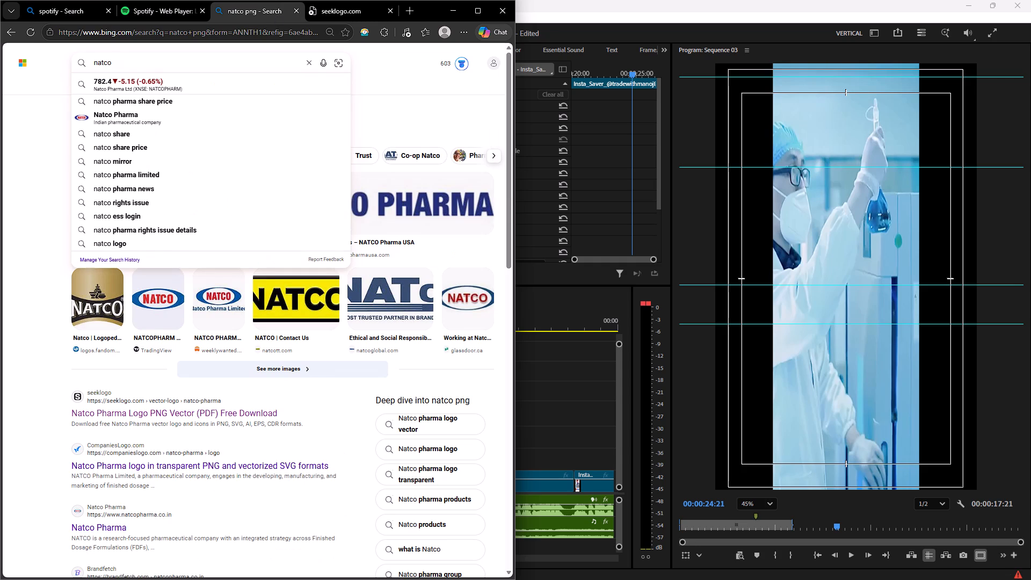
key(p)
key(h)
text(arma)
key(Return)
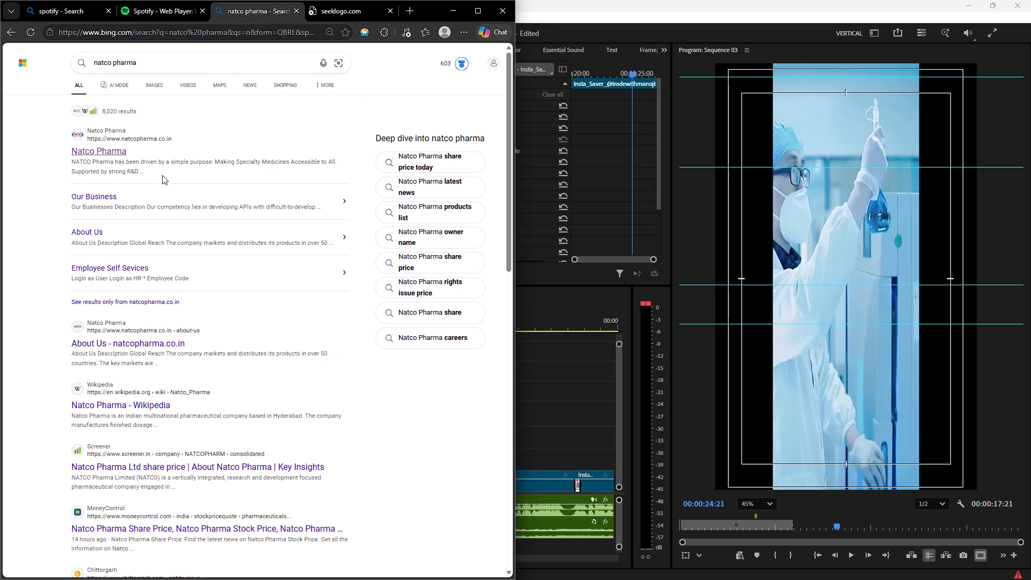
scroll(158, 243, down, 3)
scroll(154, 263, up, 3)
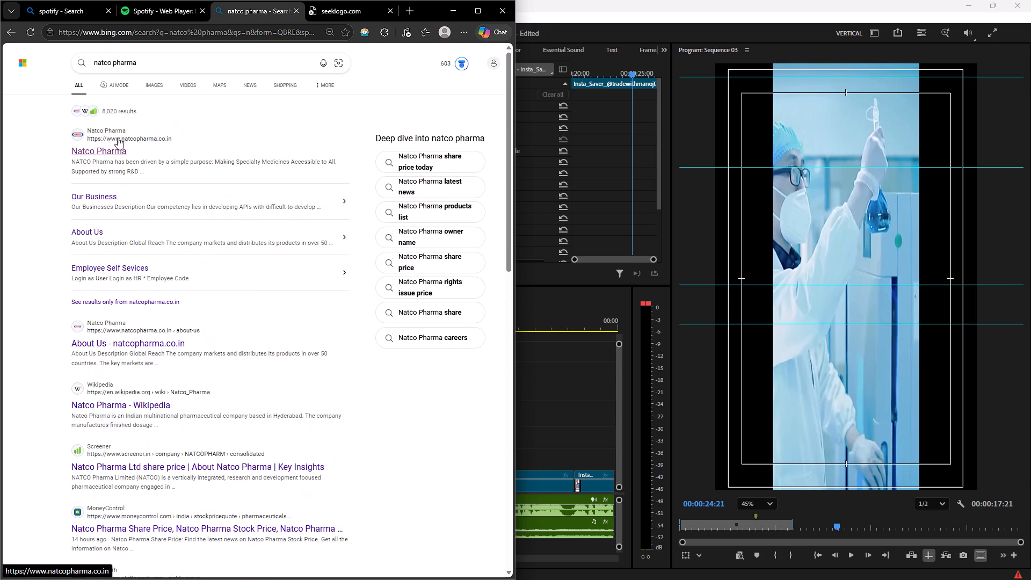
Show news results for Natco Pharma and search them for "natco pharma what is doing", returning to Premiere Pro after reading.
click(251, 83)
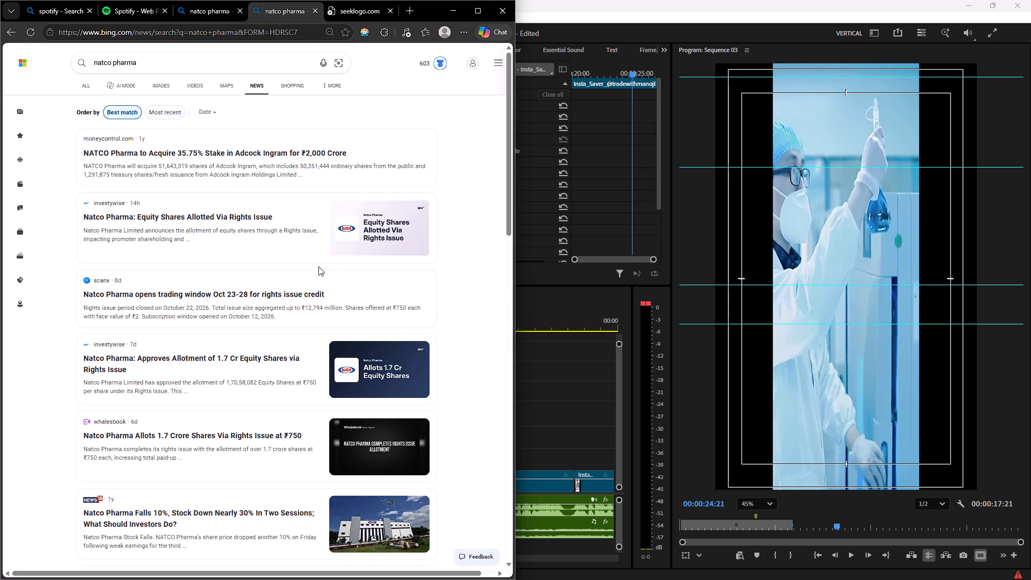
click(166, 66)
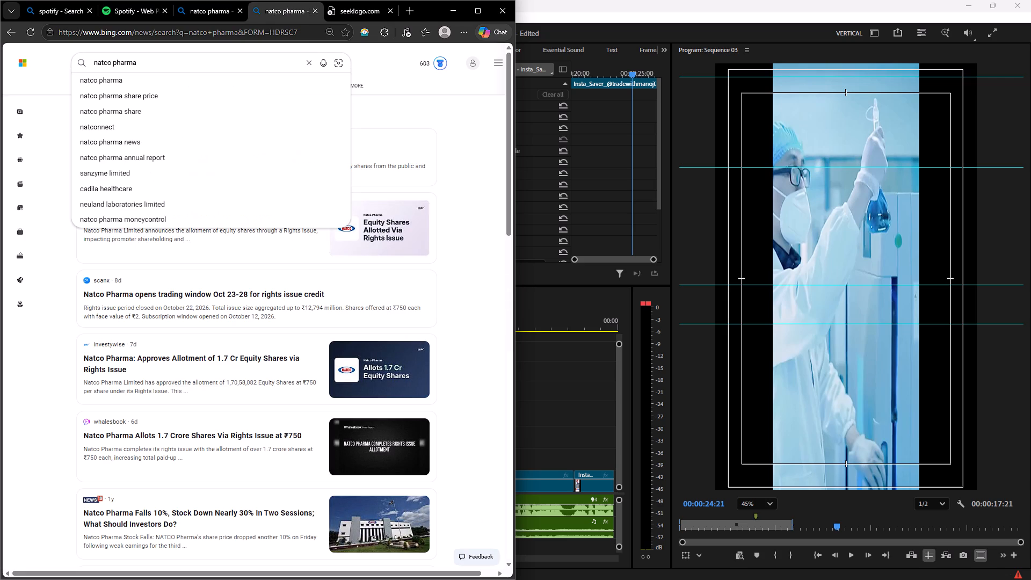
key(space)
text(what is doing)
key(Return)
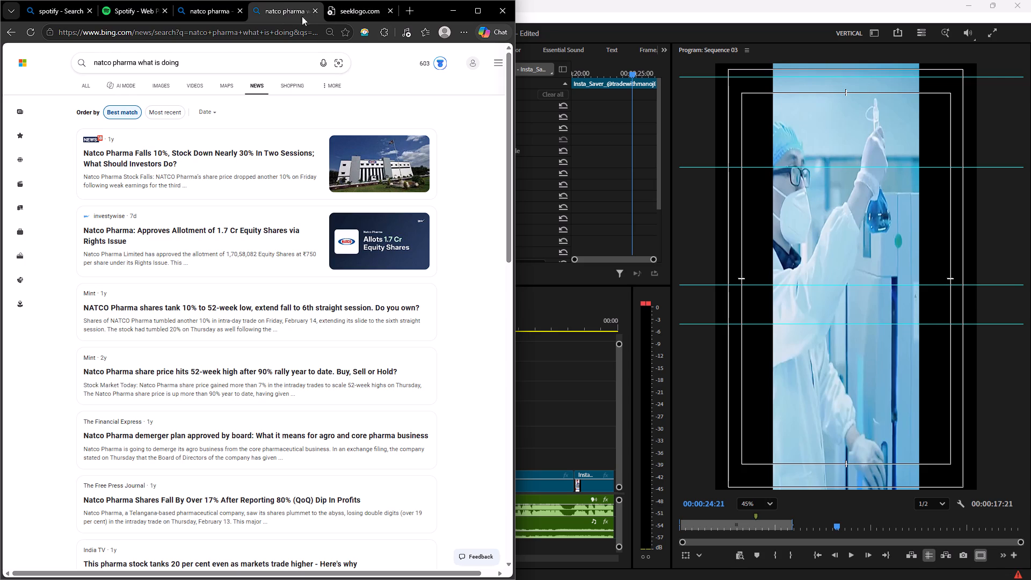
click(446, 6)
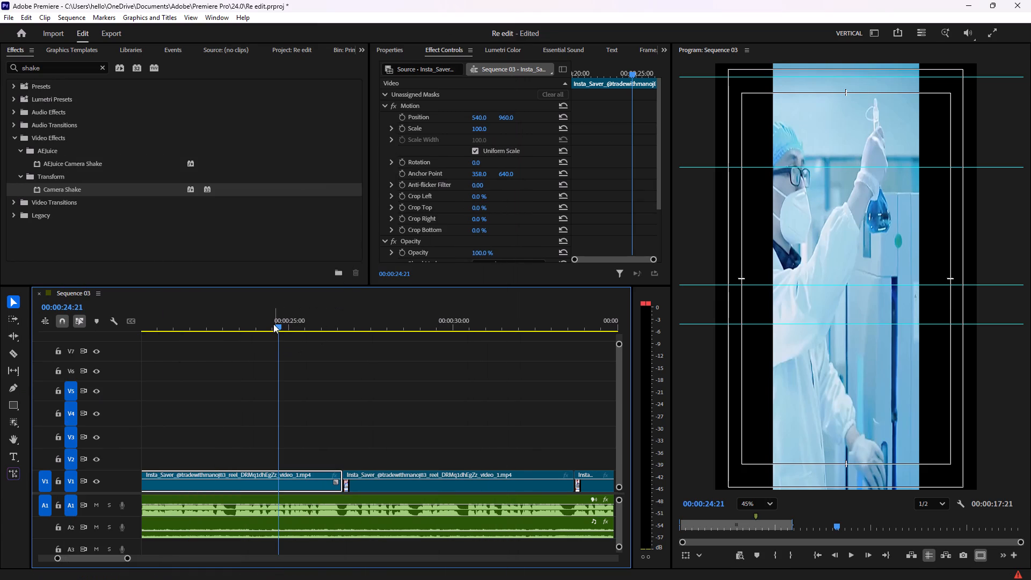
Look through the Sequence 03 timeline, from the edited opening clips to the remaining Insta_Saver footage.
scroll(379, 418, down, 5)
scroll(379, 418, up, 11)
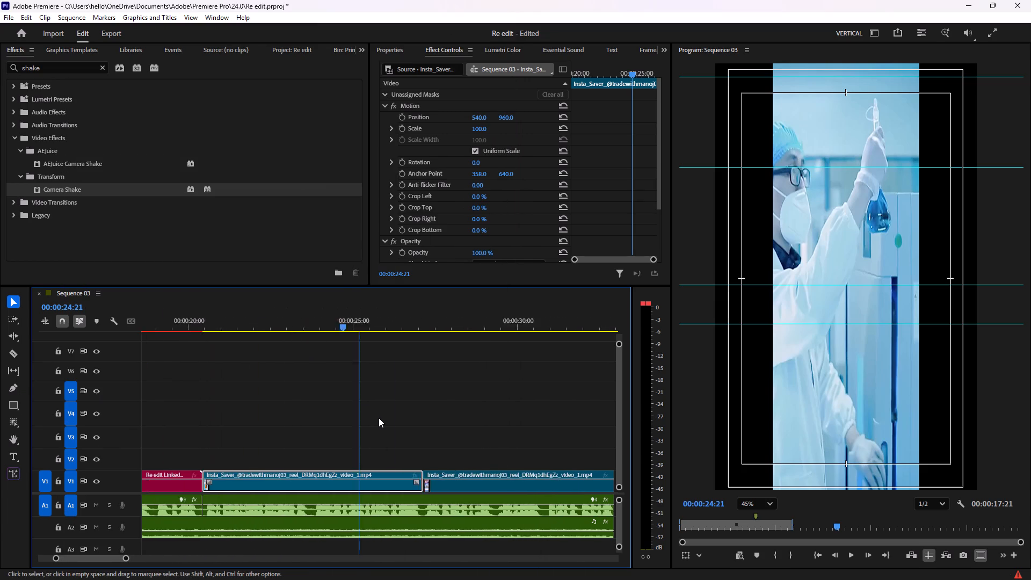
scroll(379, 418, up, 16)
scroll(379, 418, up, 13)
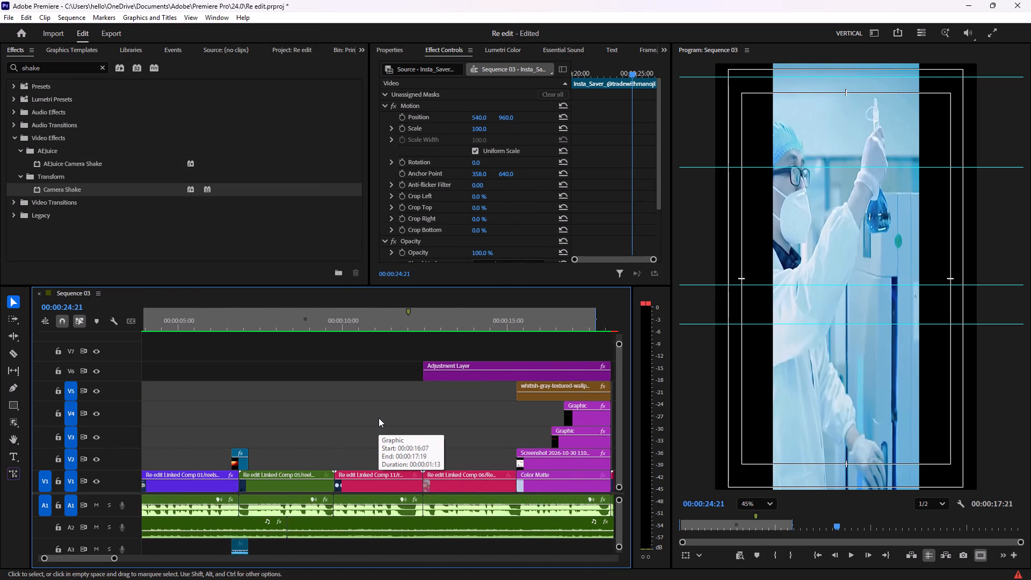
scroll(379, 418, up, 15)
scroll(379, 418, down, 7)
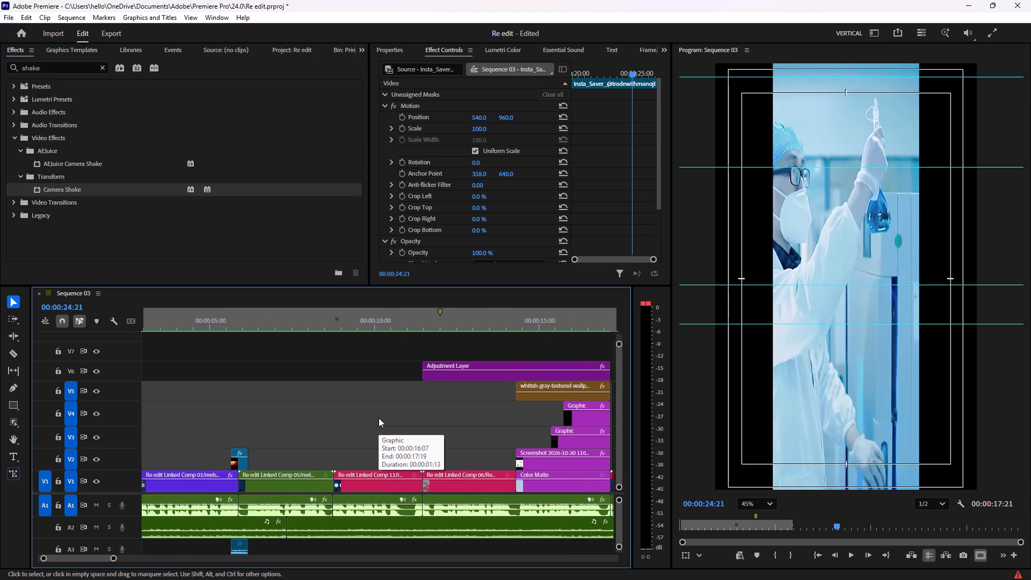
scroll(379, 418, down, 18)
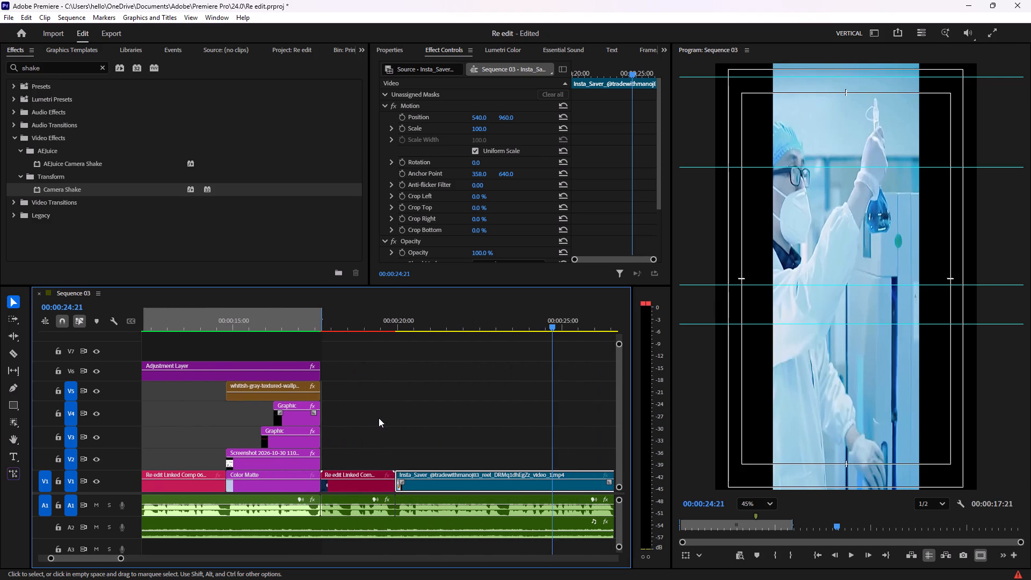
scroll(379, 418, down, 16)
scroll(379, 418, down, 15)
scroll(379, 418, down, 7)
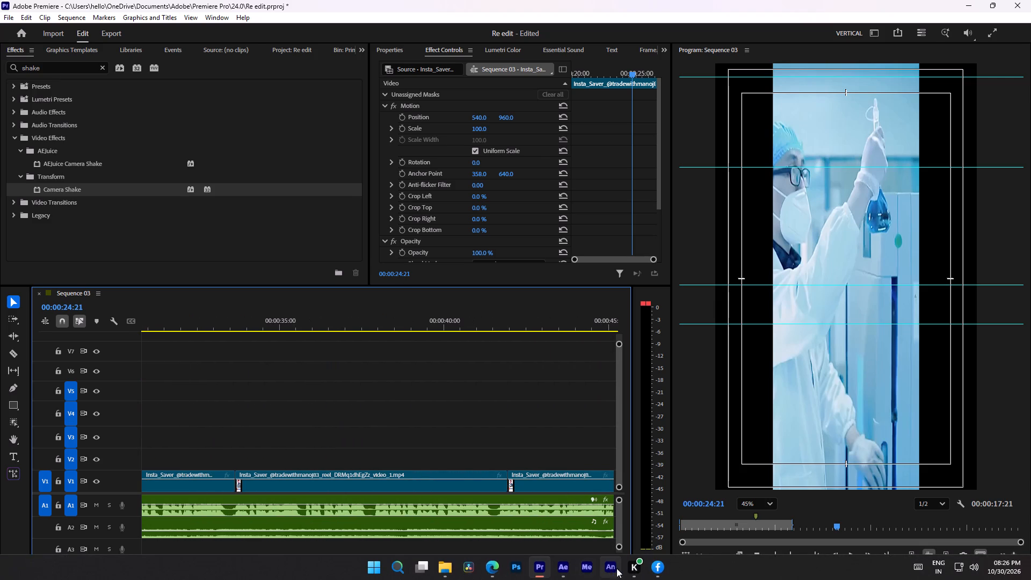
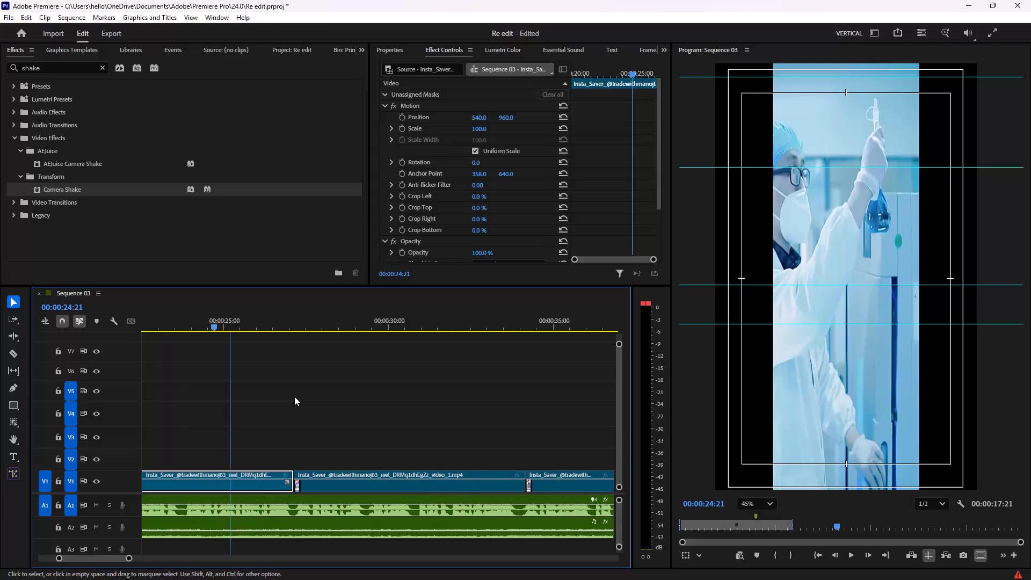
Review Sequence 03 from the linked comp before the Economic Times article through the 04 logo scene, then play the lab footage.
scroll(294, 396, up, 14)
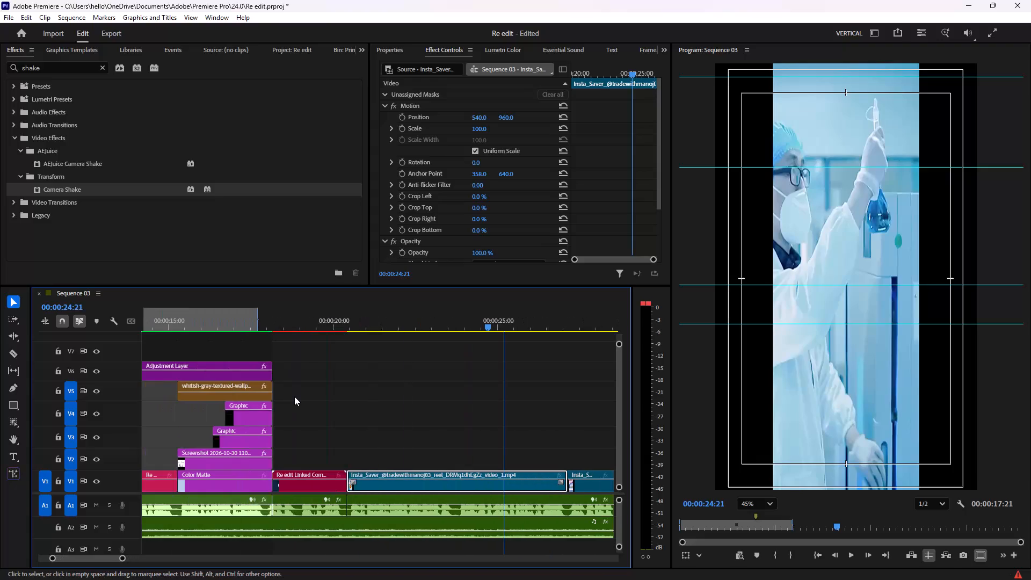
scroll(294, 396, up, 7)
click(275, 325)
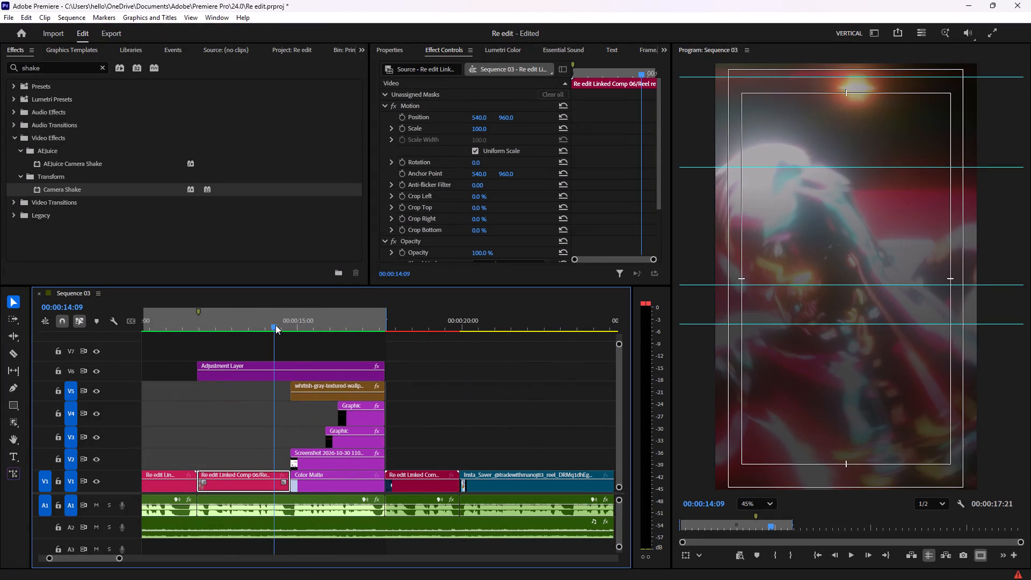
drag(275, 325, 366, 331)
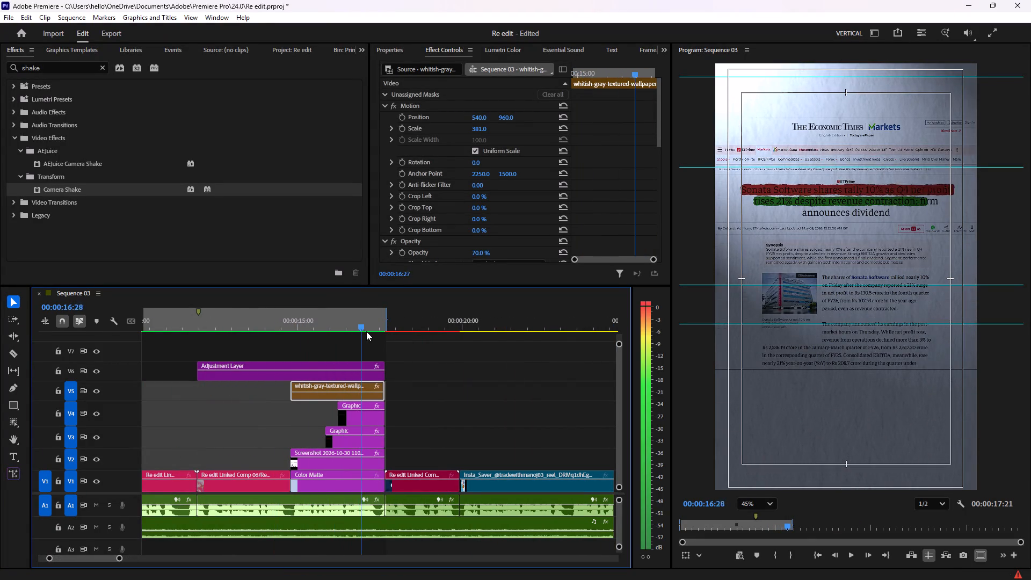
drag(366, 331, 453, 343)
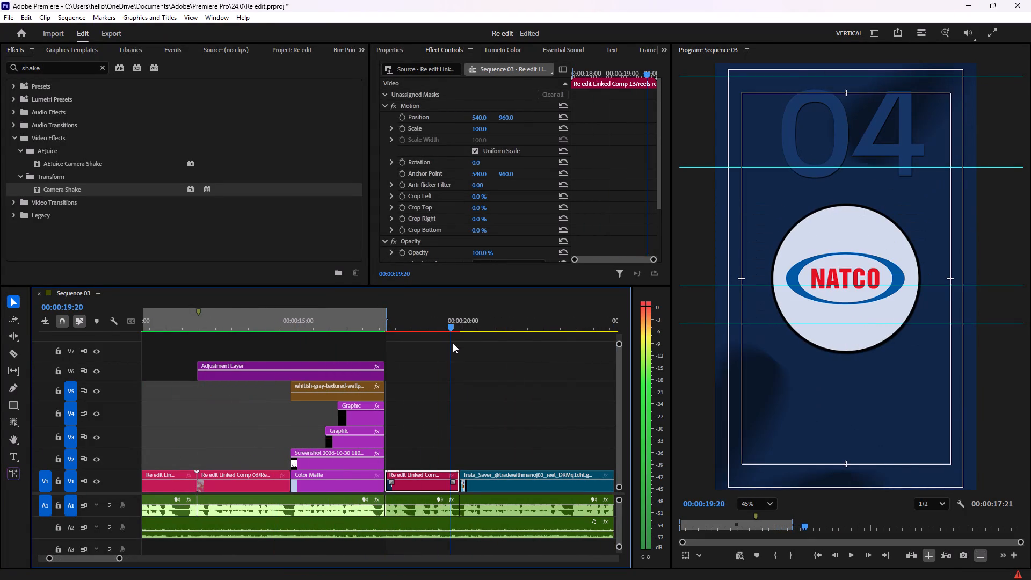
drag(453, 343, 461, 344)
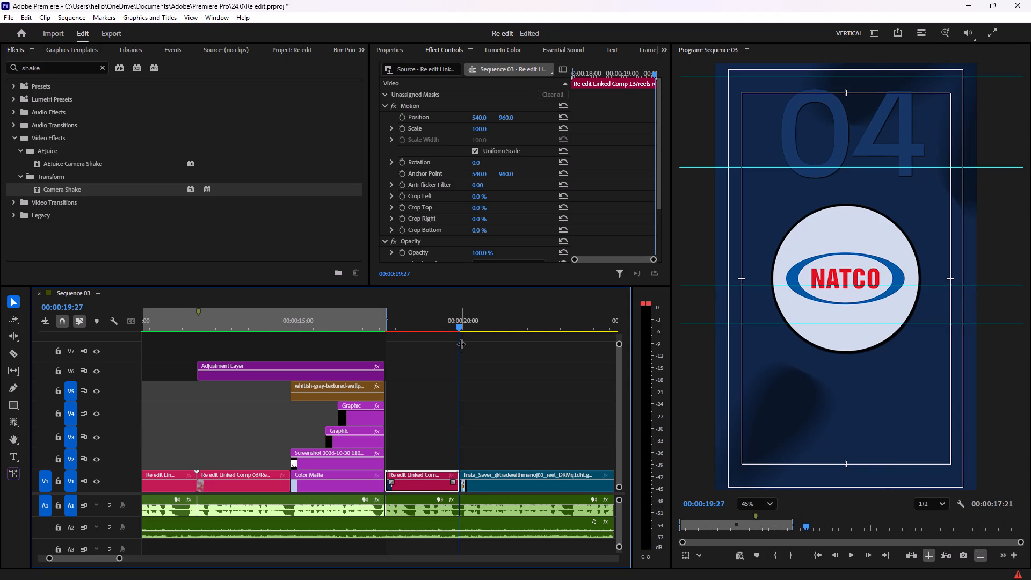
key(space)
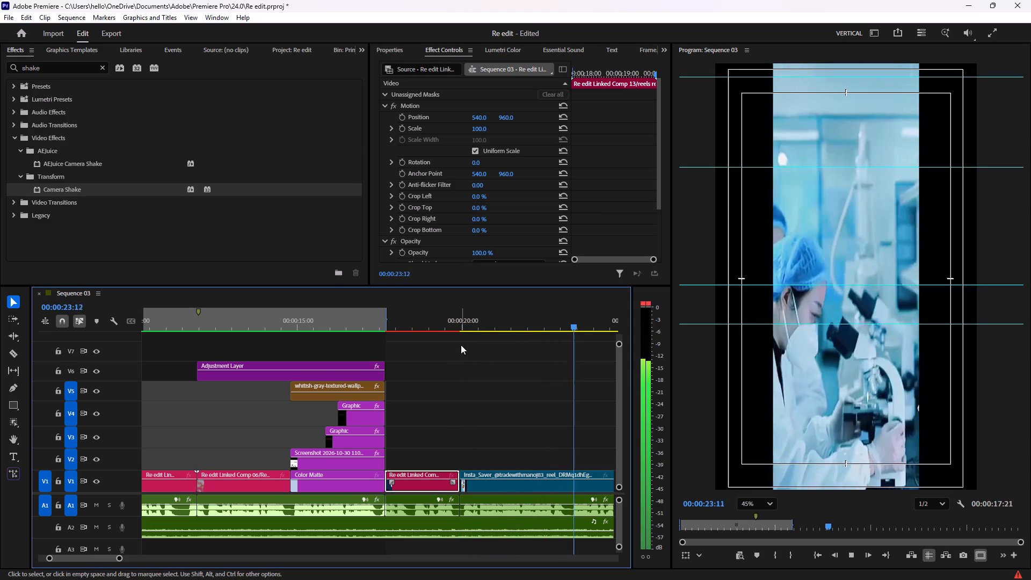
key(space)
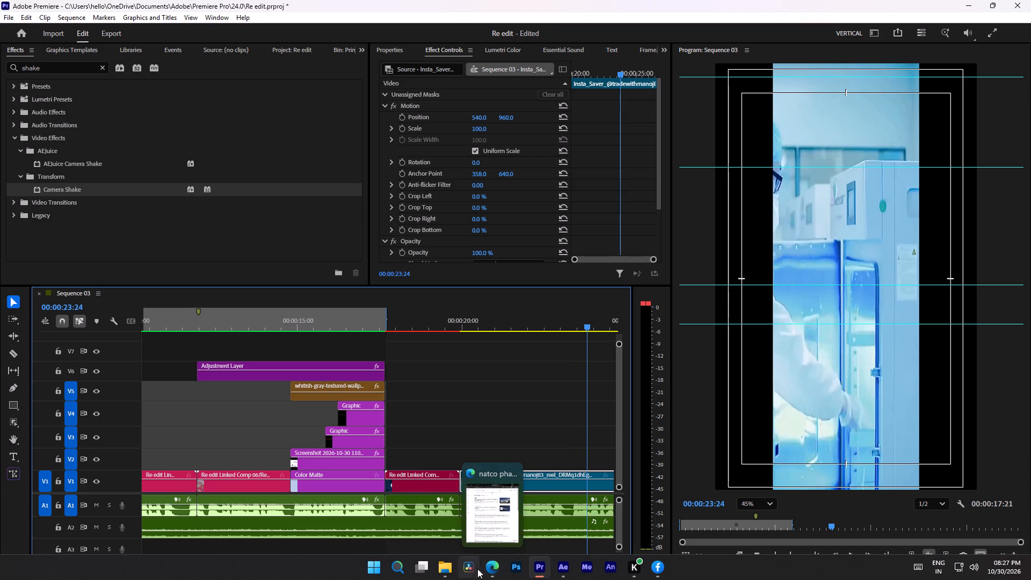
Switch to Google Chrome and open a browser window with one of the existing user profiles.
click(401, 564)
key(c)
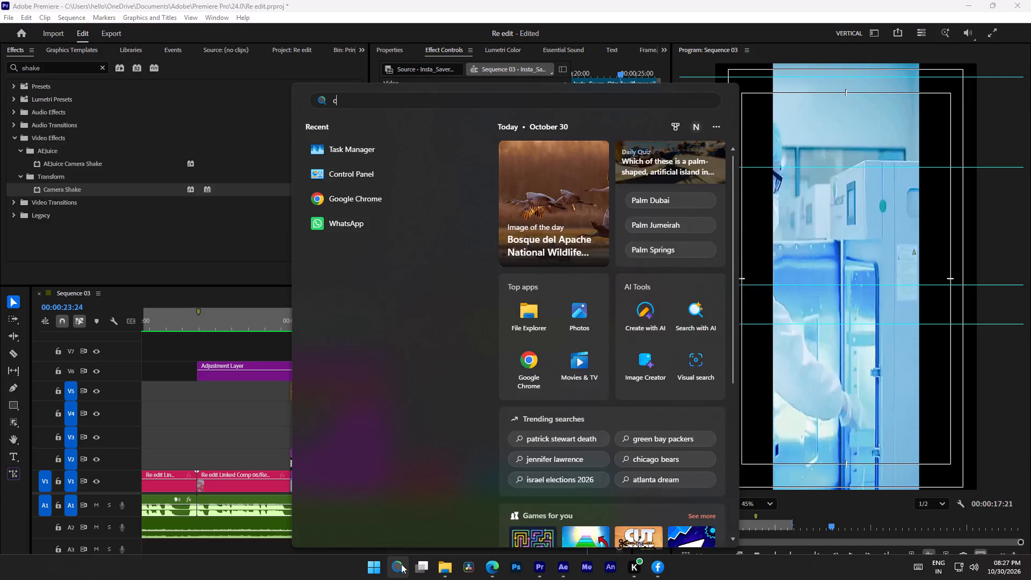
click(542, 258)
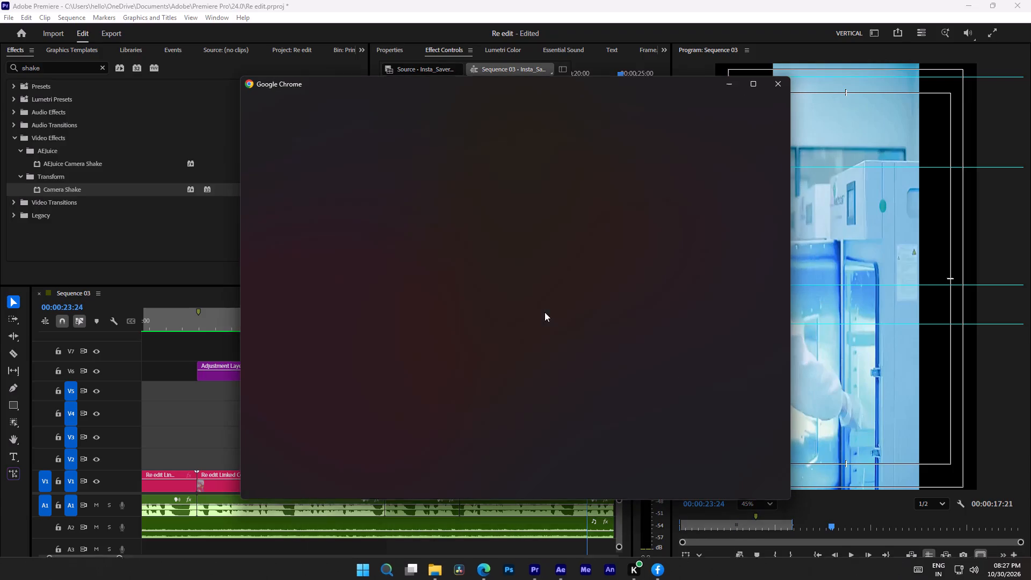
scroll(477, 326, down, 2)
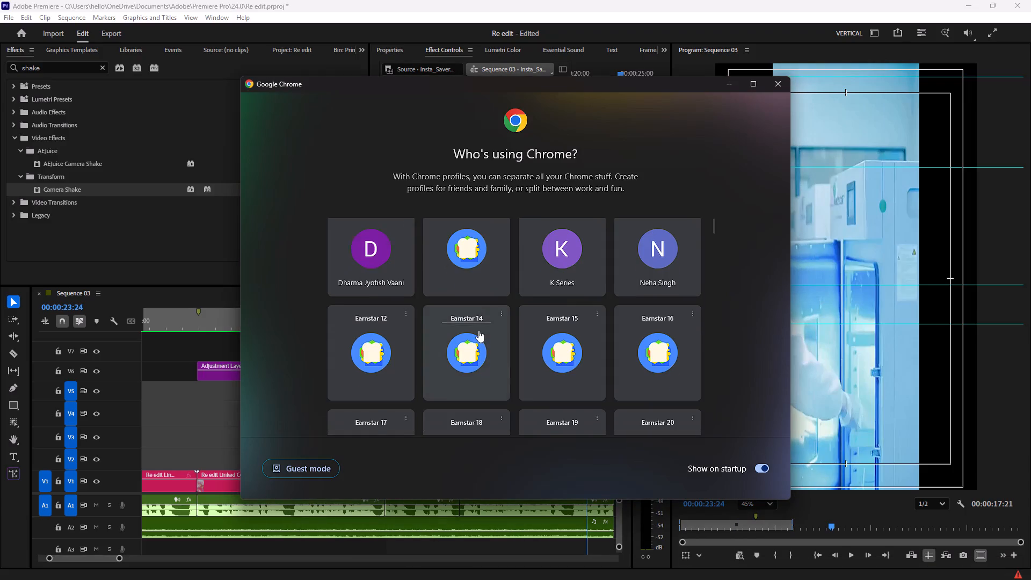
scroll(478, 330, down, 13)
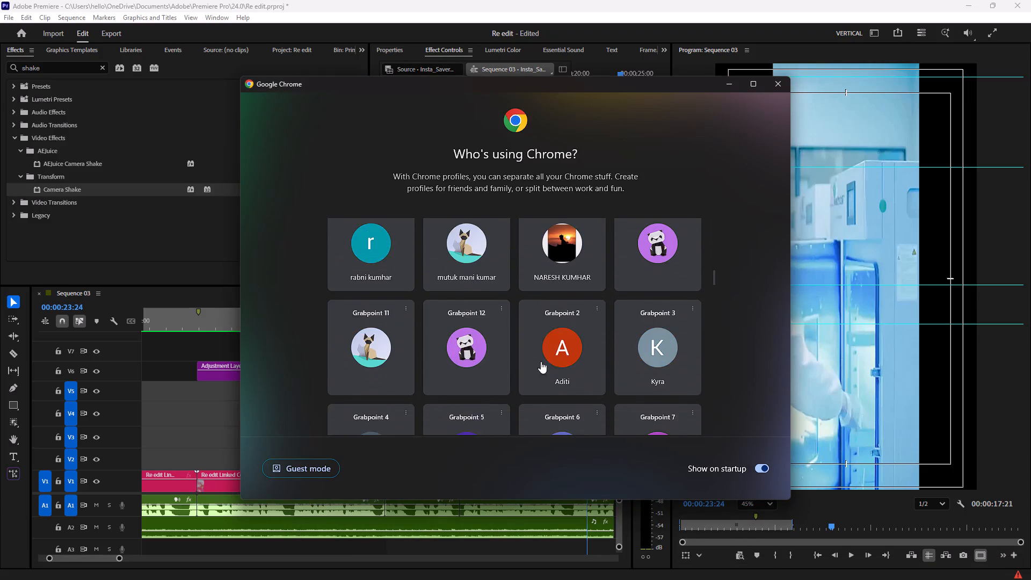
scroll(557, 365, down, 9)
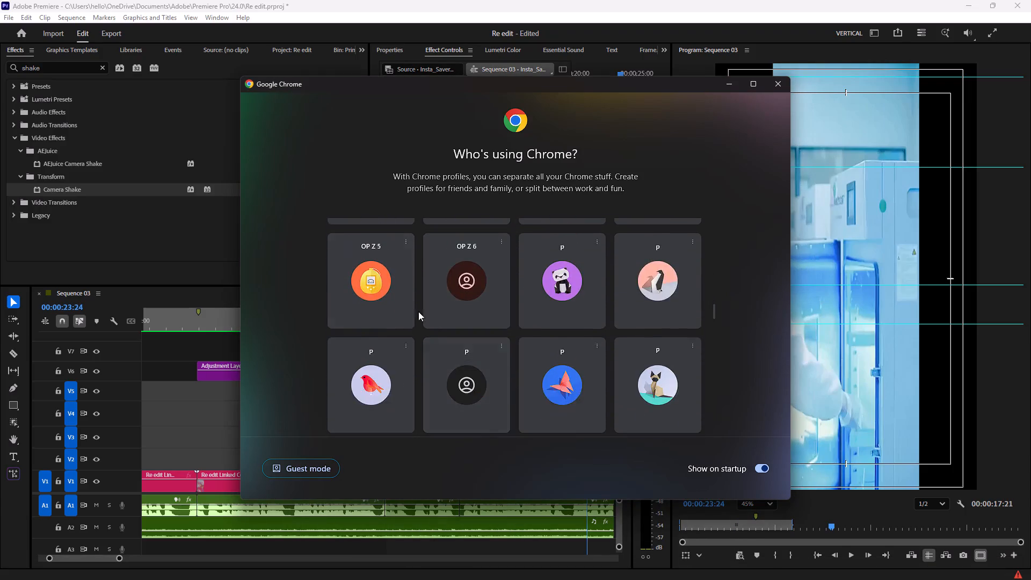
scroll(403, 298, up, 3)
click(373, 333)
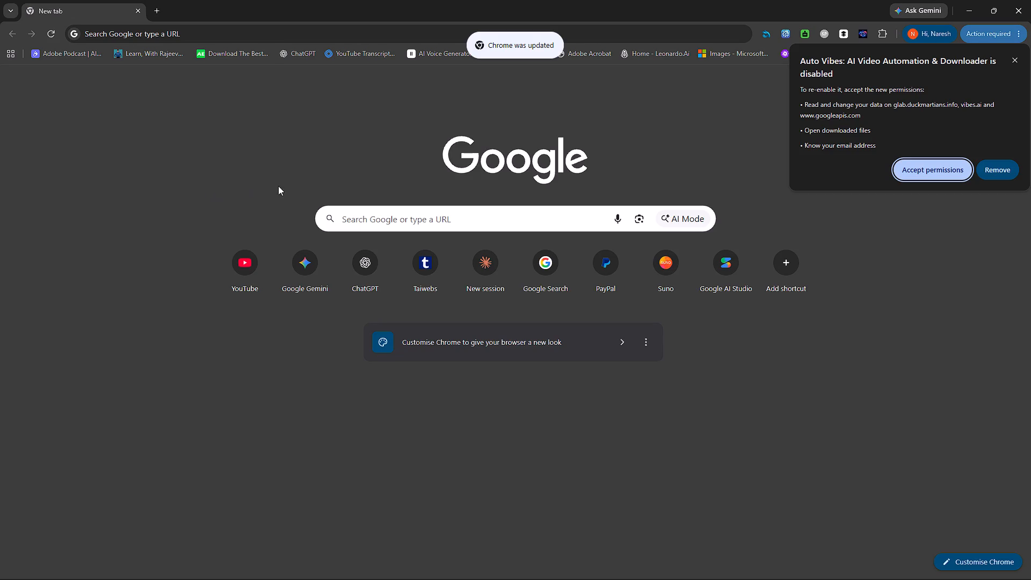
Search Google for "pinterest" and open the Pinterest site, reloading the page and going back from its loading screen.
click(409, 228)
text(pin)
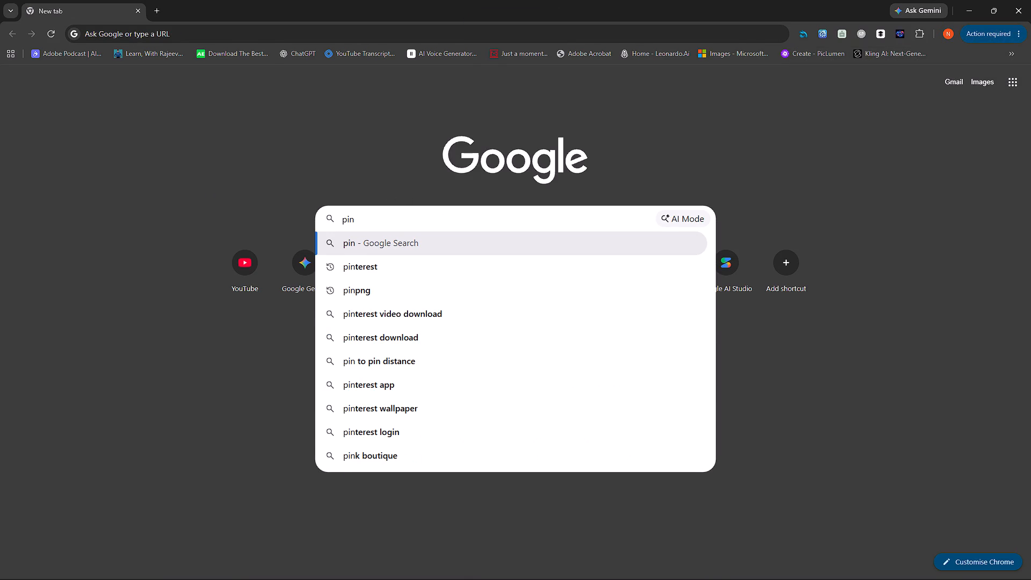
click(409, 266)
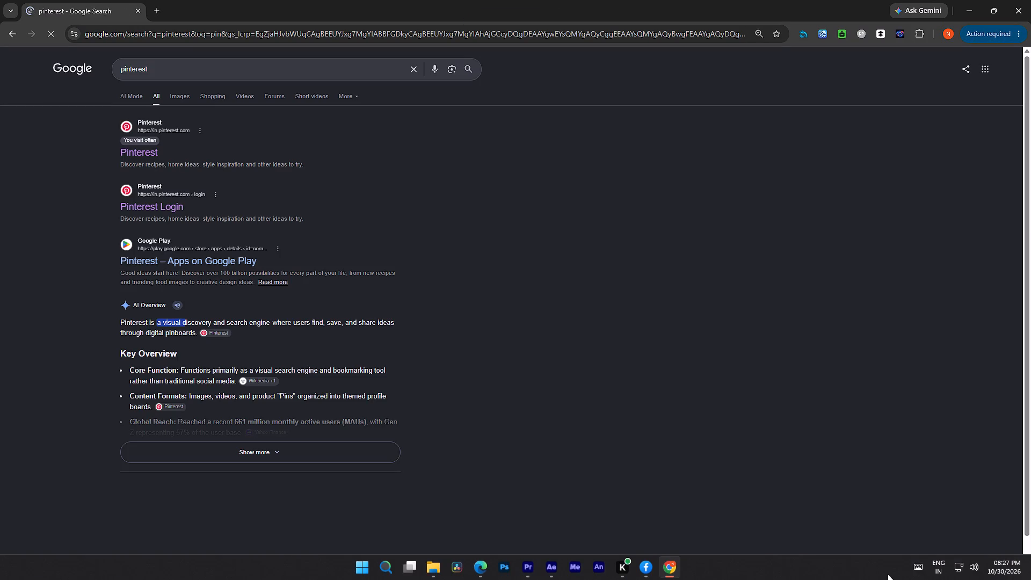
click(143, 156)
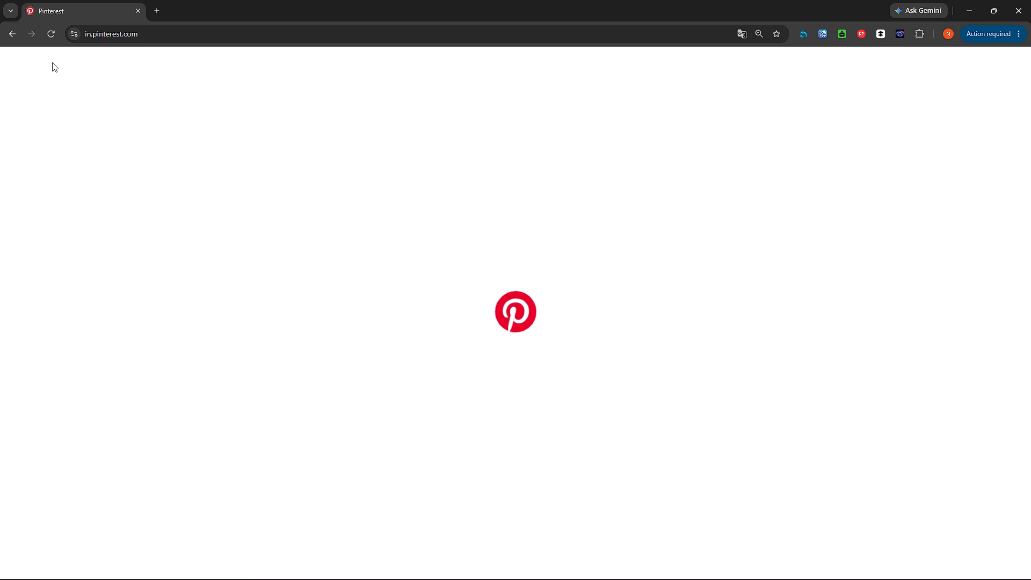
click(49, 37)
click(8, 36)
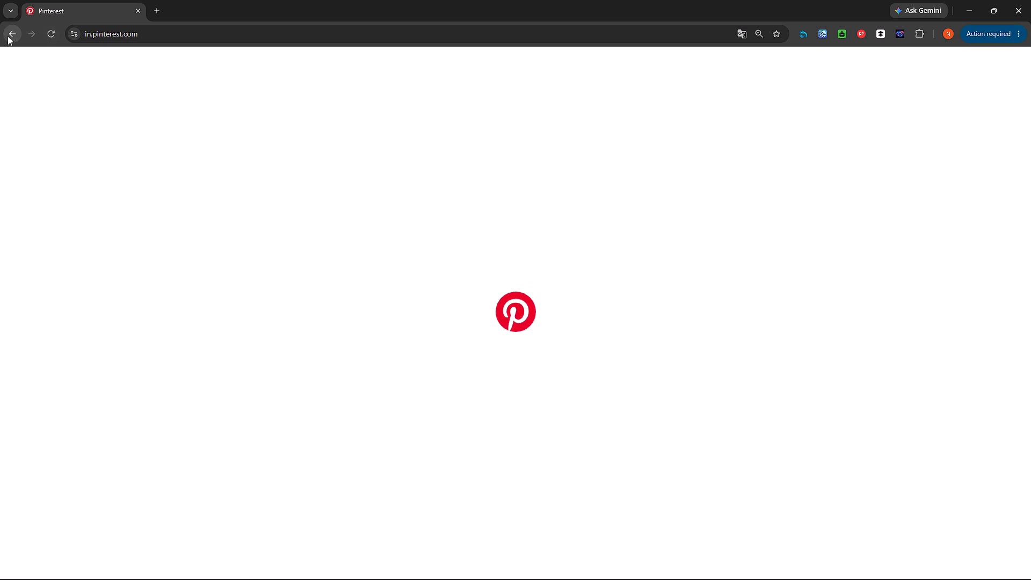
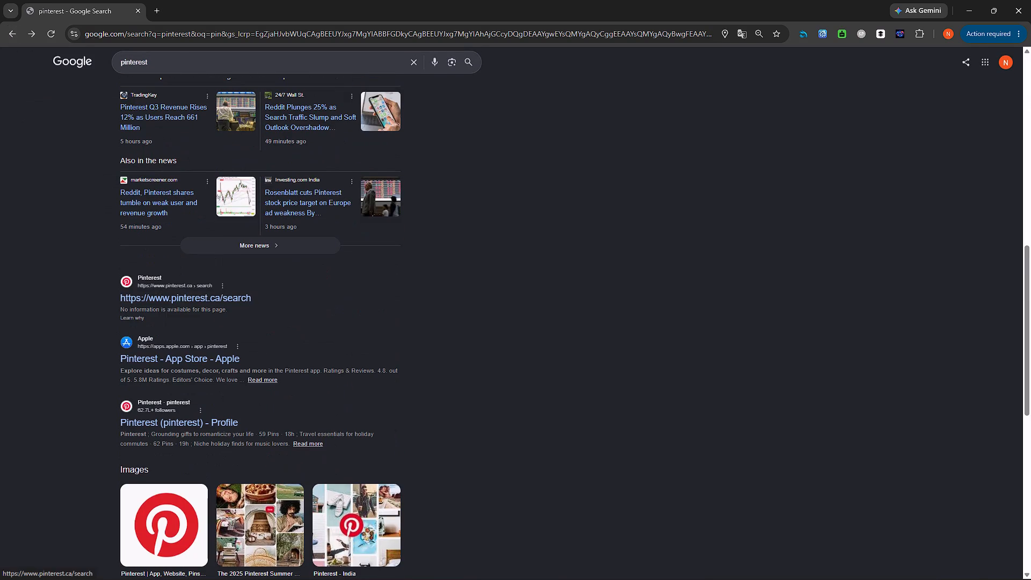
Open Pinterest's search page from the Google results and search its pins for "pharma".
click(178, 295)
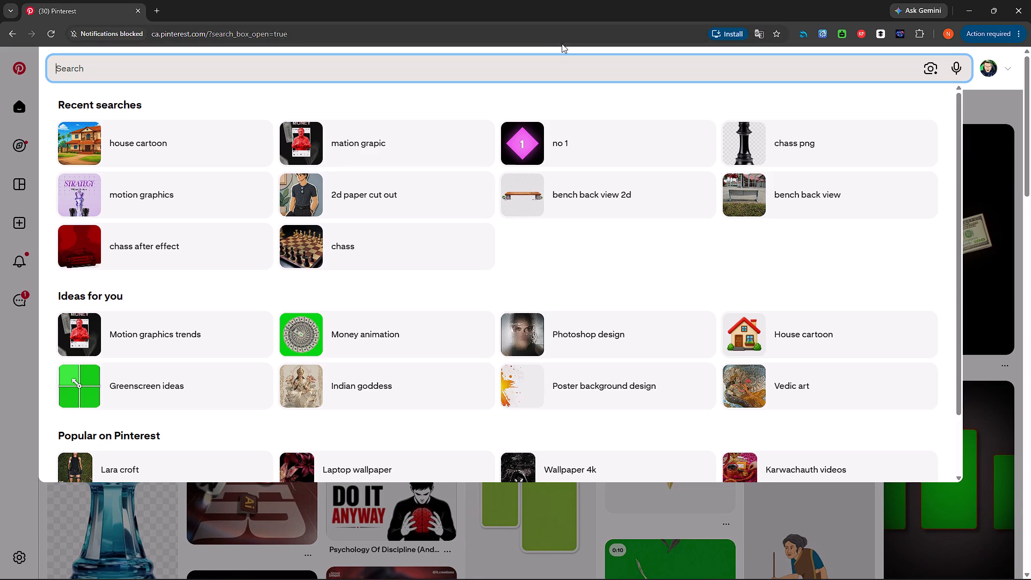
click(314, 12)
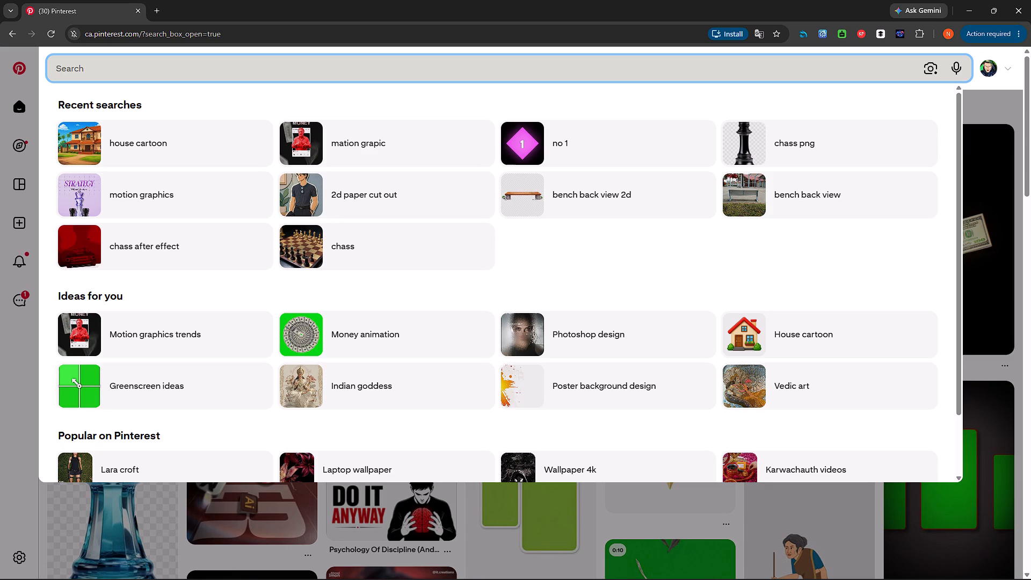
click(1003, 98)
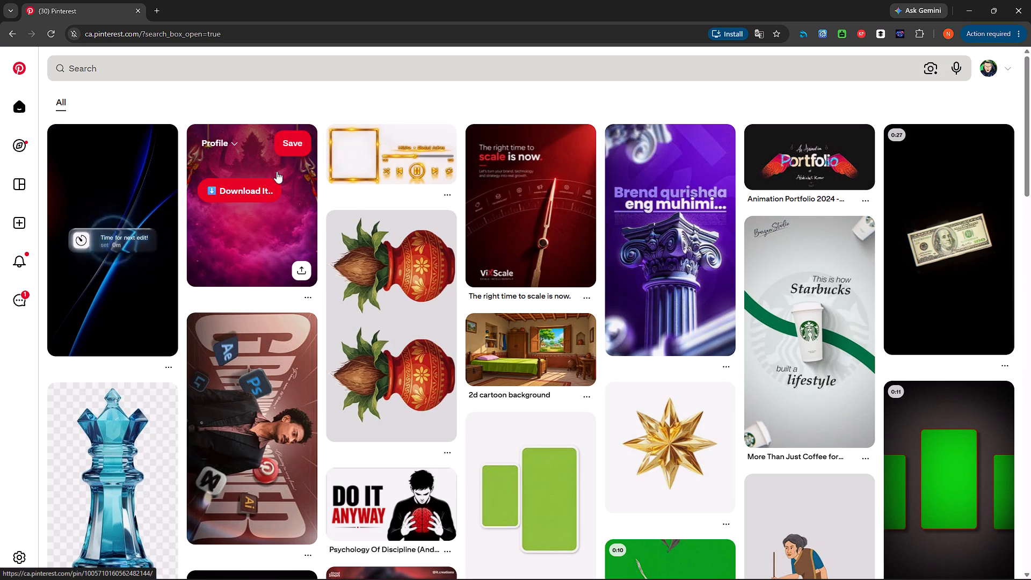
click(305, 70)
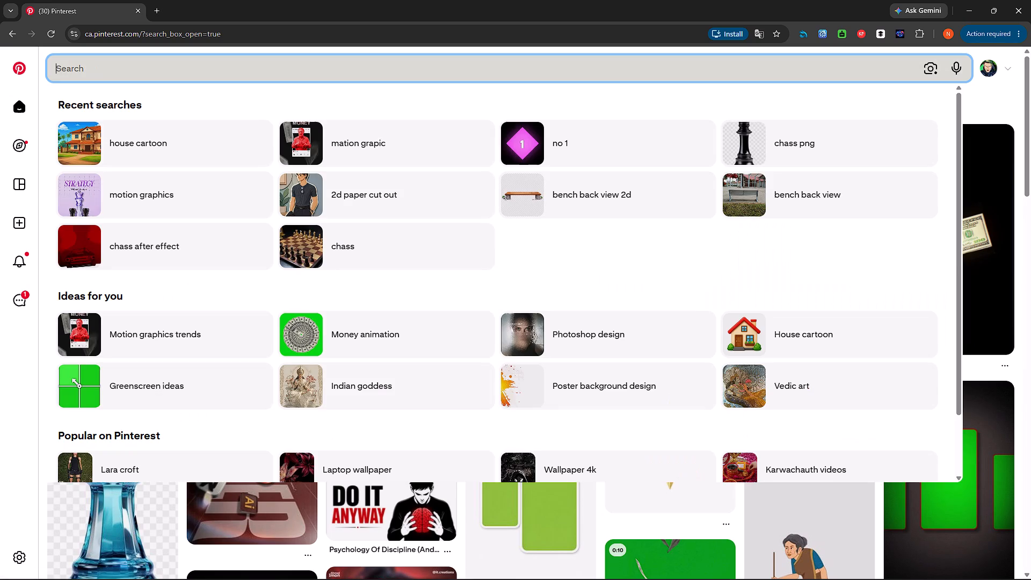
text(pharma)
key(Return)
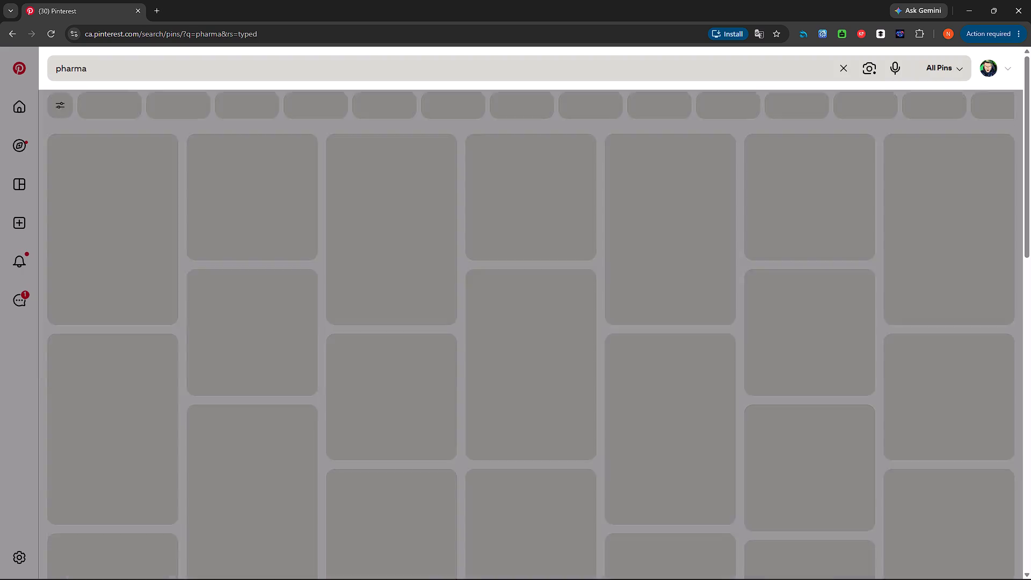
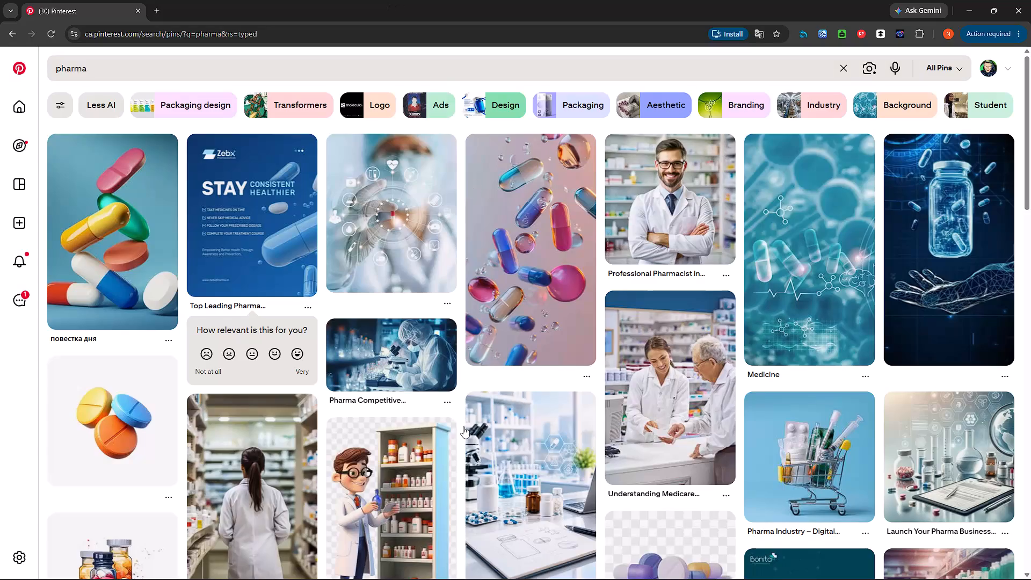
Refine the Pinterest search to the suggested "pharma video ads" and look through the resulting video pins for usable pharma visuals.
scroll(473, 416, down, 4)
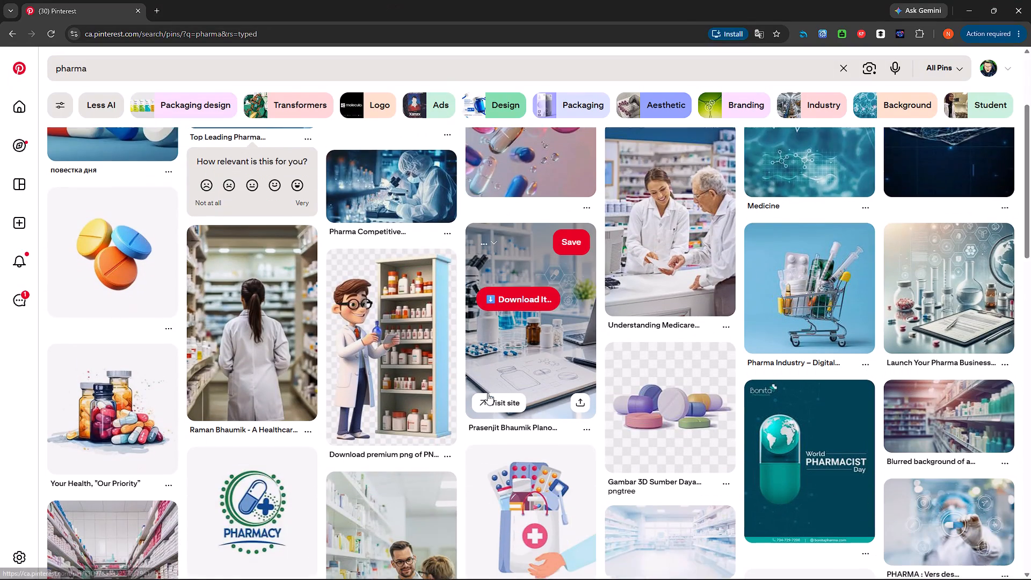
scroll(488, 398, down, 2)
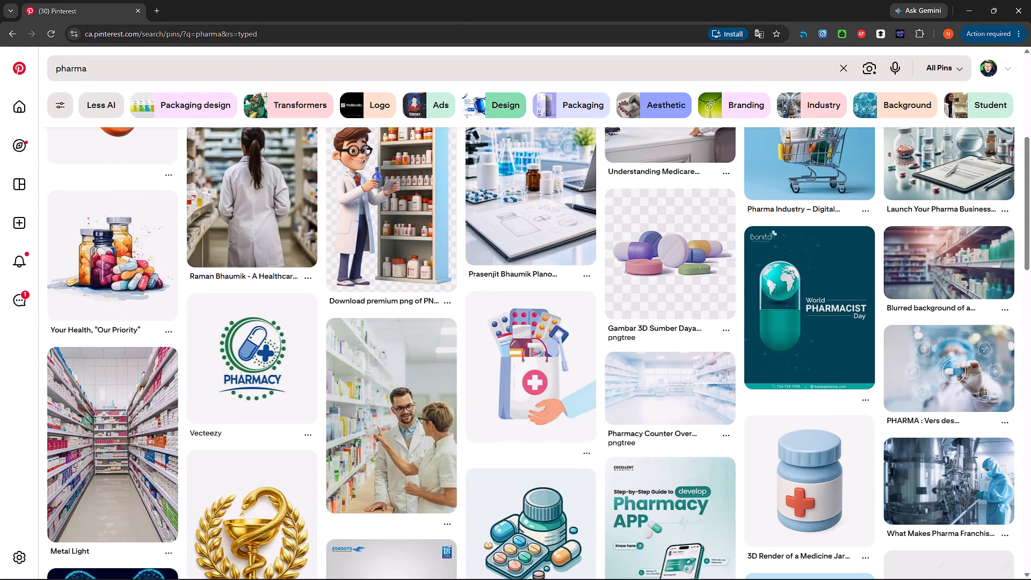
click(447, 66)
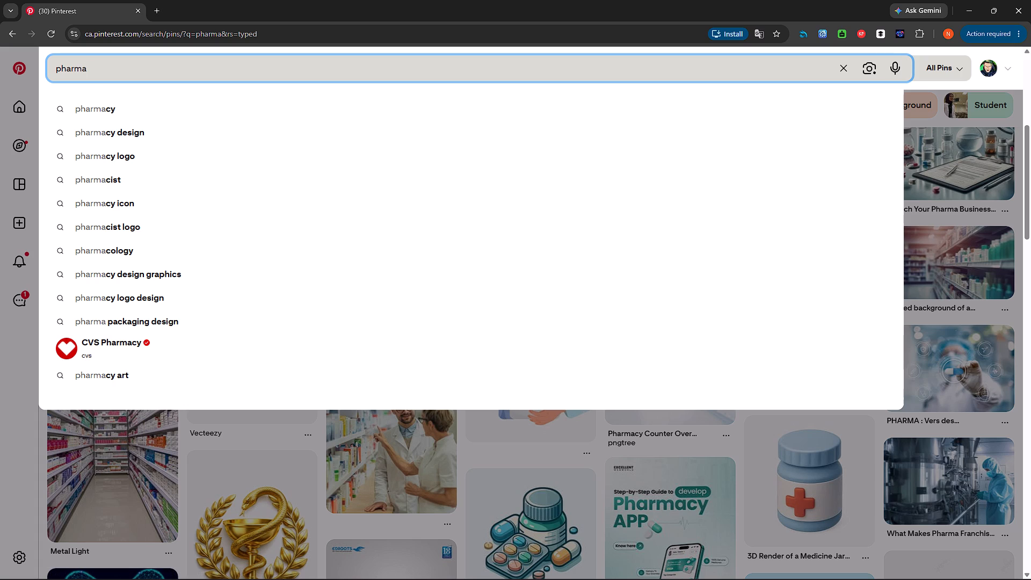
key(space)
key(v)
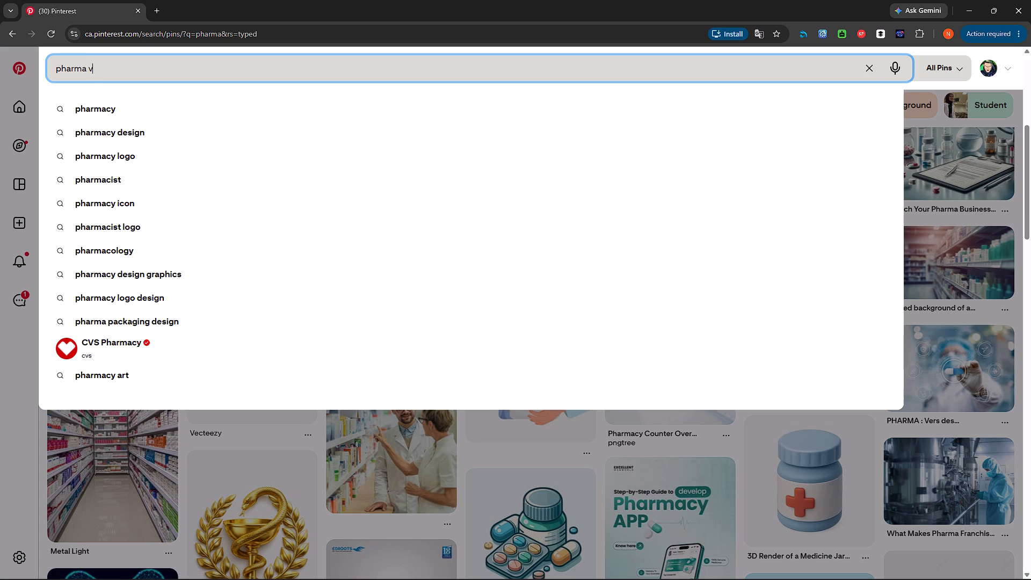
key(i)
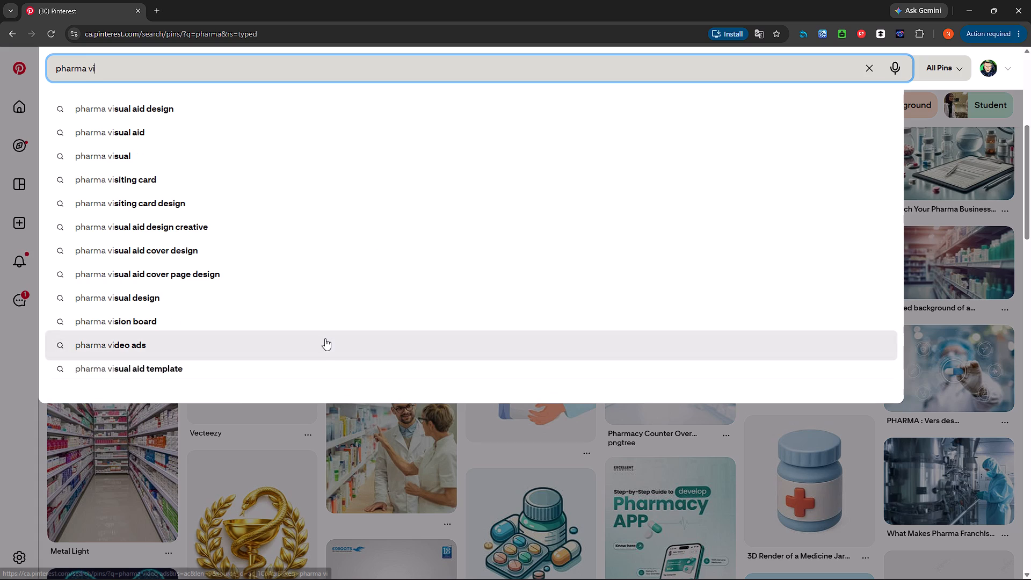
click(325, 338)
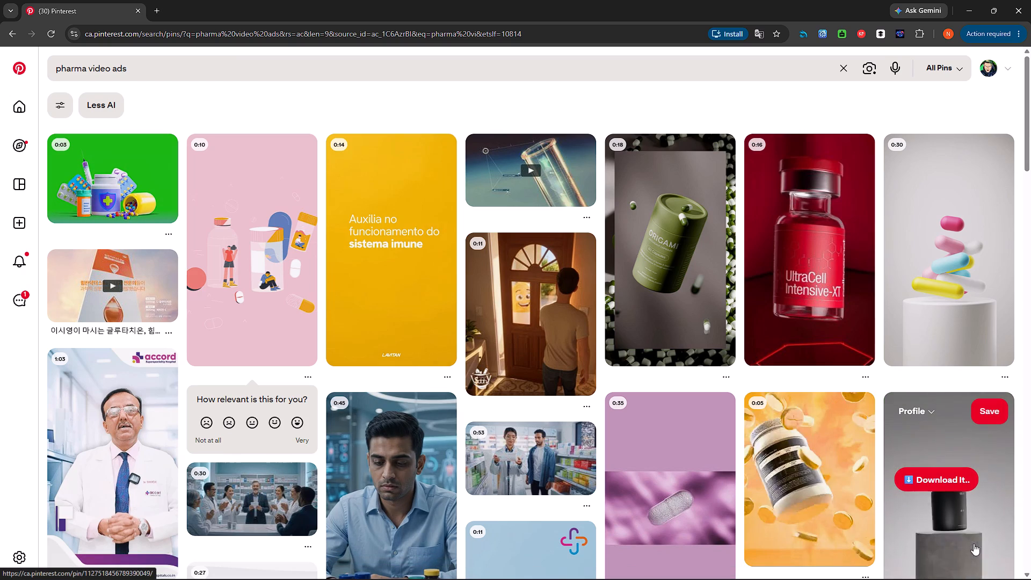
scroll(979, 538, down, 2)
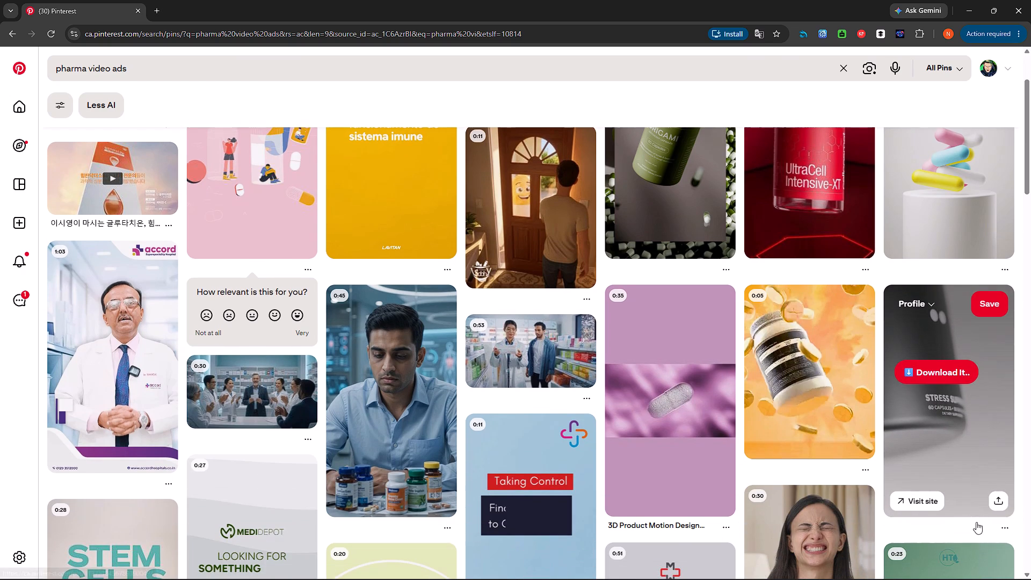
scroll(970, 475, down, 4)
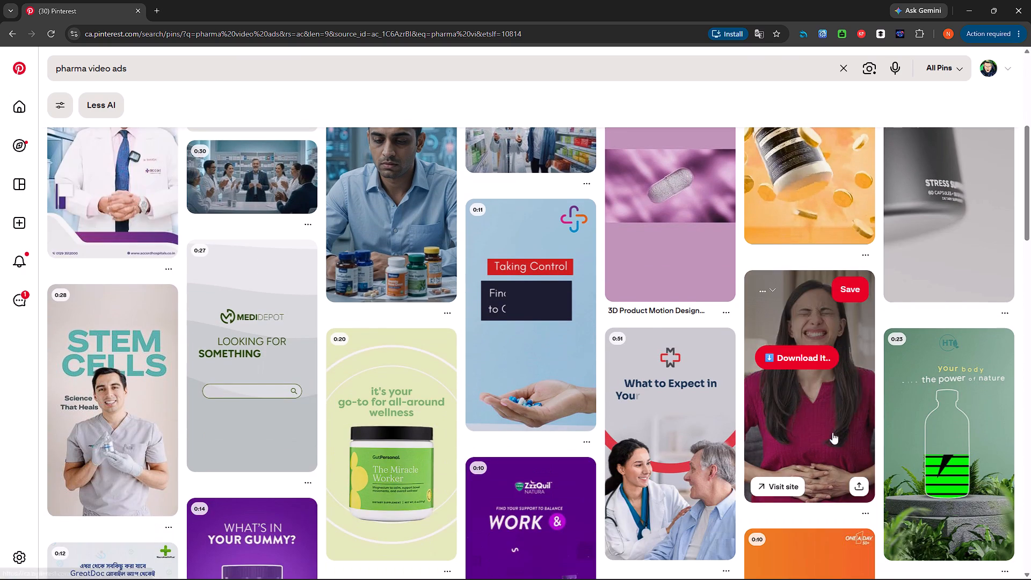
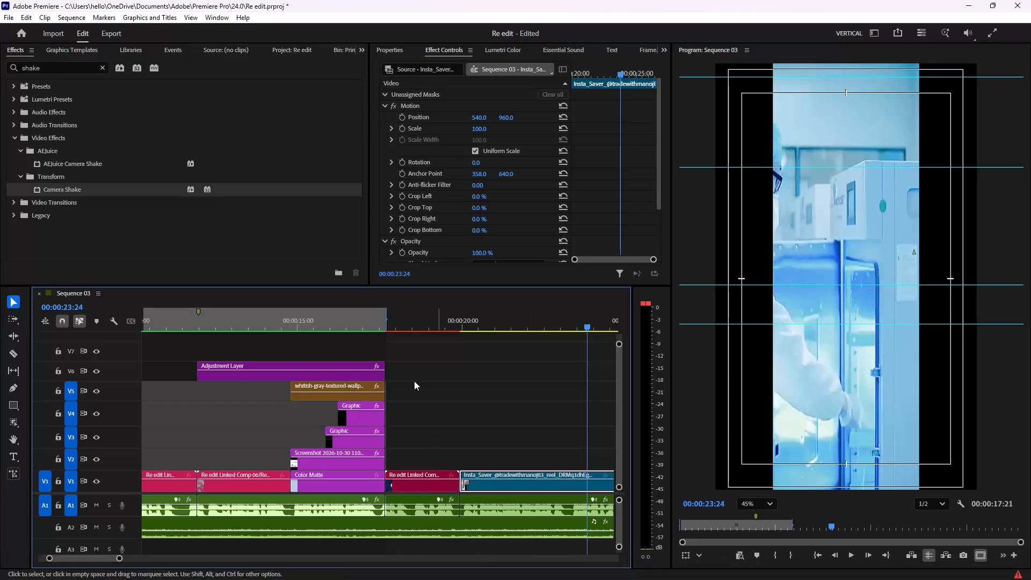
Move the Sequence 03 playhead back to 00:00:18:28 to view the 04 Natco logo scene.
click(428, 324)
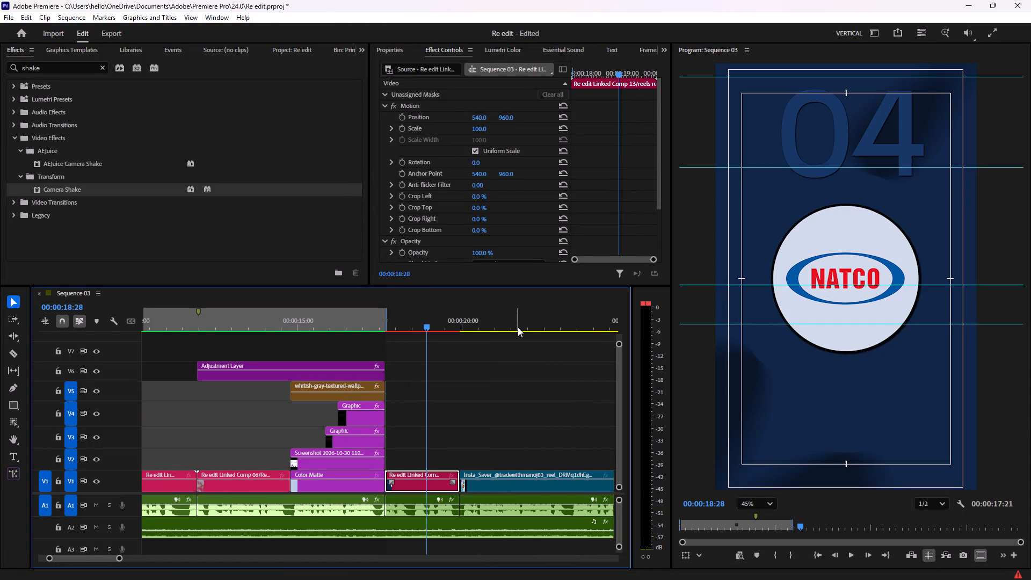